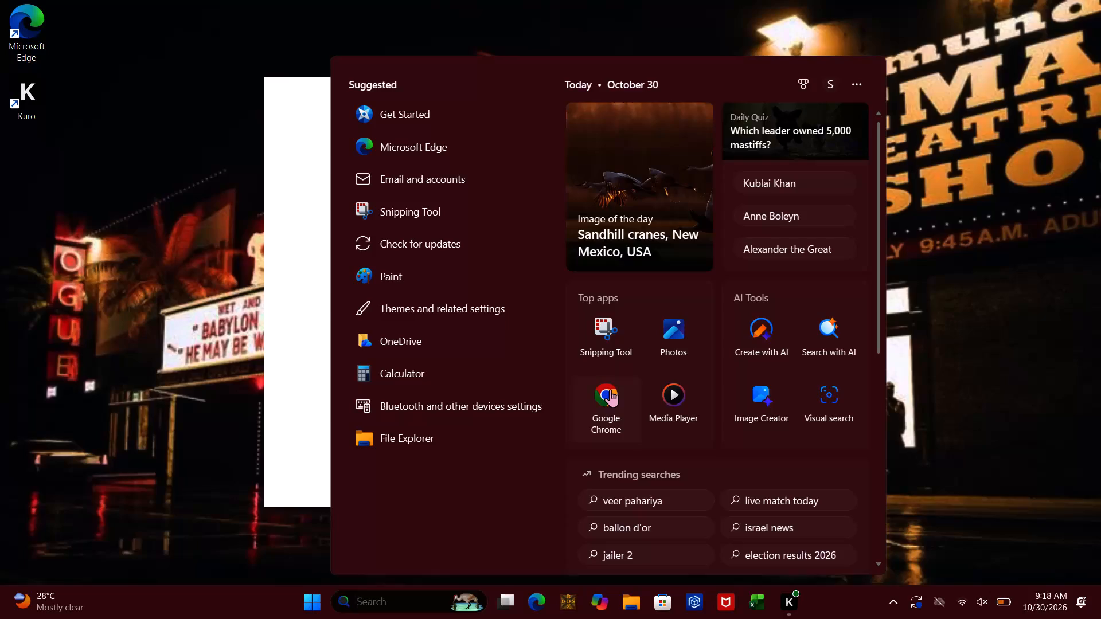
Open Google Chrome to a new tab.
{"action": "double_click", "coordinate": [610, 389]}
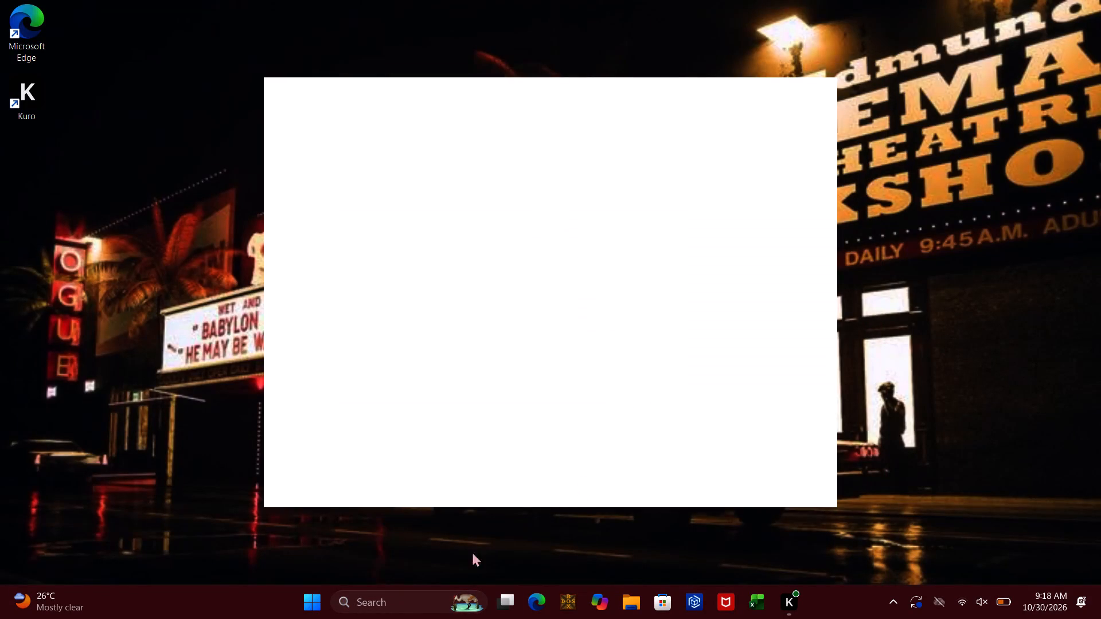
{"action": "left_click", "coordinate": [397, 595]}
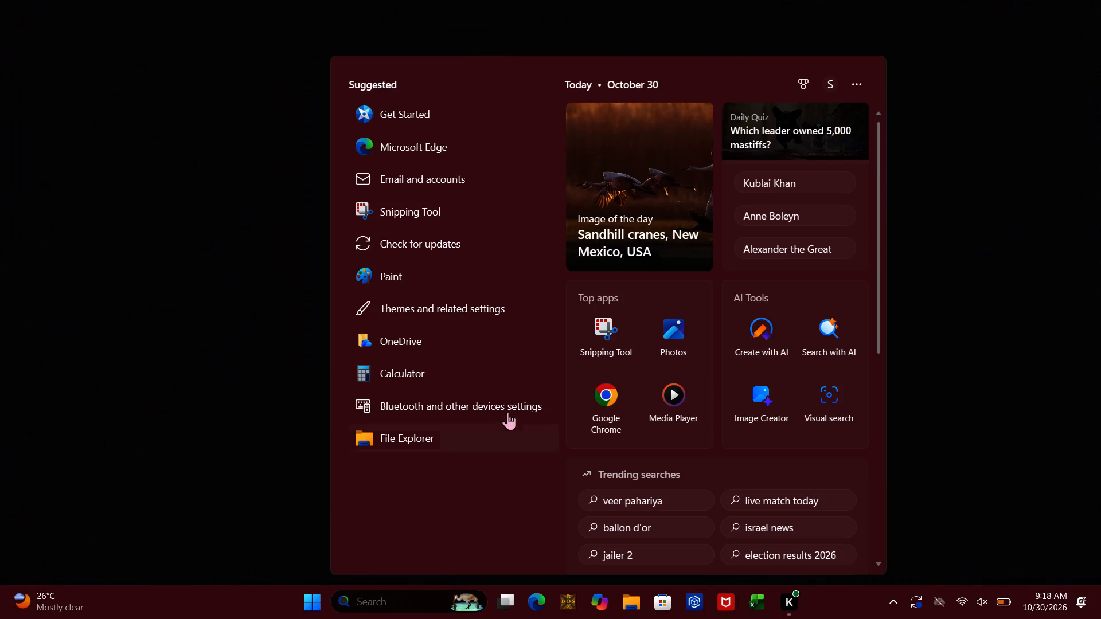
{"action": "left_click", "coordinate": [1085, 114]}
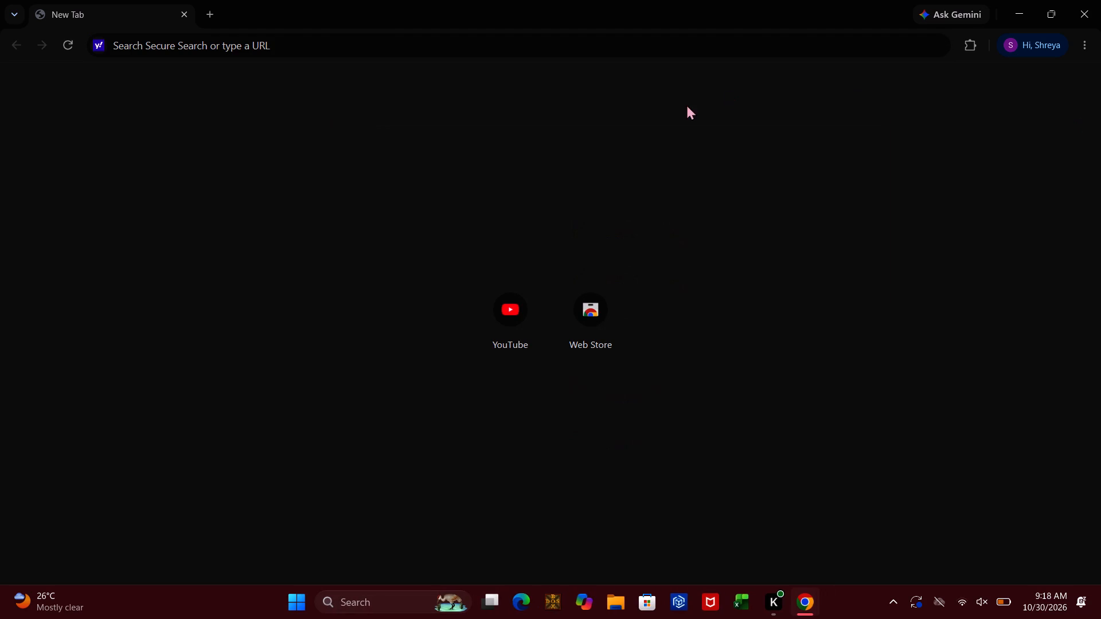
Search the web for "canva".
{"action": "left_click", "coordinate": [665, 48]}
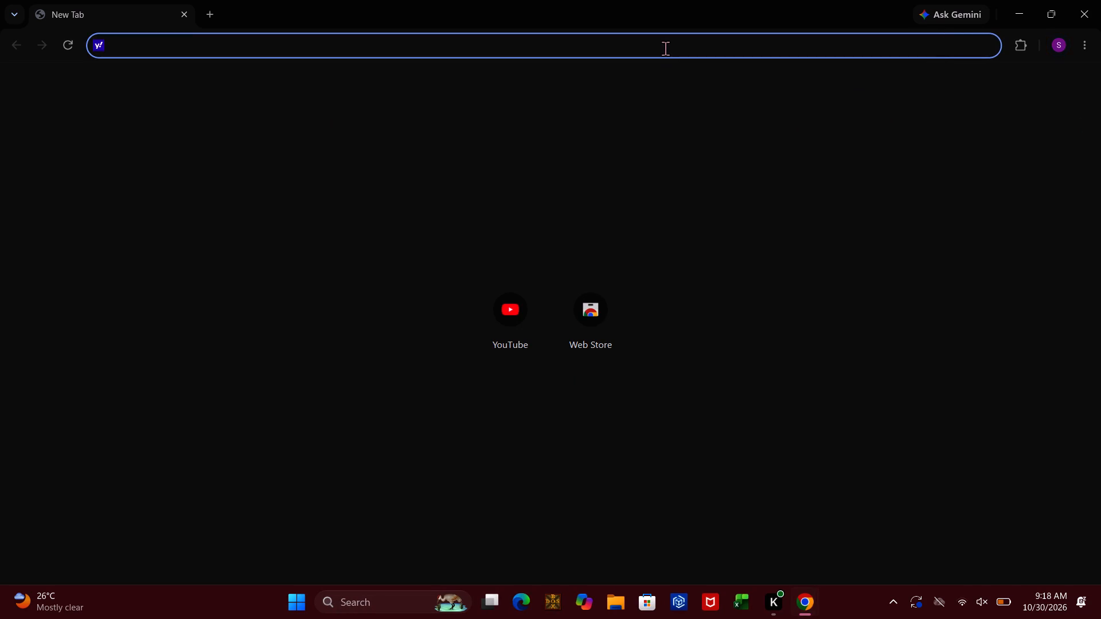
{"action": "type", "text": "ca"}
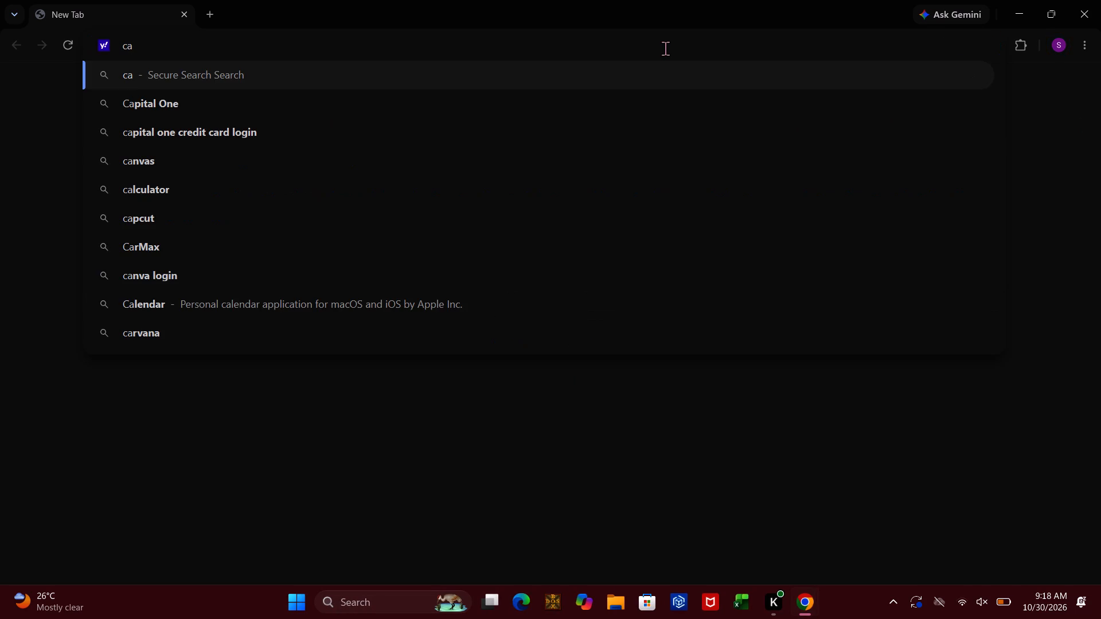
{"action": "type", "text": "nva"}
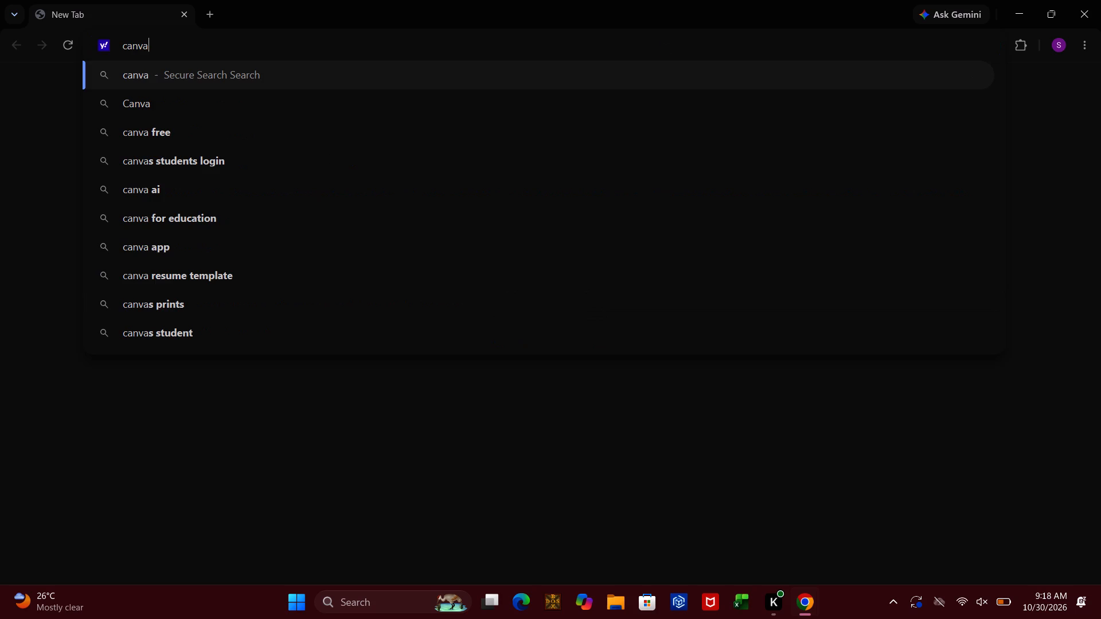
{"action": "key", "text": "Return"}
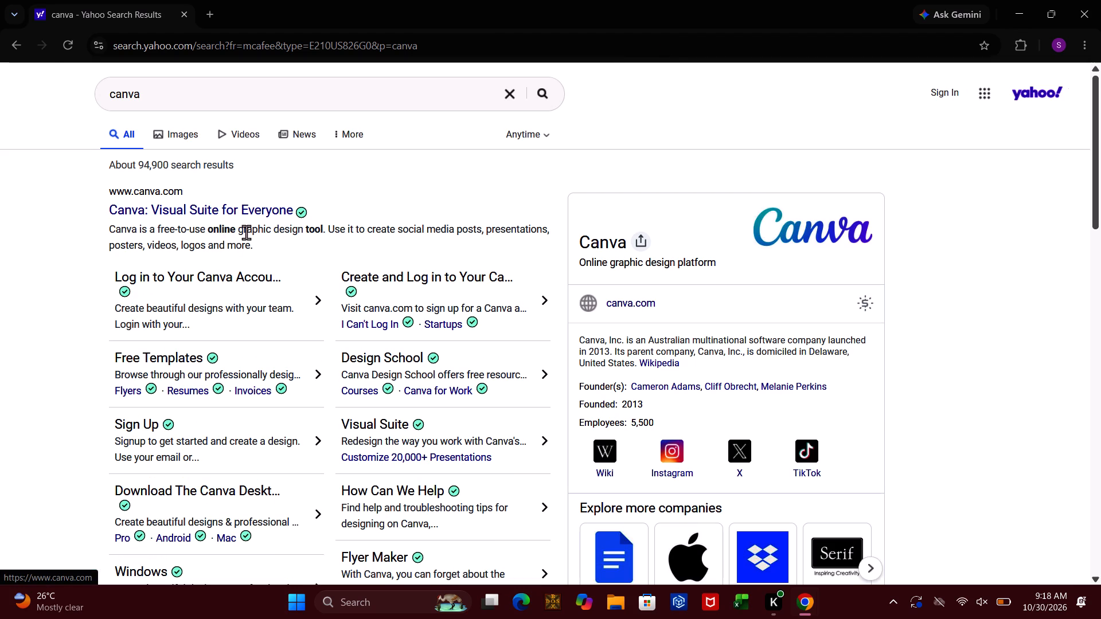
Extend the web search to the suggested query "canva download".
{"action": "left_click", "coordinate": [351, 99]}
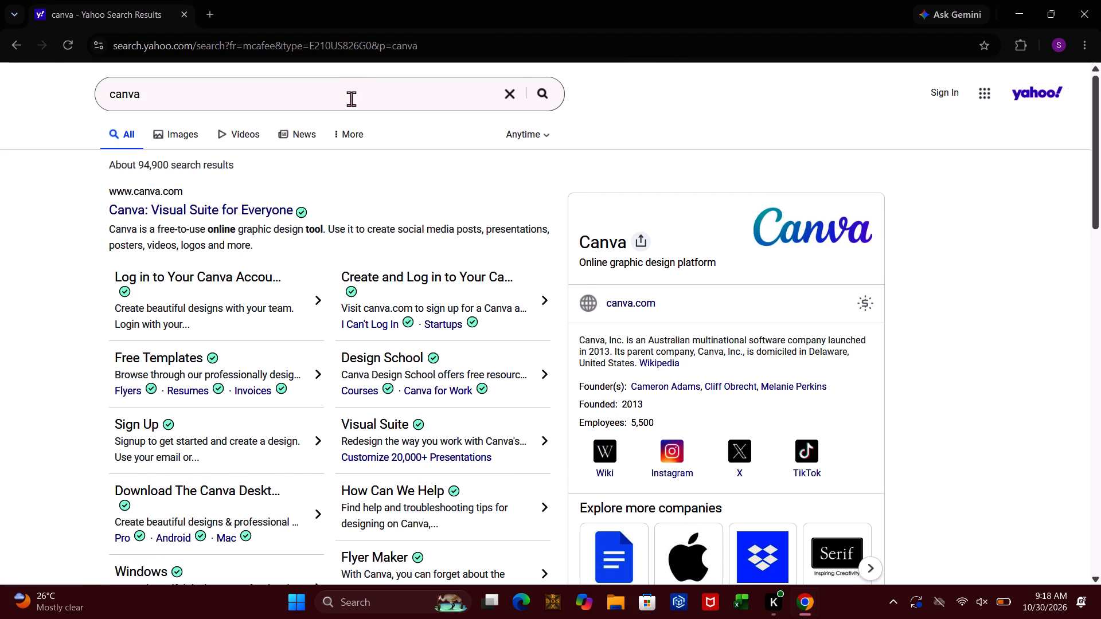
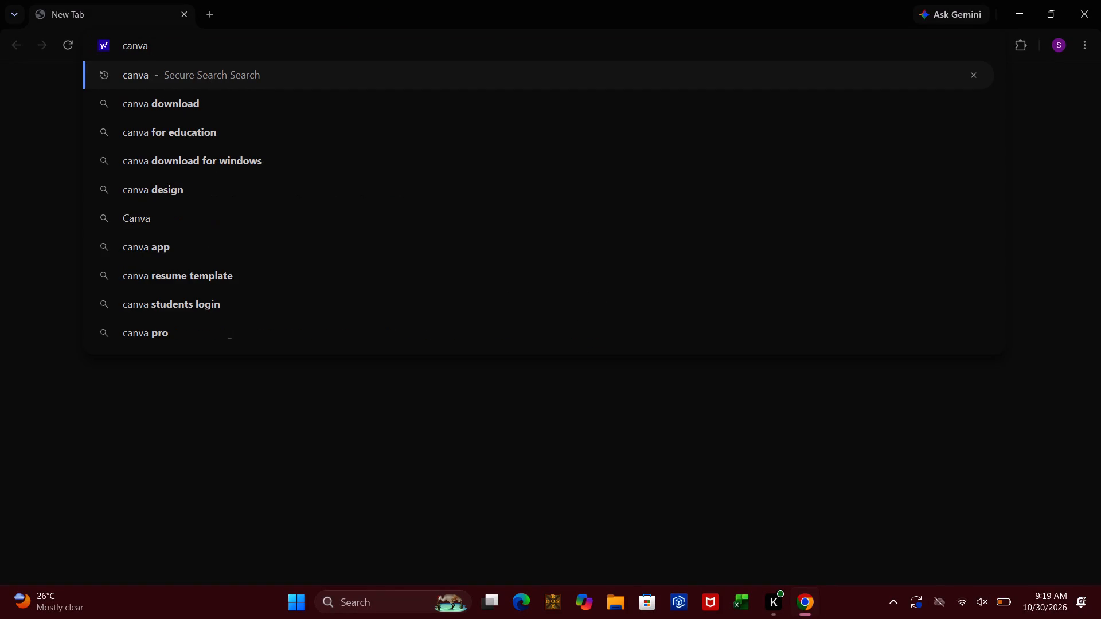
{"action": "type", "text": "app"}
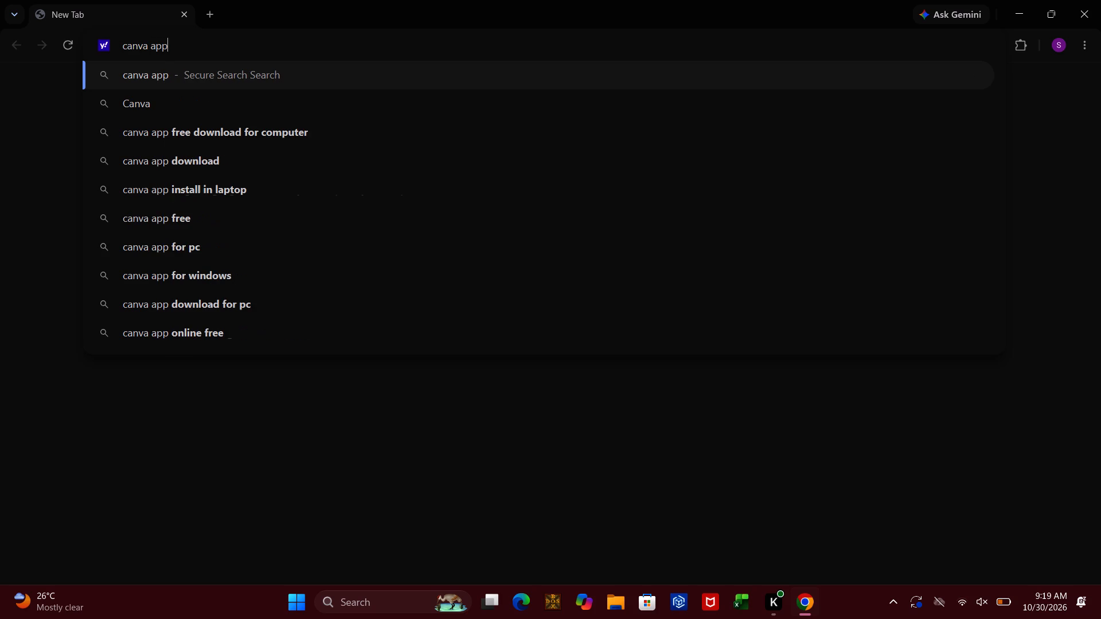
{"action": "key", "text": "Return"}
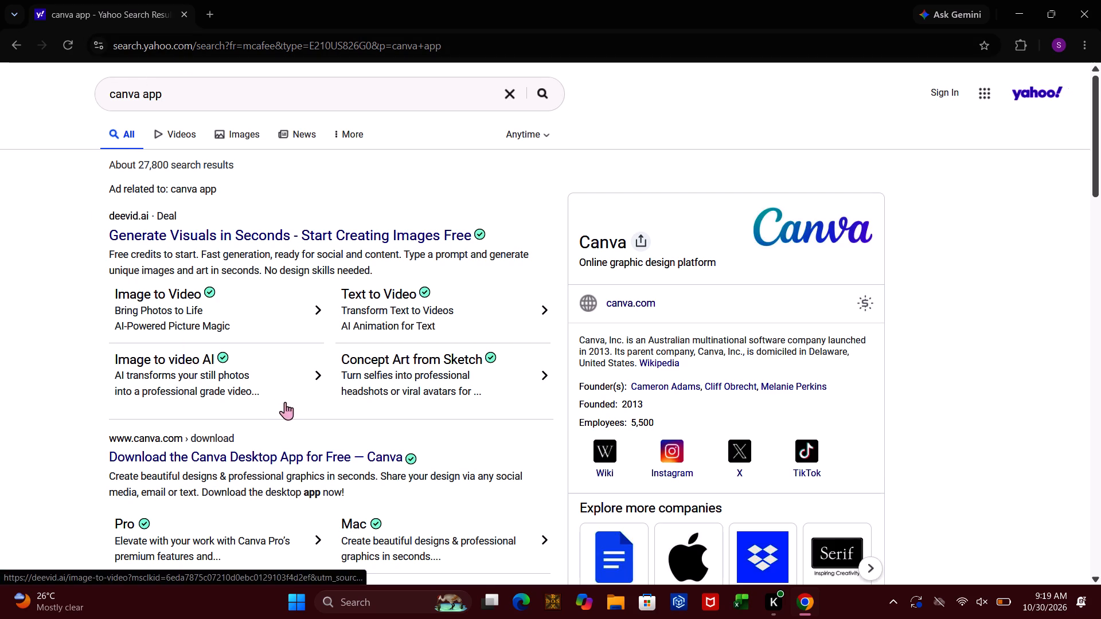
Download the Canva for Windows installer from the canva.com desktop app result and check its download progress.
{"action": "left_click", "coordinate": [310, 455]}
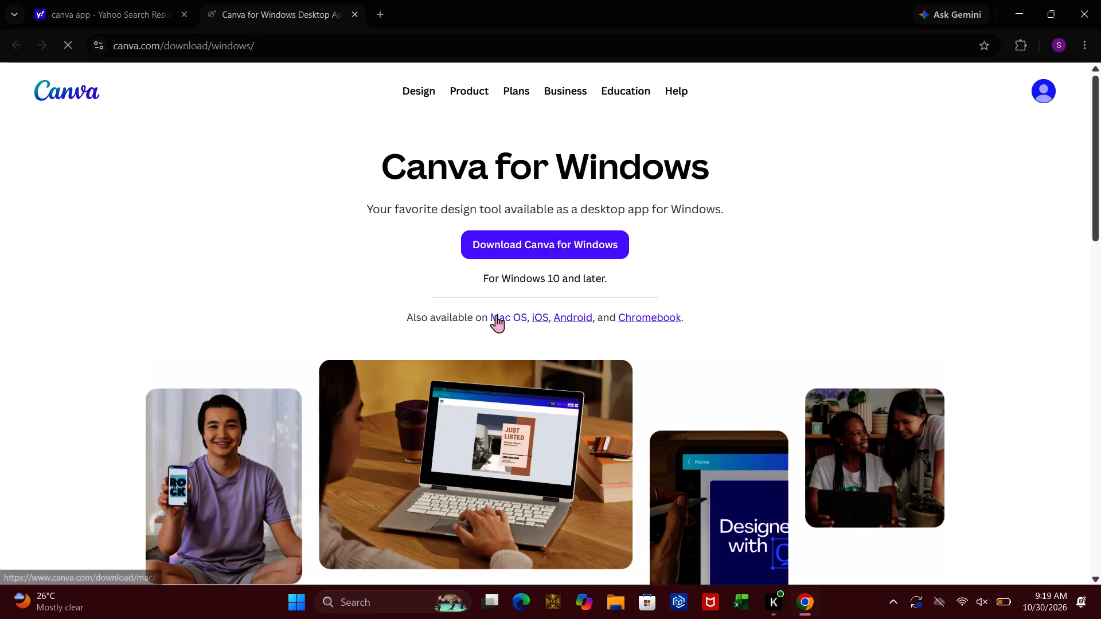
{"action": "left_click", "coordinate": [553, 253]}
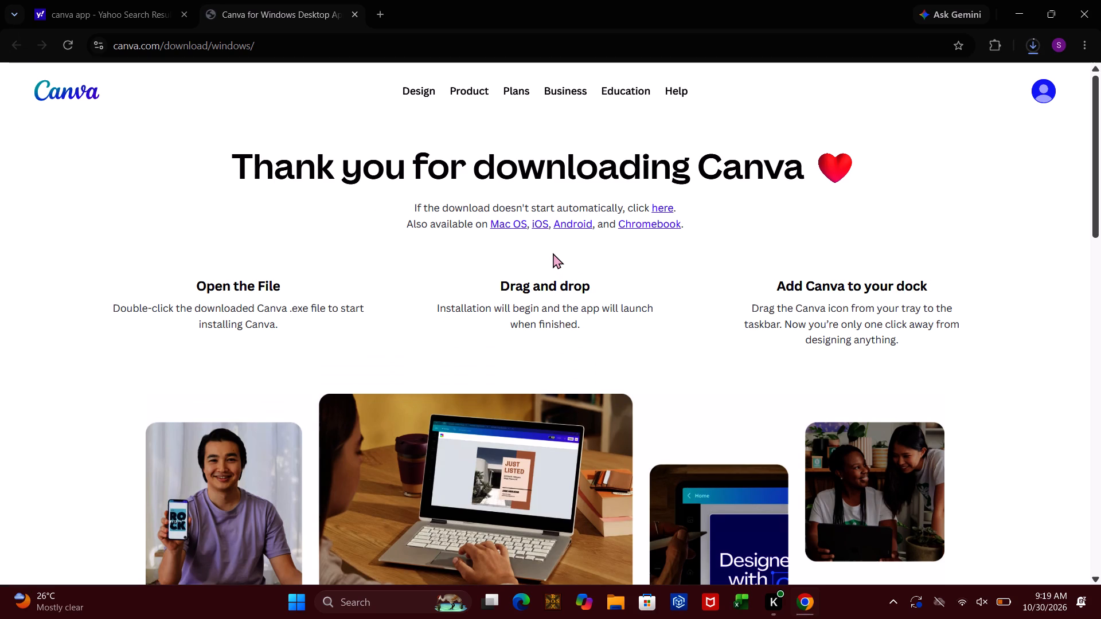
{"action": "left_click", "coordinate": [1024, 45]}
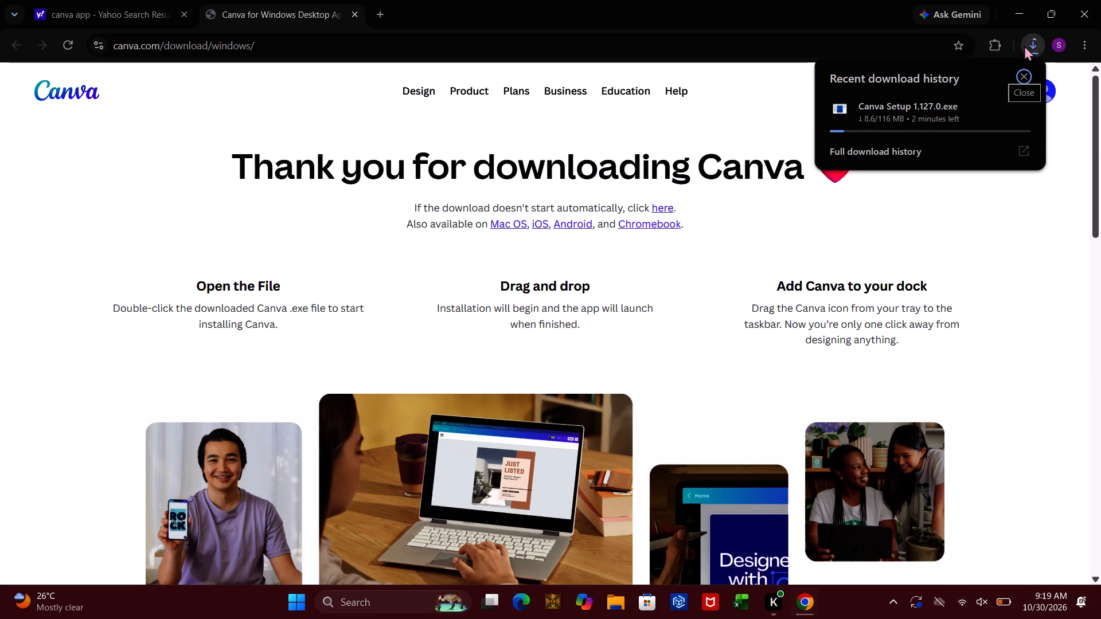
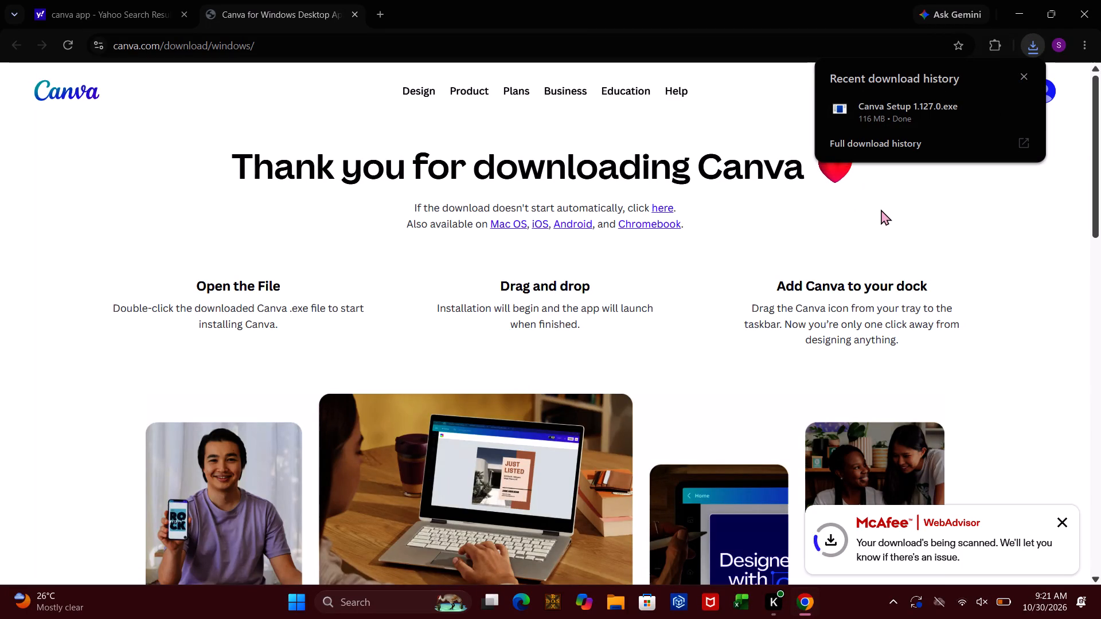
Show the downloaded Canva Setup 1.127.0 file in its folder, run the installer, and close the Downloads window.
{"action": "left_click", "coordinate": [992, 112]}
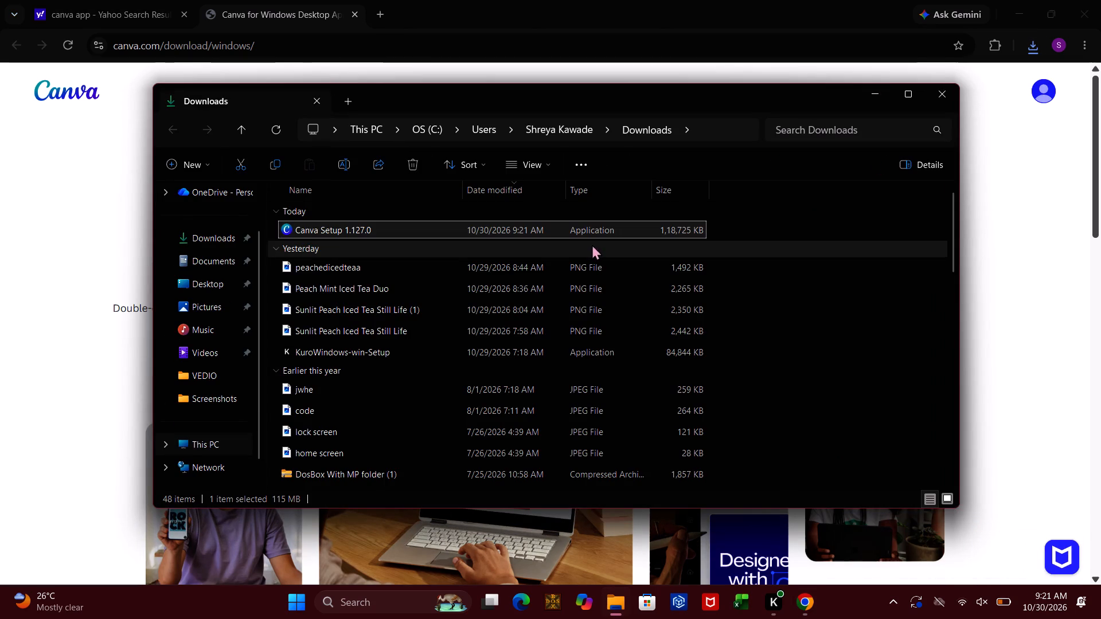
{"action": "double_click", "coordinate": [607, 226]}
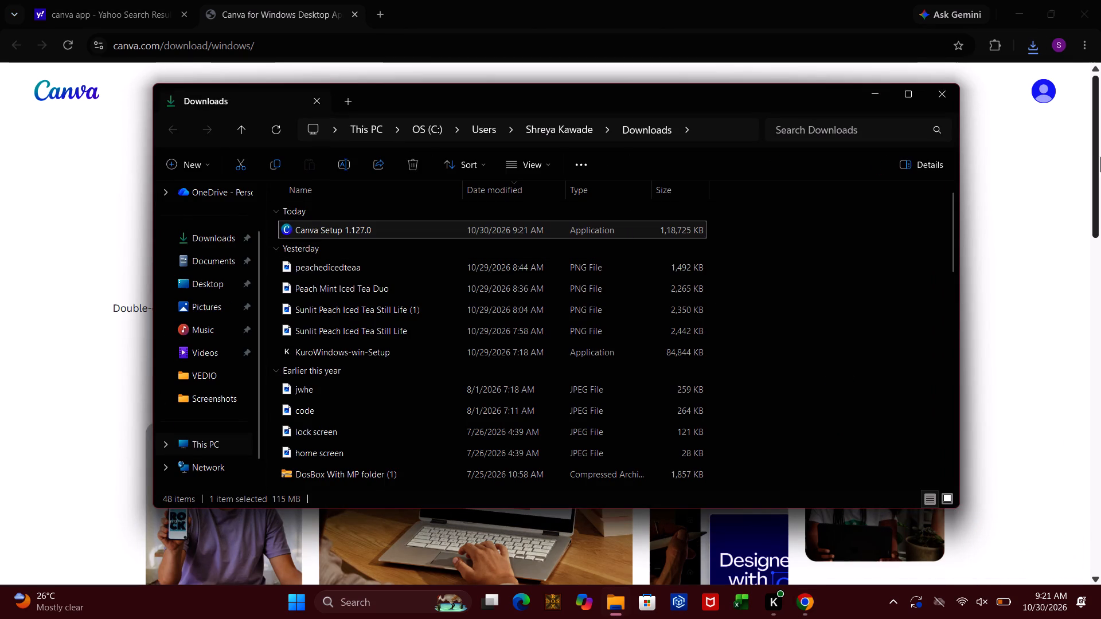
{"action": "double_click", "coordinate": [670, 223]}
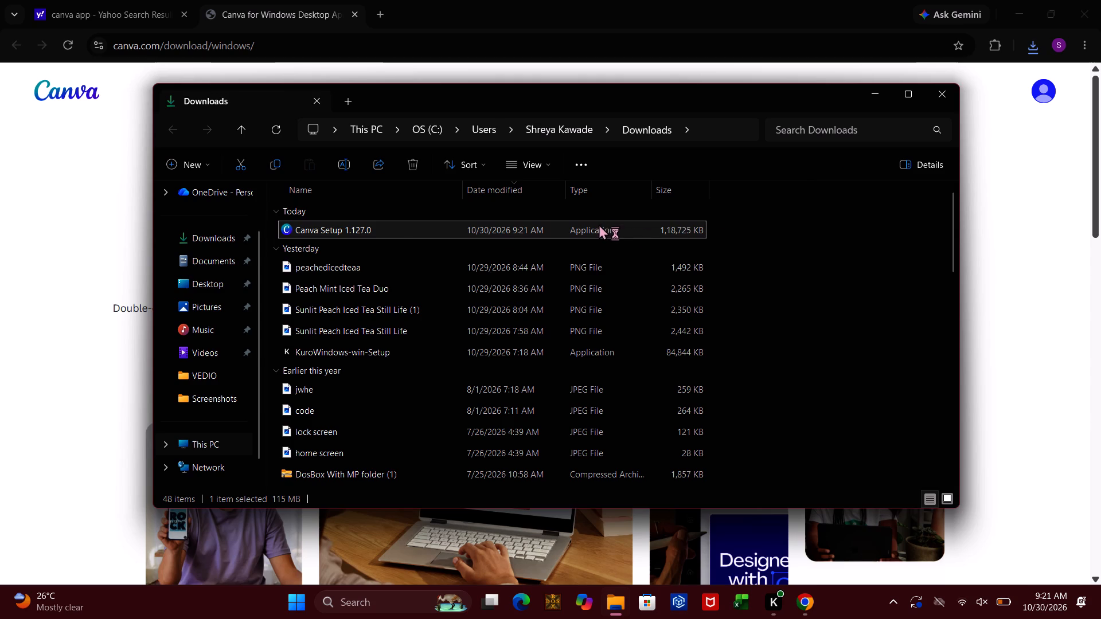
{"action": "double_click", "coordinate": [334, 224]}
{"action": "left_click", "coordinate": [940, 91]}
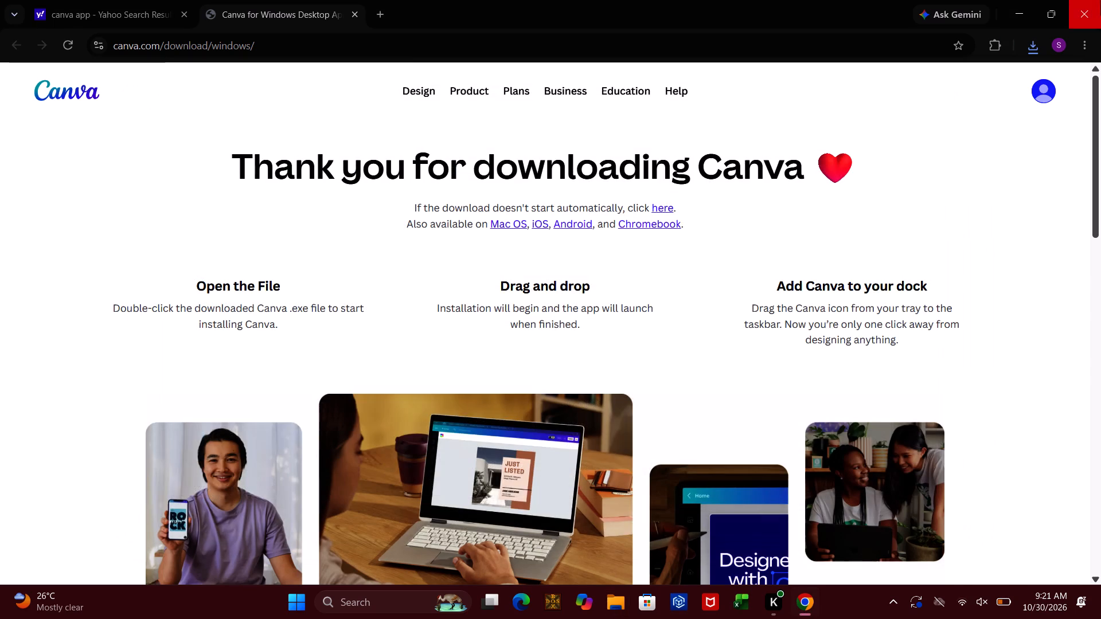
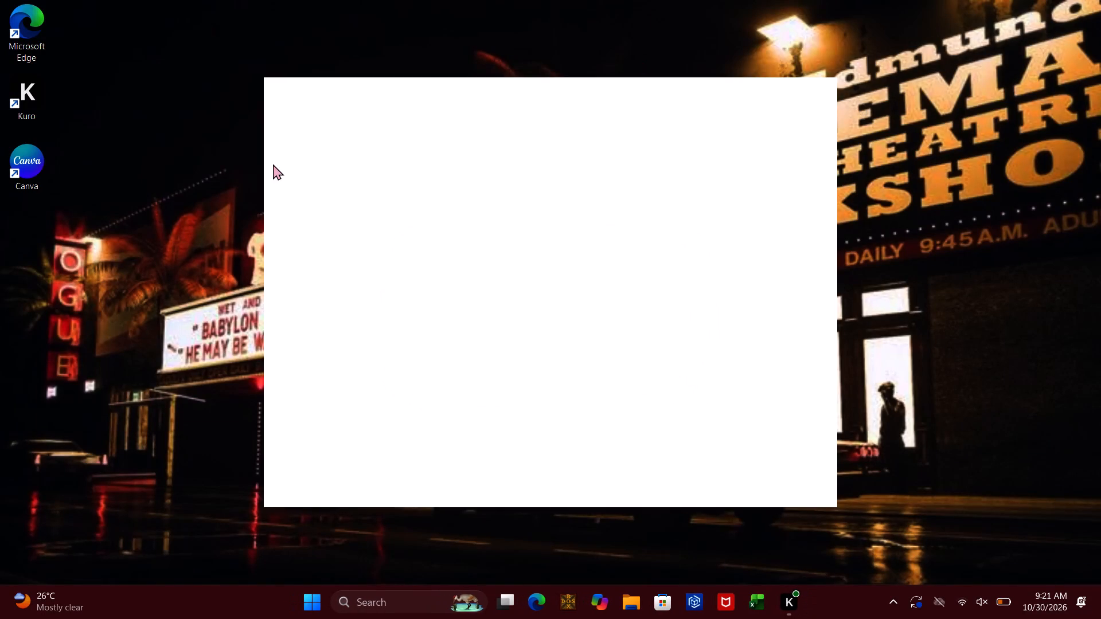
Launch the newly installed Canva app from the desktop and start logging in through the browser.
{"action": "double_click", "coordinate": [16, 156]}
{"action": "double_click", "coordinate": [27, 166]}
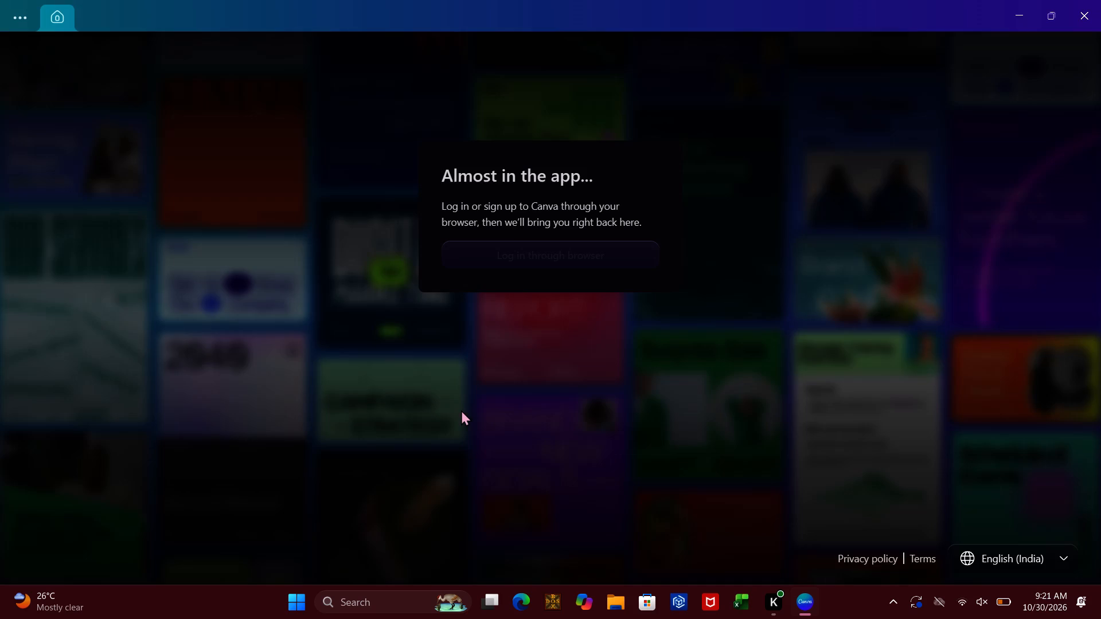
{"action": "left_click", "coordinate": [606, 260]}
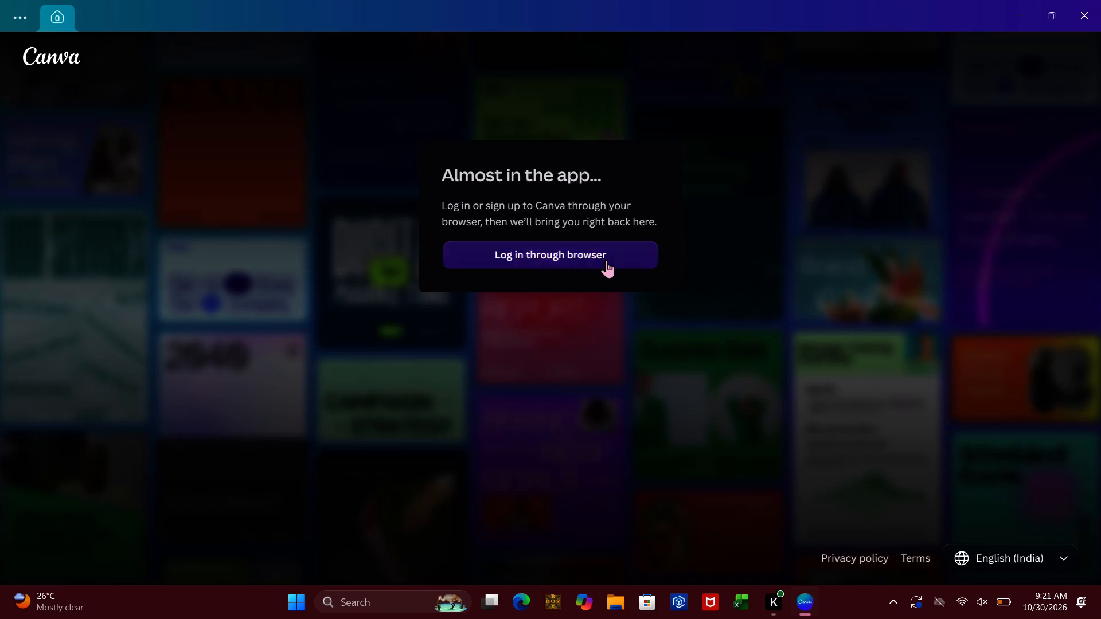
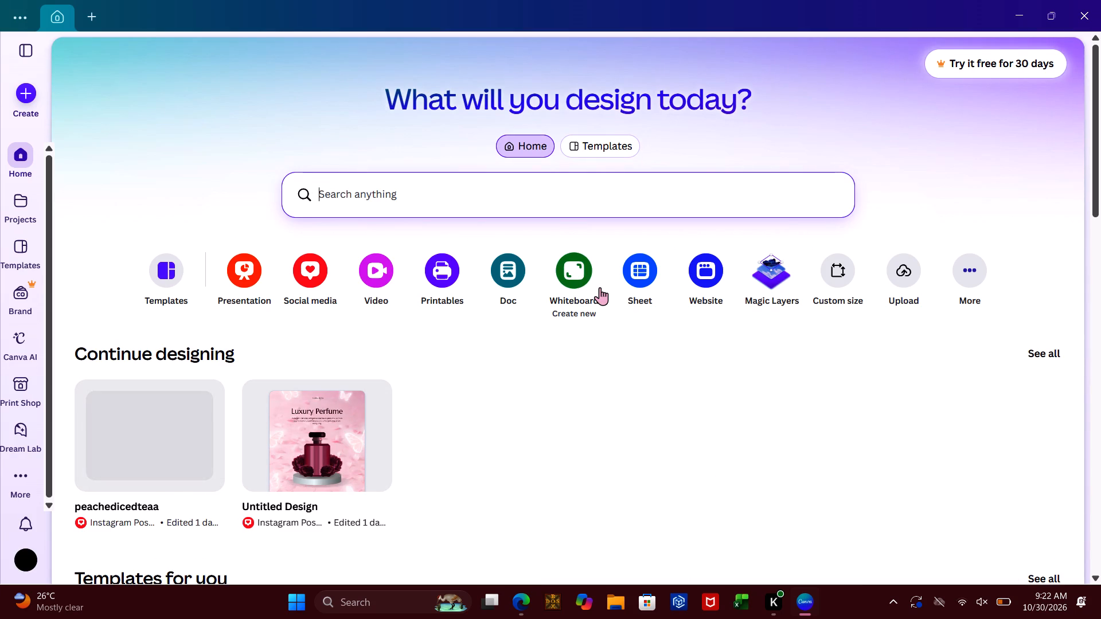
Create a new blank Instagram Post (4:5) design.
{"action": "left_click", "coordinate": [26, 97]}
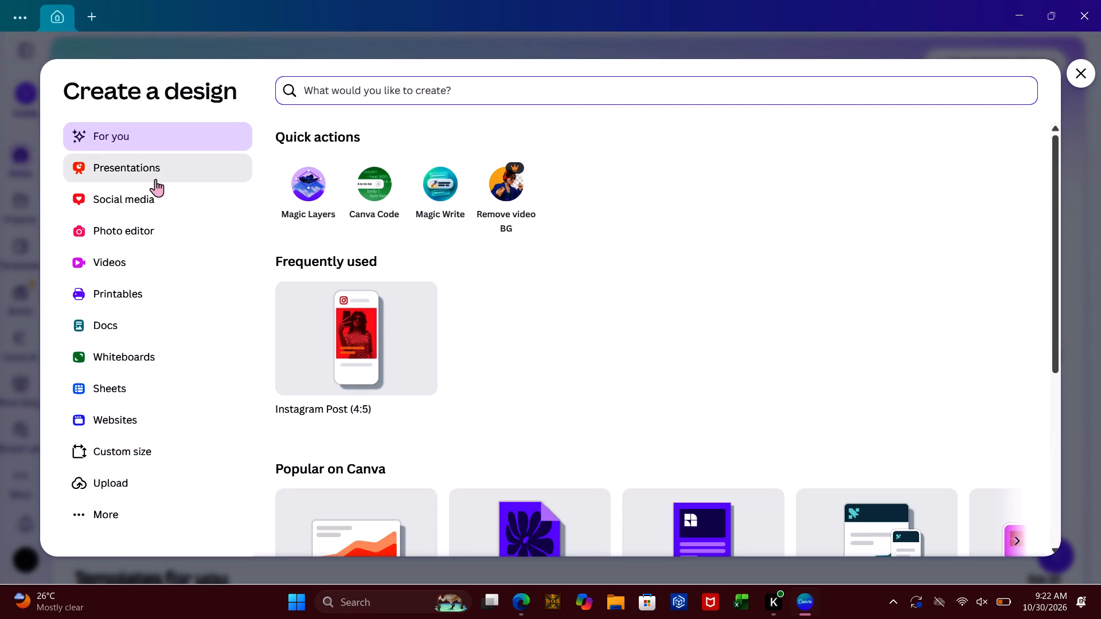
{"action": "left_click", "coordinate": [382, 363]}
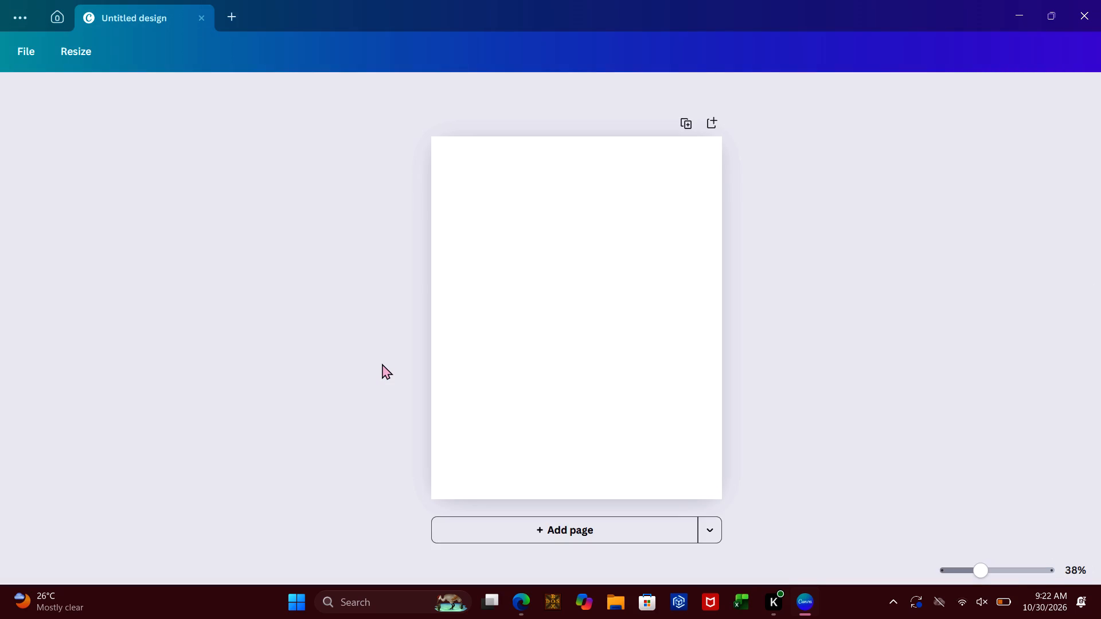
Select the blank page and fill its background with the default black-to-brown horizontal gradient.
{"action": "left_click", "coordinate": [642, 276]}
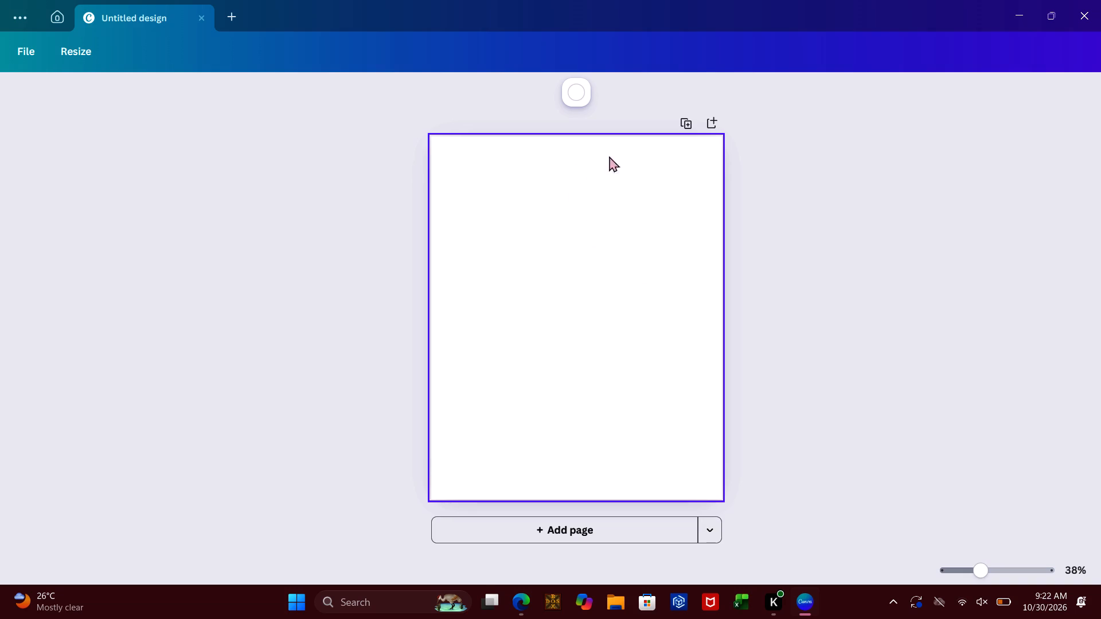
{"action": "left_click", "coordinate": [581, 97]}
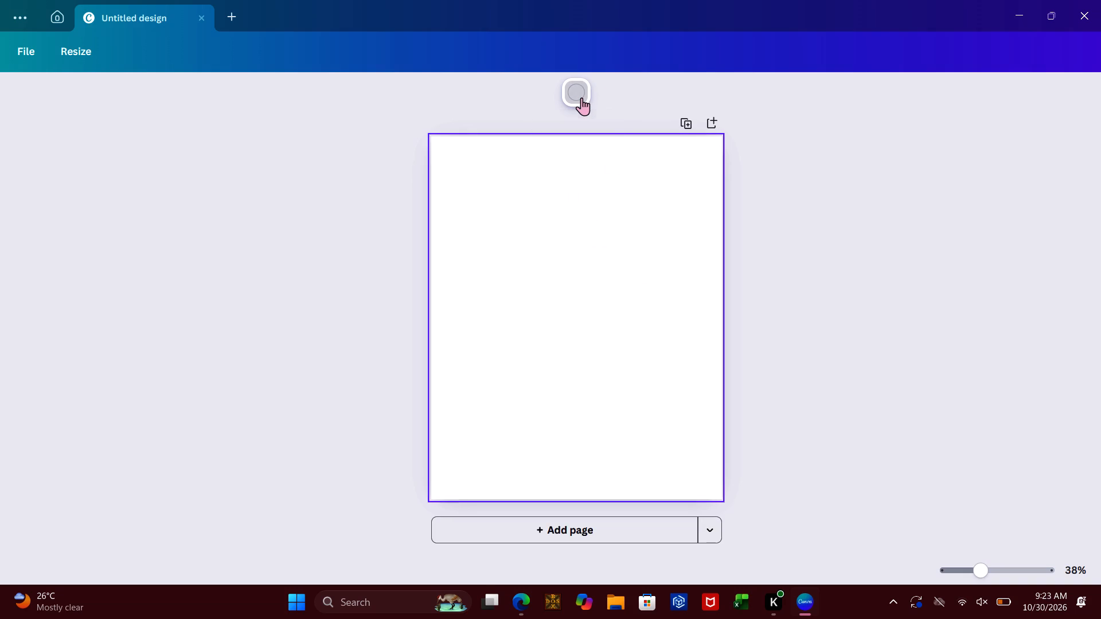
{"action": "left_click", "coordinate": [581, 97]}
{"action": "left_click", "coordinate": [581, 97]}
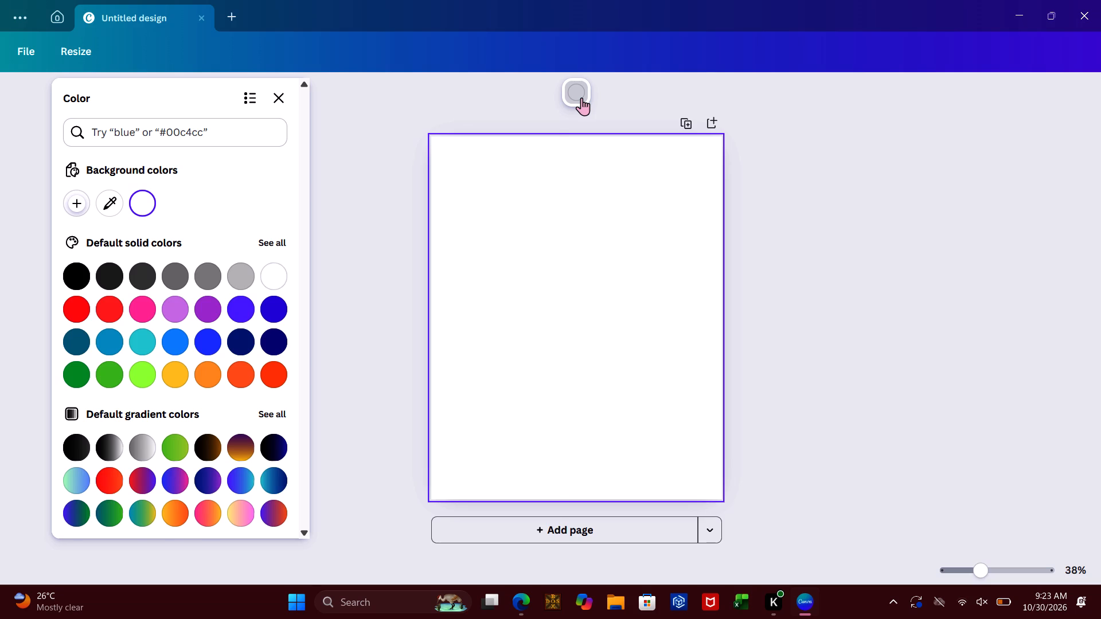
{"action": "left_click", "coordinate": [249, 332]}
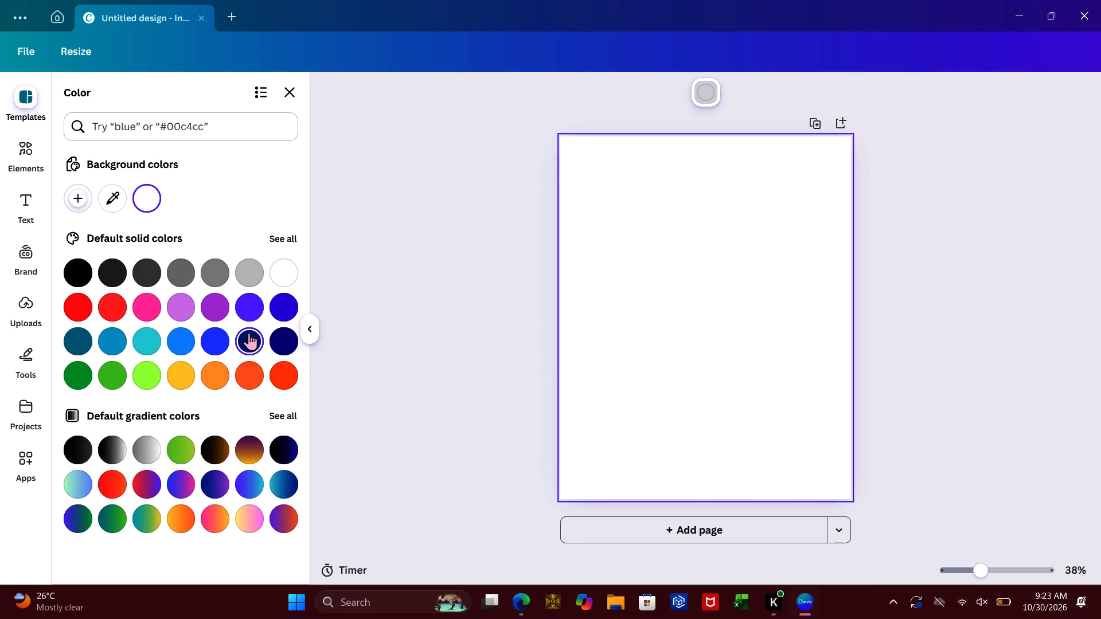
{"action": "left_click", "coordinate": [212, 456]}
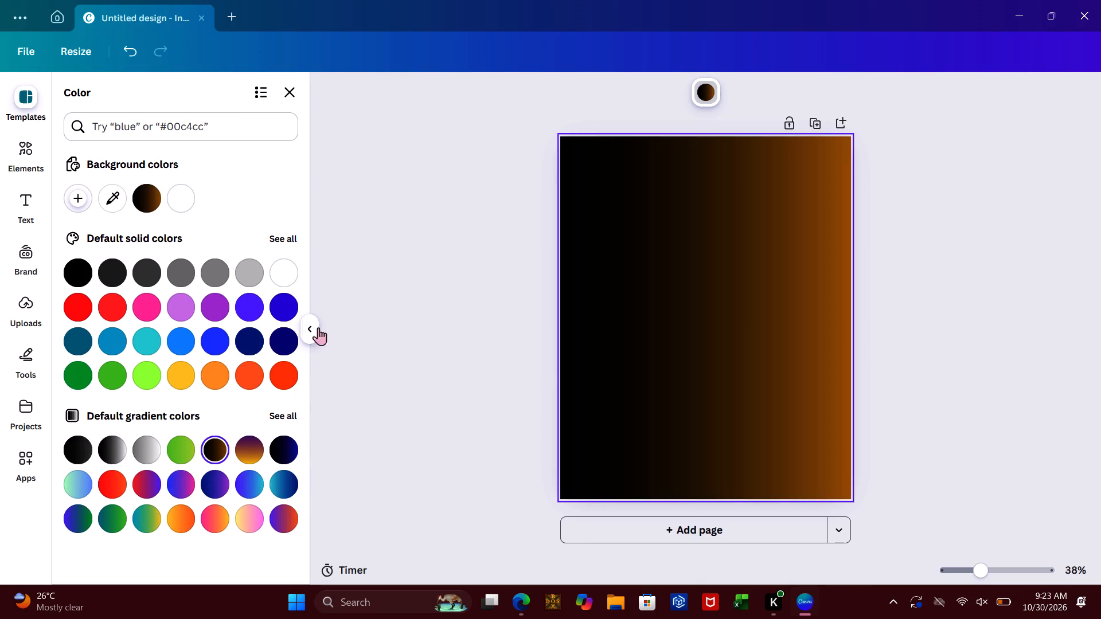
Browse the full set of default gradients and try several on the page background, including the diagonal orange, dark red and green one.
{"action": "left_click", "coordinate": [286, 420]}
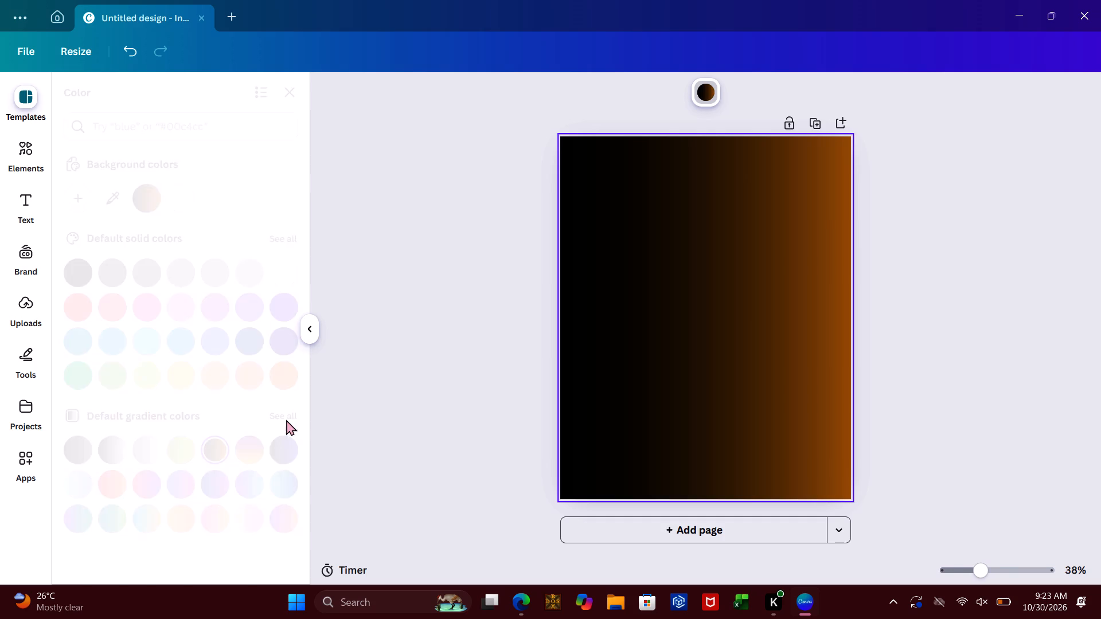
{"action": "left_click", "coordinate": [204, 201]}
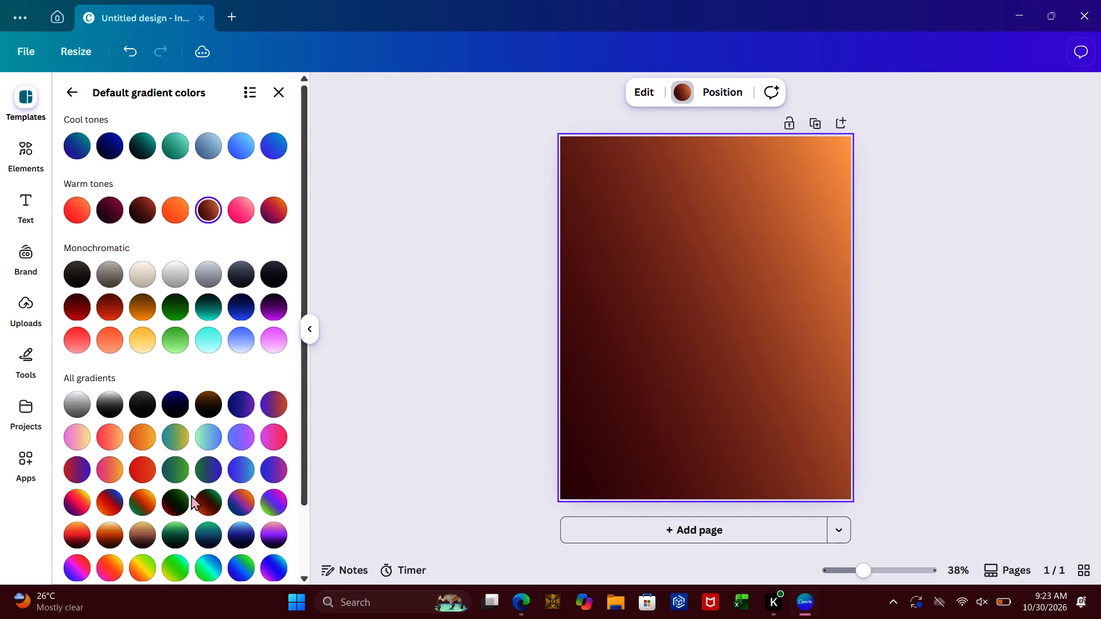
{"action": "left_click", "coordinate": [178, 510]}
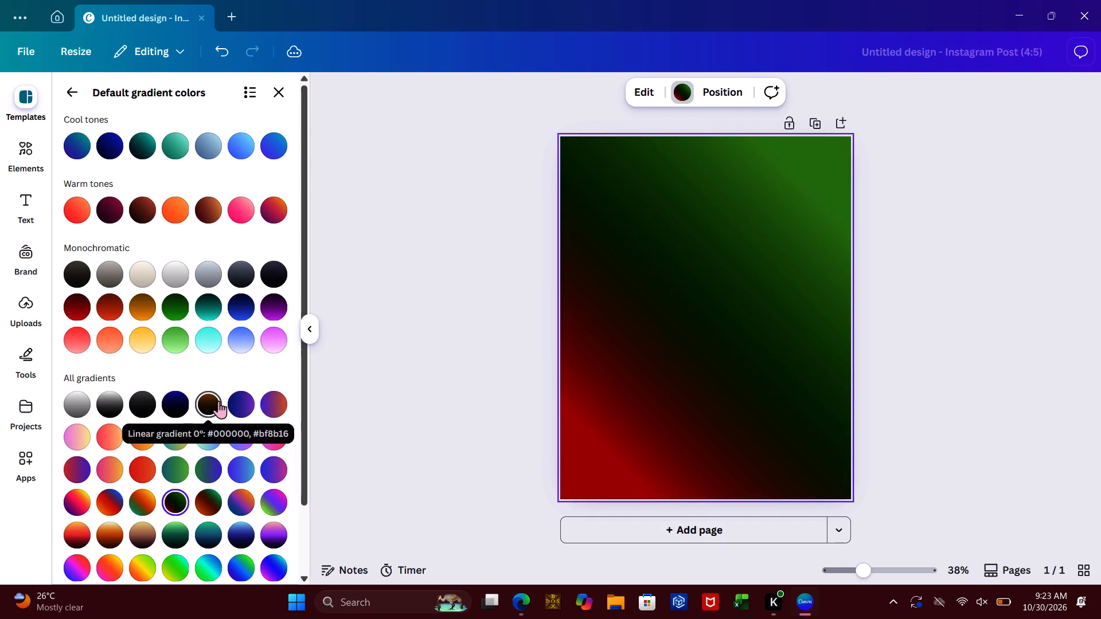
{"action": "left_click", "coordinate": [218, 401]}
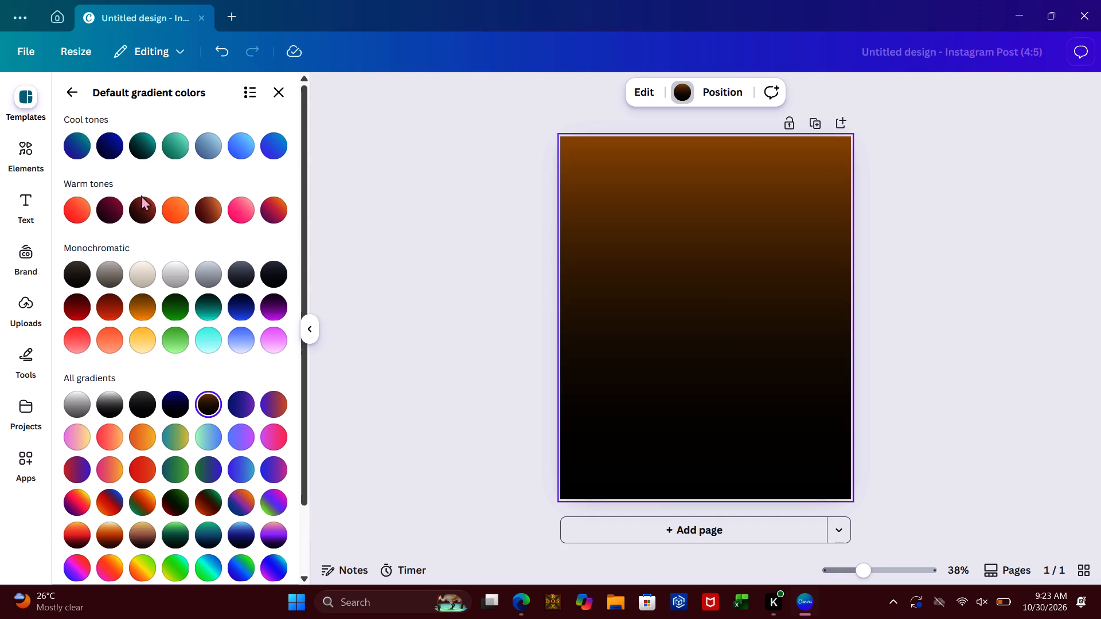
{"action": "left_click", "coordinate": [141, 197]}
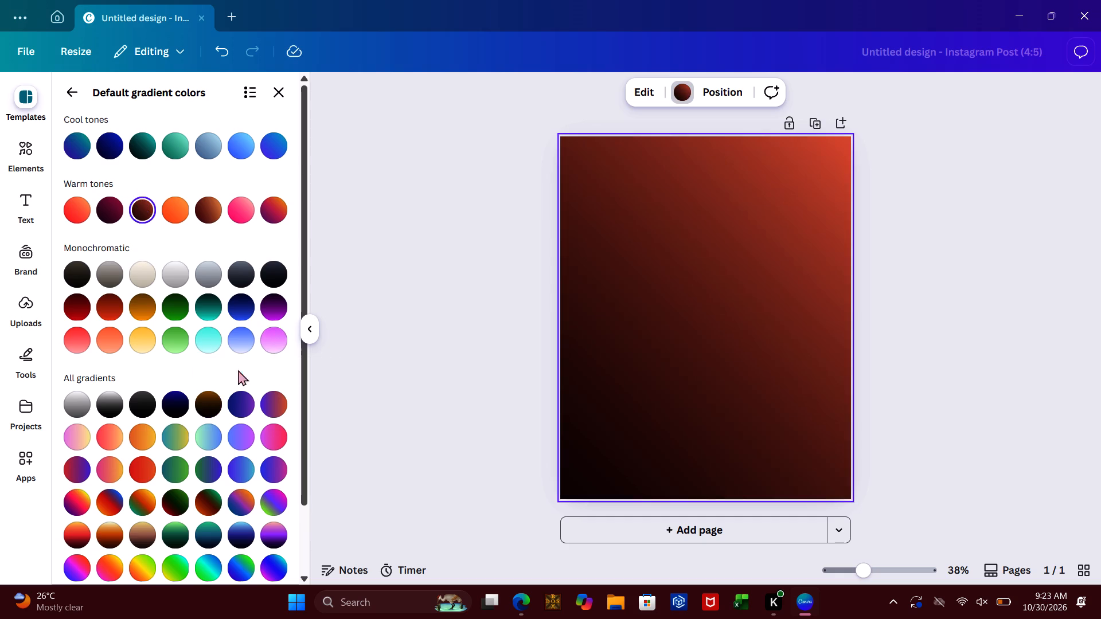
{"action": "left_click", "coordinate": [84, 302]}
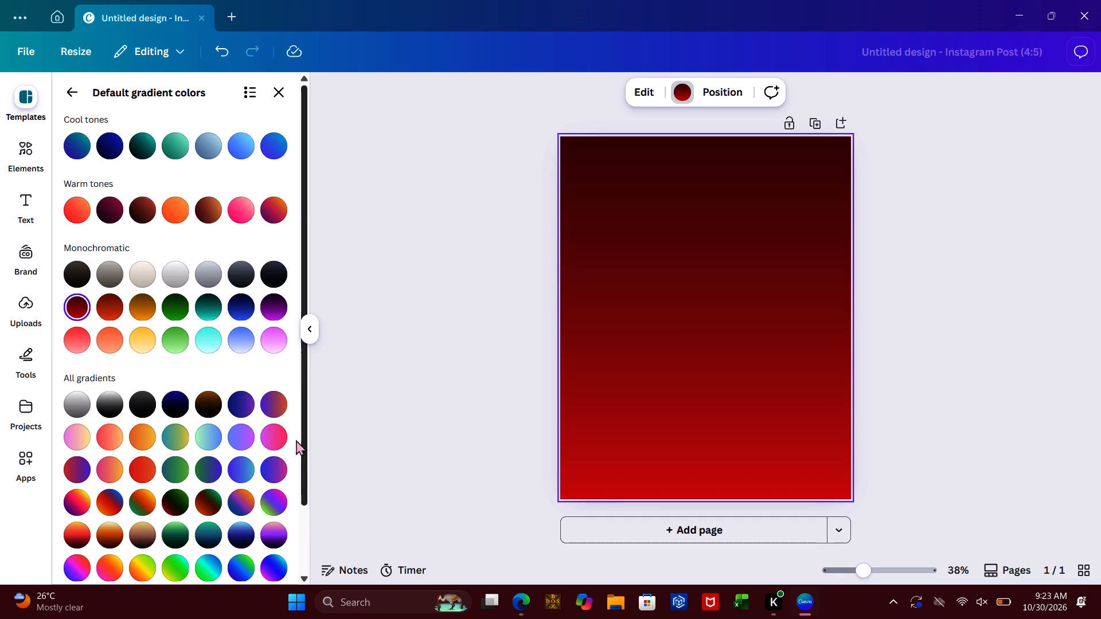
{"action": "left_click", "coordinate": [208, 496]}
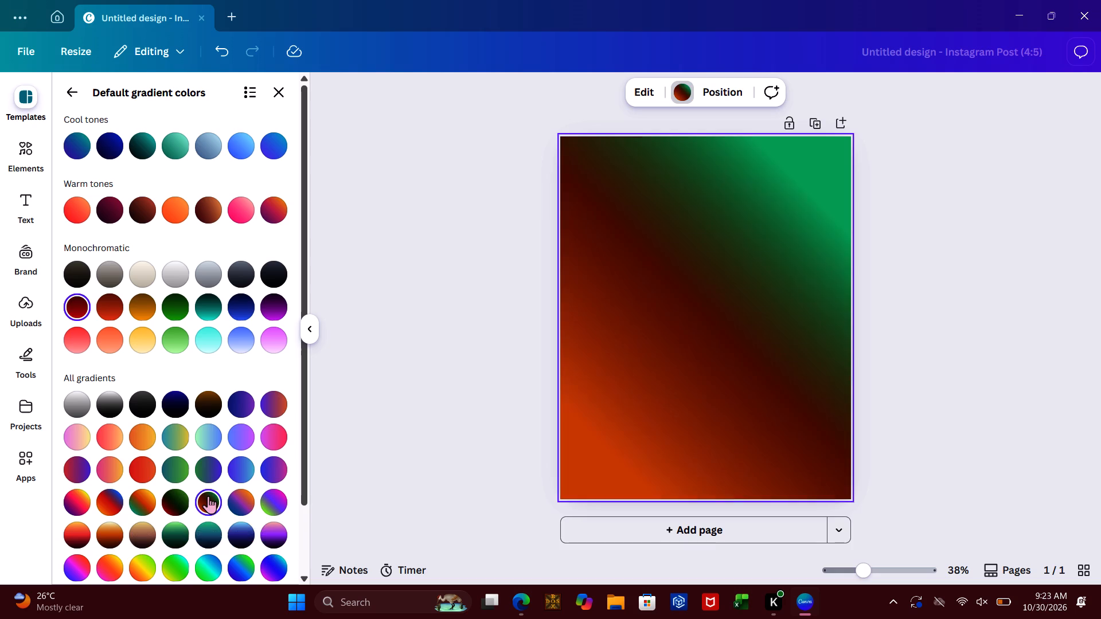
{"action": "left_click", "coordinate": [304, 535]}
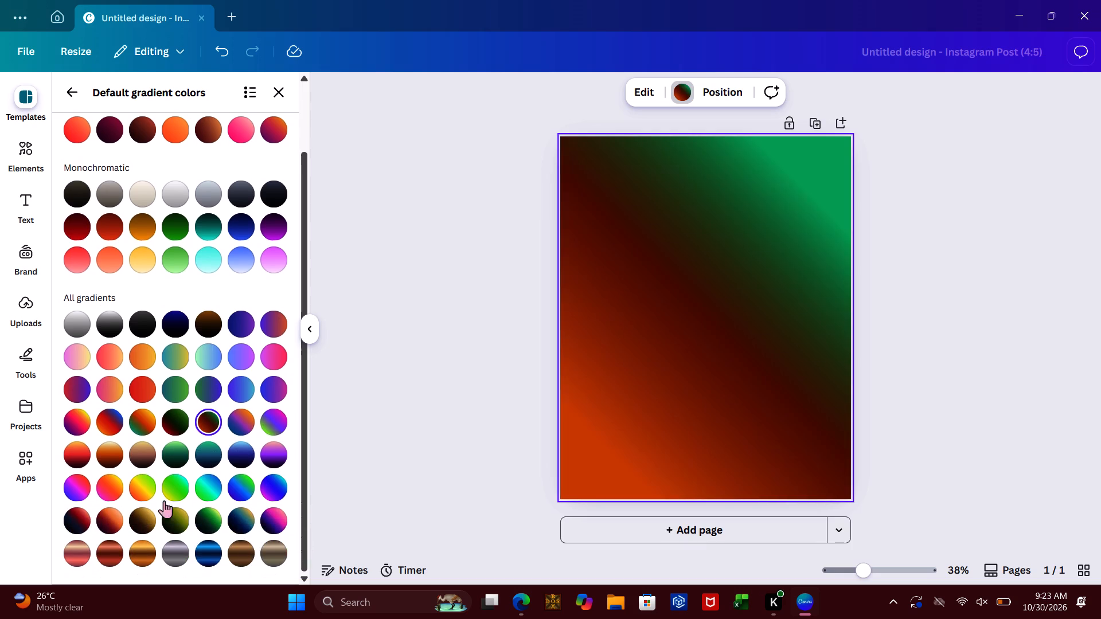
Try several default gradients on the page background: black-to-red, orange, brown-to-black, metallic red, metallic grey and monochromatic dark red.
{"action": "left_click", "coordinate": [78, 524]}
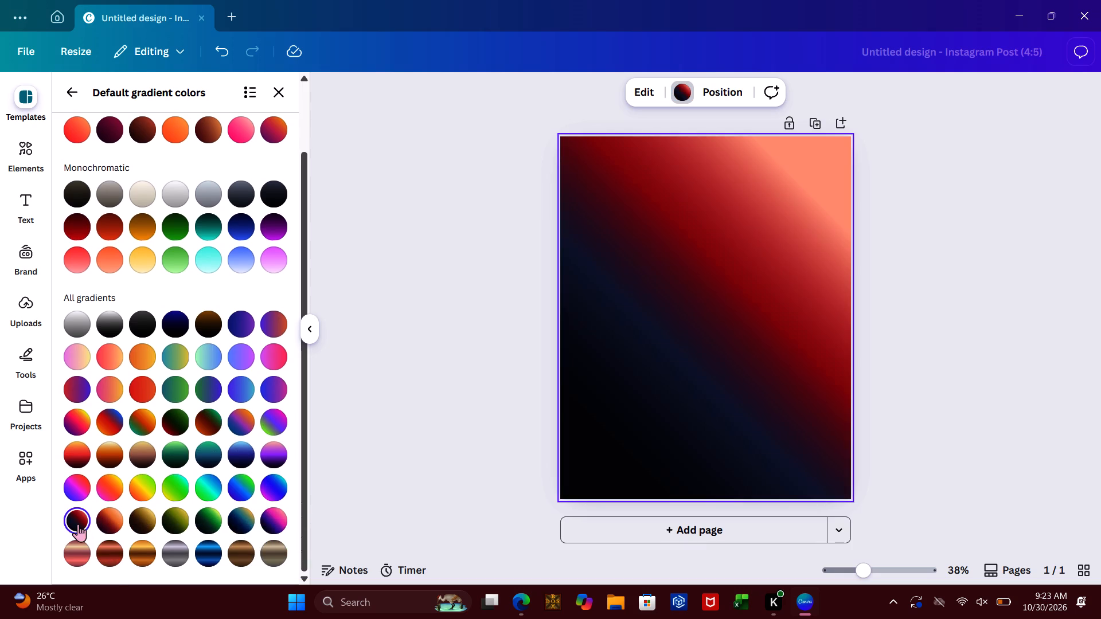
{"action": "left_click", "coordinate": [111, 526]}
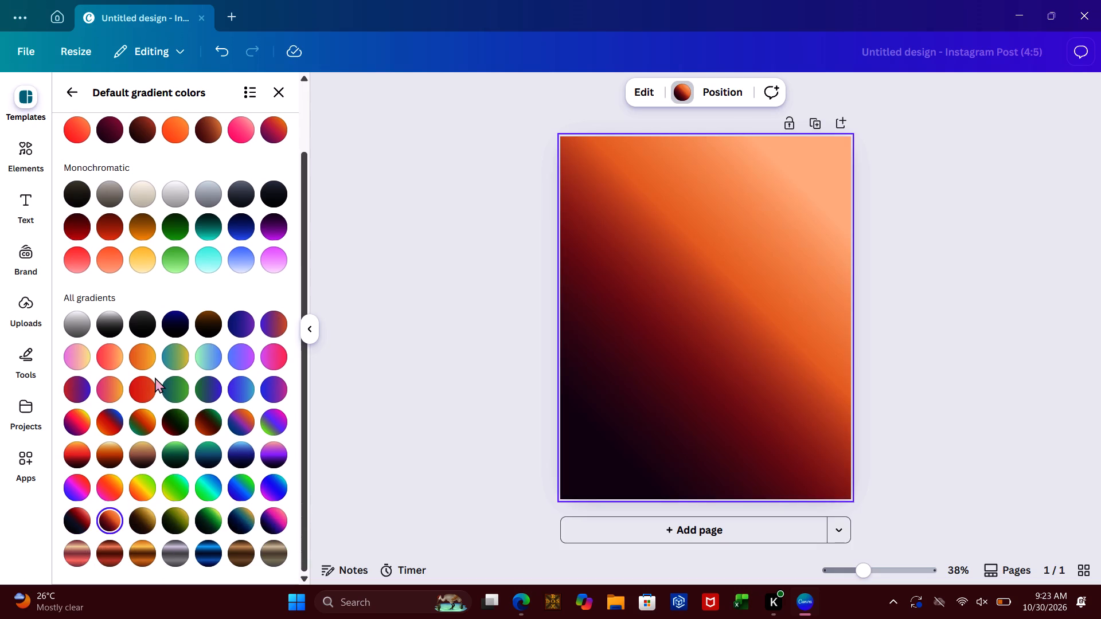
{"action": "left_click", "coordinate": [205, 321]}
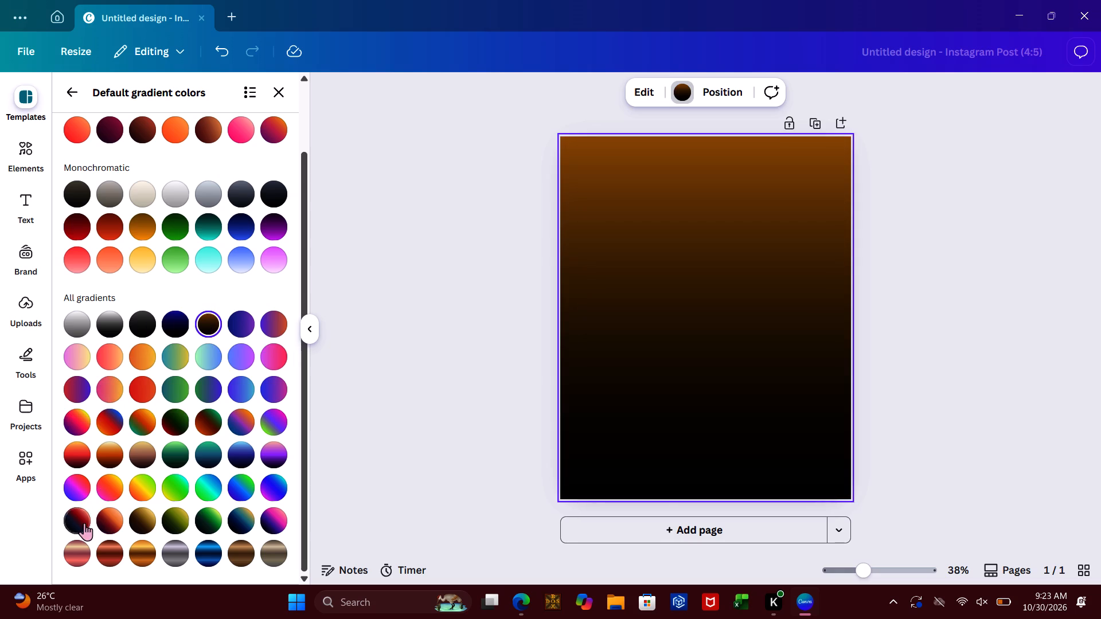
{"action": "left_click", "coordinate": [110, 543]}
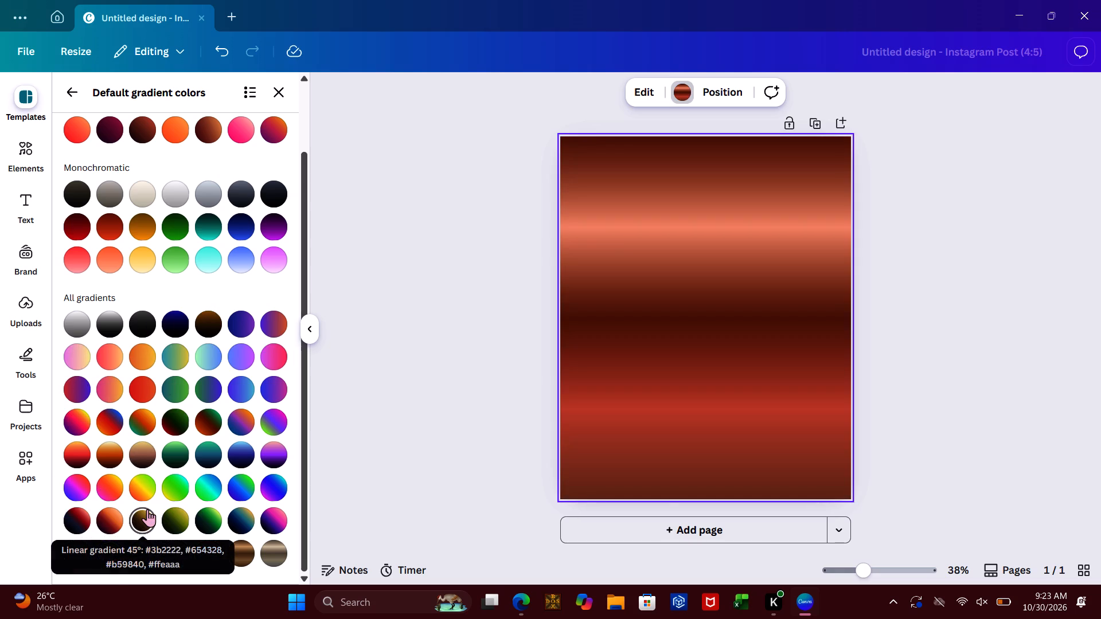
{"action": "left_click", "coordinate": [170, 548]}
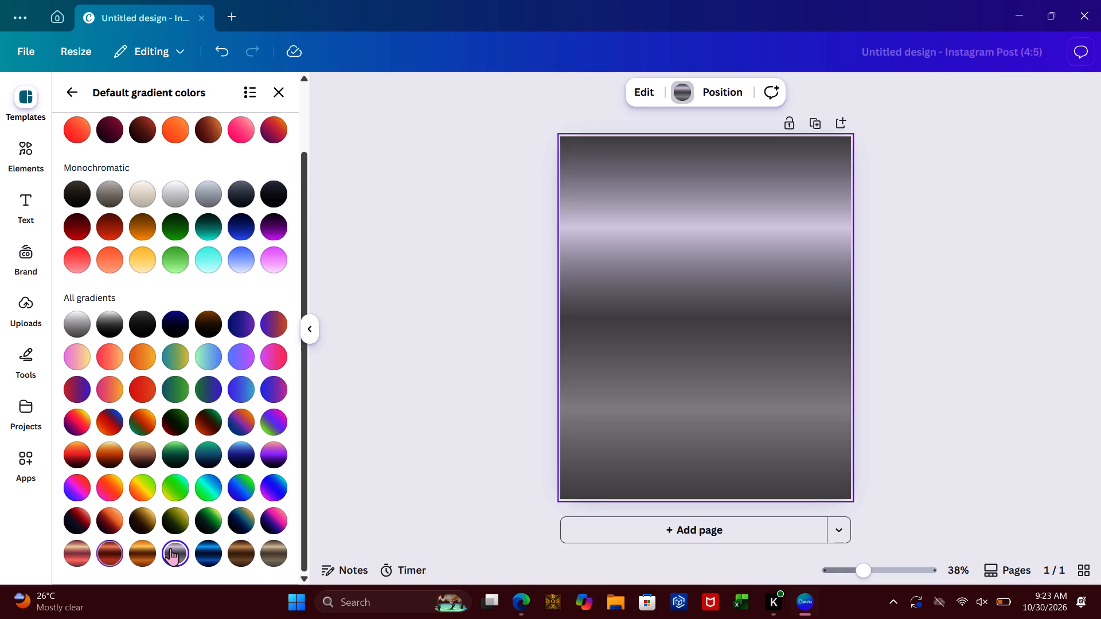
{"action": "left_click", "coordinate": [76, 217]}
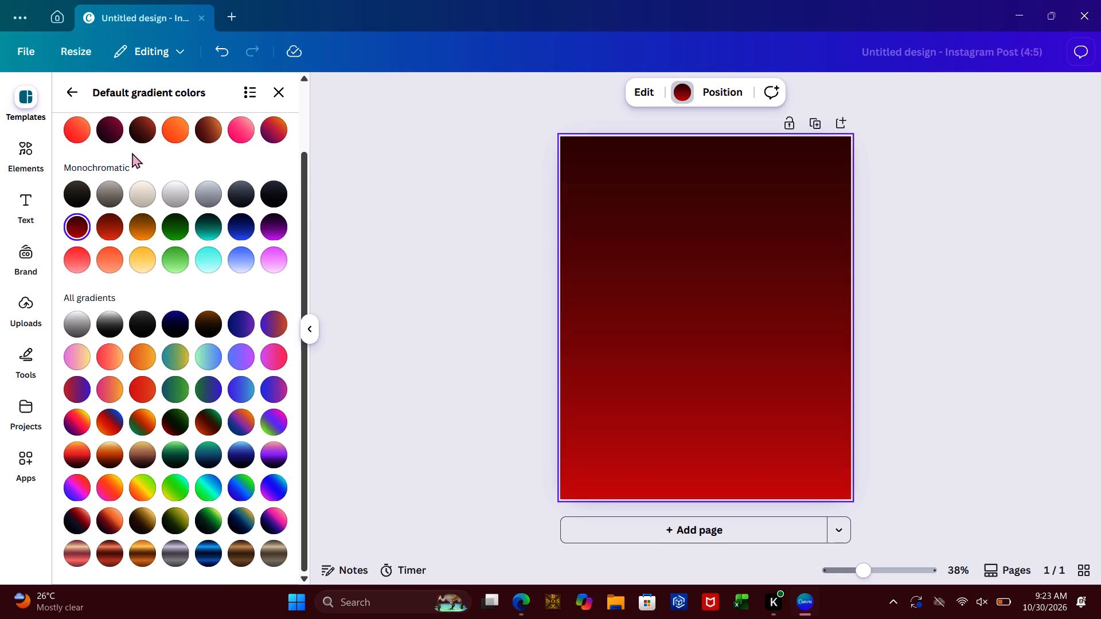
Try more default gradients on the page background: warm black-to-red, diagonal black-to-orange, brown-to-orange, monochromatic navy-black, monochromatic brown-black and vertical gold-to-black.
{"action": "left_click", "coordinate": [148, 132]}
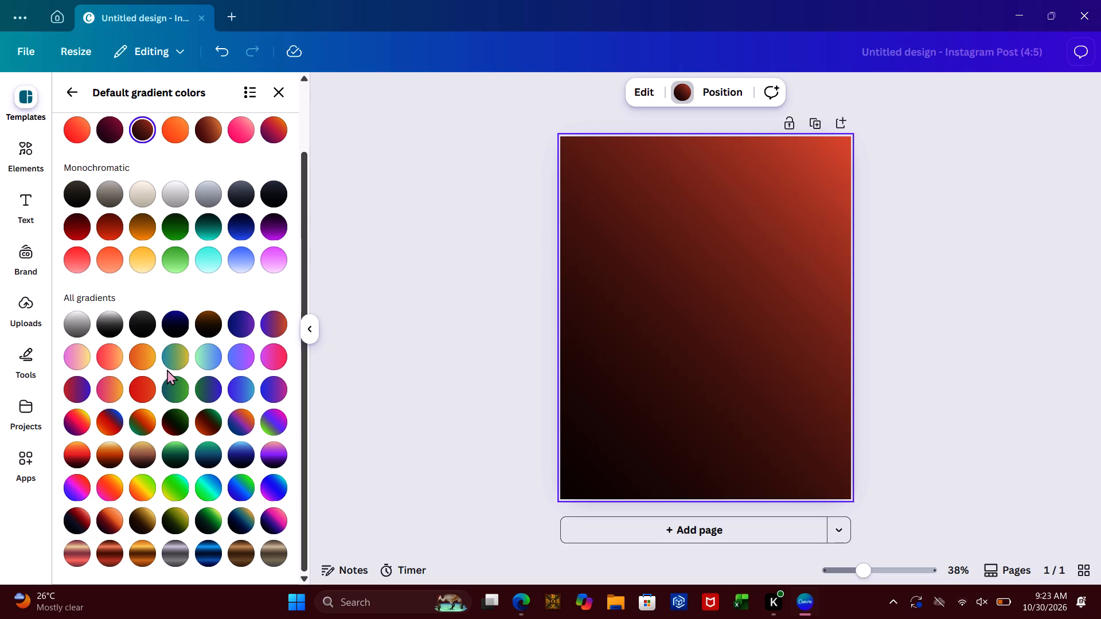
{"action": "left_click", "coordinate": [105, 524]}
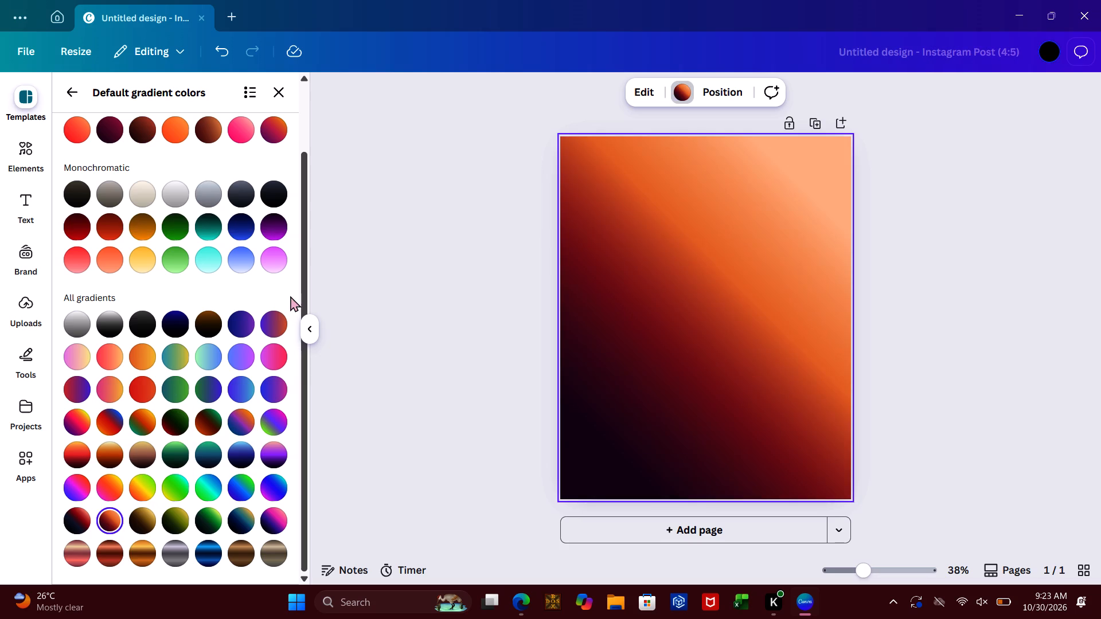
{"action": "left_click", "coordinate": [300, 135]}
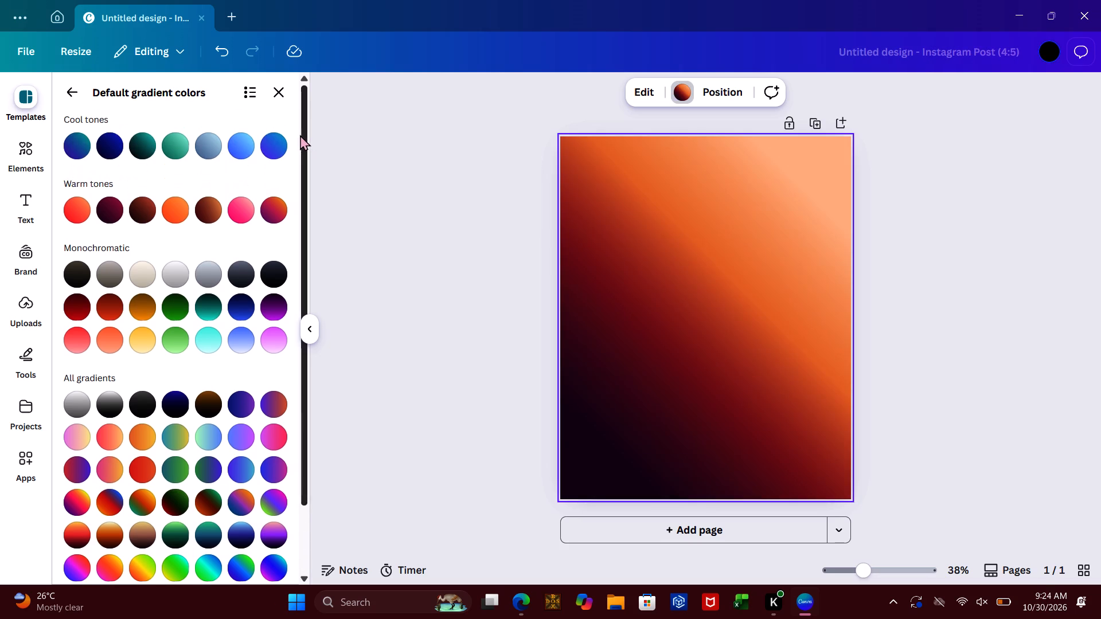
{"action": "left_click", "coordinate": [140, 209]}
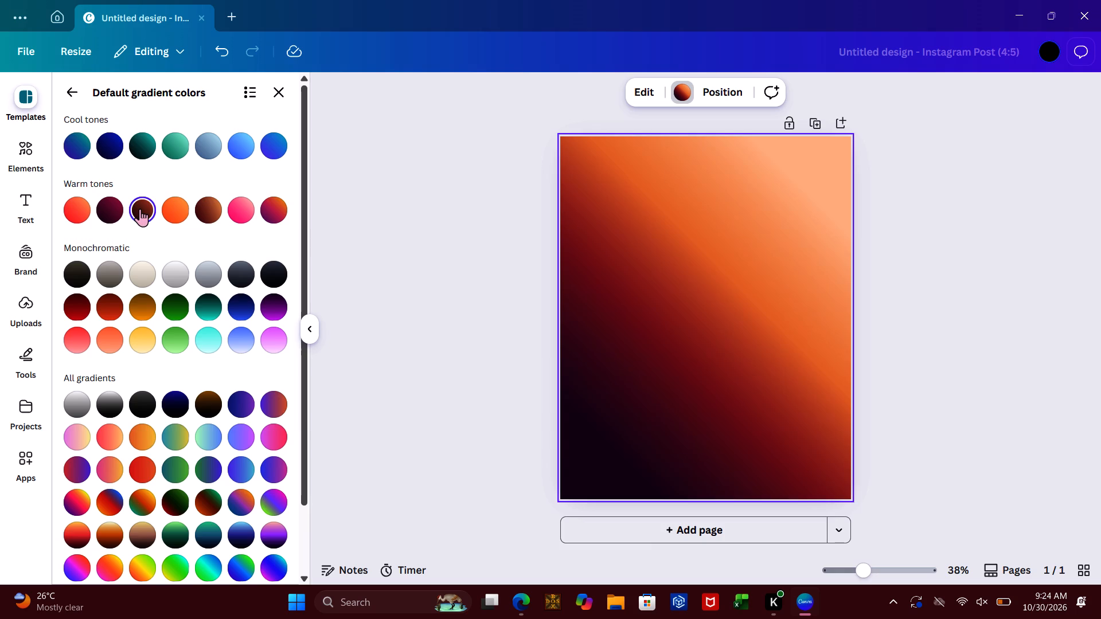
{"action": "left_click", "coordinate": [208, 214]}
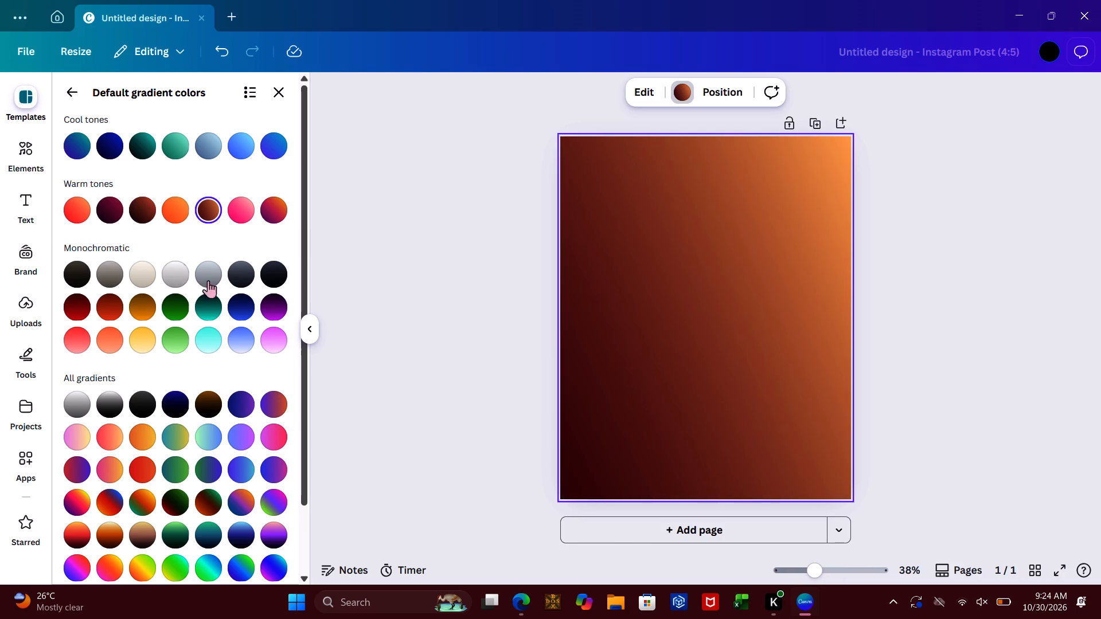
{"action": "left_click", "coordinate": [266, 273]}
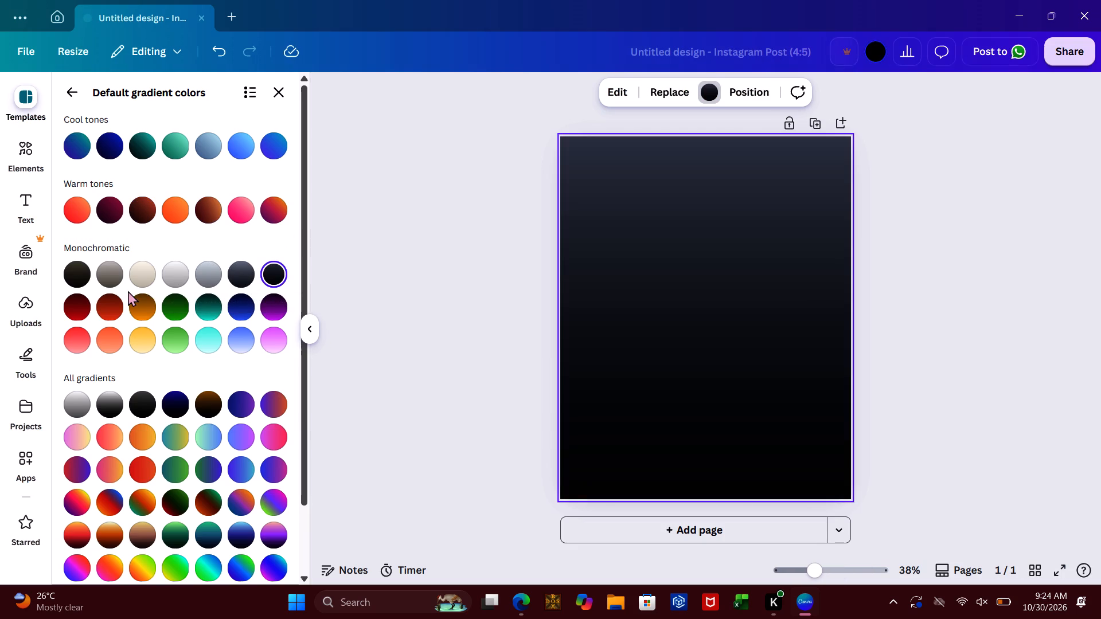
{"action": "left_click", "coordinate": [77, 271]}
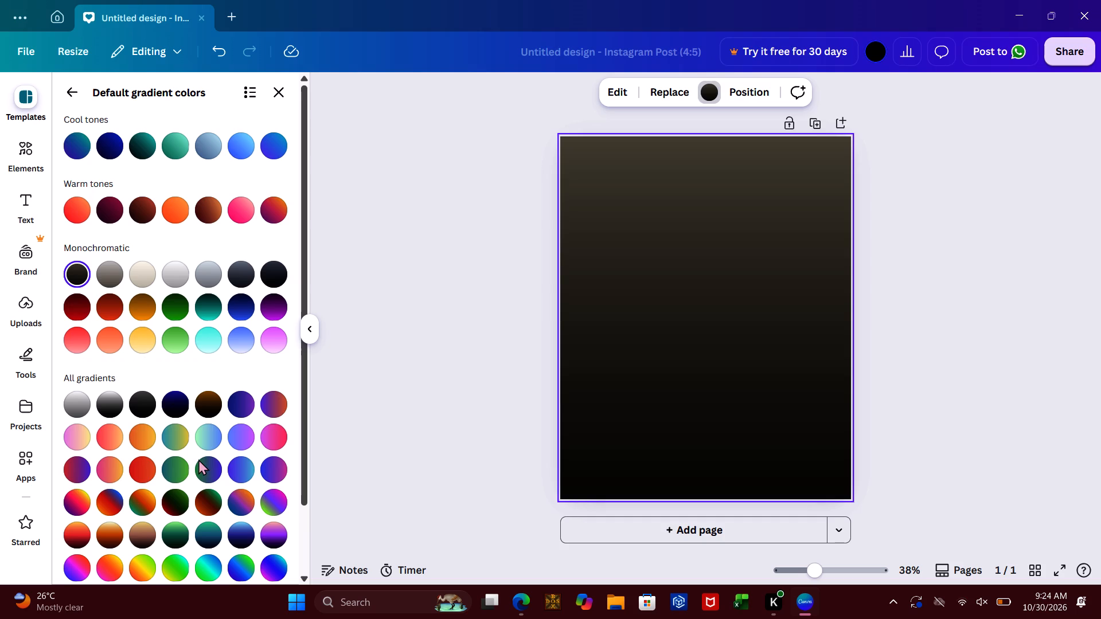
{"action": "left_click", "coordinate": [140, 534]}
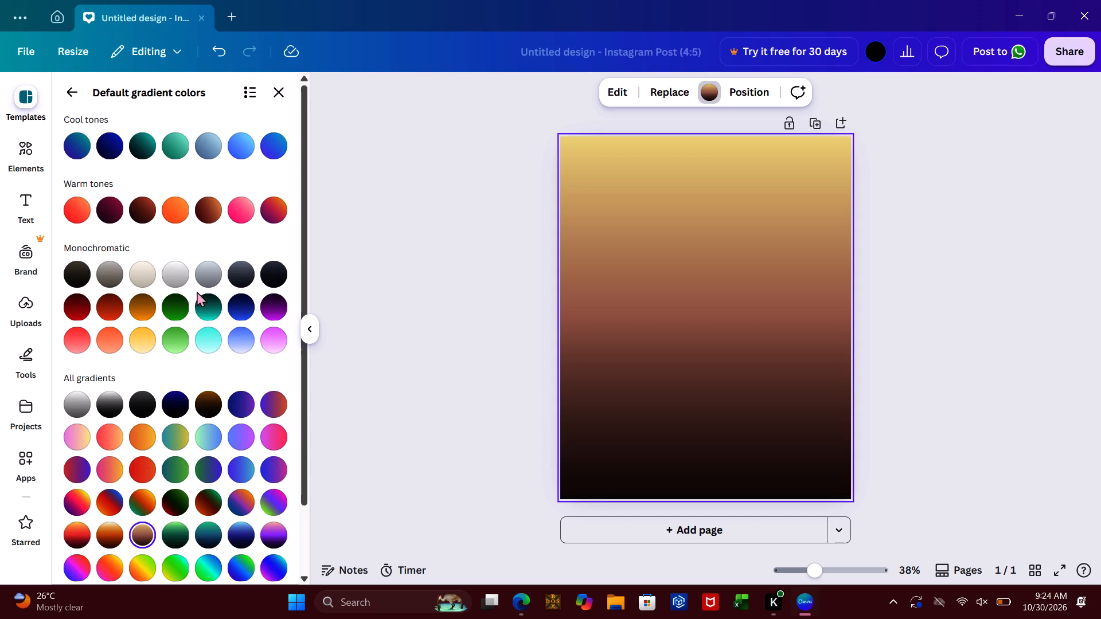
Apply the light yellow-orange gradient from the Monochromatic group to the page background.
{"action": "left_click", "coordinate": [140, 347]}
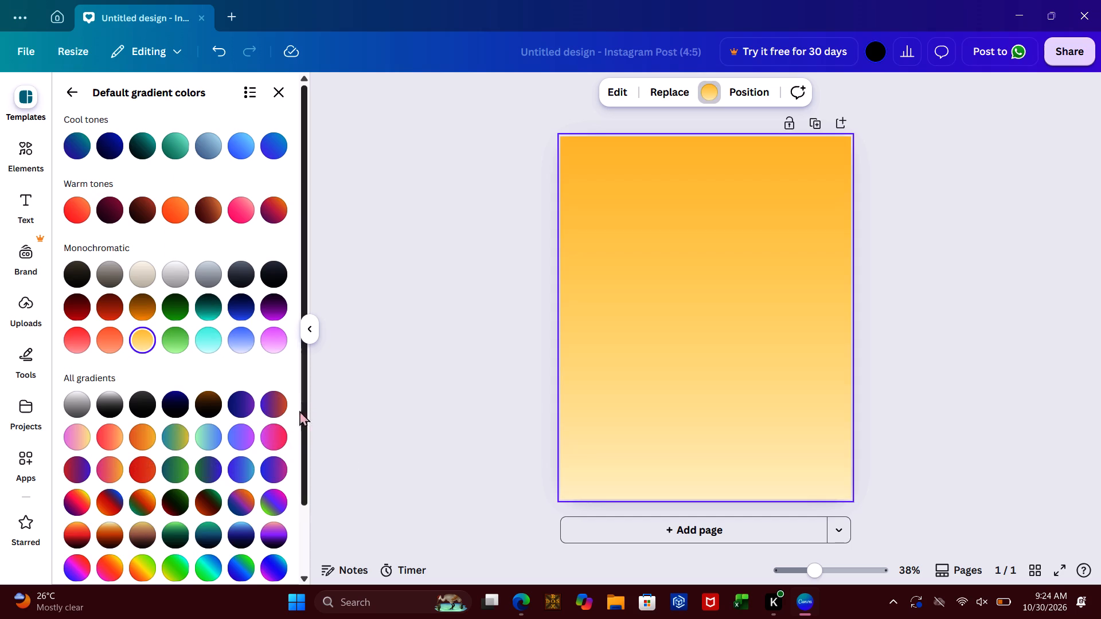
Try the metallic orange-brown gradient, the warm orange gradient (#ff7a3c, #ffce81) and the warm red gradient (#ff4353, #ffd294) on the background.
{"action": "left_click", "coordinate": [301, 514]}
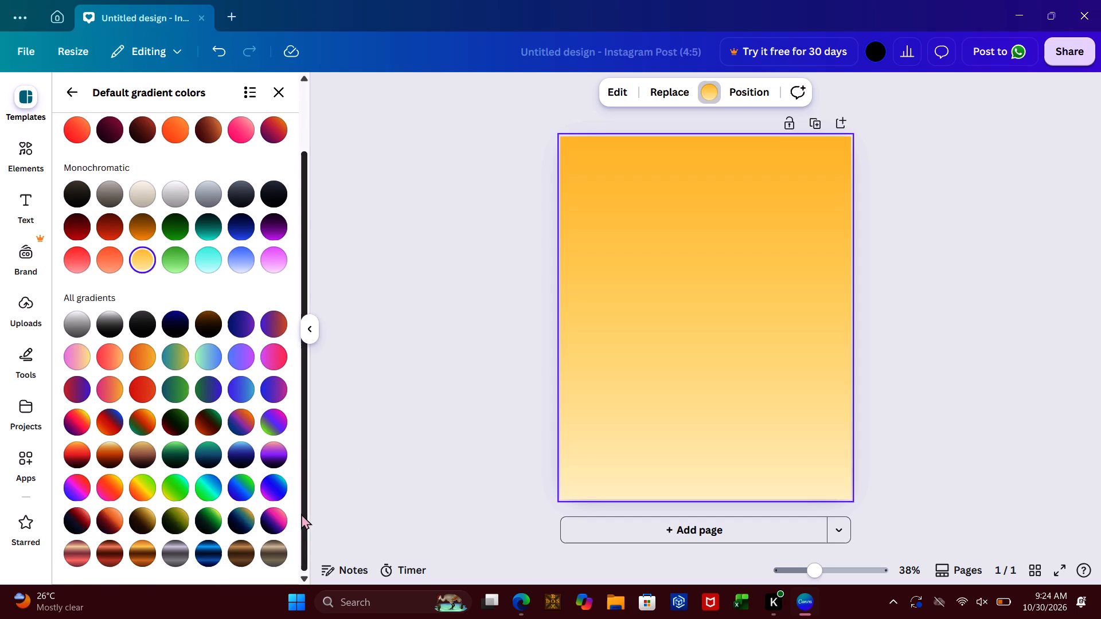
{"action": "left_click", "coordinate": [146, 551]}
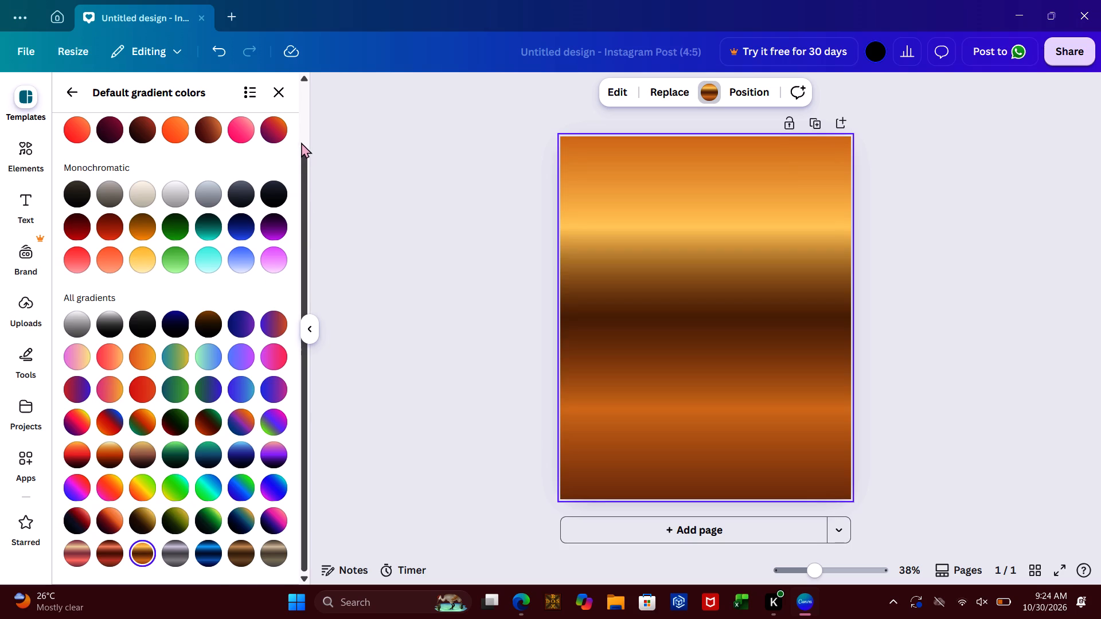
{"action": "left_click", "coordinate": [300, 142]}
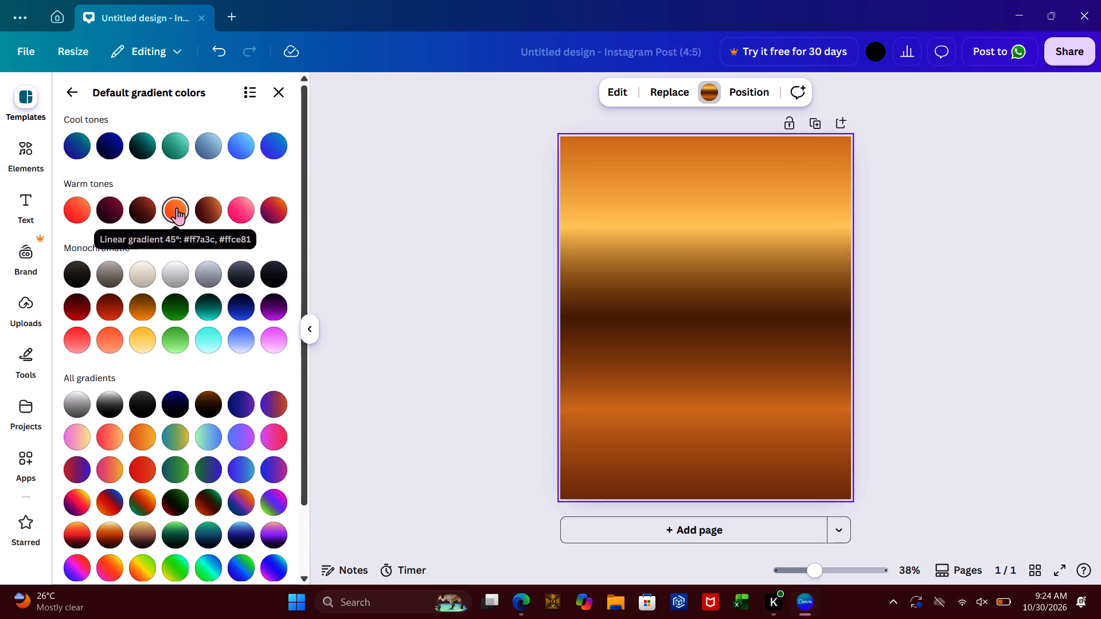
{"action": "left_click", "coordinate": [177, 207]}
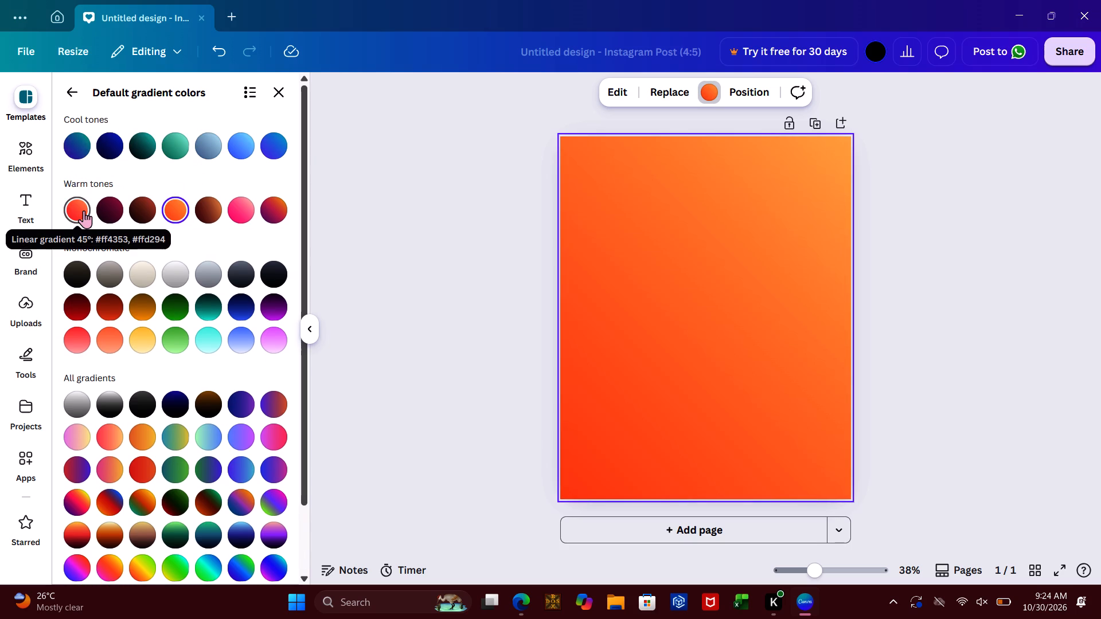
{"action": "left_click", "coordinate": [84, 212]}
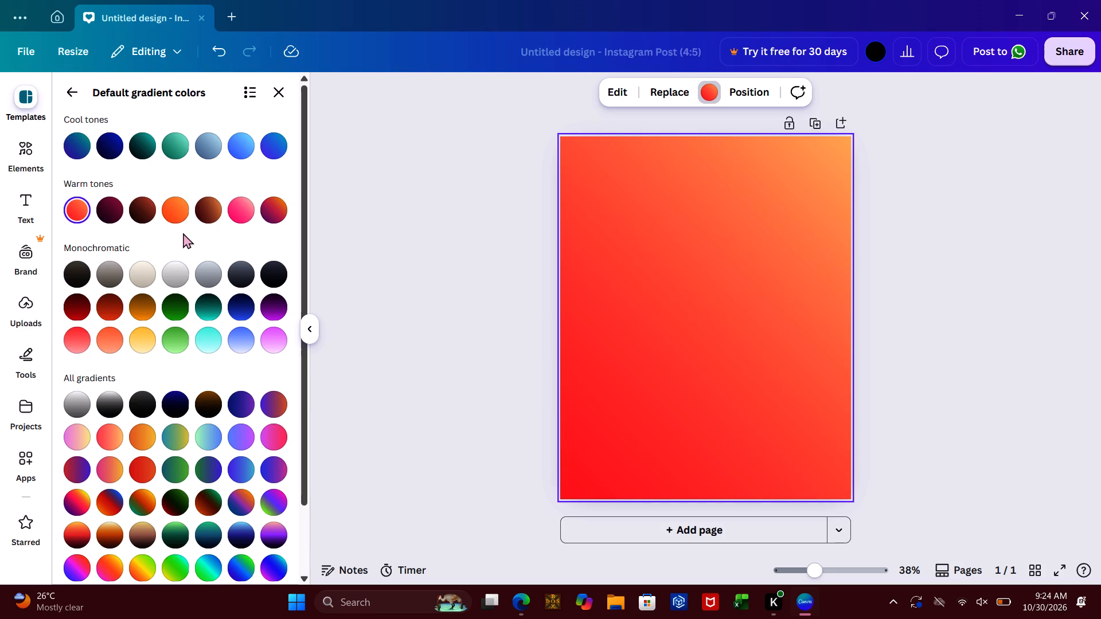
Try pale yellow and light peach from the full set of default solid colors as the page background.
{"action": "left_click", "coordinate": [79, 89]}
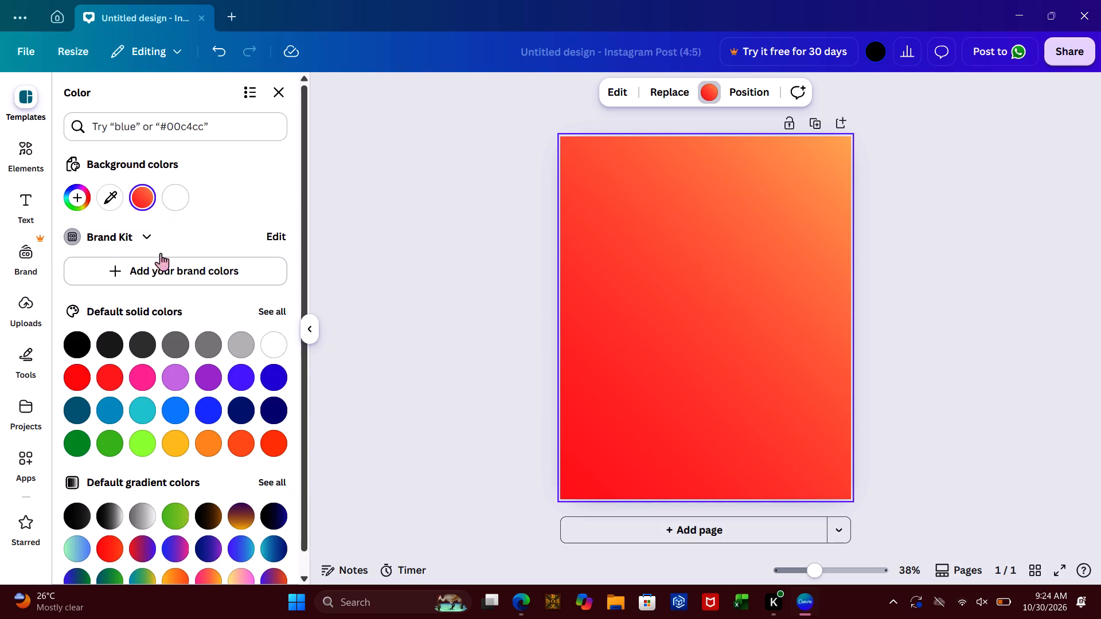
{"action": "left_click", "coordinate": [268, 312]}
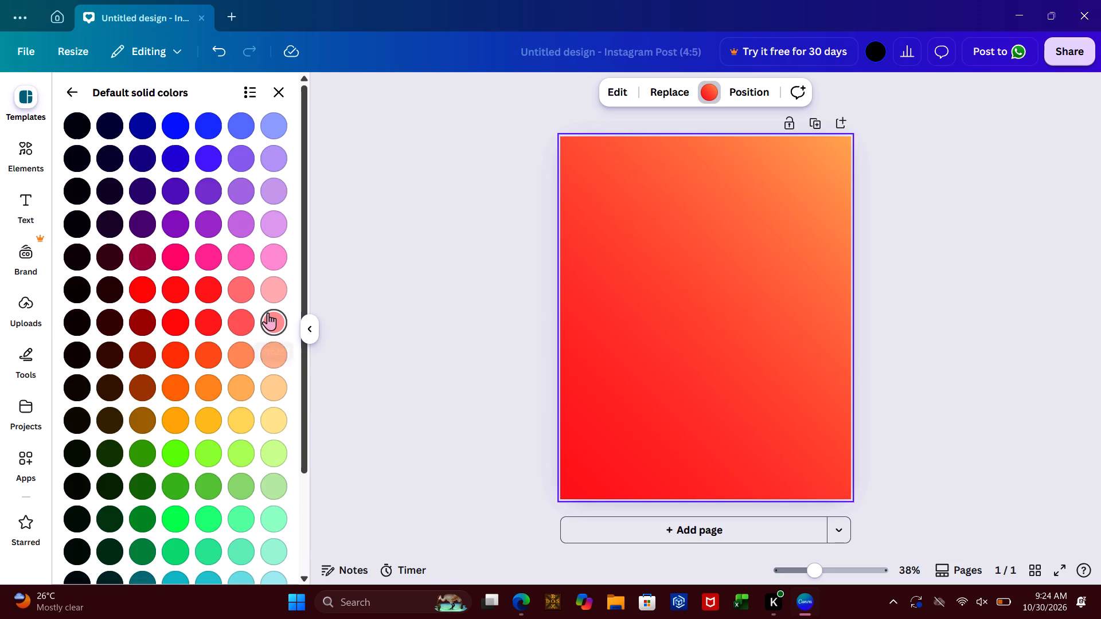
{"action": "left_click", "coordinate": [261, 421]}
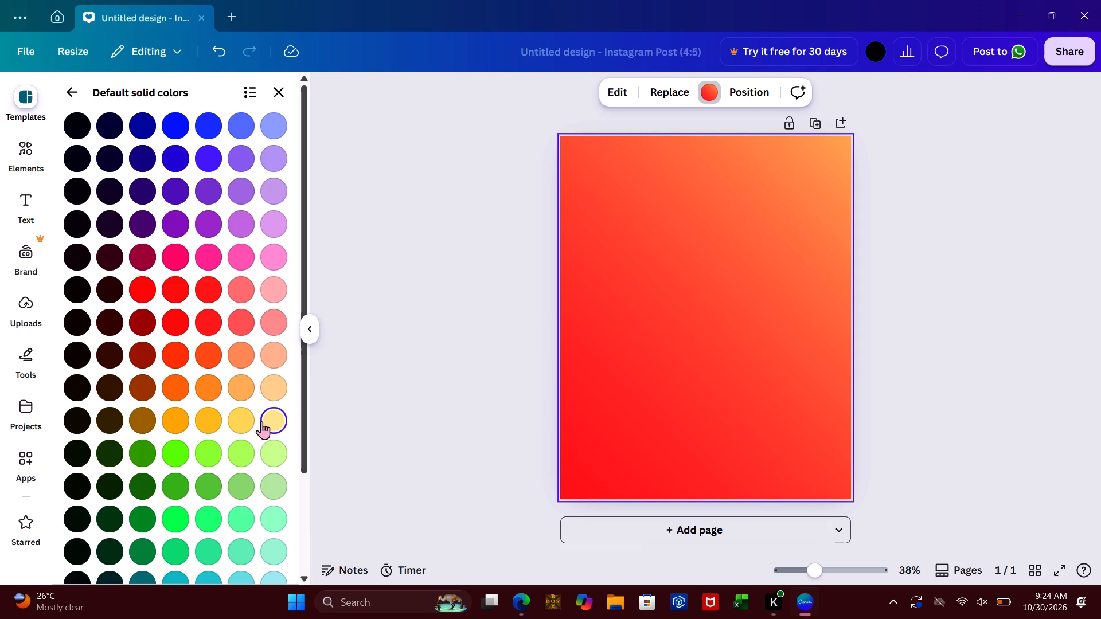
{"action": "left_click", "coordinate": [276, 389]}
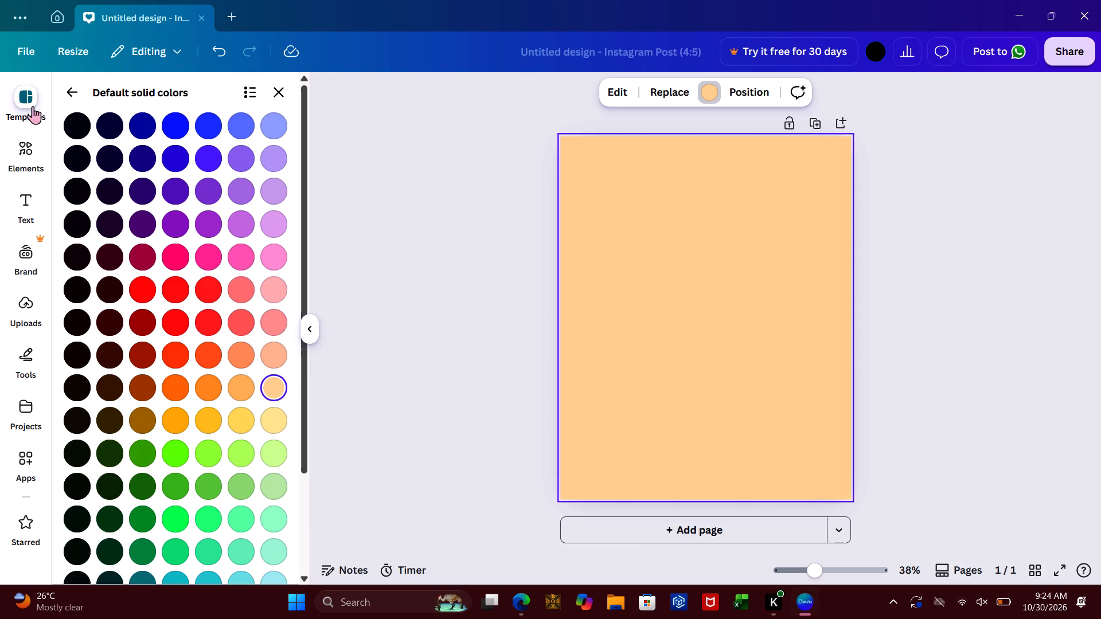
Return to the main color choices and search the colors for "warm".
{"action": "left_click", "coordinate": [68, 85]}
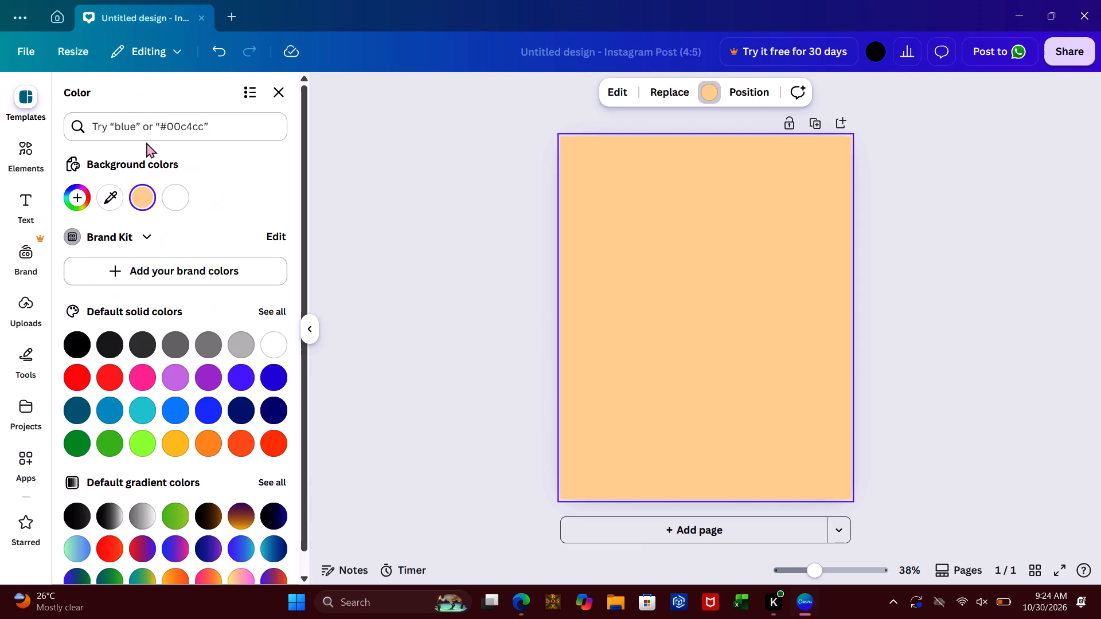
{"action": "left_click", "coordinate": [155, 133]}
{"action": "type", "text": "warm"}
{"action": "key", "text": "space"}
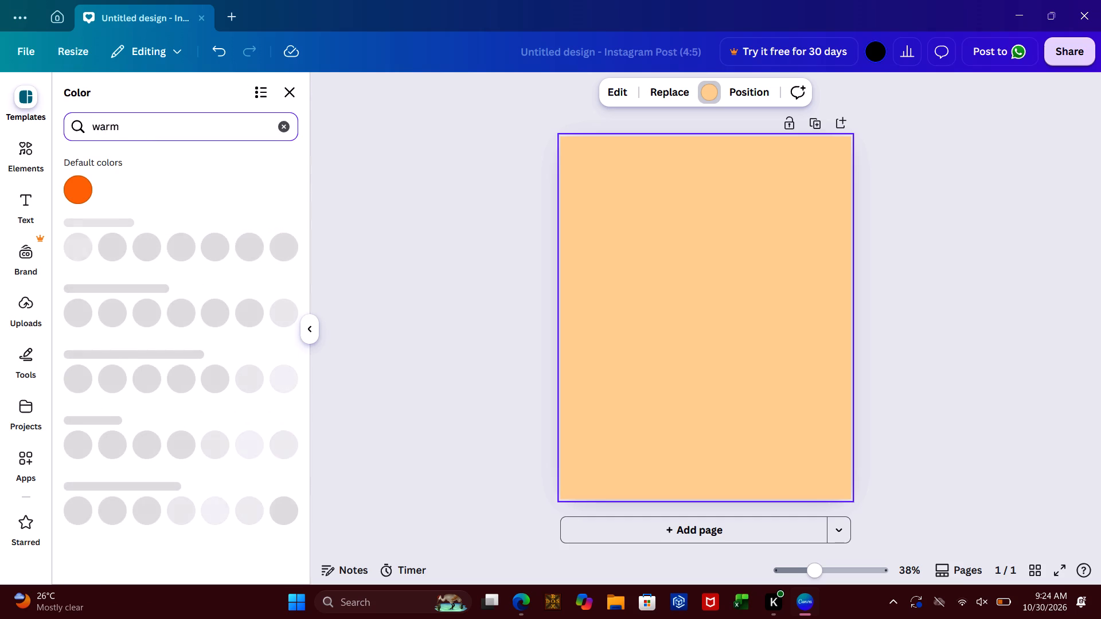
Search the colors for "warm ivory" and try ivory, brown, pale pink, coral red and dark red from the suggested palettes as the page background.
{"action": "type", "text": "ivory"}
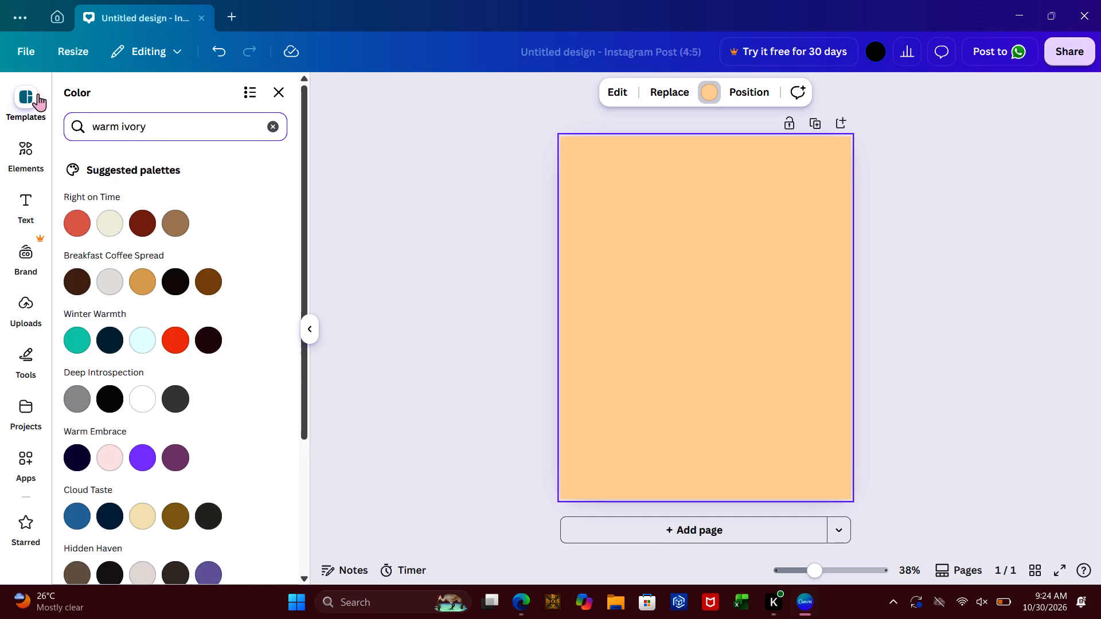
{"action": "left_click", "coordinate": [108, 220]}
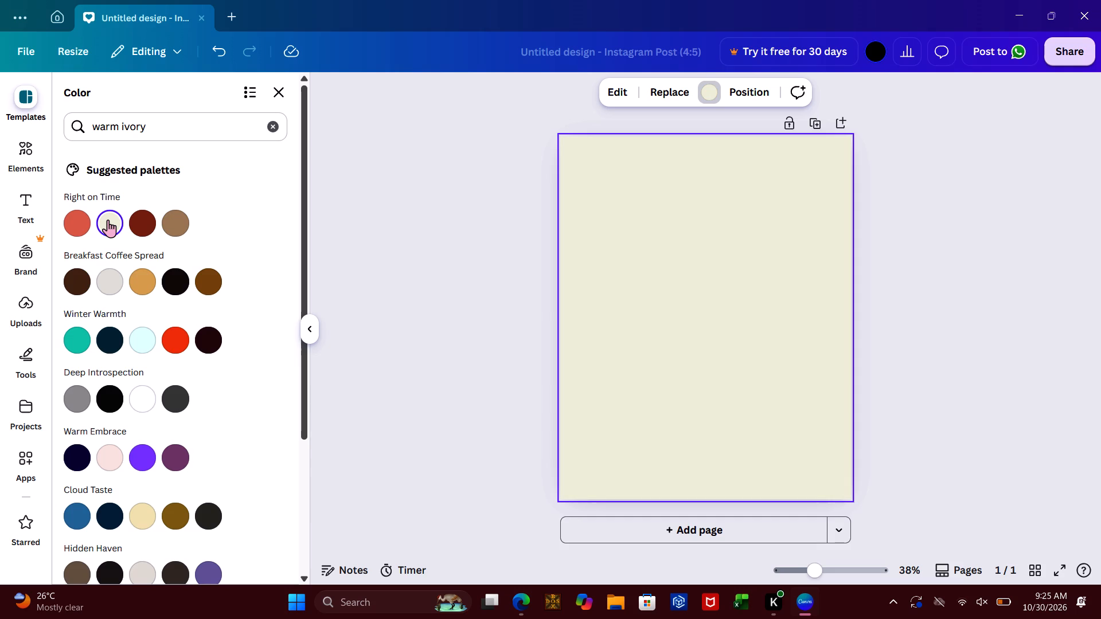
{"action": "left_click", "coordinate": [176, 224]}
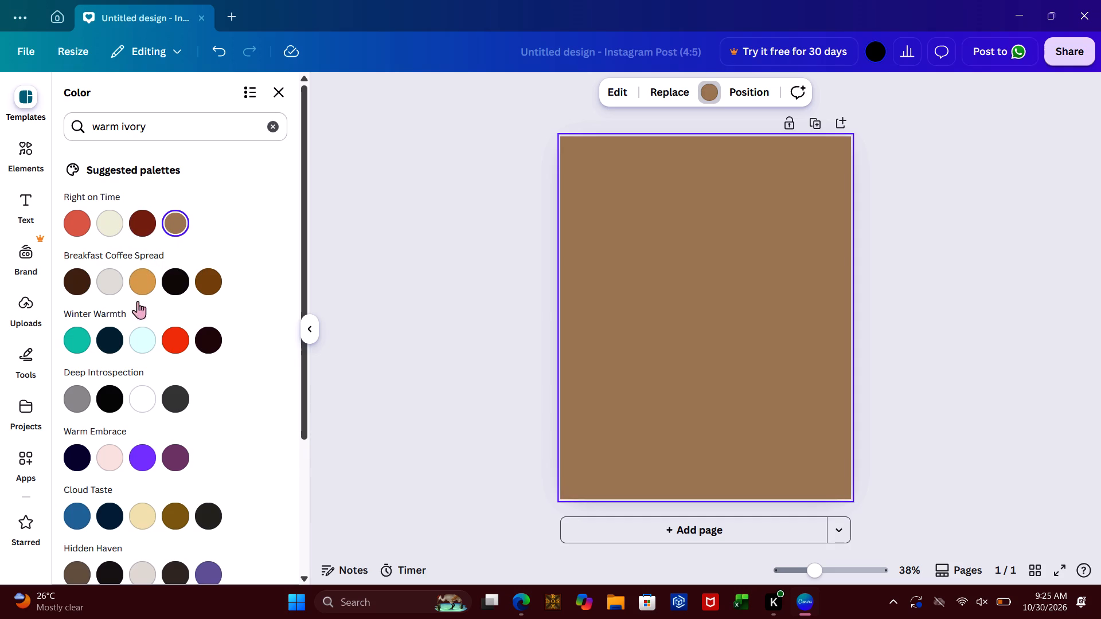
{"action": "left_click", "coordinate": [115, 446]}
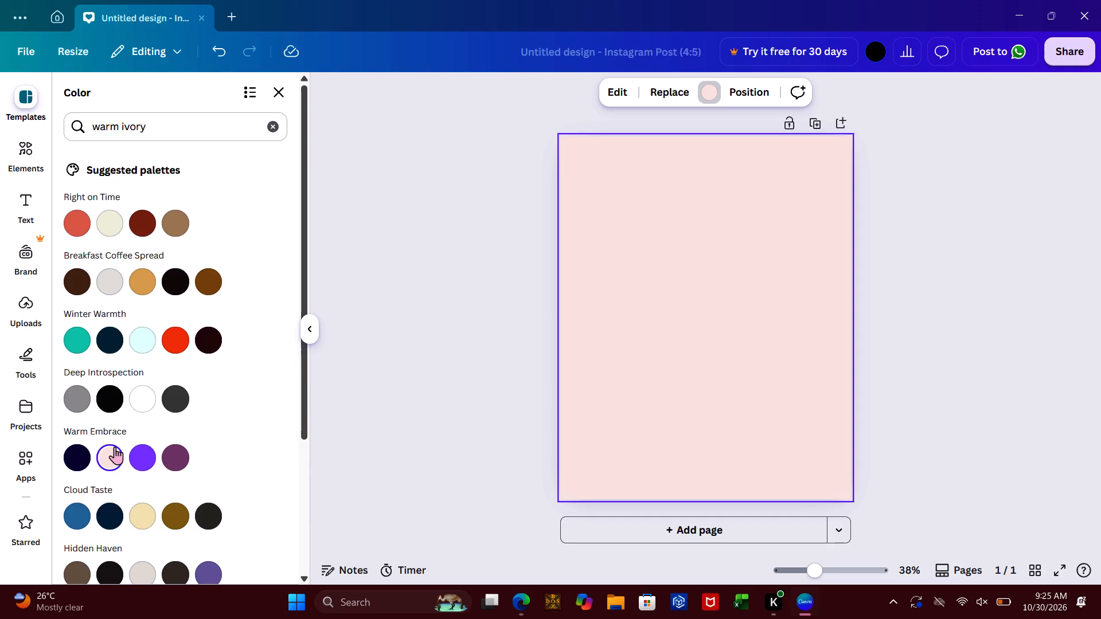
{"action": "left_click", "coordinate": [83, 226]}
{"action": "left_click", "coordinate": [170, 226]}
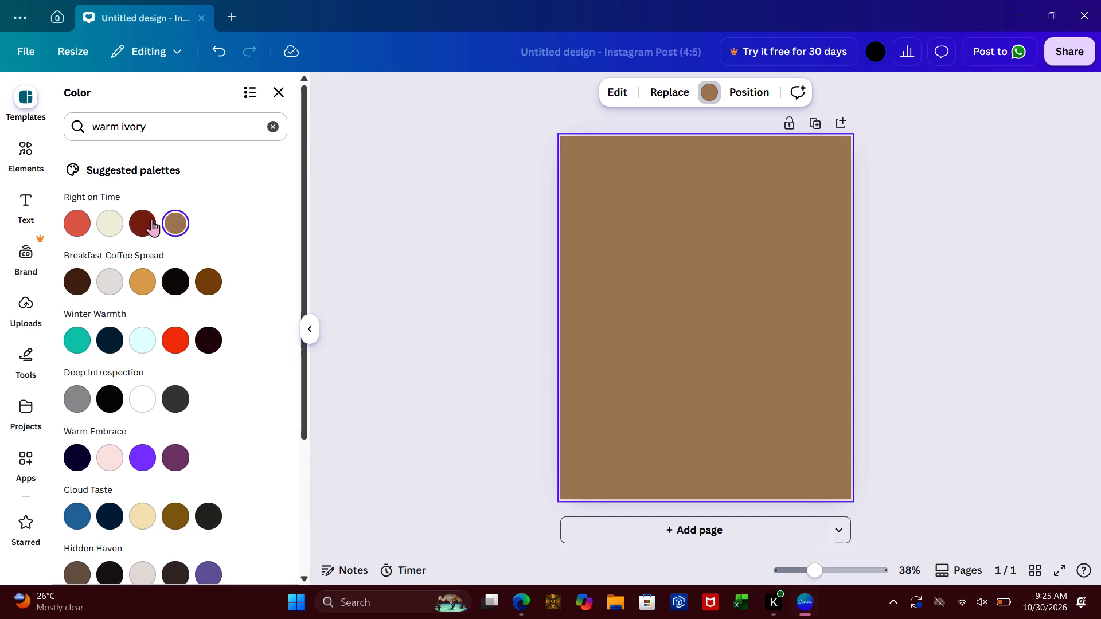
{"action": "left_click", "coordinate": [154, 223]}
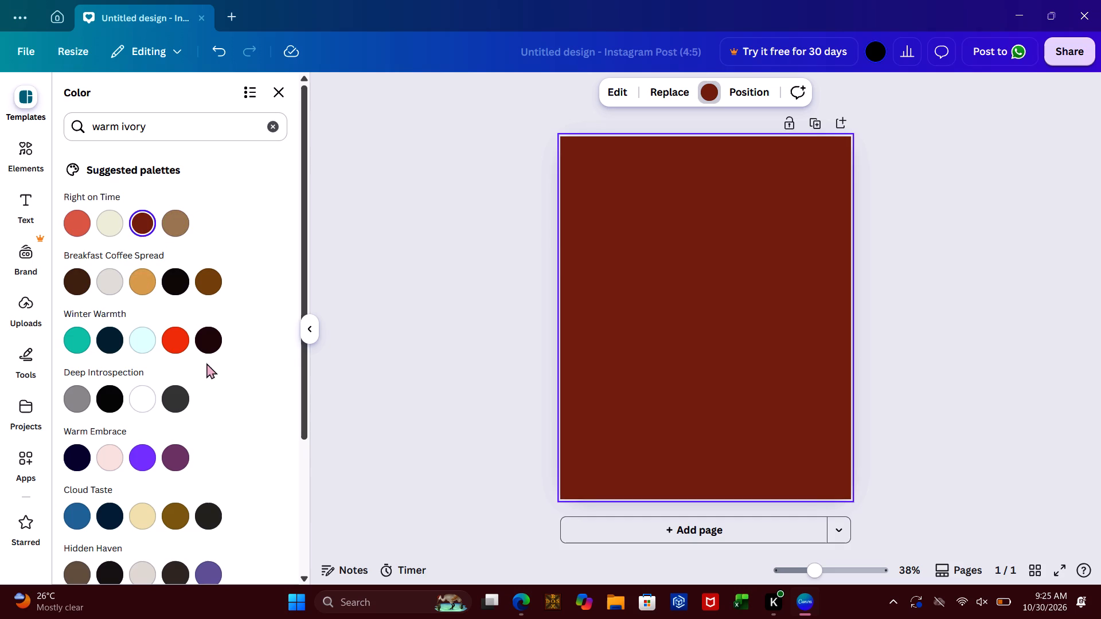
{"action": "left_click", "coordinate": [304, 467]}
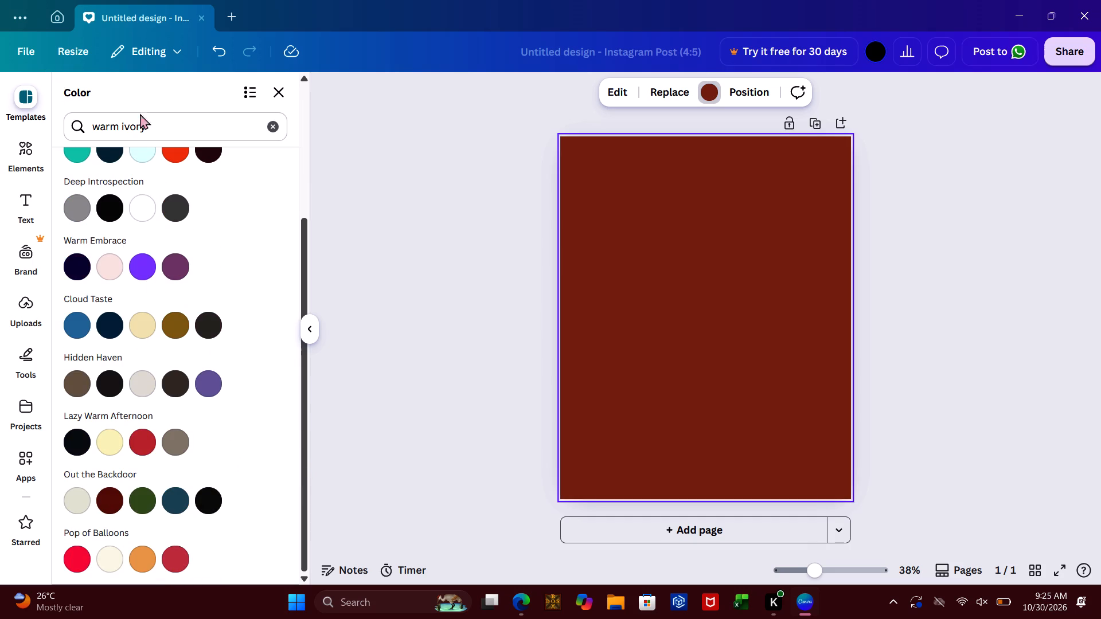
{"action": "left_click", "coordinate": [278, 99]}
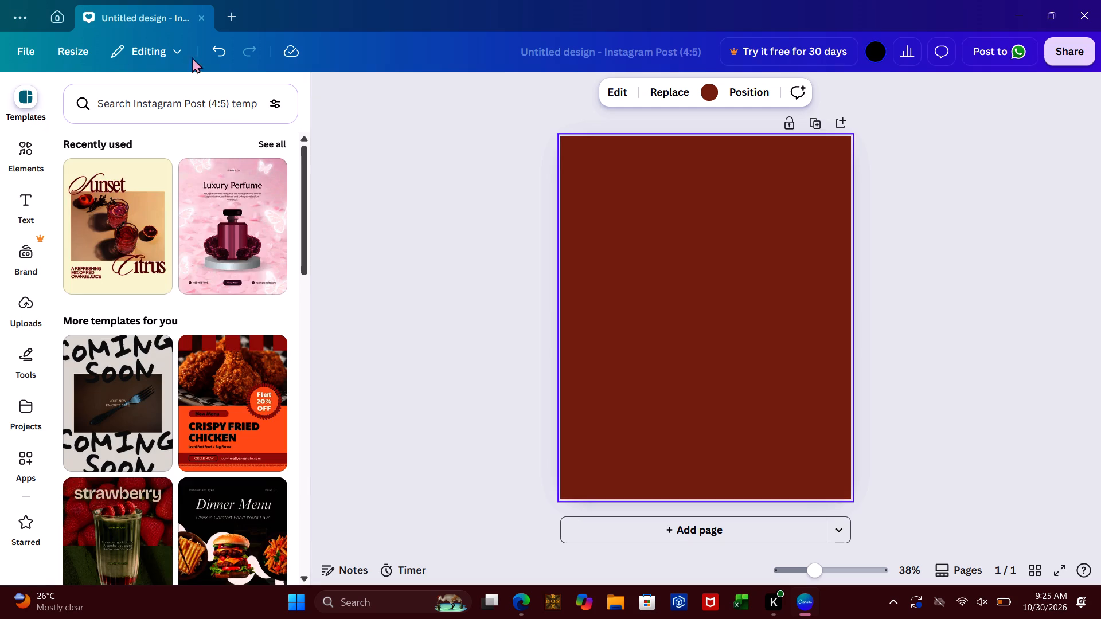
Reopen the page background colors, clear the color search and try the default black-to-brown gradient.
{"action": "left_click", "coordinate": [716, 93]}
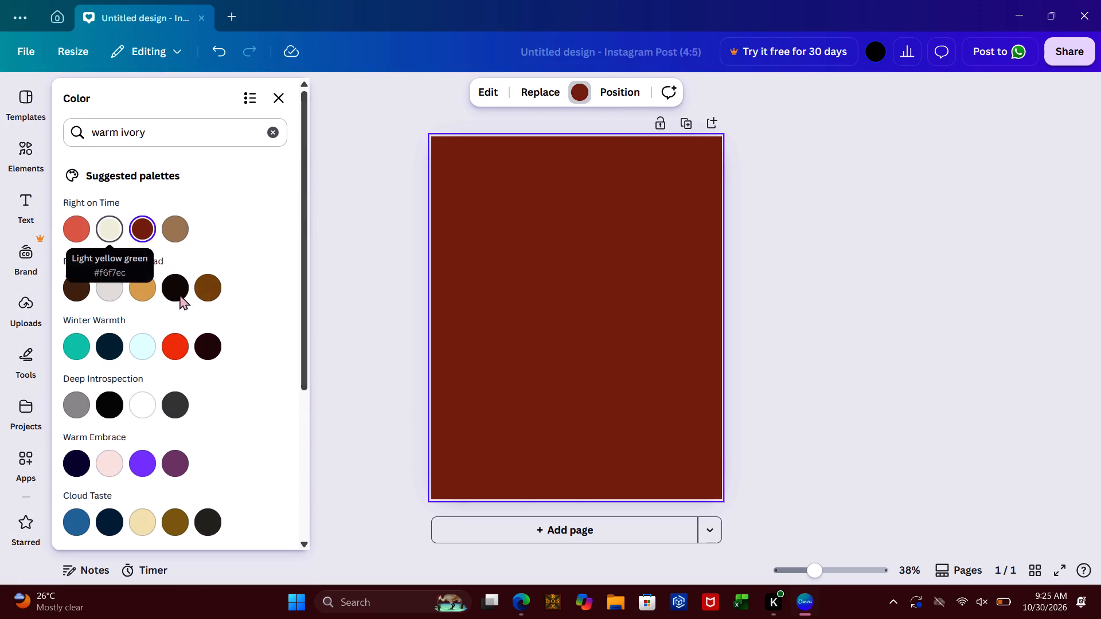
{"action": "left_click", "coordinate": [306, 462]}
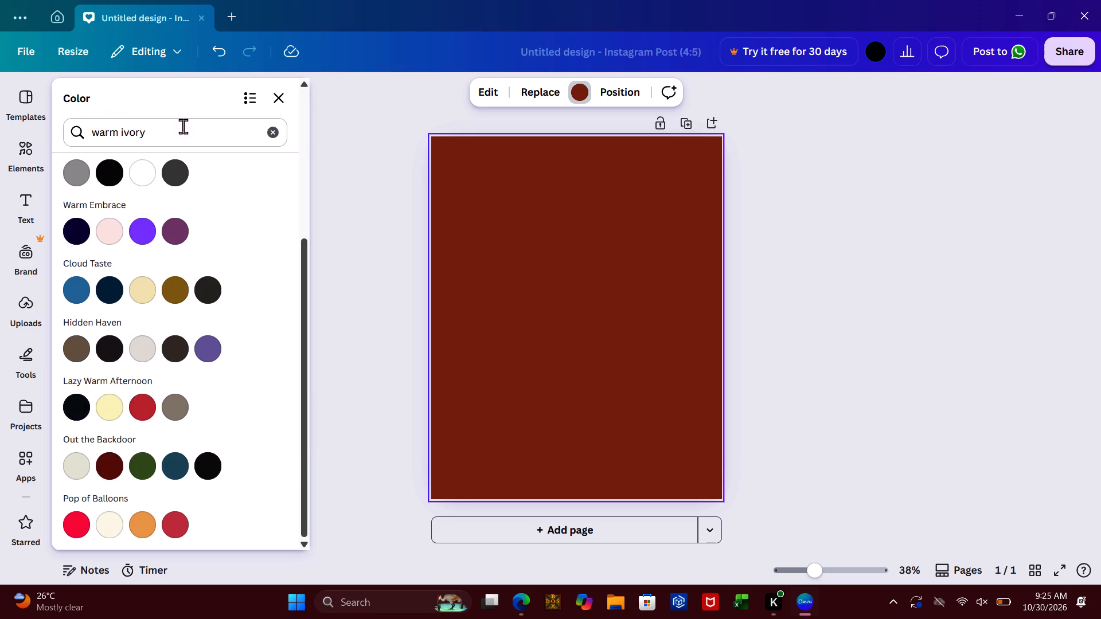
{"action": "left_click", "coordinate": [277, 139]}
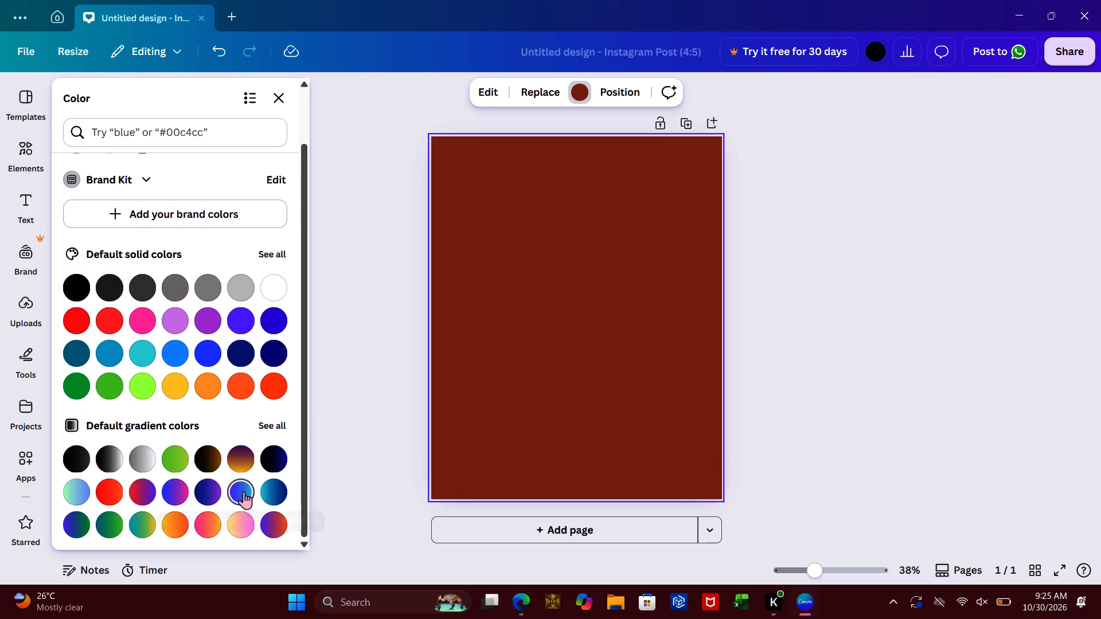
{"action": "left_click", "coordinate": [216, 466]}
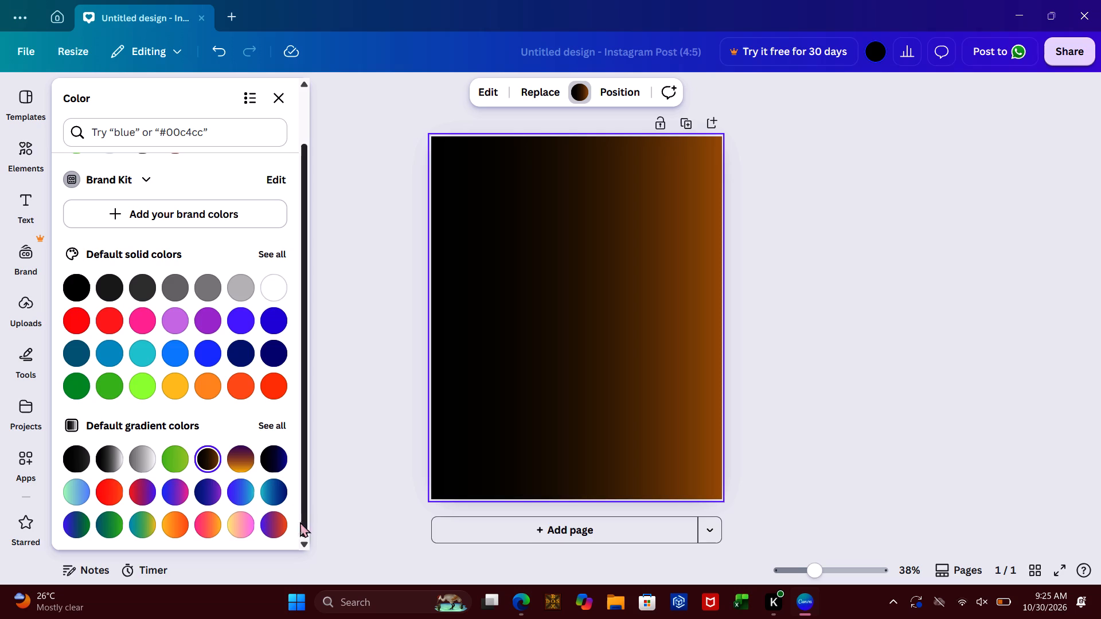
From the full set of default gradients, try the white-to-black gradient and the monochromatic dark red gradient on the page background.
{"action": "left_click", "coordinate": [303, 542]}
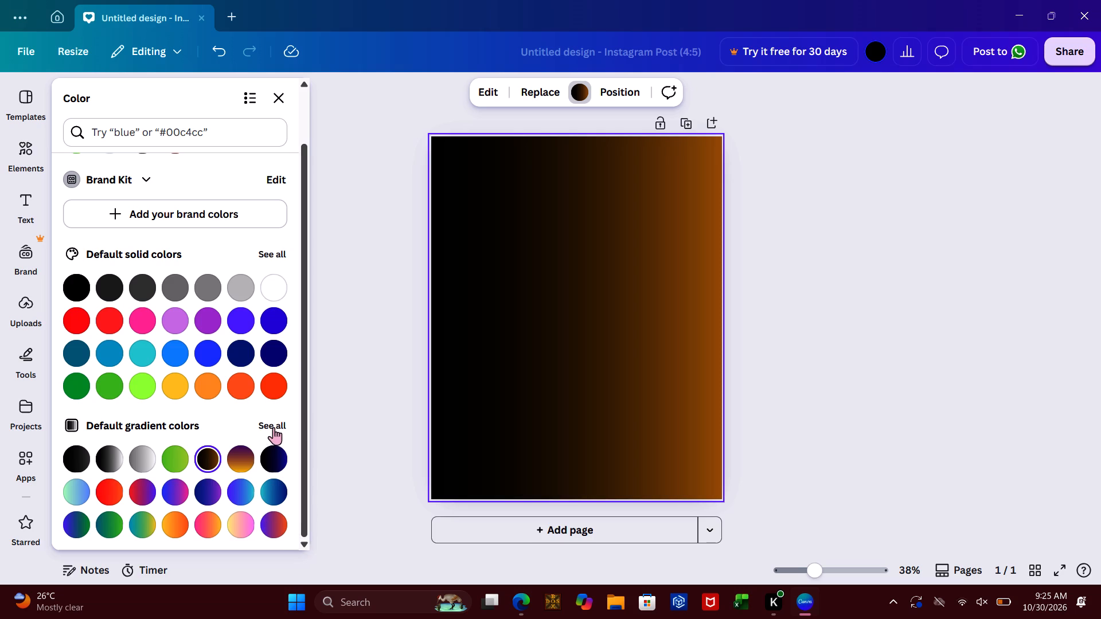
{"action": "left_click", "coordinate": [274, 427]}
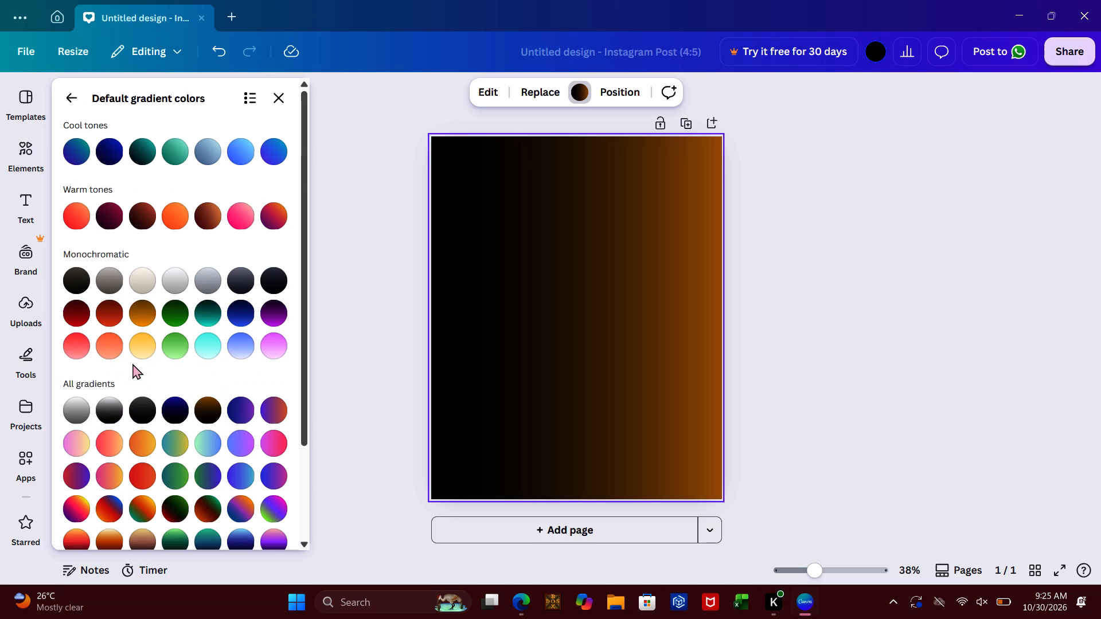
{"action": "left_click", "coordinate": [112, 420]}
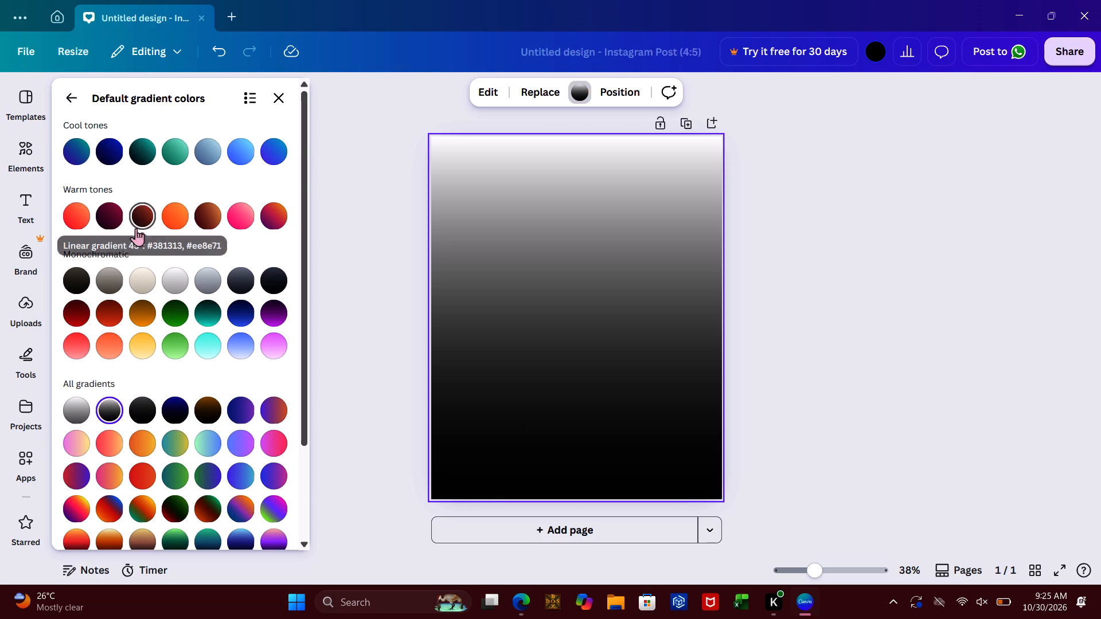
{"action": "left_click", "coordinate": [87, 313]}
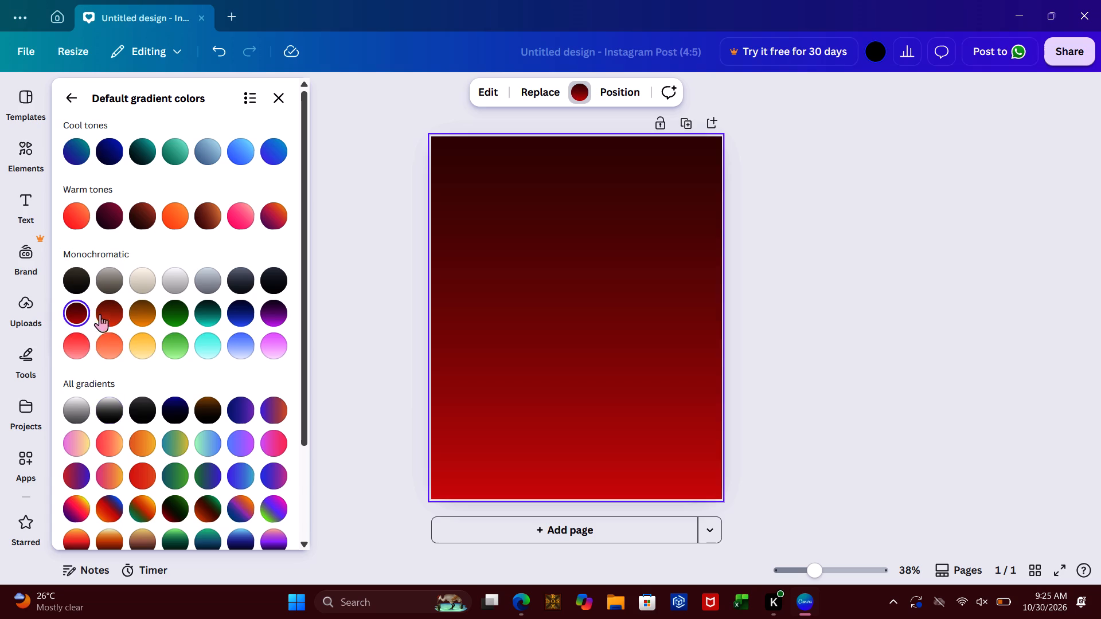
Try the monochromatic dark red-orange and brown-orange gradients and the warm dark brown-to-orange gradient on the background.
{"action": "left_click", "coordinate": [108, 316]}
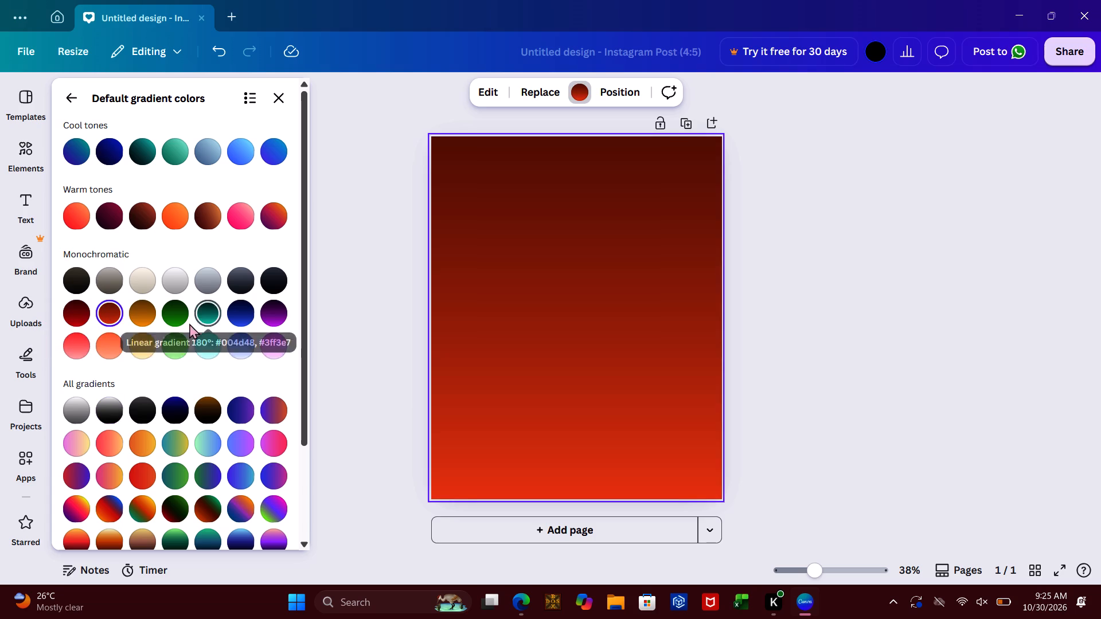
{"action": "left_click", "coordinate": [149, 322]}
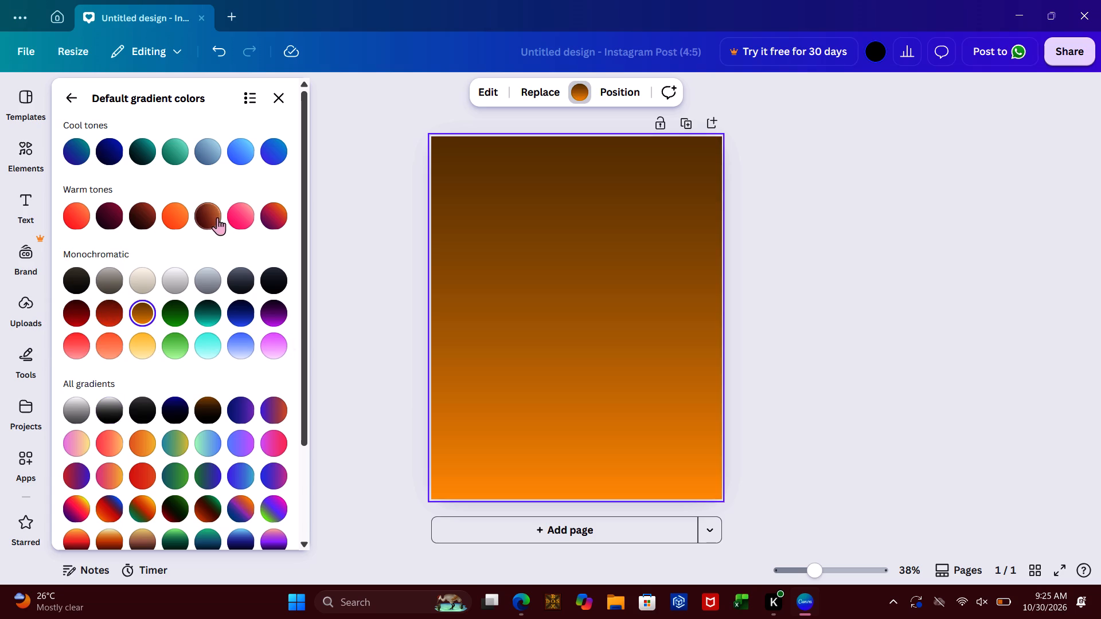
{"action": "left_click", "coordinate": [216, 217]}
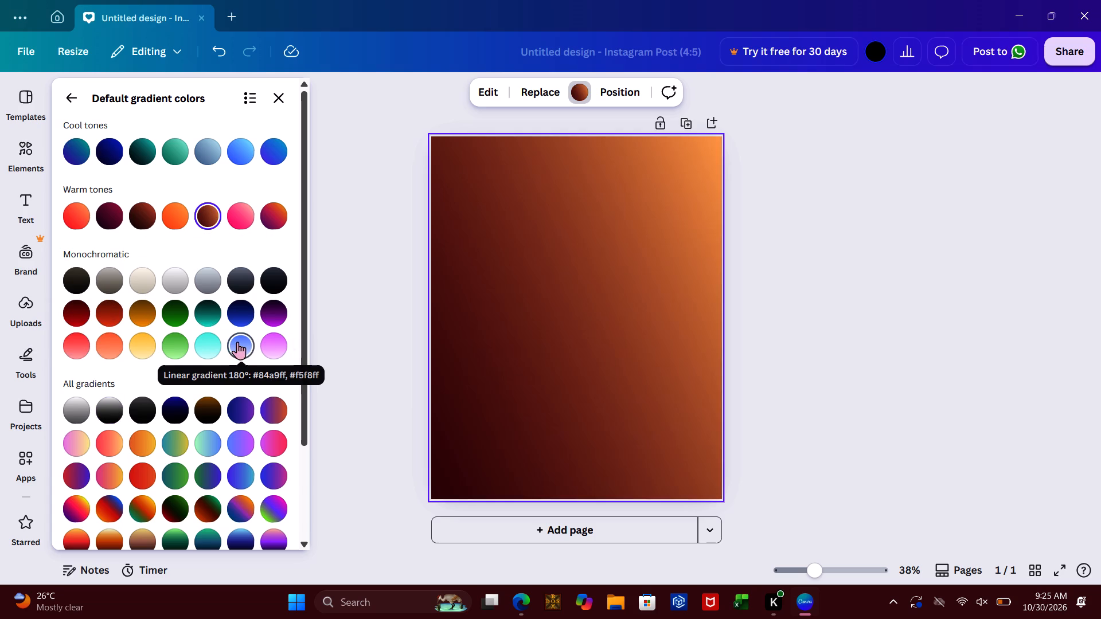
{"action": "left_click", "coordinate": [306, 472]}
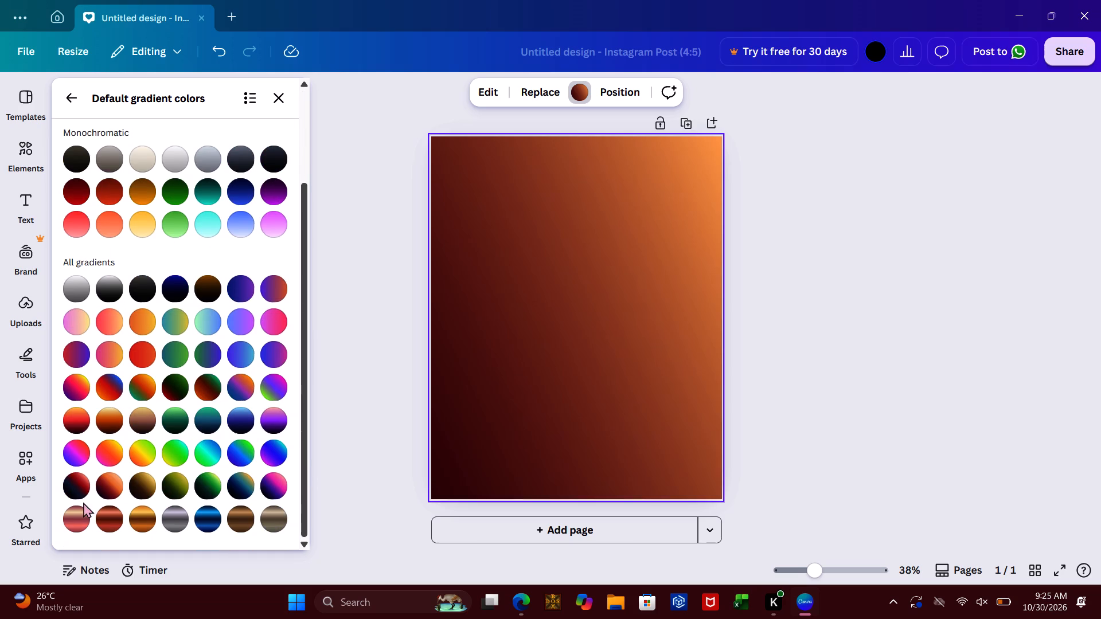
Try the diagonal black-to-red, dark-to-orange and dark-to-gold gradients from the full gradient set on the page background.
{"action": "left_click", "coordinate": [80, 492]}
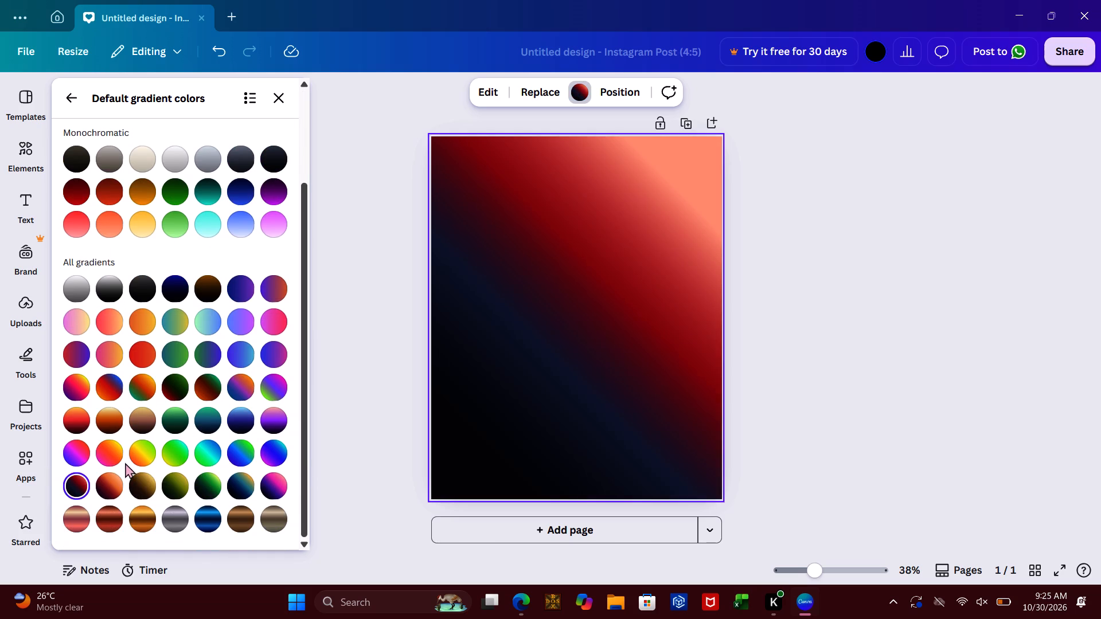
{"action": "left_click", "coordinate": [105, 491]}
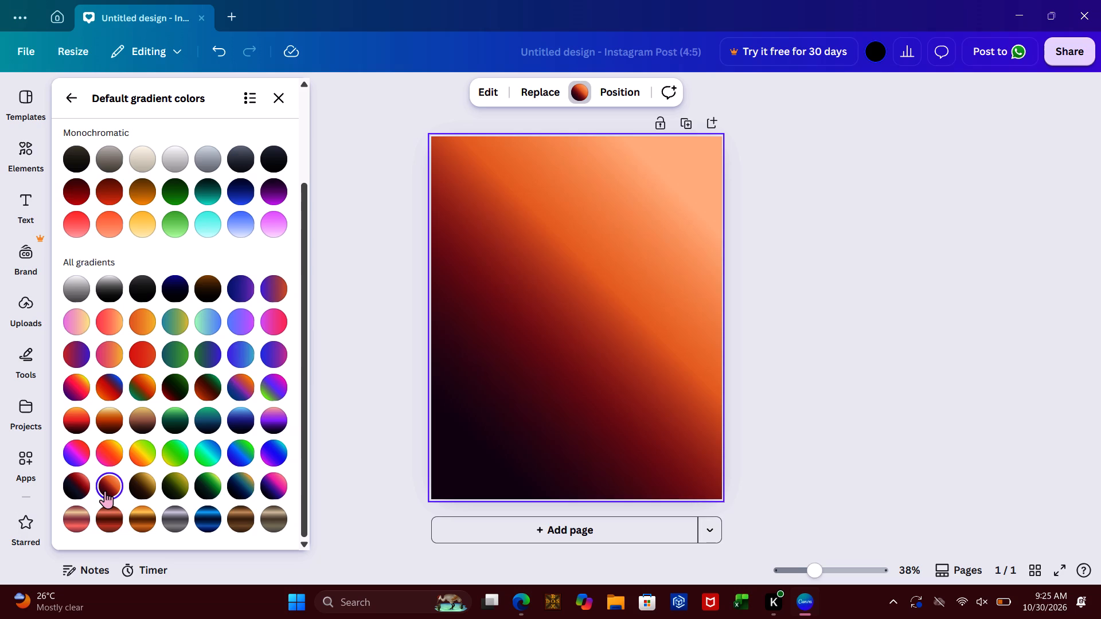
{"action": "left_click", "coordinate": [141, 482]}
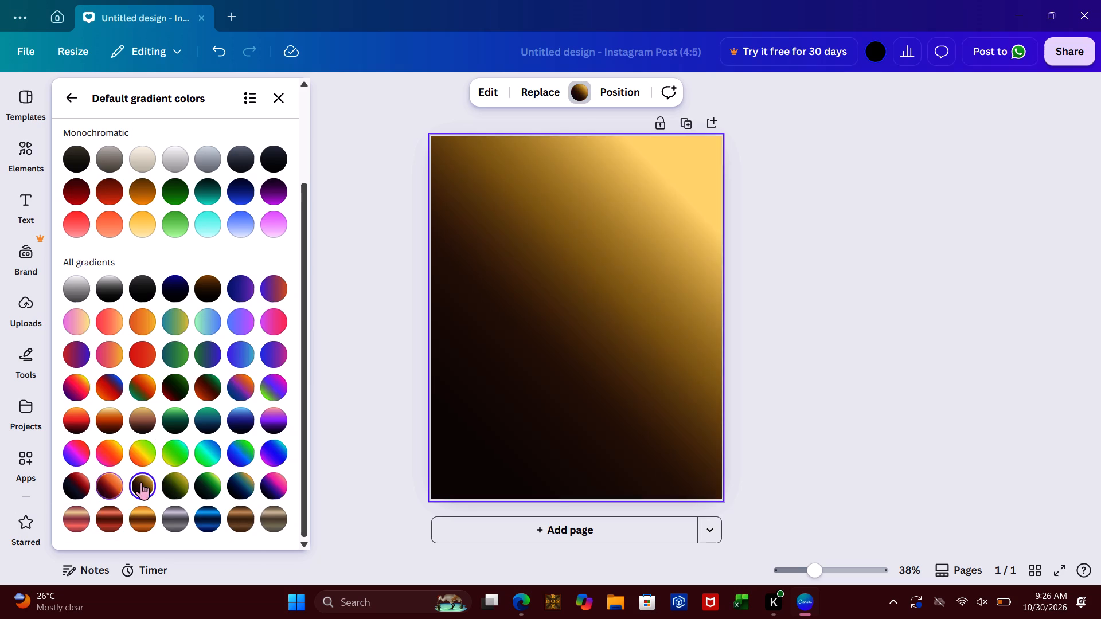
Apply the diagonal black, dark red and coral gradient to the page background and close the color choices.
{"action": "left_click", "coordinate": [77, 483]}
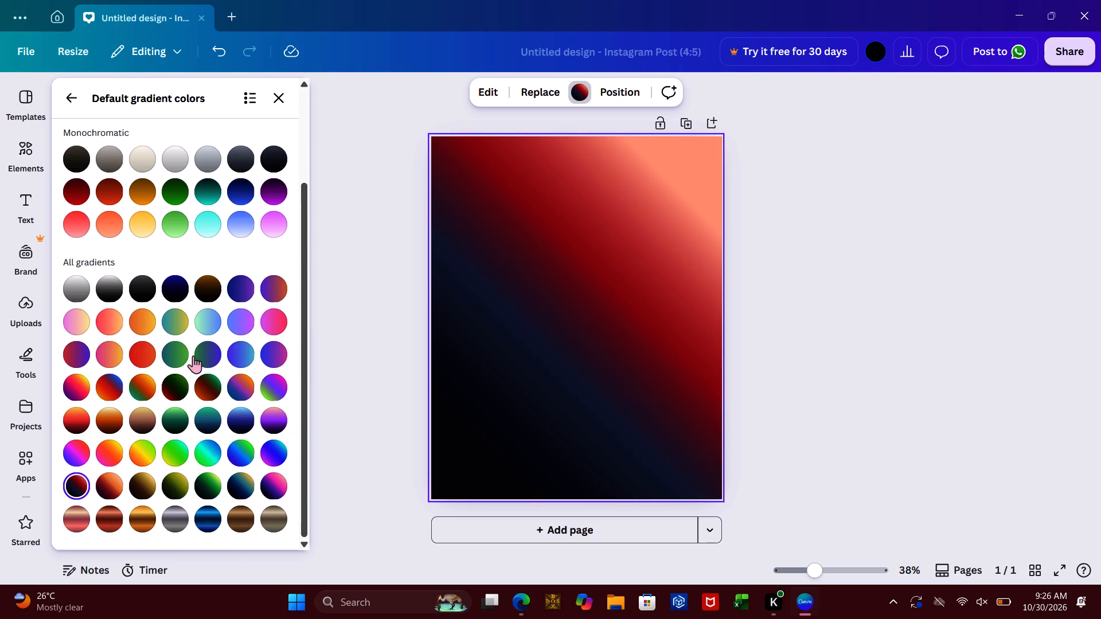
{"action": "left_click", "coordinate": [283, 98]}
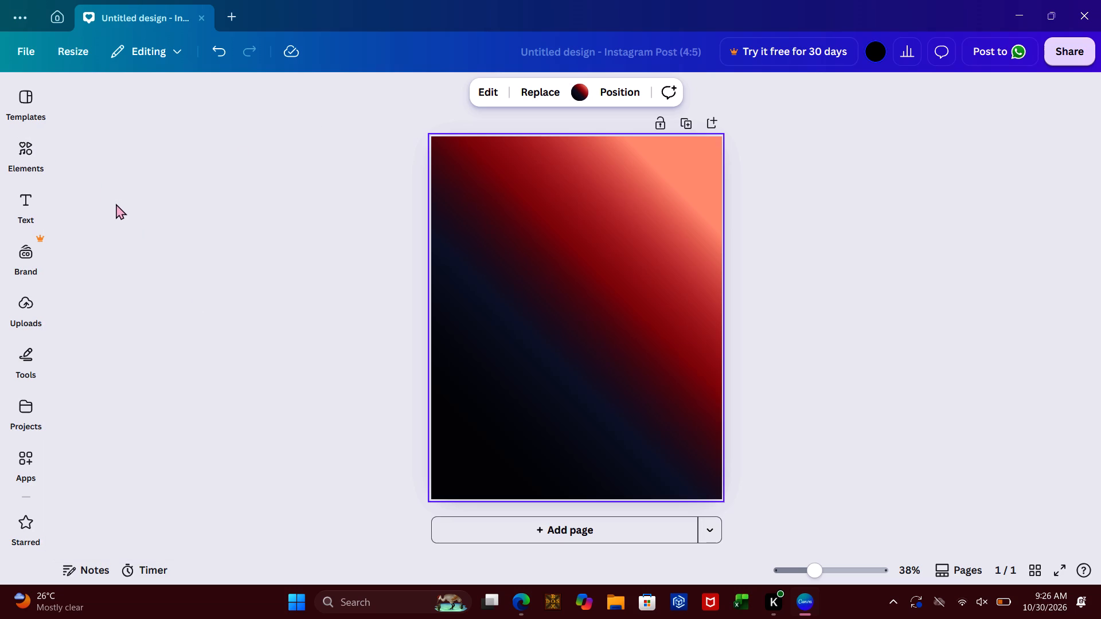
Open the elements library for the design.
{"action": "left_click", "coordinate": [30, 155]}
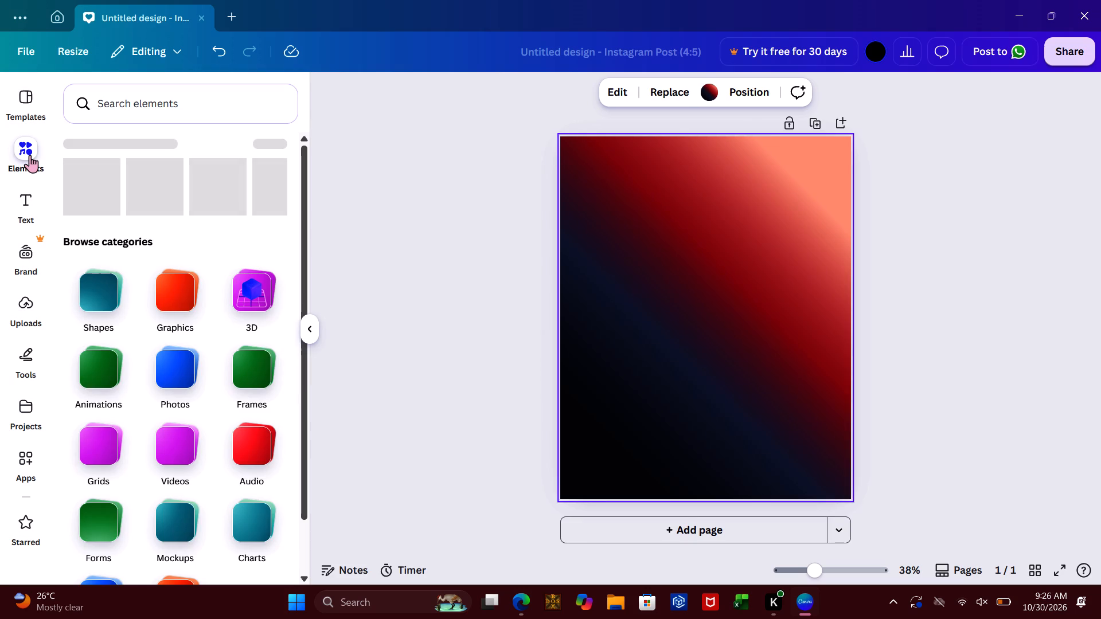
Search the Photos category of the elements for "luxury burgandy lipstick beige background".
{"action": "left_click", "coordinate": [171, 350]}
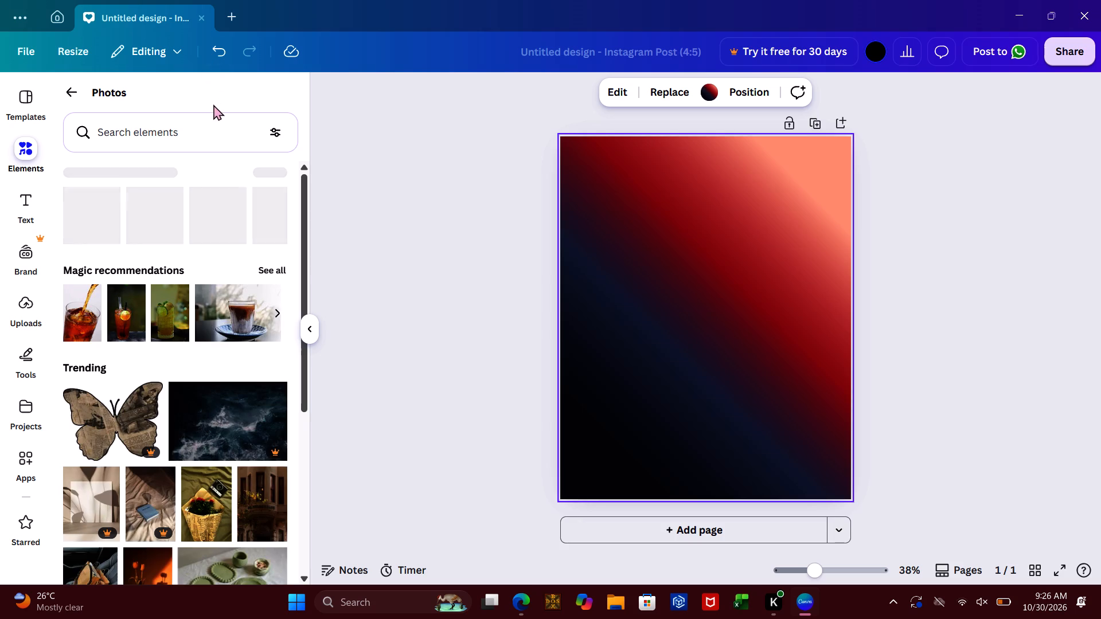
{"action": "left_click", "coordinate": [177, 134]}
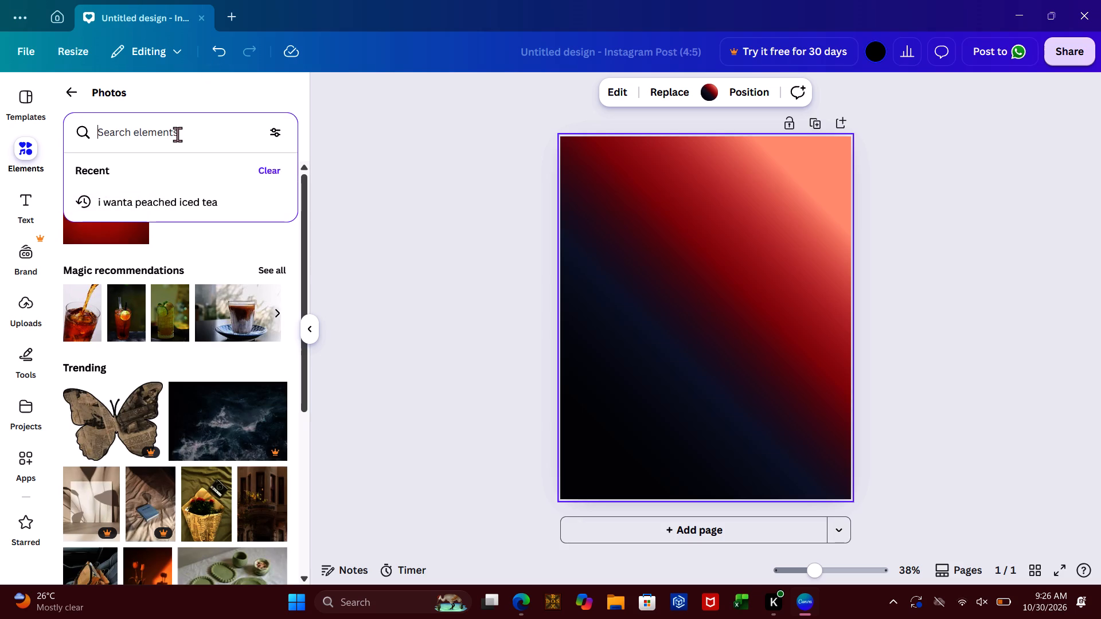
{"action": "type", "text": "lu"}
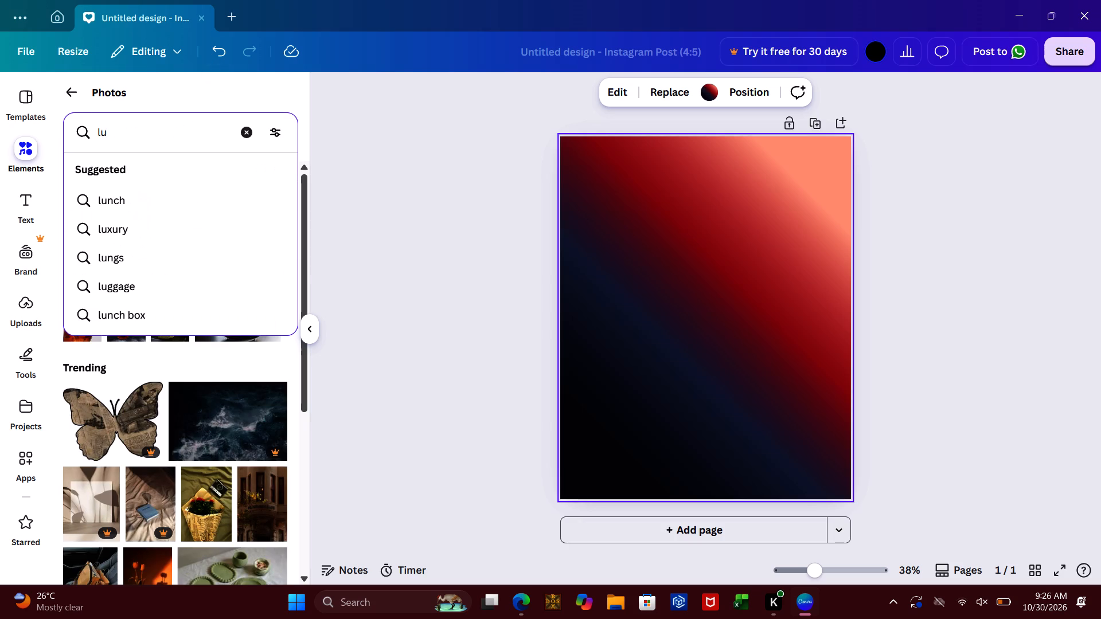
{"action": "key", "text": "x"}
{"action": "type", "text": "ury"}
{"action": "key", "text": "space"}
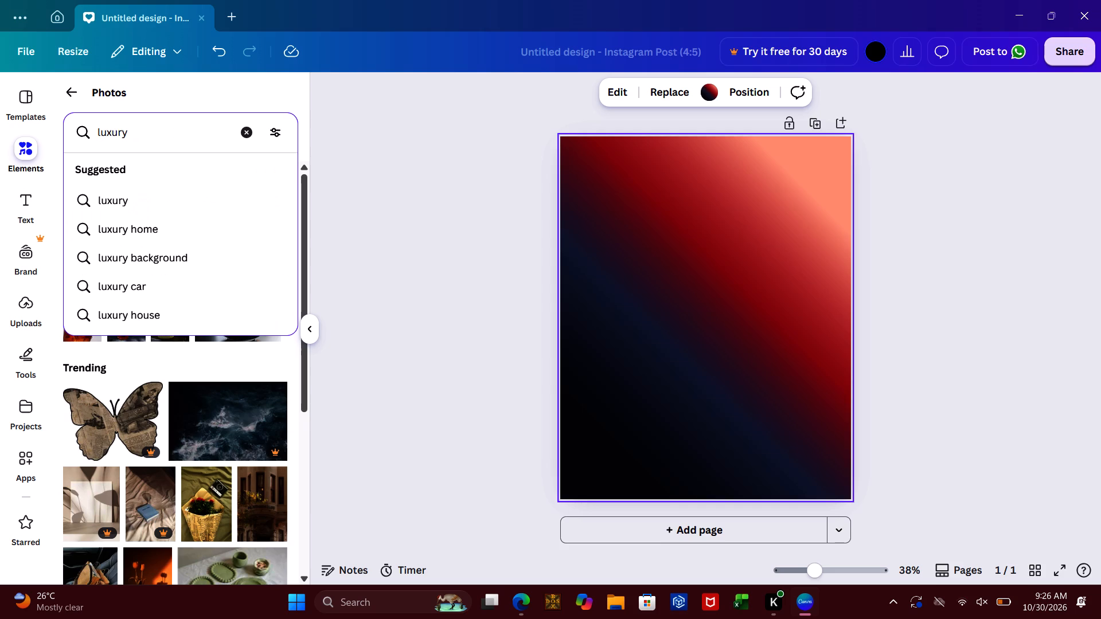
{"action": "type", "text": "burgandy"}
{"action": "key", "text": "space"}
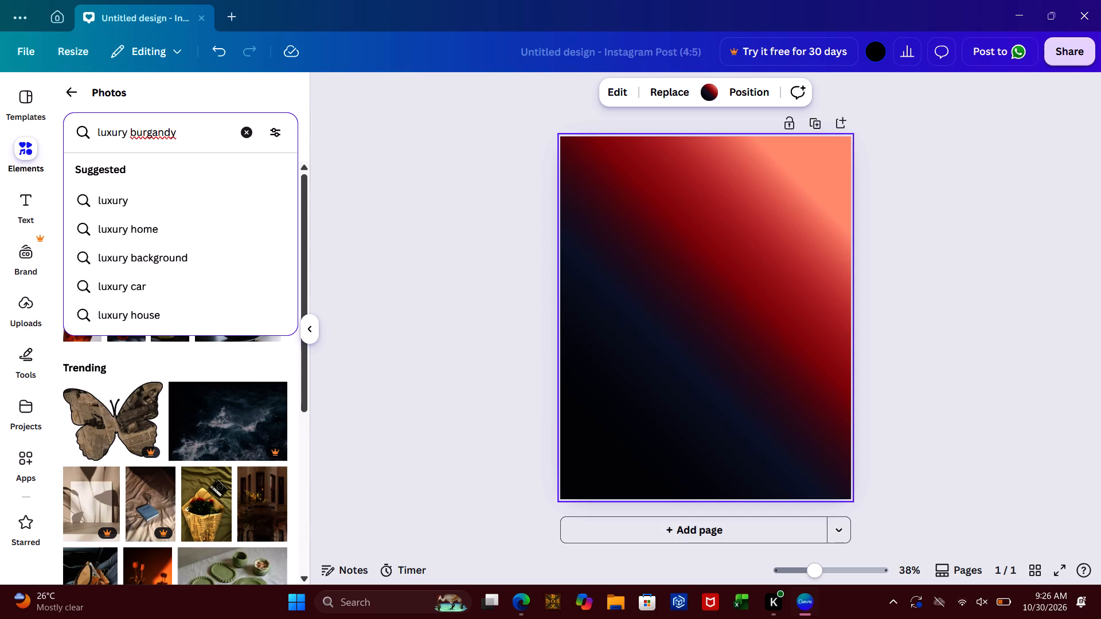
{"action": "type", "text": "lipstick"}
{"action": "key", "text": "space"}
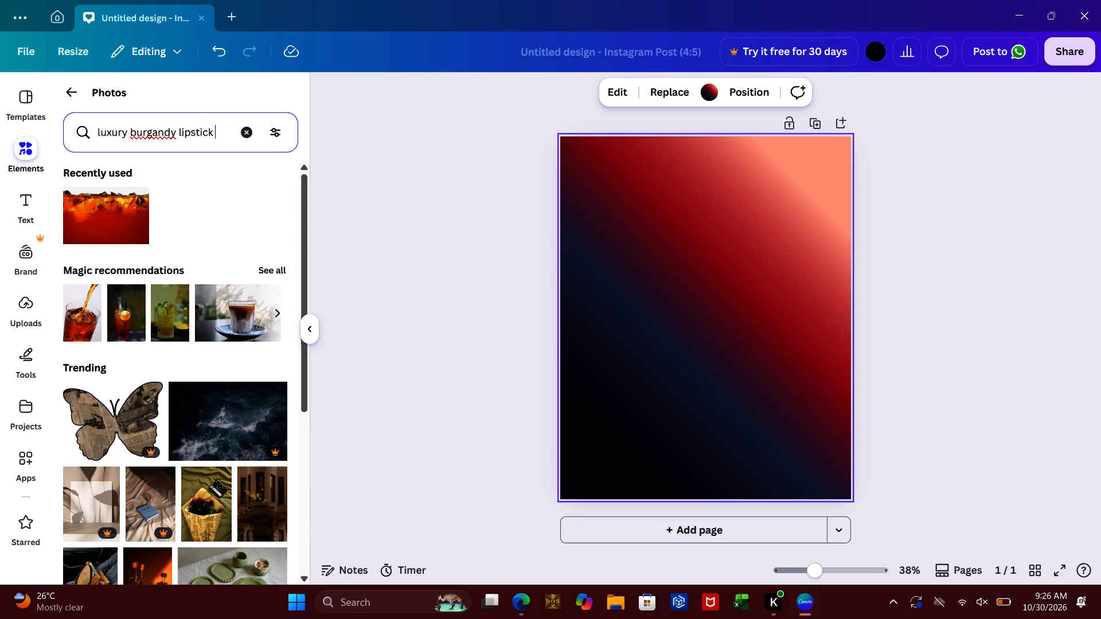
{"action": "type", "text": "beige bg"}
{"action": "key", "text": "BackSpace"}
{"action": "type", "text": "ackground"}
{"action": "key", "text": "space"}
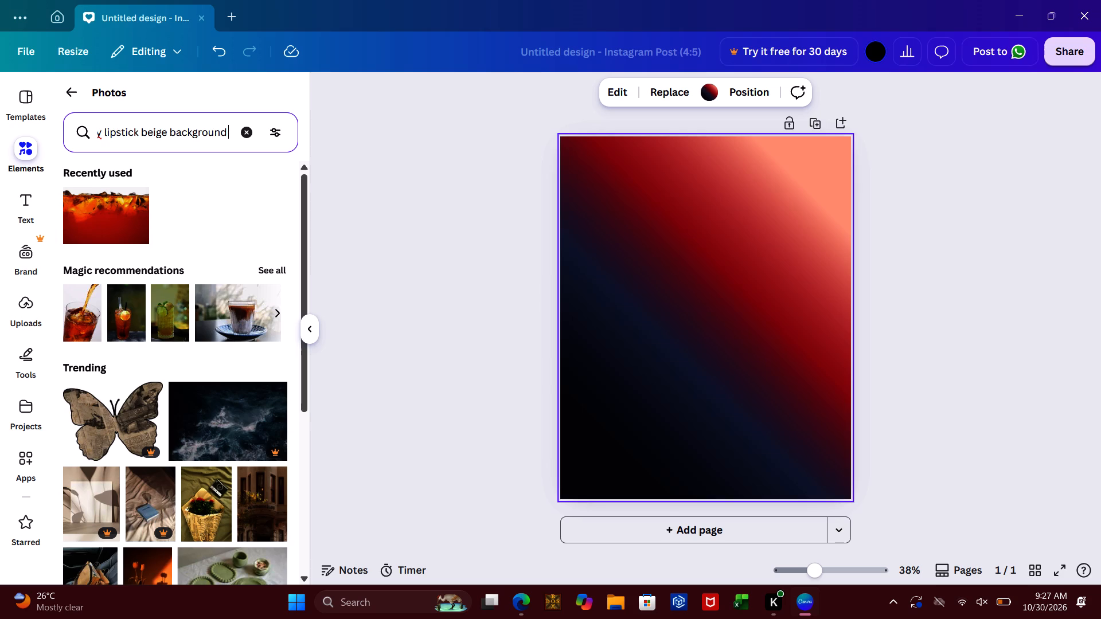
{"action": "key", "text": "Return"}
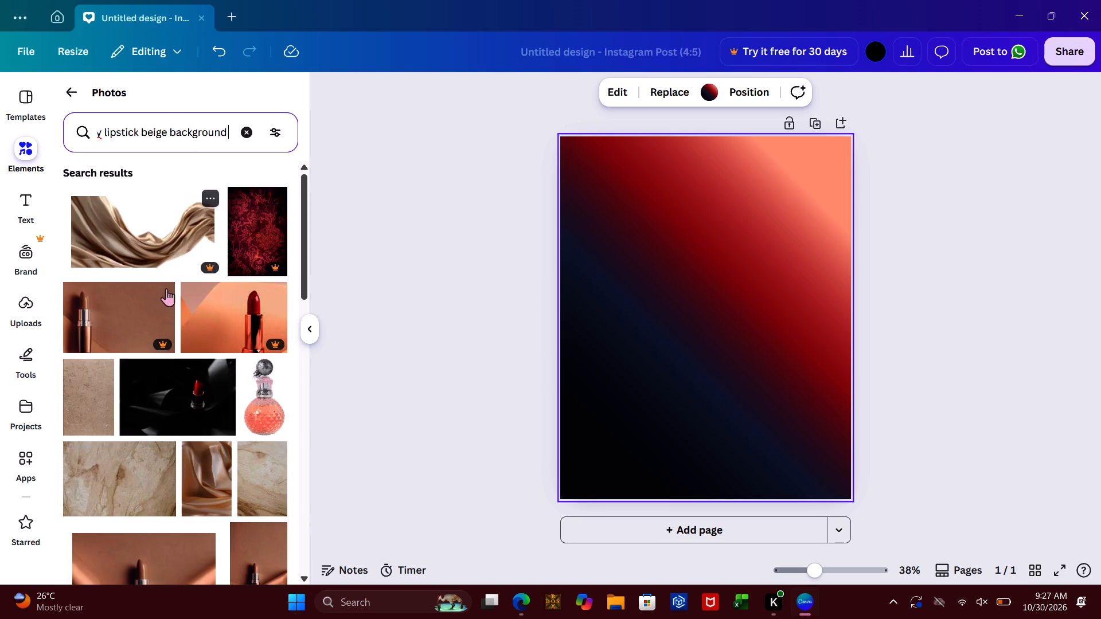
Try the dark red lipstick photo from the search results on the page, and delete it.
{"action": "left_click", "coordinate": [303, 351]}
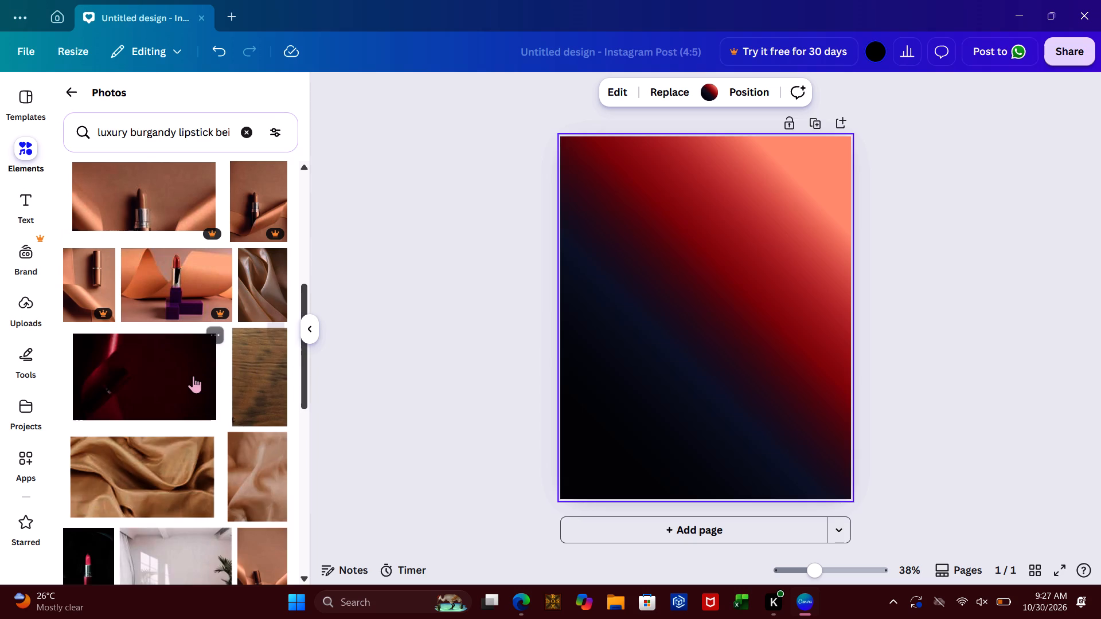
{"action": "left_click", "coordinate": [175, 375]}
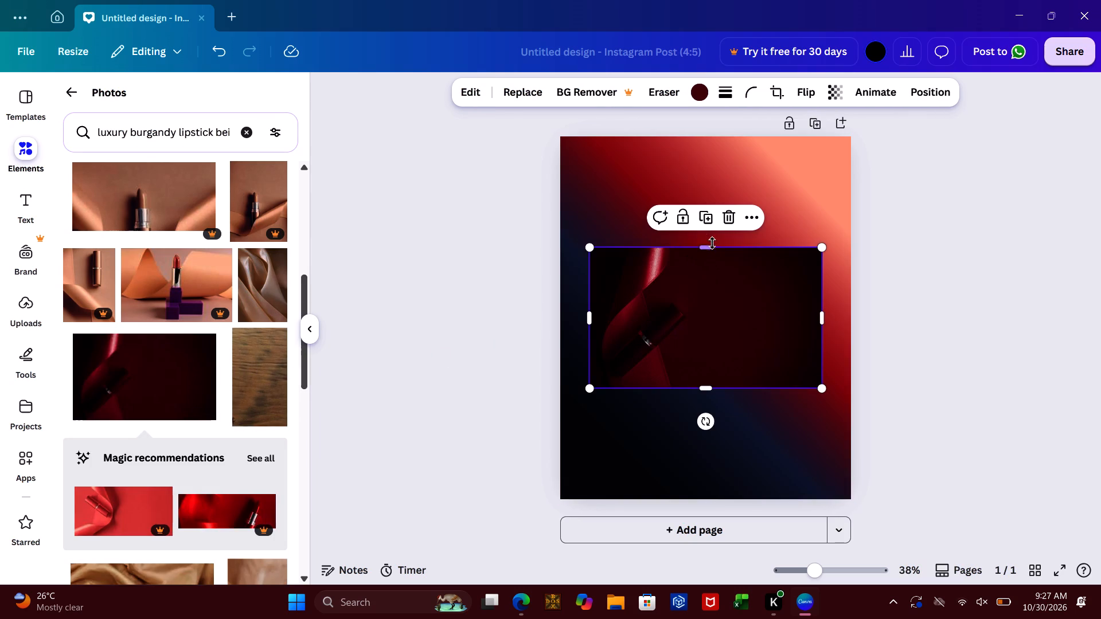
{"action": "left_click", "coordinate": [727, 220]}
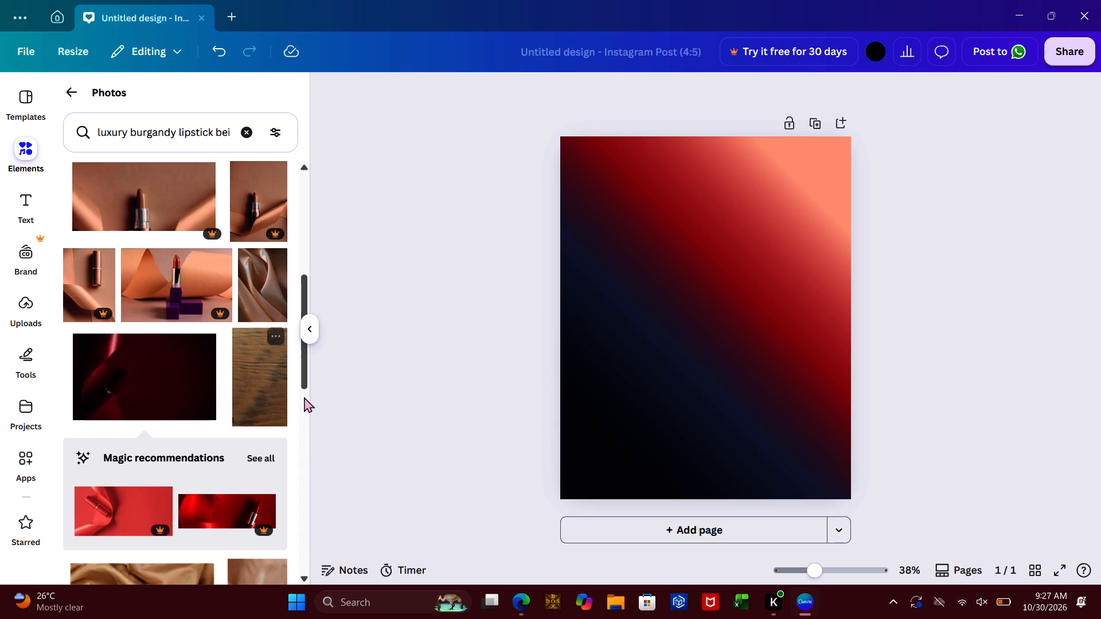
Add the golden-brown satin fabric photo from the search results to the page and delete its extra copy.
{"action": "left_click", "coordinate": [303, 414]}
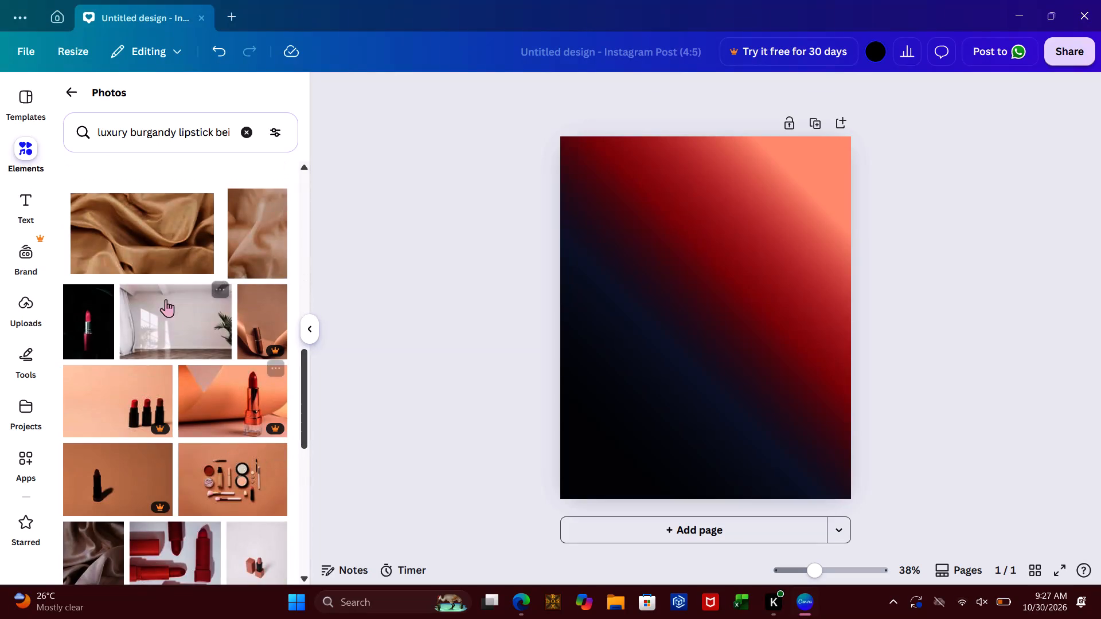
{"action": "double_click", "coordinate": [183, 246]}
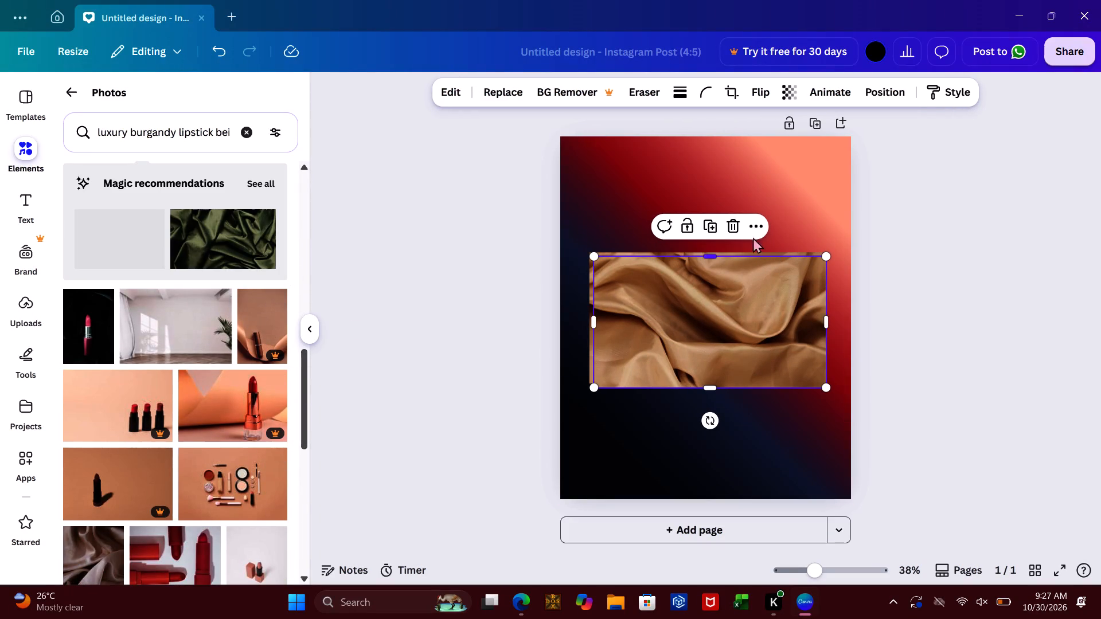
{"action": "left_click", "coordinate": [731, 216]}
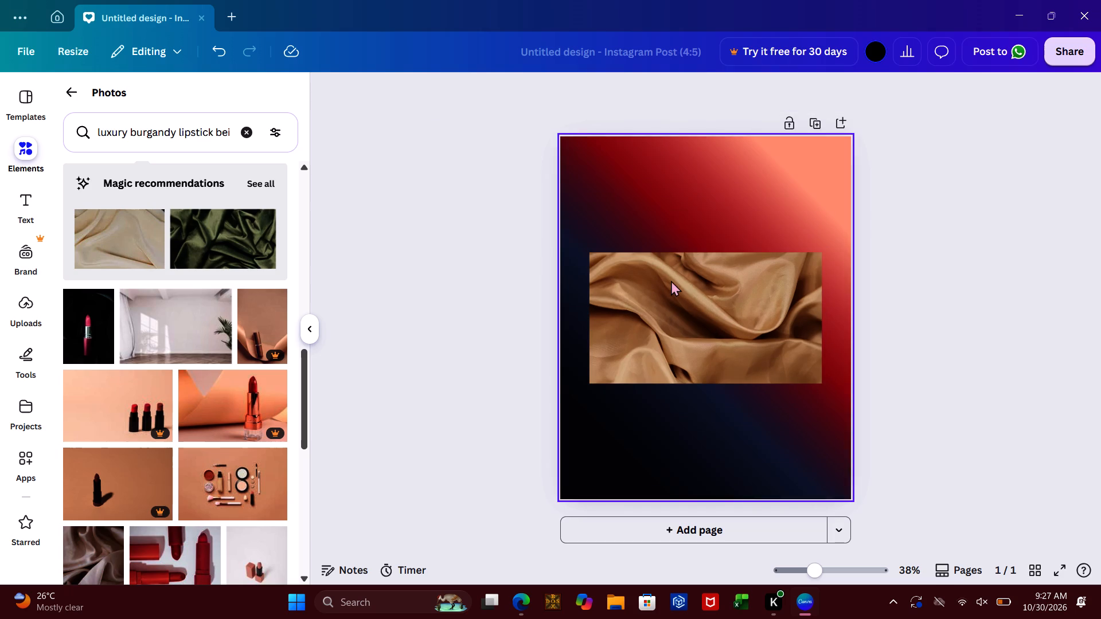
Delete the remaining golden-brown satin fabric photo from the page.
{"action": "left_click", "coordinate": [671, 280]}
{"action": "left_click", "coordinate": [728, 225]}
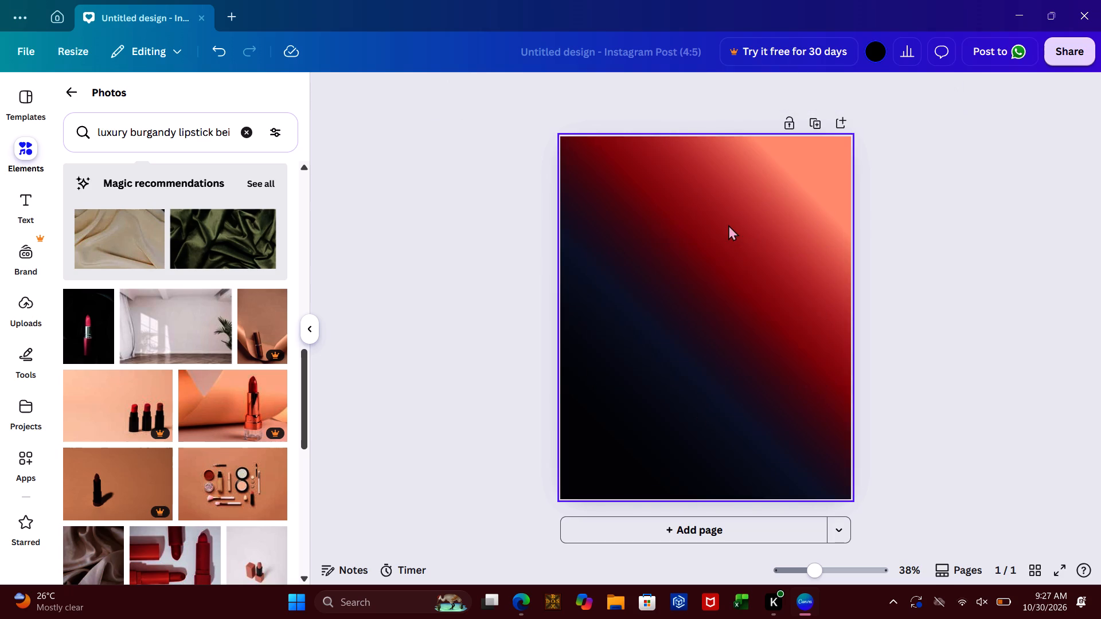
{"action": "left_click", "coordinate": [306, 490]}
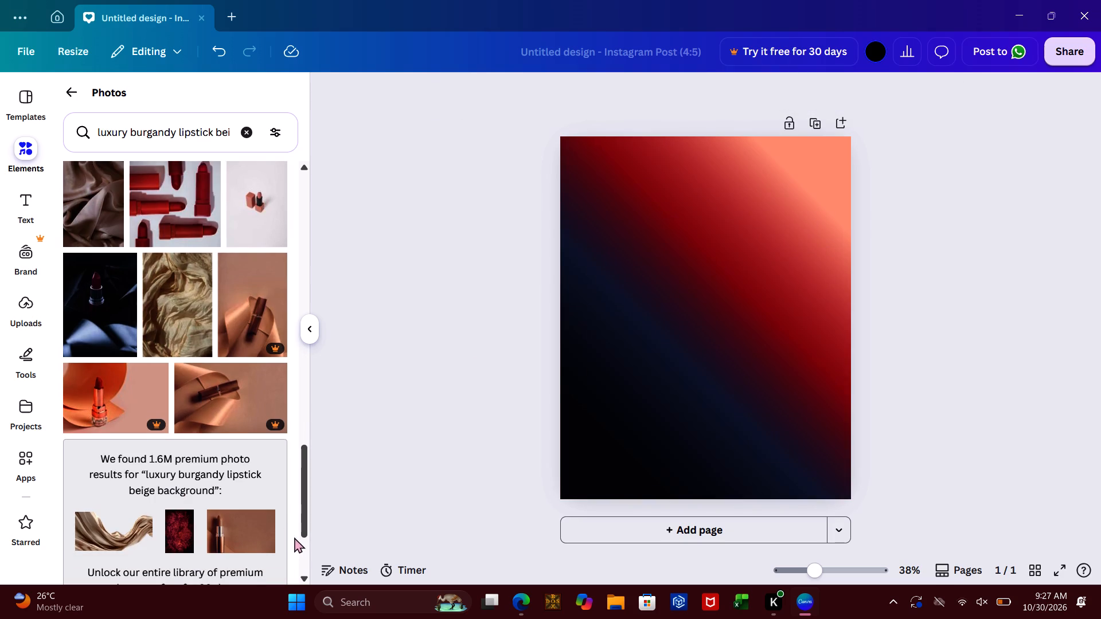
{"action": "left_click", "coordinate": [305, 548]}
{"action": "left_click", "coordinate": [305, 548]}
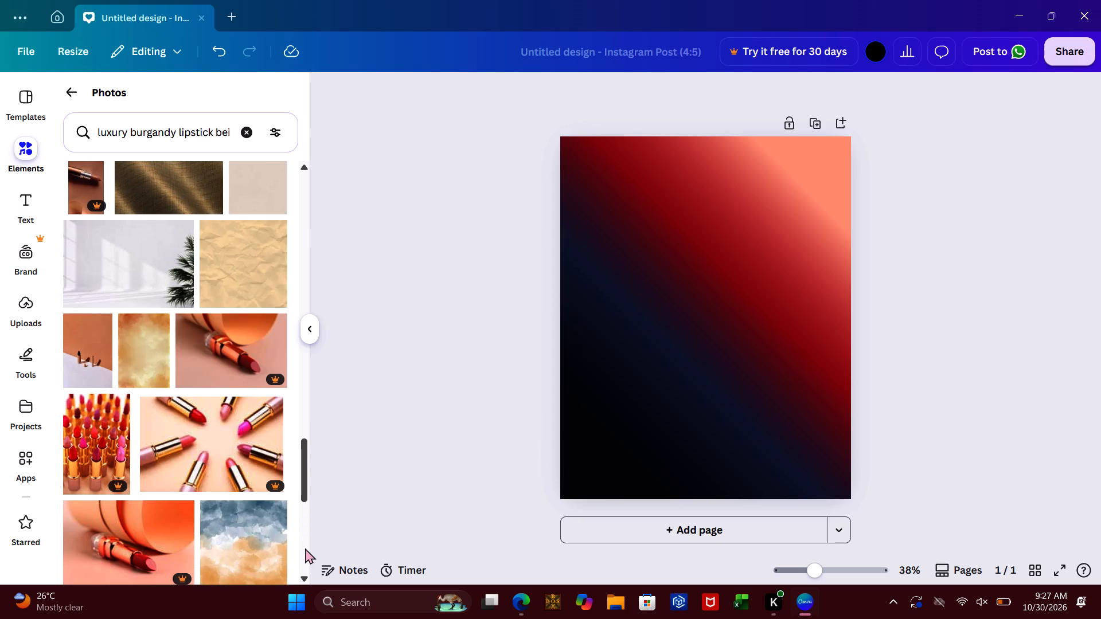
Run the related photo search "Cream background" and add the beige swirled cream texture photo to the page.
{"action": "left_click", "coordinate": [301, 532]}
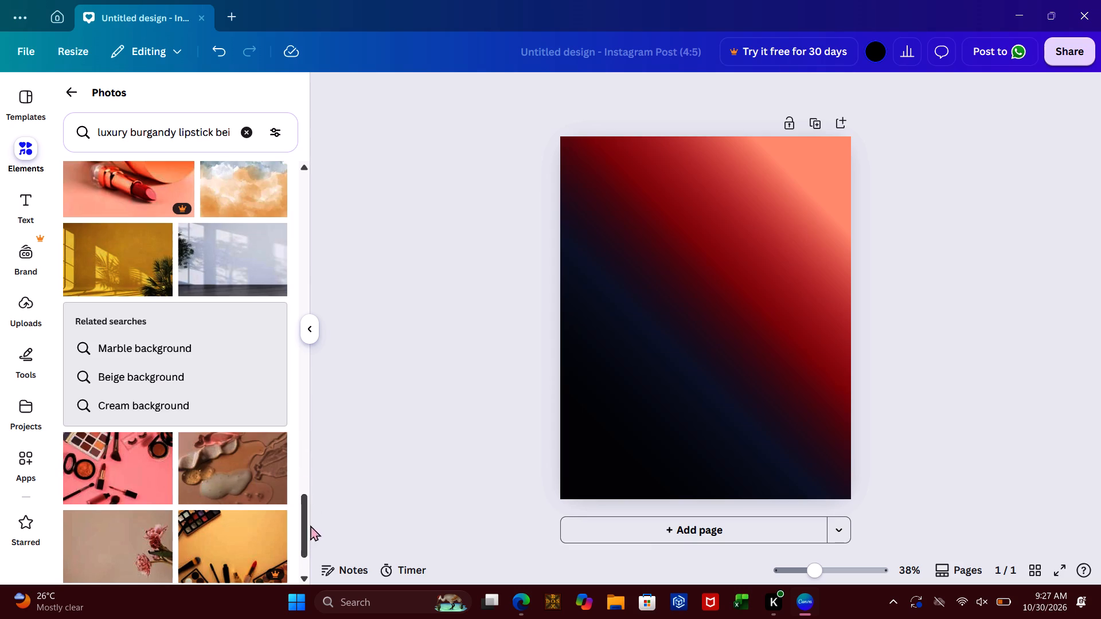
{"action": "left_click", "coordinate": [304, 564]}
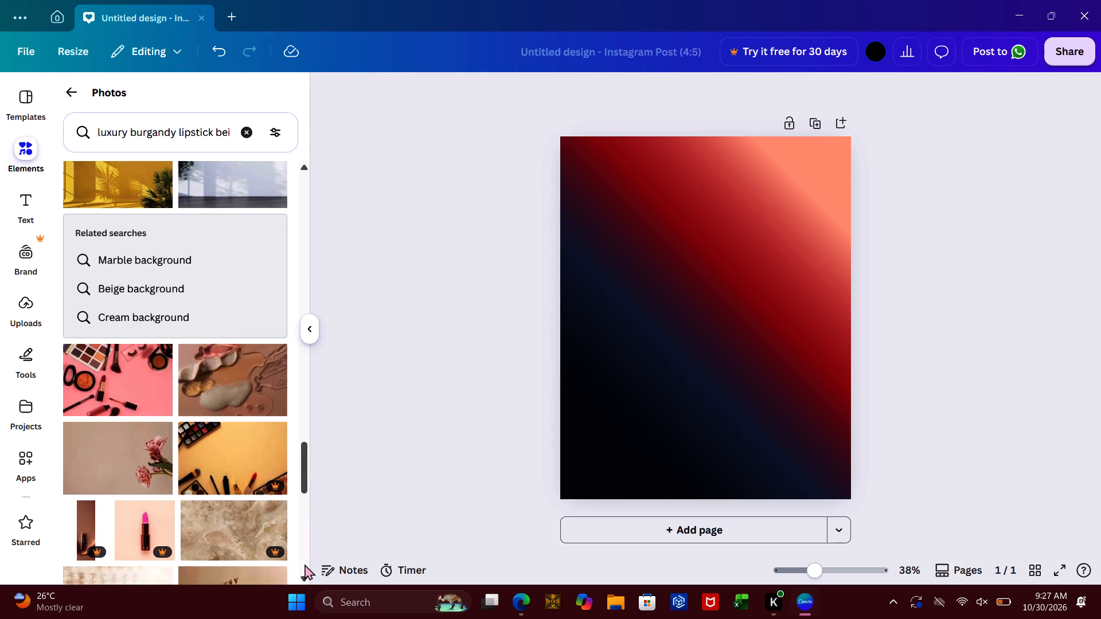
{"action": "left_click", "coordinate": [196, 309]}
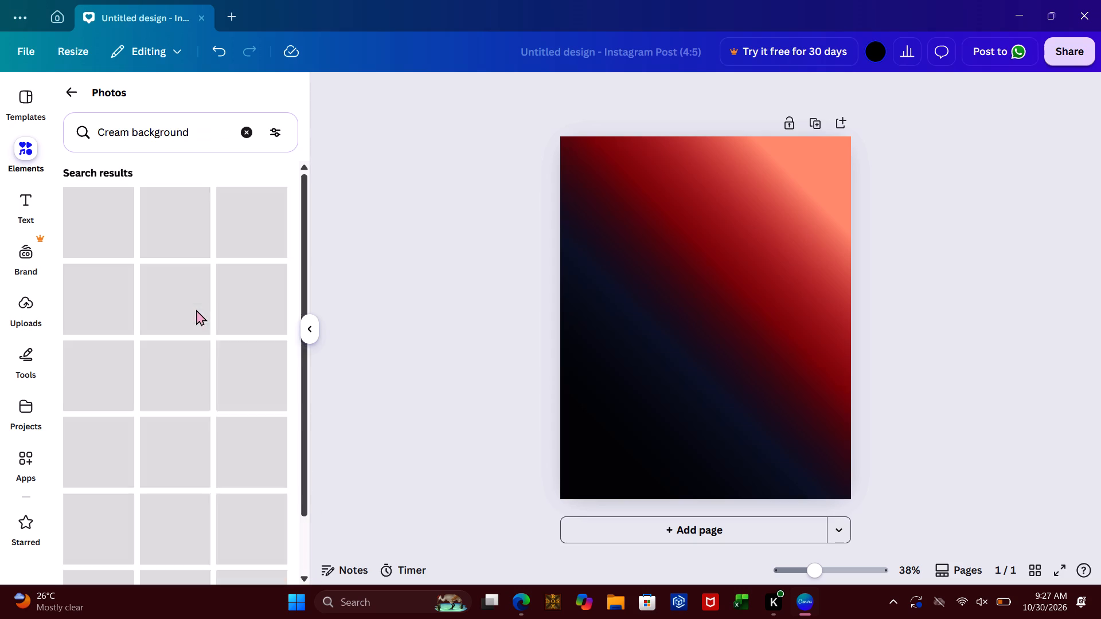
{"action": "left_click", "coordinate": [236, 394]}
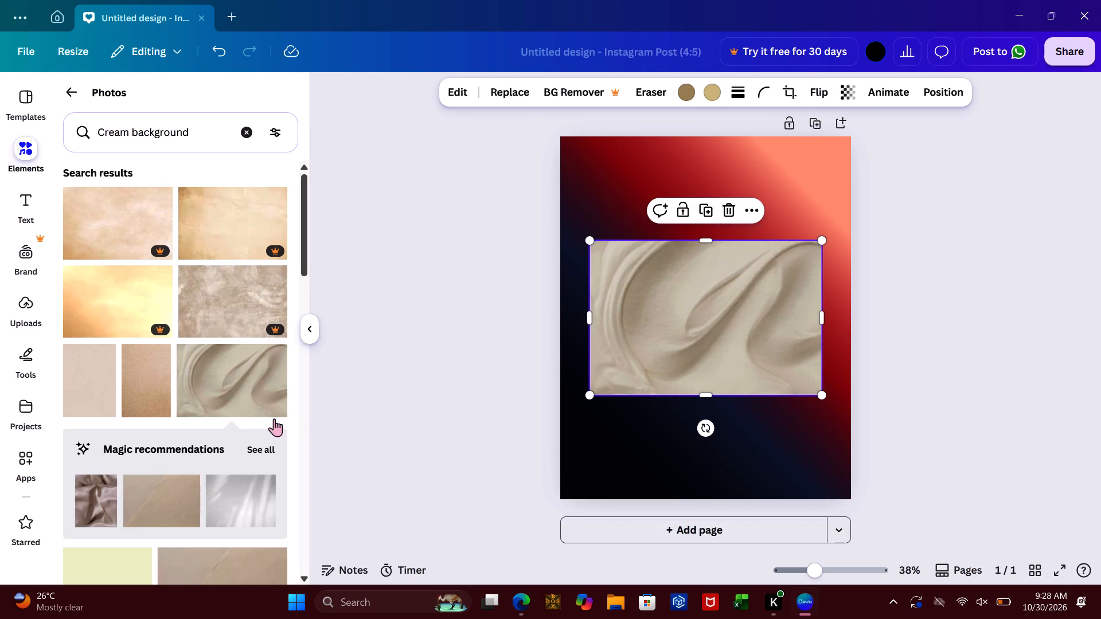
Add the taupe crumpled satin fabric photo from the Magic recommendations to the page.
{"action": "double_click", "coordinate": [109, 497]}
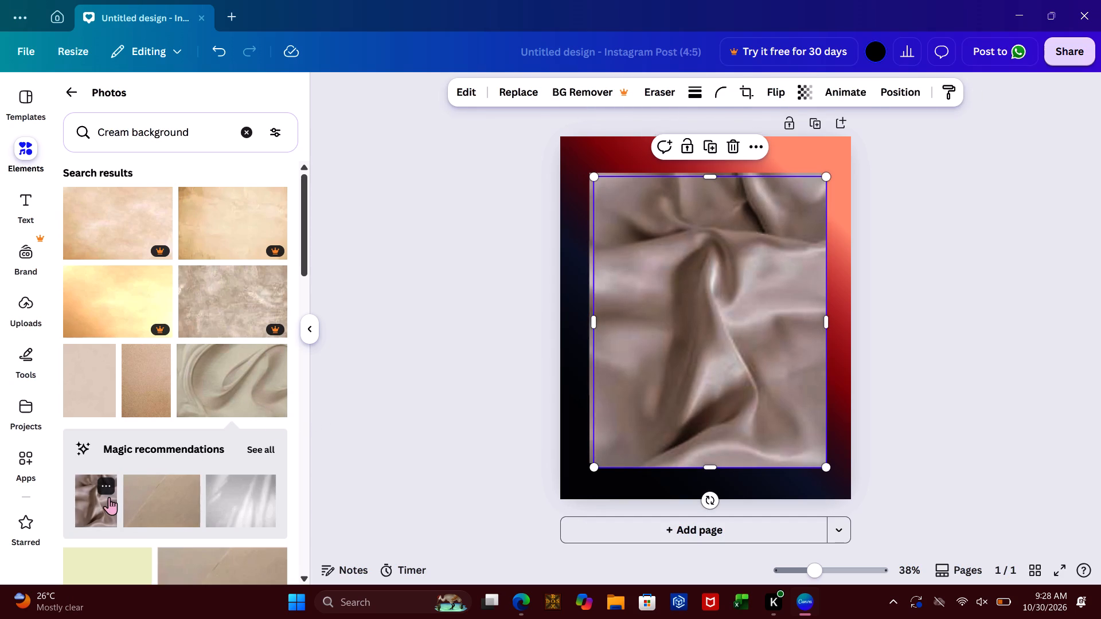
Add the photo of draped beige fabric against a brown wall from the "Cream background" results to the page.
{"action": "left_click", "coordinate": [304, 366]}
{"action": "left_click", "coordinate": [304, 392]}
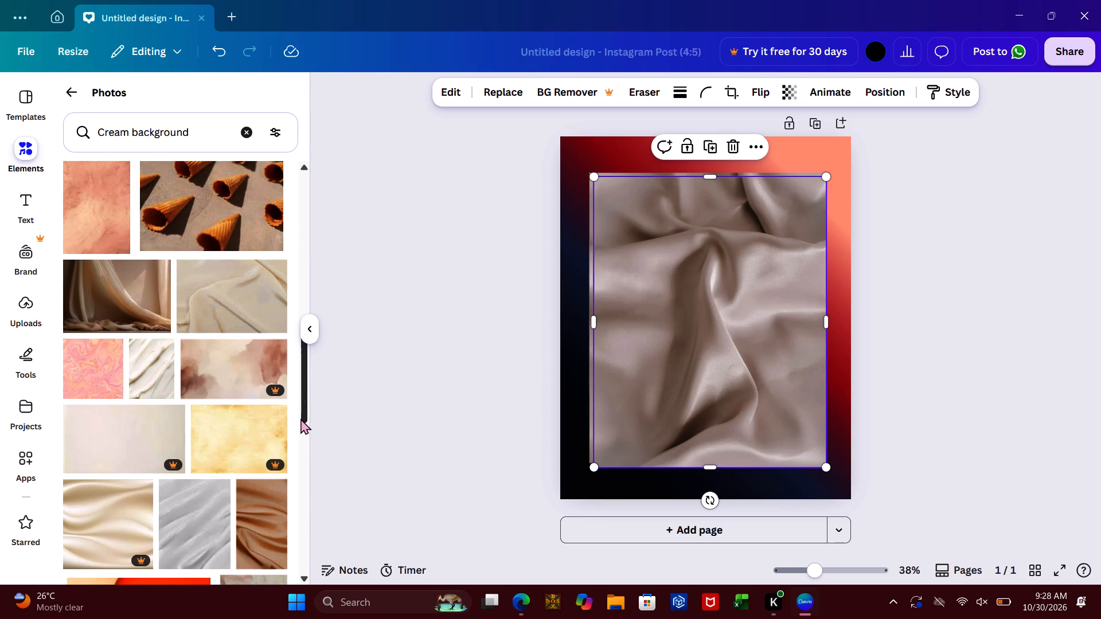
{"action": "double_click", "coordinate": [151, 302]}
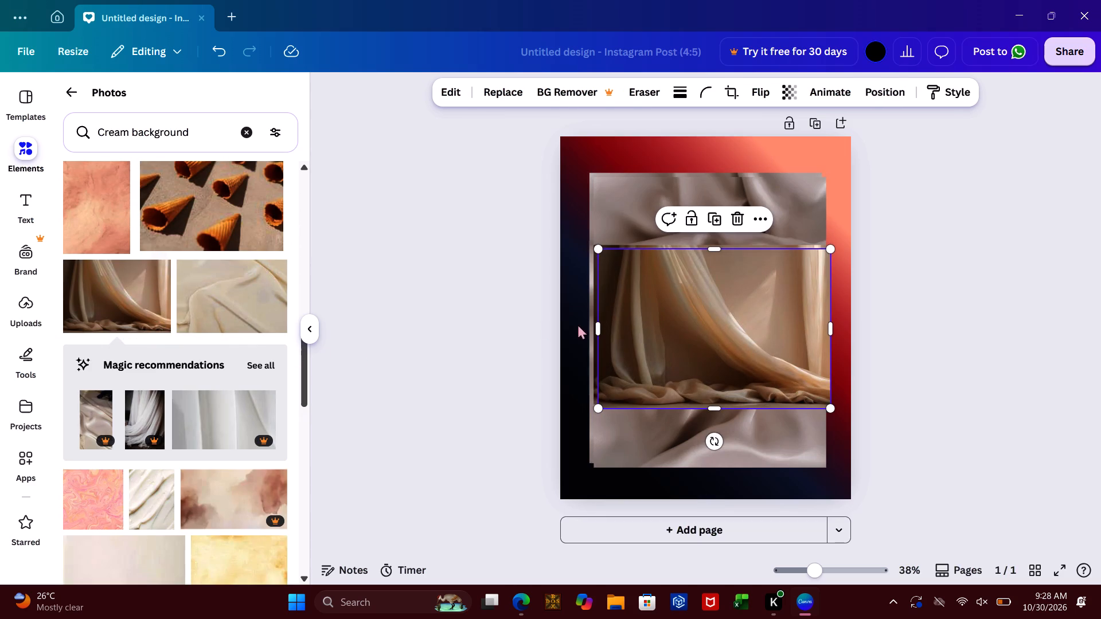
Delete both copies of the draped beige curtain photo from the page.
{"action": "left_click", "coordinate": [741, 218]}
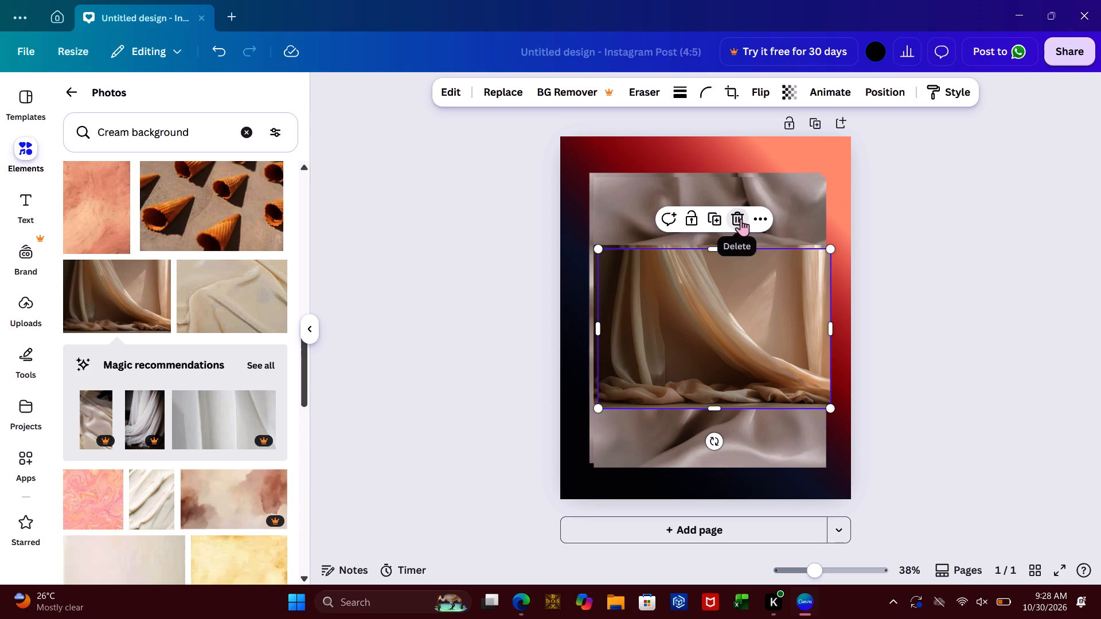
{"action": "left_click", "coordinate": [735, 281]}
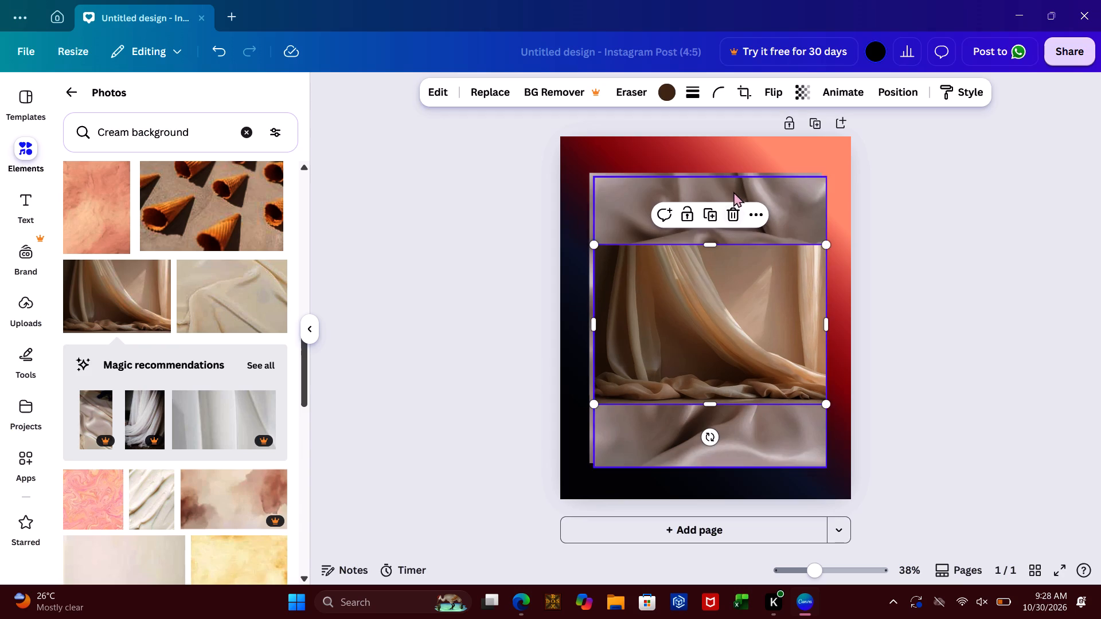
{"action": "left_click", "coordinate": [733, 216]}
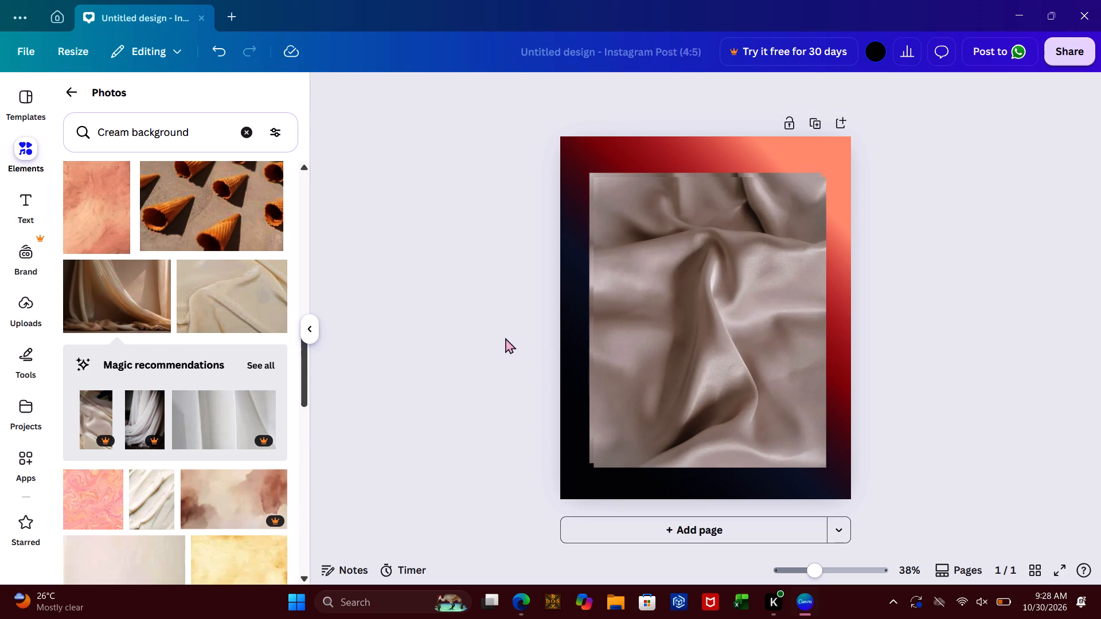
Add the brown satin fabric photo from the "Cream background" results to the page.
{"action": "left_click", "coordinate": [300, 428]}
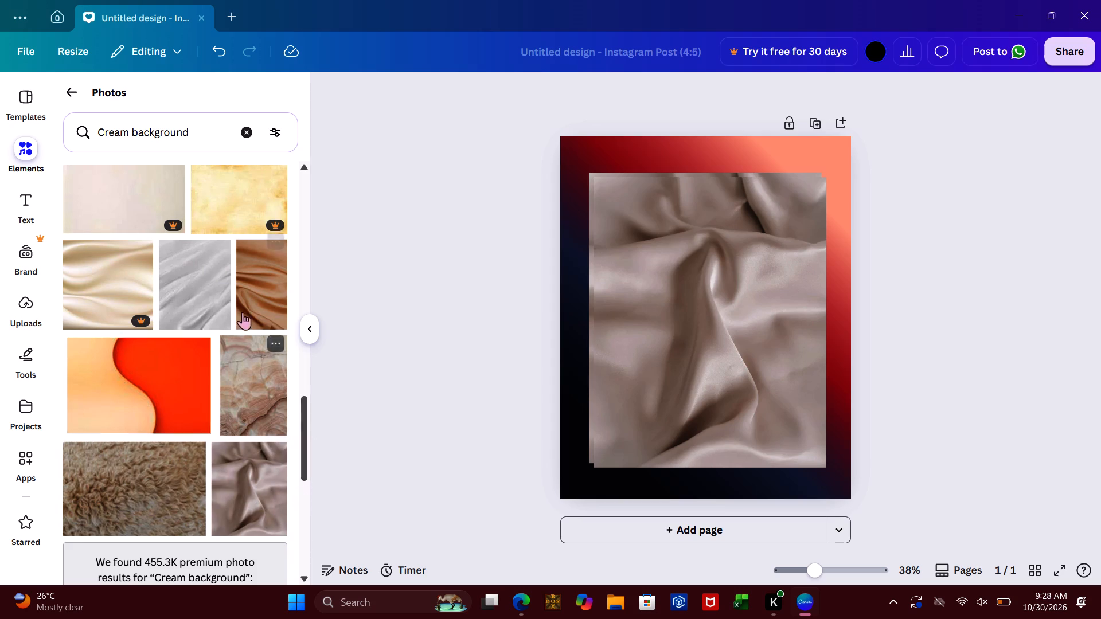
{"action": "double_click", "coordinate": [256, 296]}
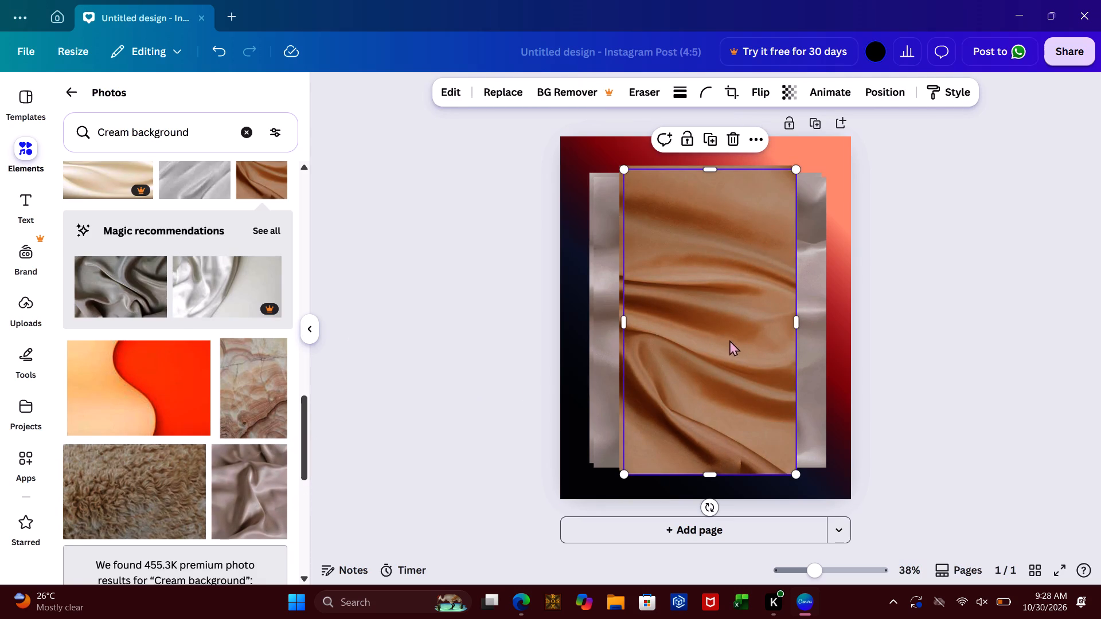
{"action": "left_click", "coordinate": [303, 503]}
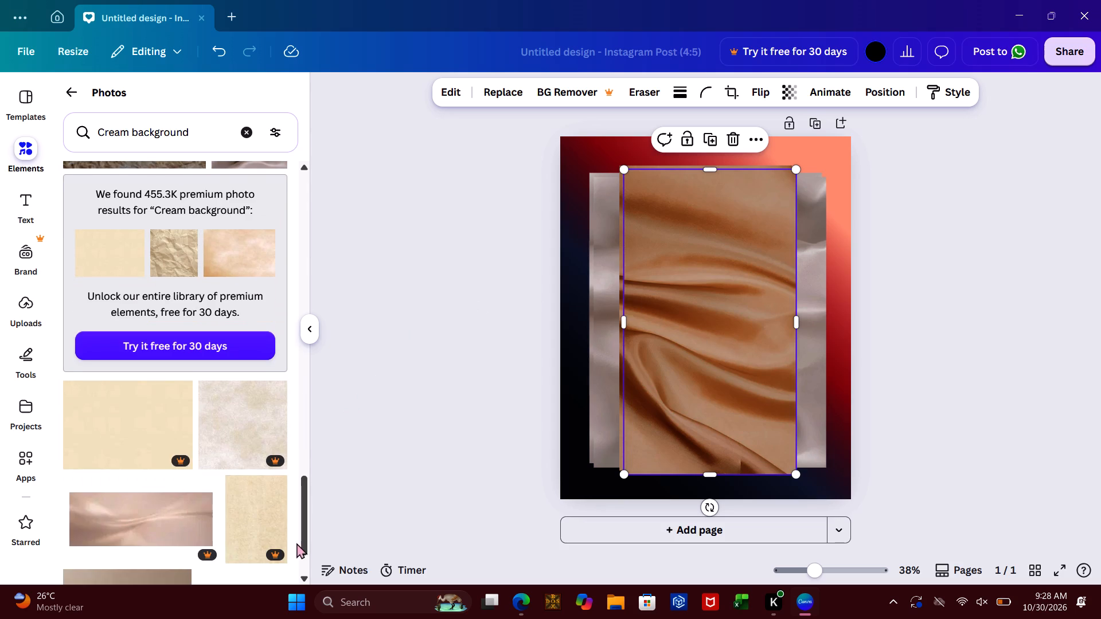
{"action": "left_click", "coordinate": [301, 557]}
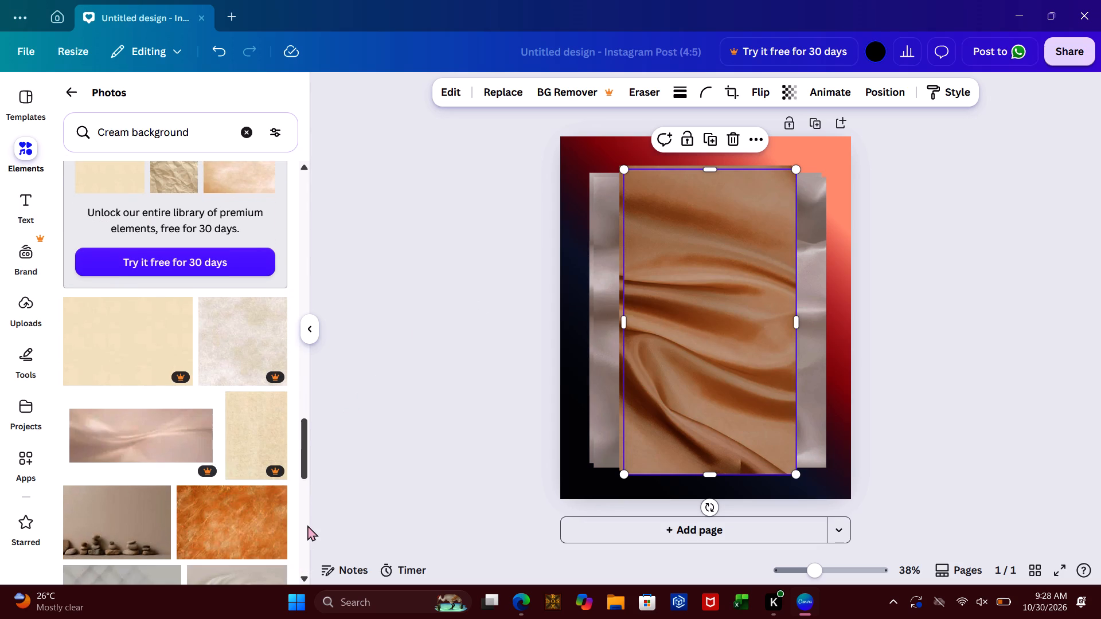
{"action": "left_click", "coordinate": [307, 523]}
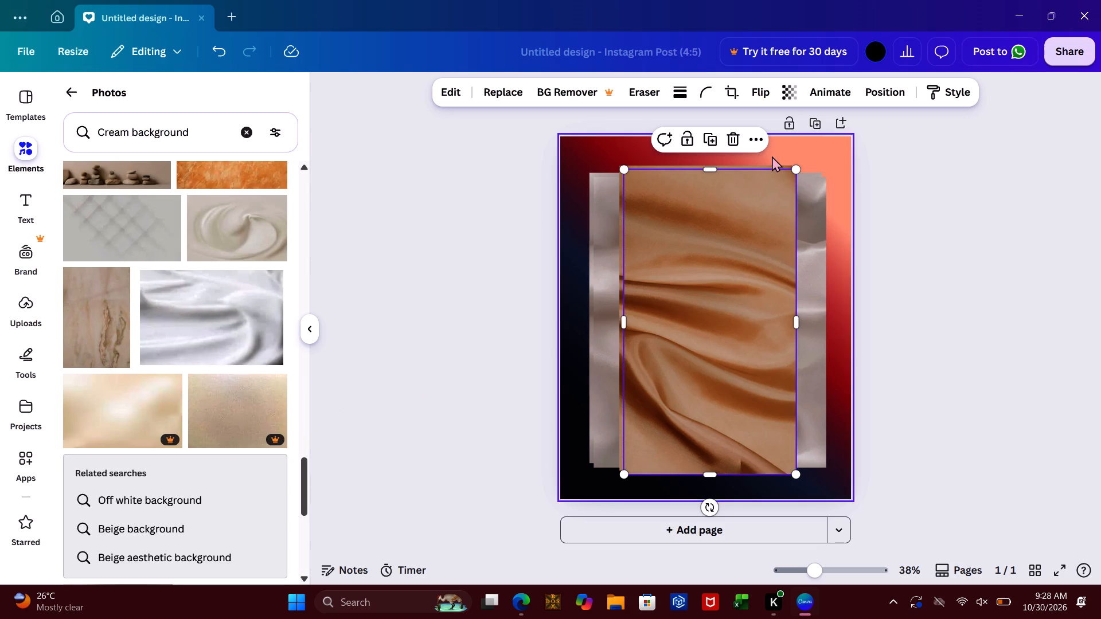
Delete the top copy of the mauve-grey satin photo lying behind the brown satin photo.
{"action": "left_click", "coordinate": [816, 185]}
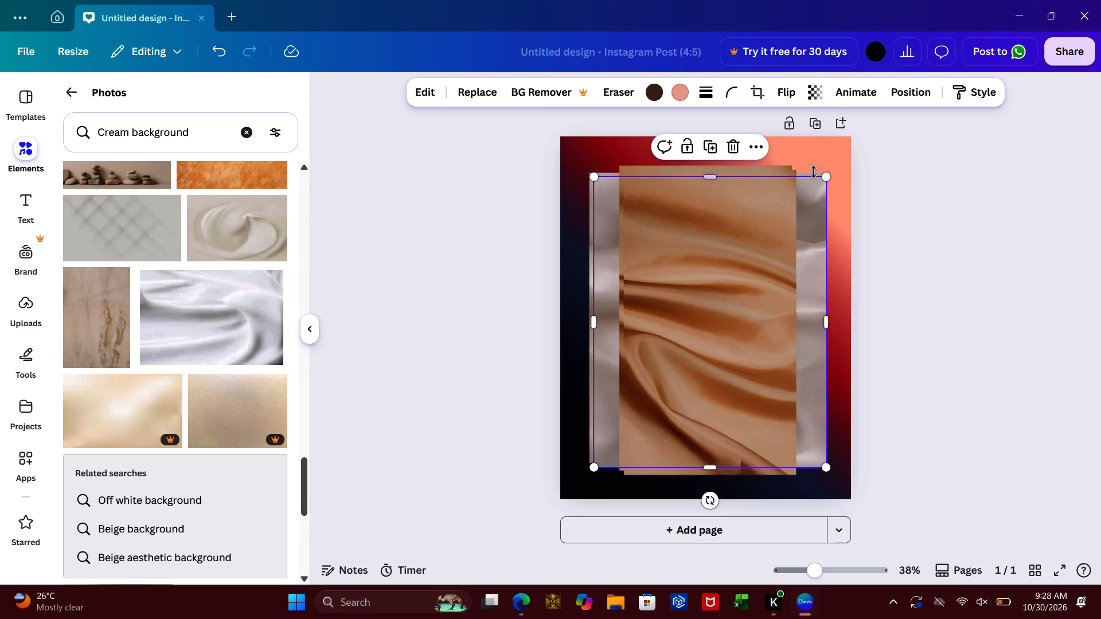
{"action": "left_click", "coordinate": [815, 207]}
{"action": "left_click", "coordinate": [815, 207]}
{"action": "left_click", "coordinate": [731, 141]}
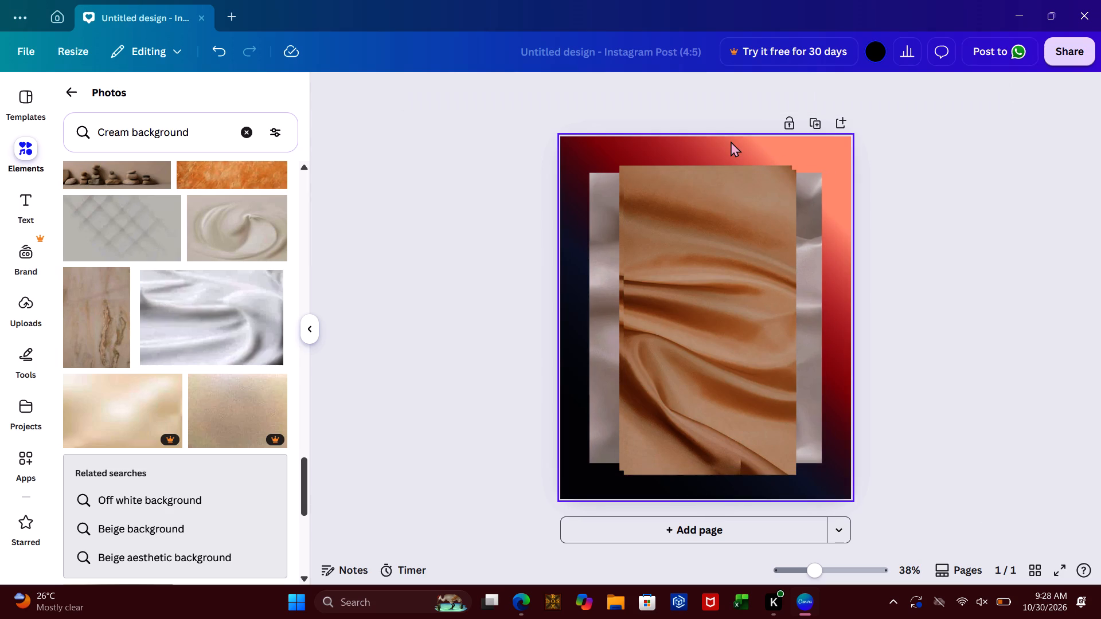
Delete the remaining mauve-grey satin photo lying behind the brown satin photo.
{"action": "double_click", "coordinate": [731, 141]}
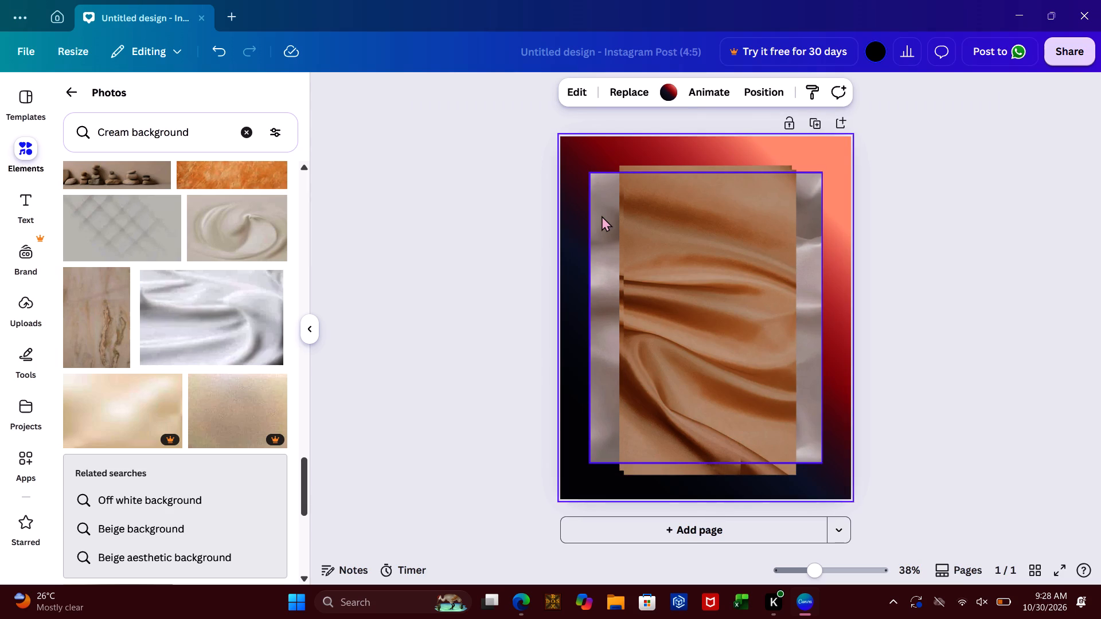
{"action": "left_click", "coordinate": [602, 216]}
{"action": "left_click", "coordinate": [728, 140]}
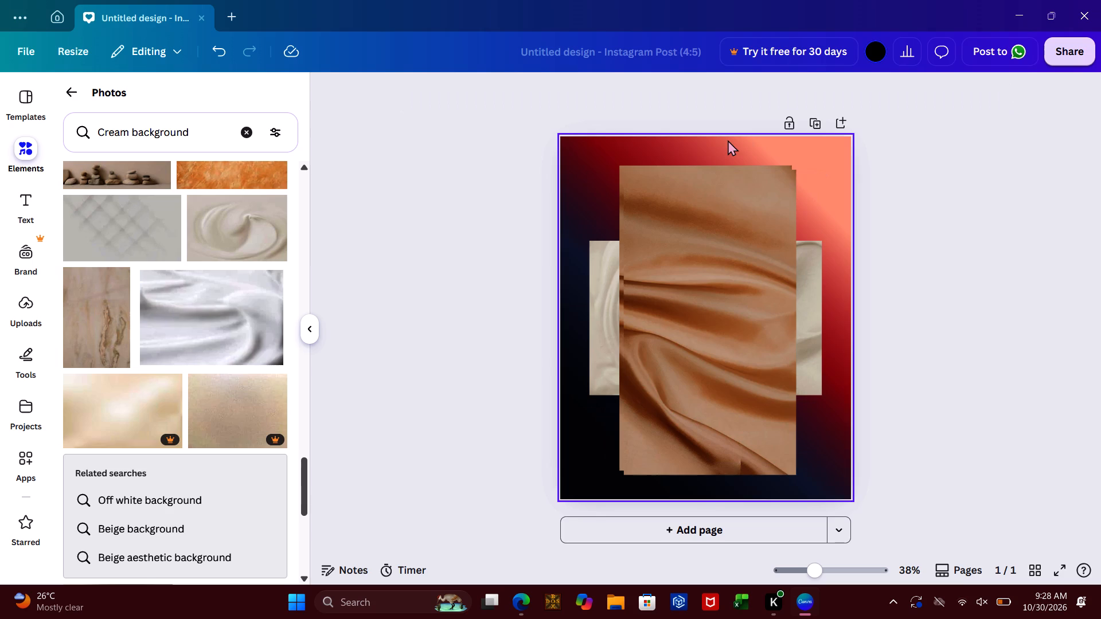
Enlarge the top brown satin fabric photo to the full 1,080 page width and full page height, covering the whole page.
{"action": "left_click", "coordinate": [676, 254]}
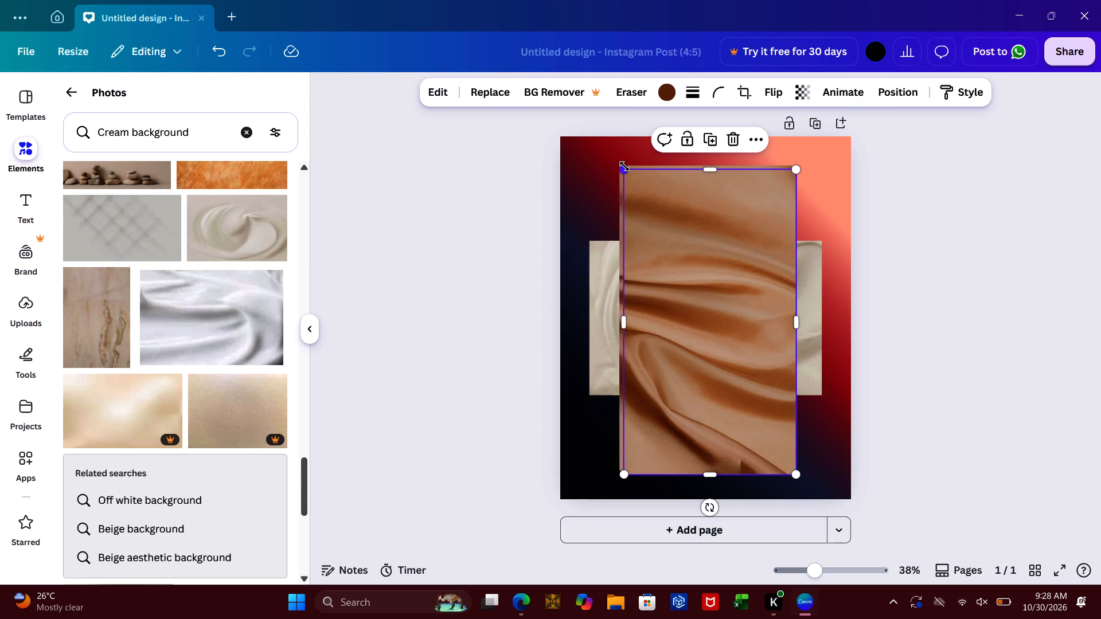
{"action": "left_click", "coordinate": [624, 166]}
{"action": "left_click_drag", "start_coordinate": [624, 166], "coordinate": [572, 153]}
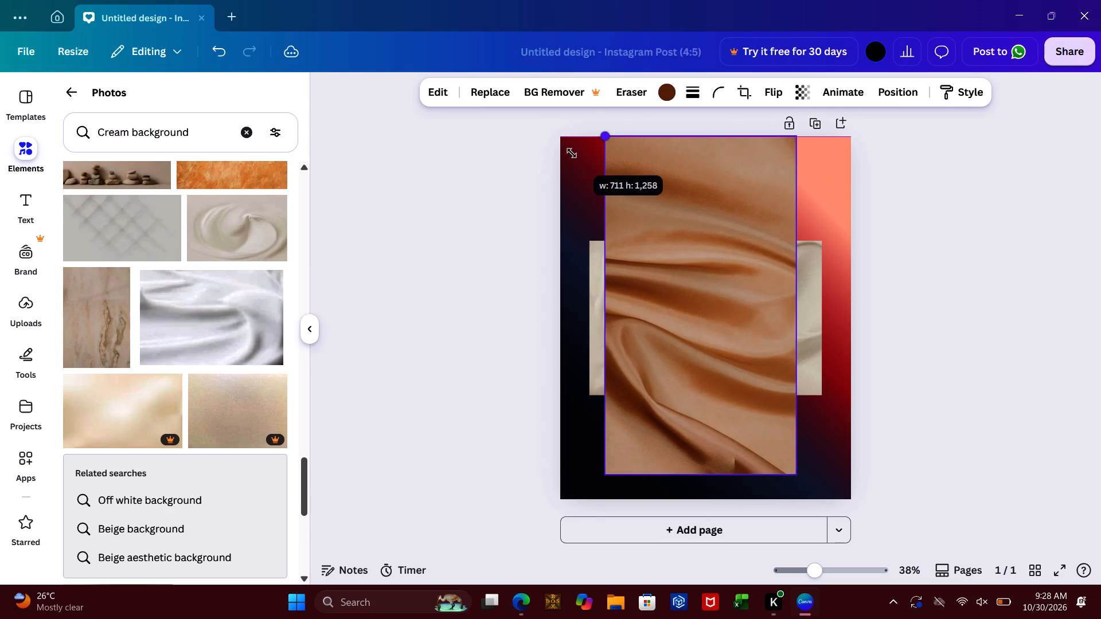
{"action": "left_click_drag", "start_coordinate": [572, 153], "coordinate": [572, 154]}
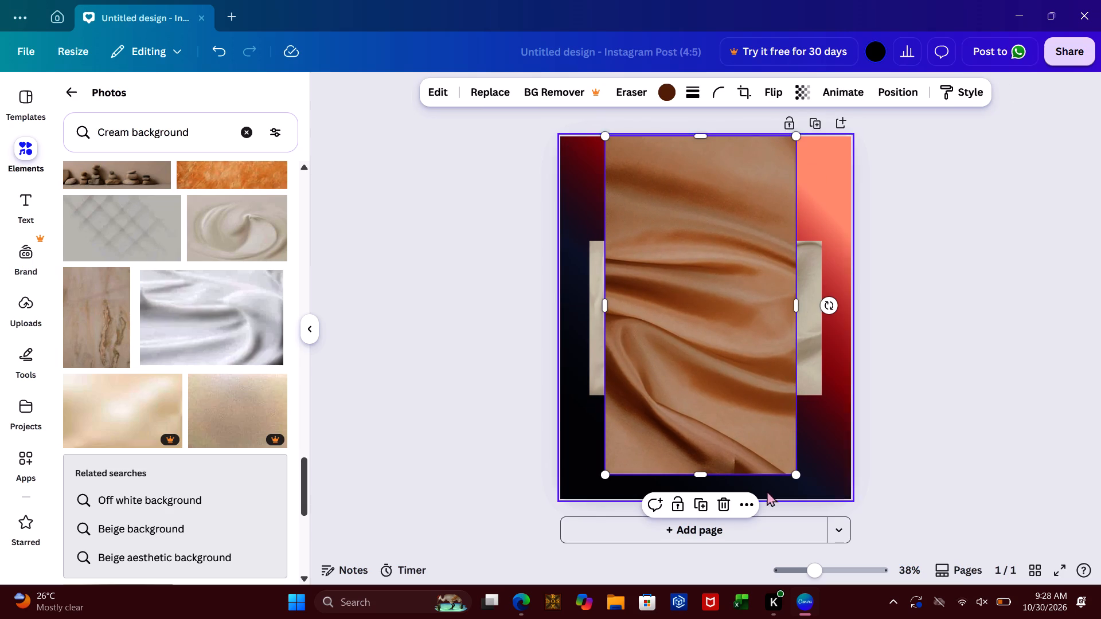
{"action": "left_click_drag", "start_coordinate": [794, 466], "coordinate": [857, 469]}
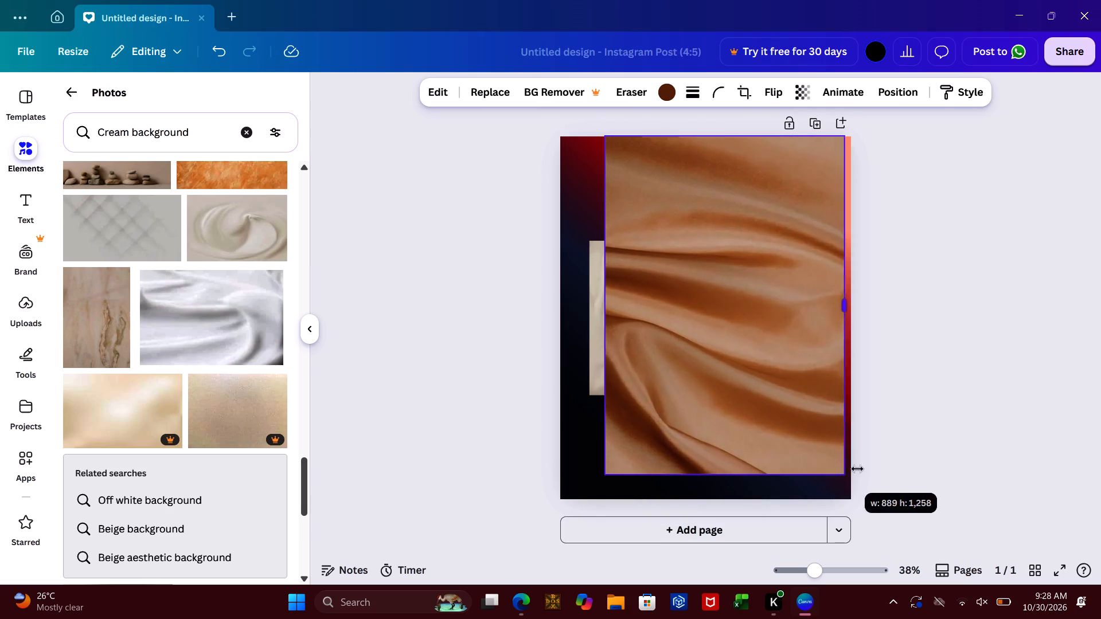
{"action": "left_click_drag", "start_coordinate": [857, 469], "coordinate": [849, 464]}
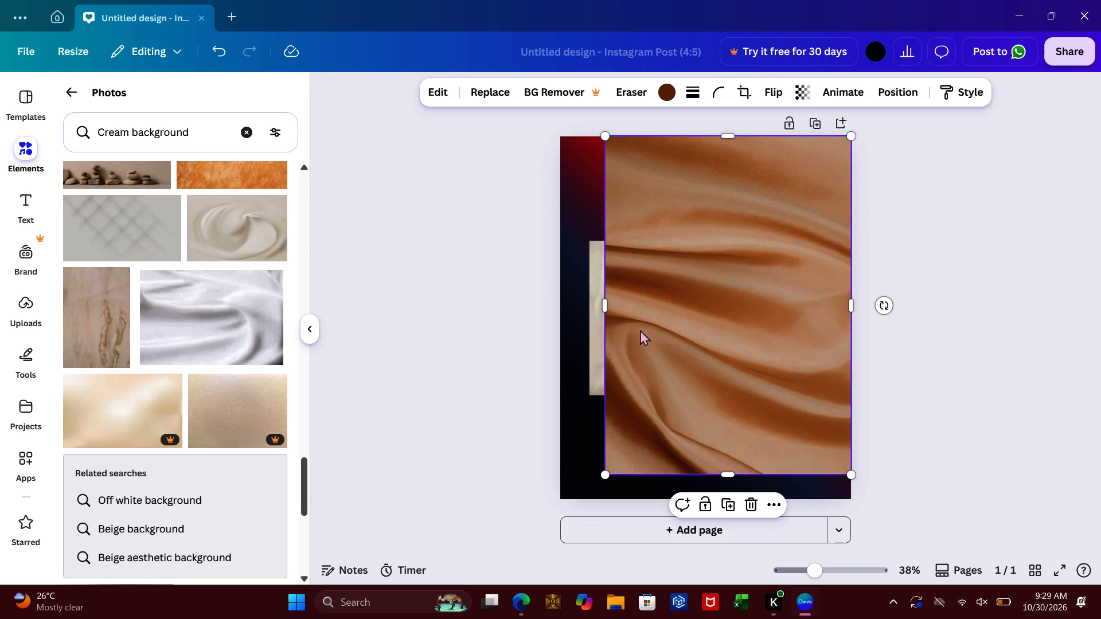
{"action": "left_click_drag", "start_coordinate": [605, 321], "coordinate": [560, 335]}
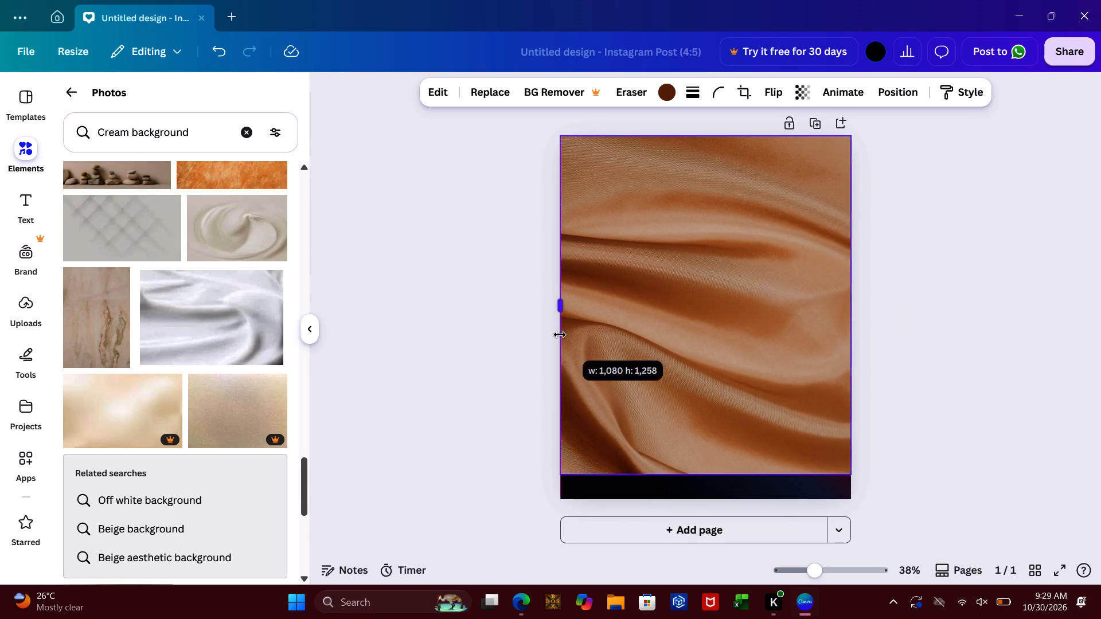
{"action": "left_click_drag", "start_coordinate": [560, 335], "coordinate": [558, 336]}
{"action": "left_click_drag", "start_coordinate": [774, 473], "coordinate": [772, 493]}
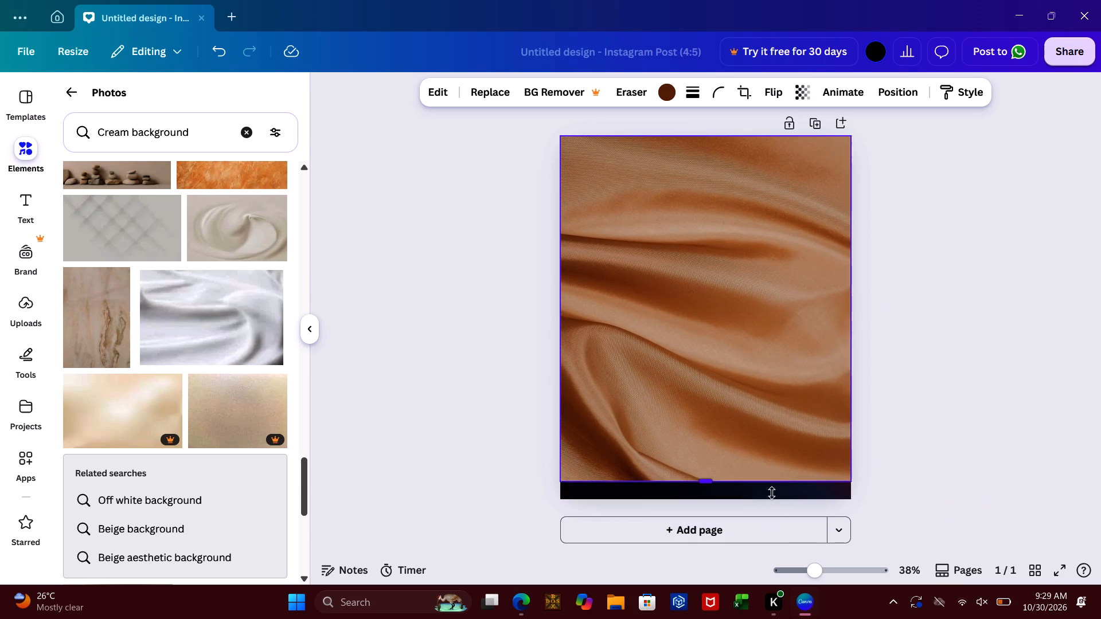
{"action": "left_click_drag", "start_coordinate": [772, 493], "coordinate": [772, 501]}
{"action": "left_click", "coordinate": [927, 275]}
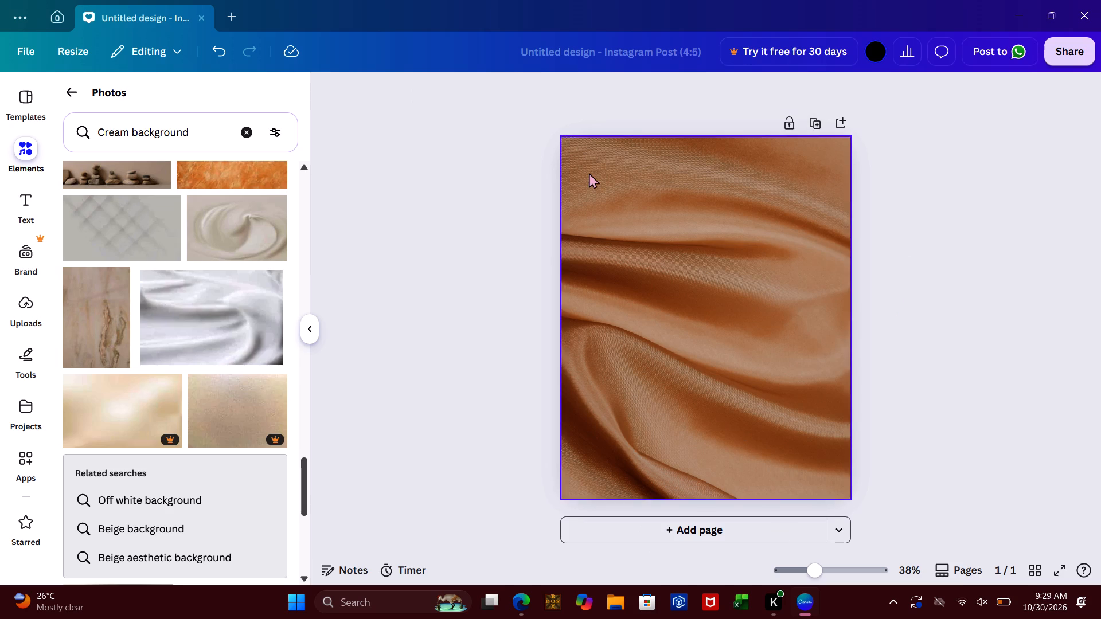
Replace the photo search text "Cream background" with "red lipstick edi".
{"action": "left_click", "coordinate": [251, 122]}
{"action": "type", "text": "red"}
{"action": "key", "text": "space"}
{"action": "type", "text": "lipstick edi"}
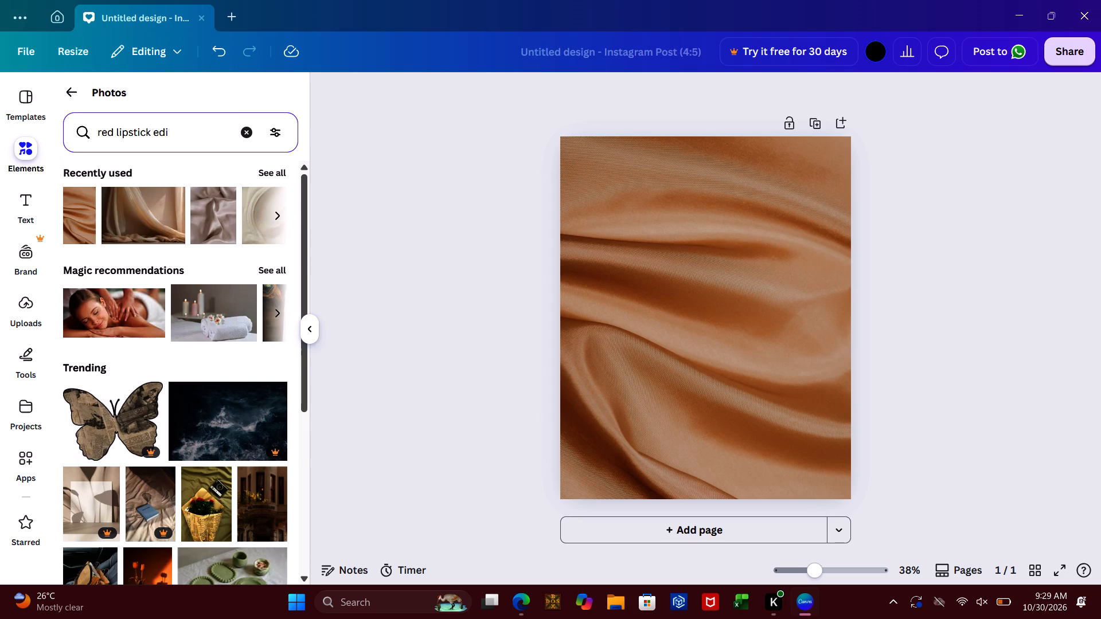
Search the Photos category for "red lipstick editorial photography".
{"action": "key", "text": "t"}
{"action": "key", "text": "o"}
{"action": "type", "text": "rial photography"}
{"action": "key", "text": "Return"}
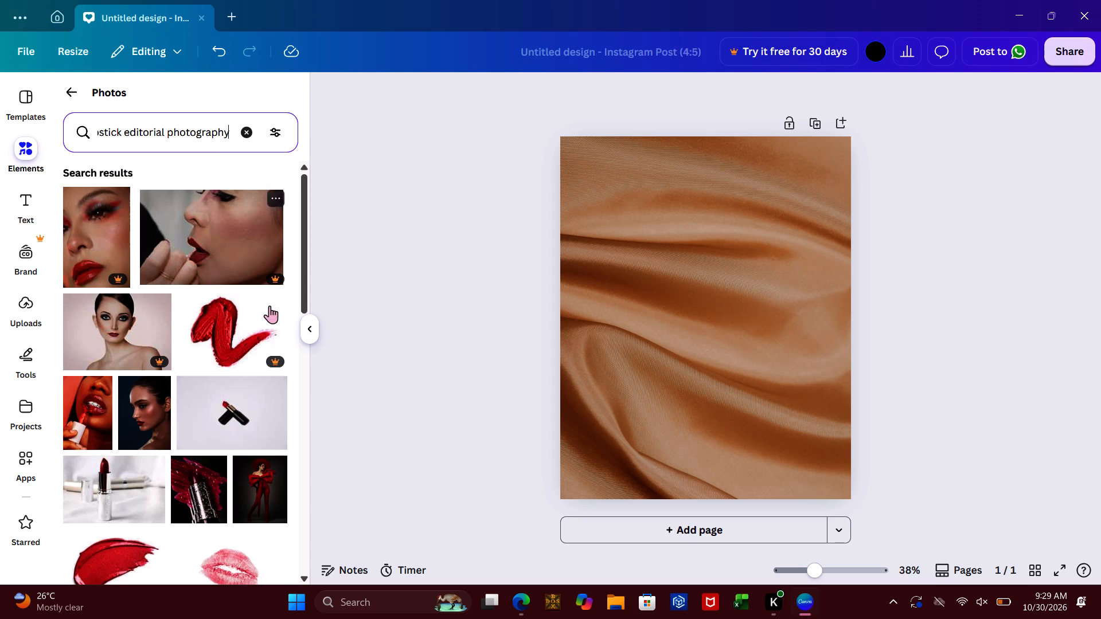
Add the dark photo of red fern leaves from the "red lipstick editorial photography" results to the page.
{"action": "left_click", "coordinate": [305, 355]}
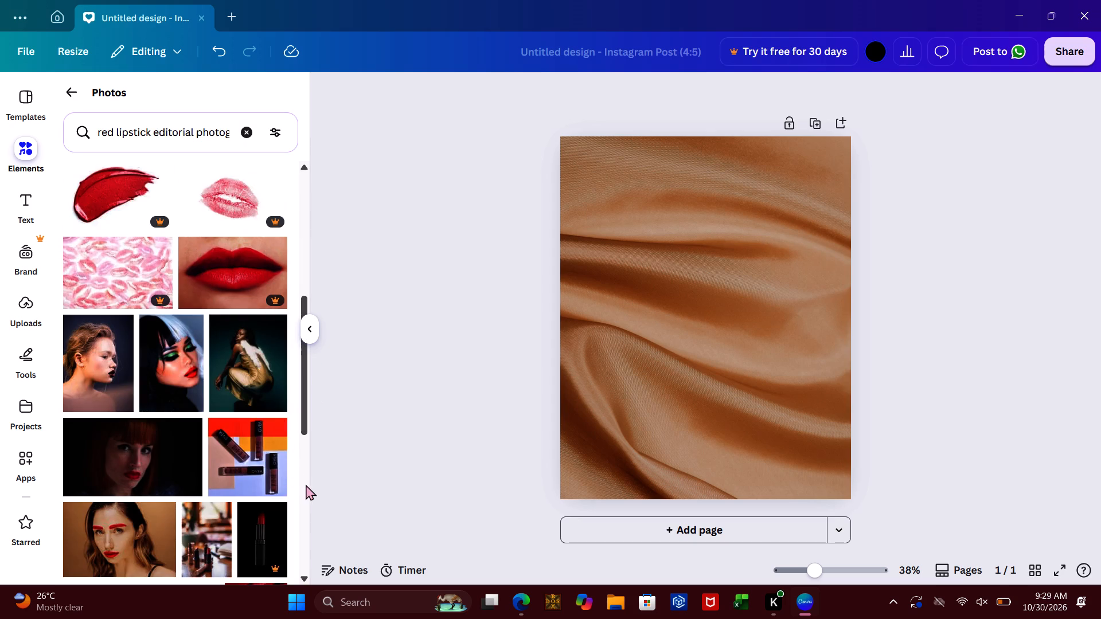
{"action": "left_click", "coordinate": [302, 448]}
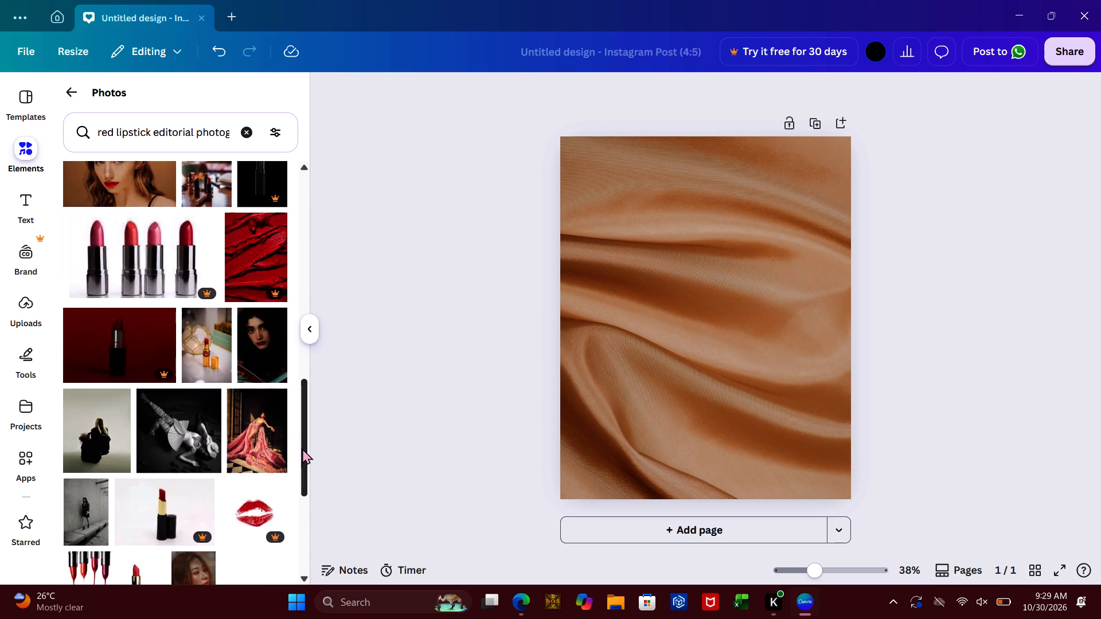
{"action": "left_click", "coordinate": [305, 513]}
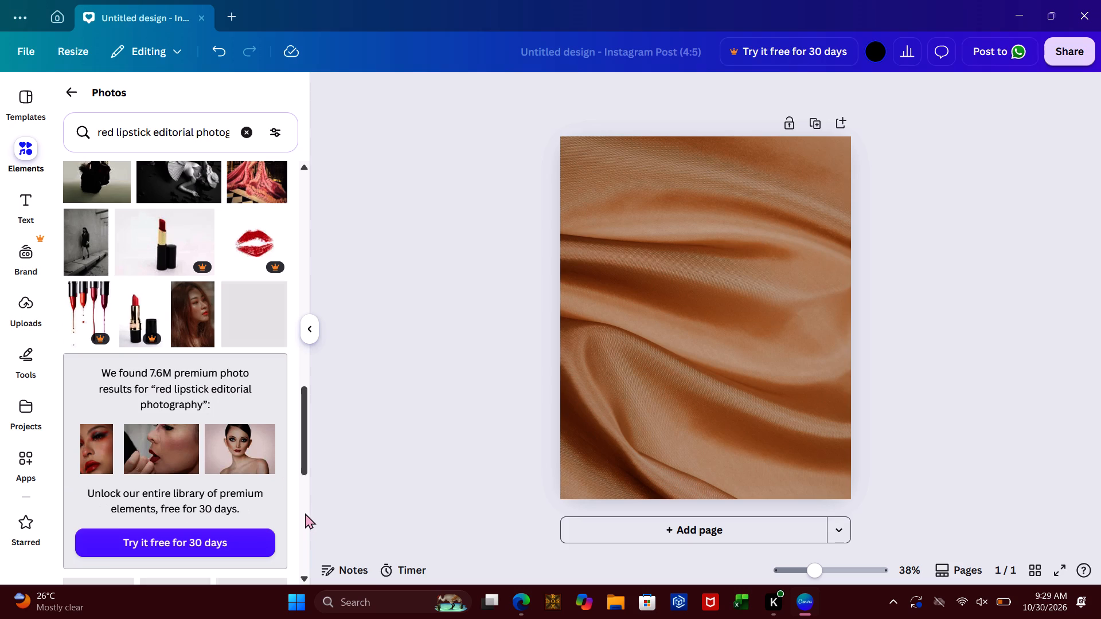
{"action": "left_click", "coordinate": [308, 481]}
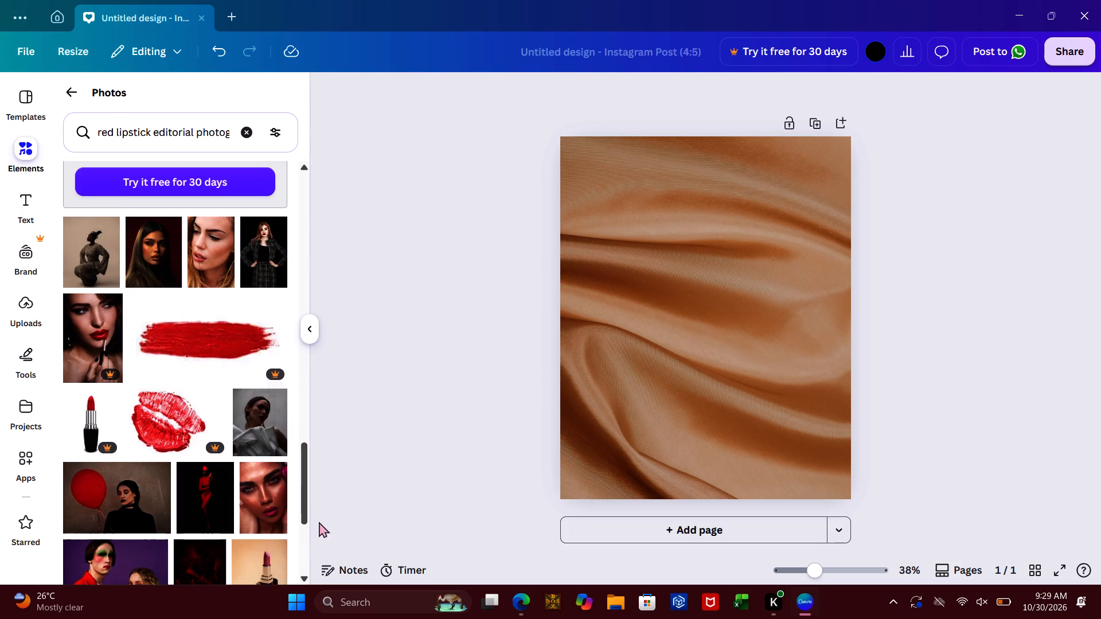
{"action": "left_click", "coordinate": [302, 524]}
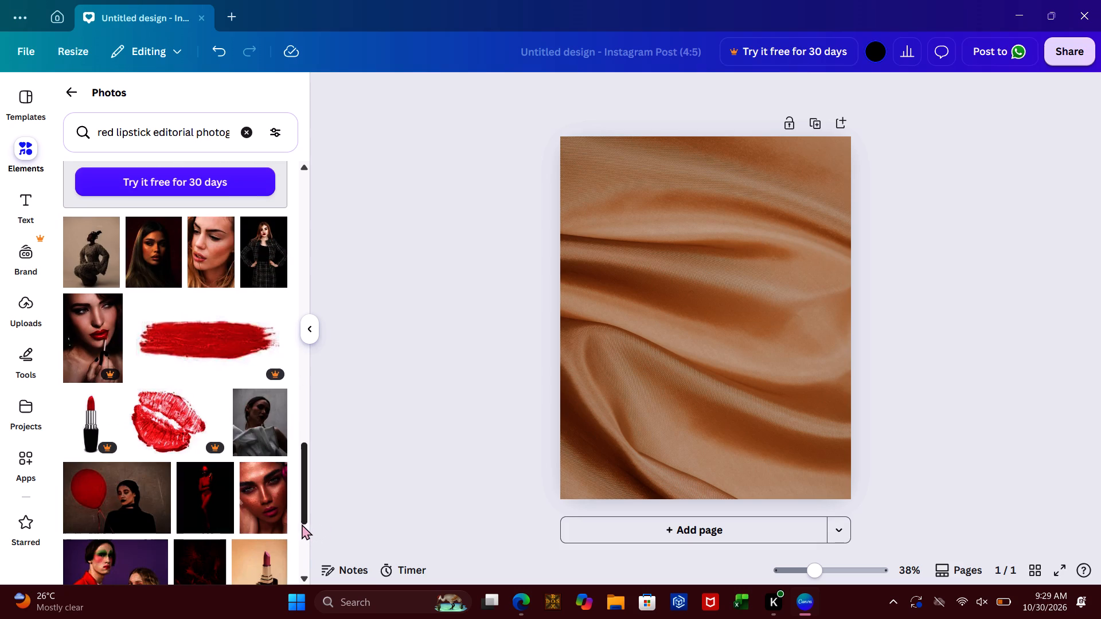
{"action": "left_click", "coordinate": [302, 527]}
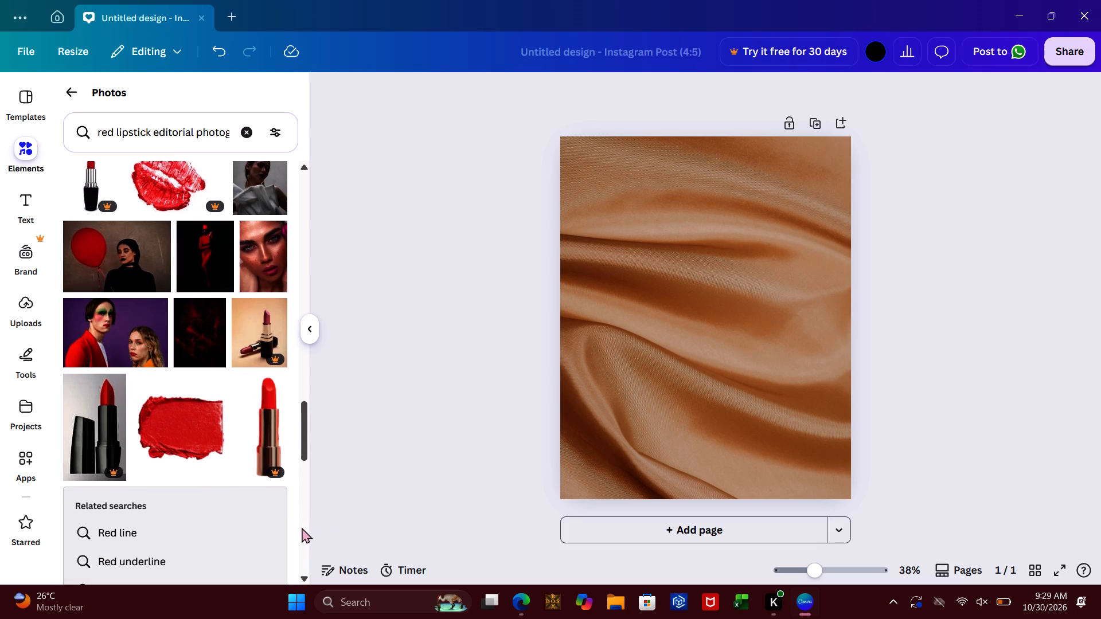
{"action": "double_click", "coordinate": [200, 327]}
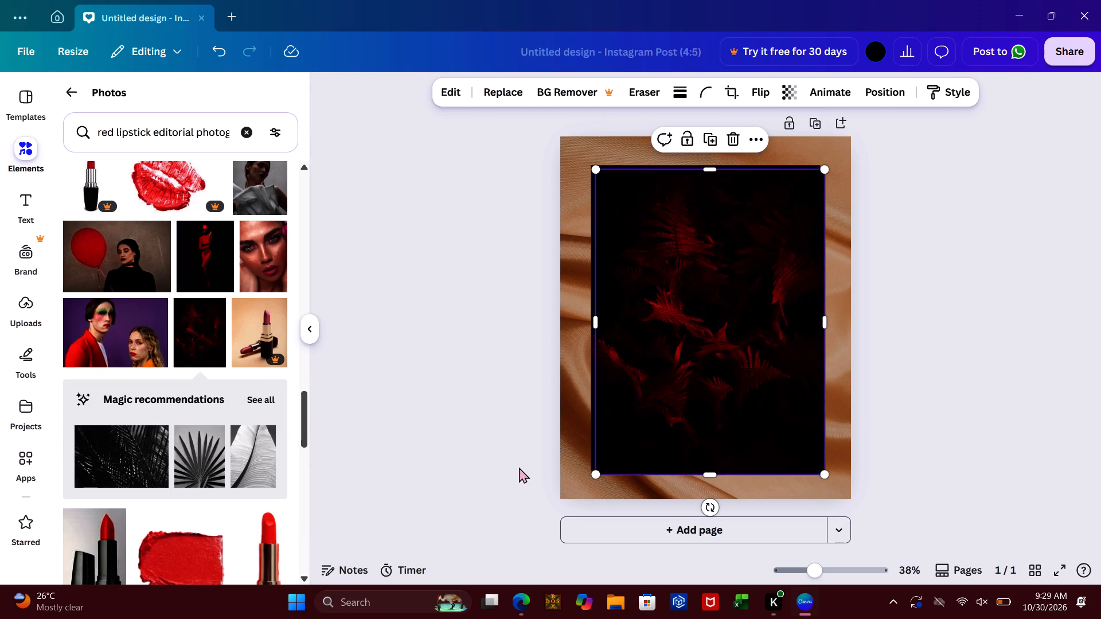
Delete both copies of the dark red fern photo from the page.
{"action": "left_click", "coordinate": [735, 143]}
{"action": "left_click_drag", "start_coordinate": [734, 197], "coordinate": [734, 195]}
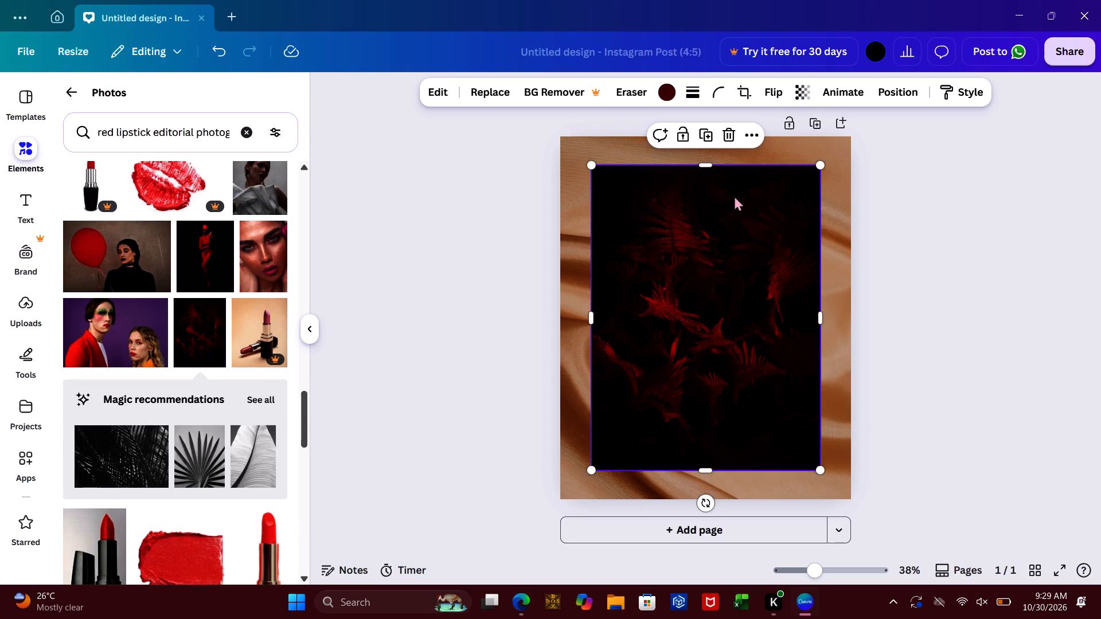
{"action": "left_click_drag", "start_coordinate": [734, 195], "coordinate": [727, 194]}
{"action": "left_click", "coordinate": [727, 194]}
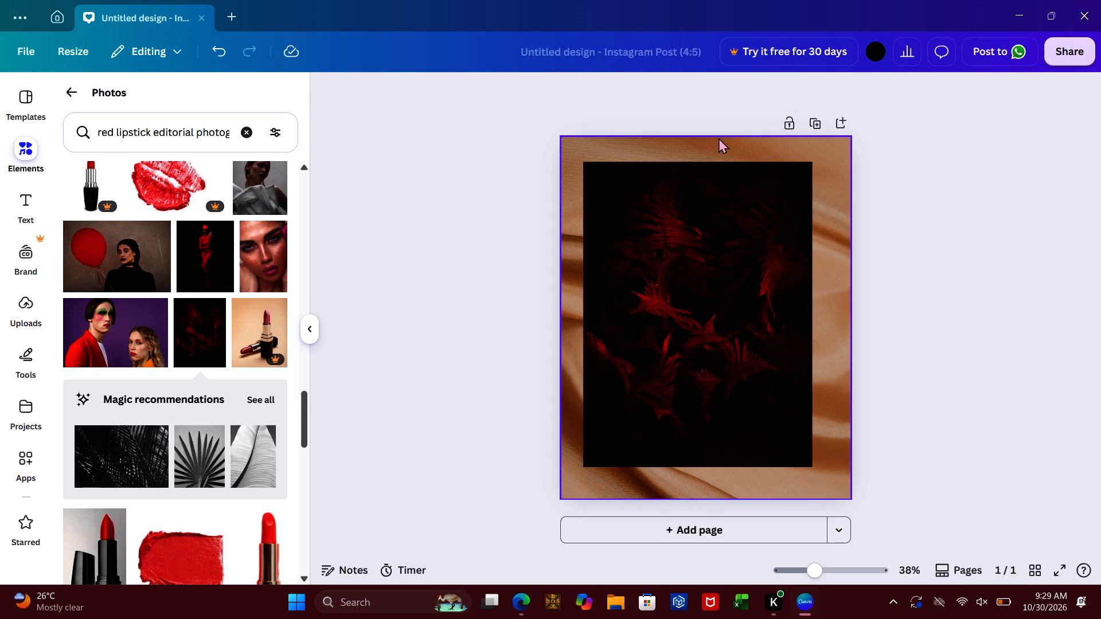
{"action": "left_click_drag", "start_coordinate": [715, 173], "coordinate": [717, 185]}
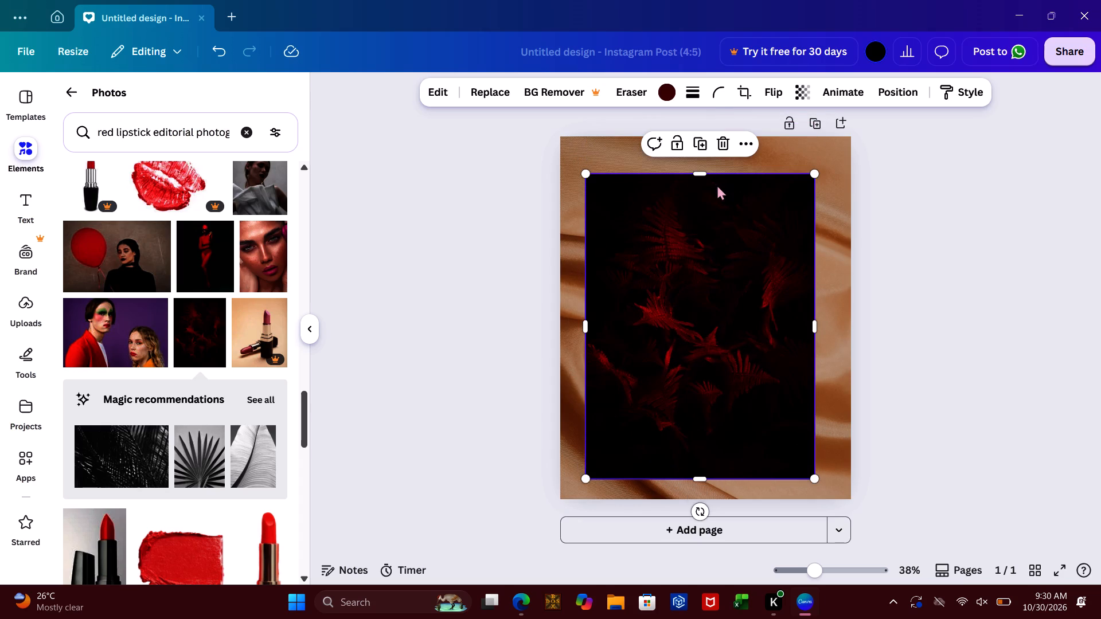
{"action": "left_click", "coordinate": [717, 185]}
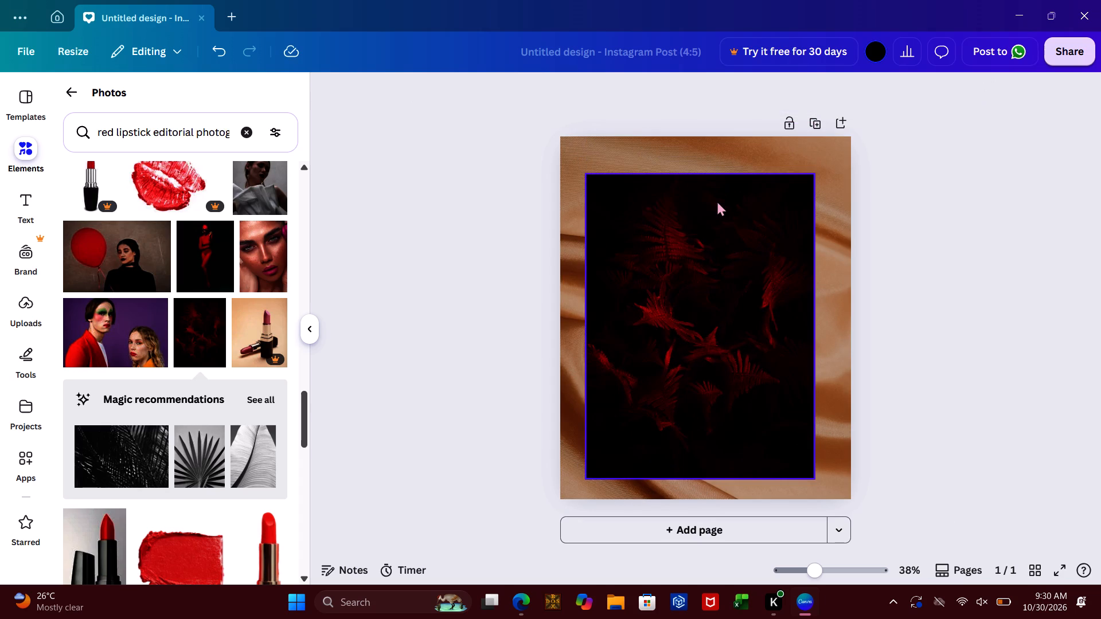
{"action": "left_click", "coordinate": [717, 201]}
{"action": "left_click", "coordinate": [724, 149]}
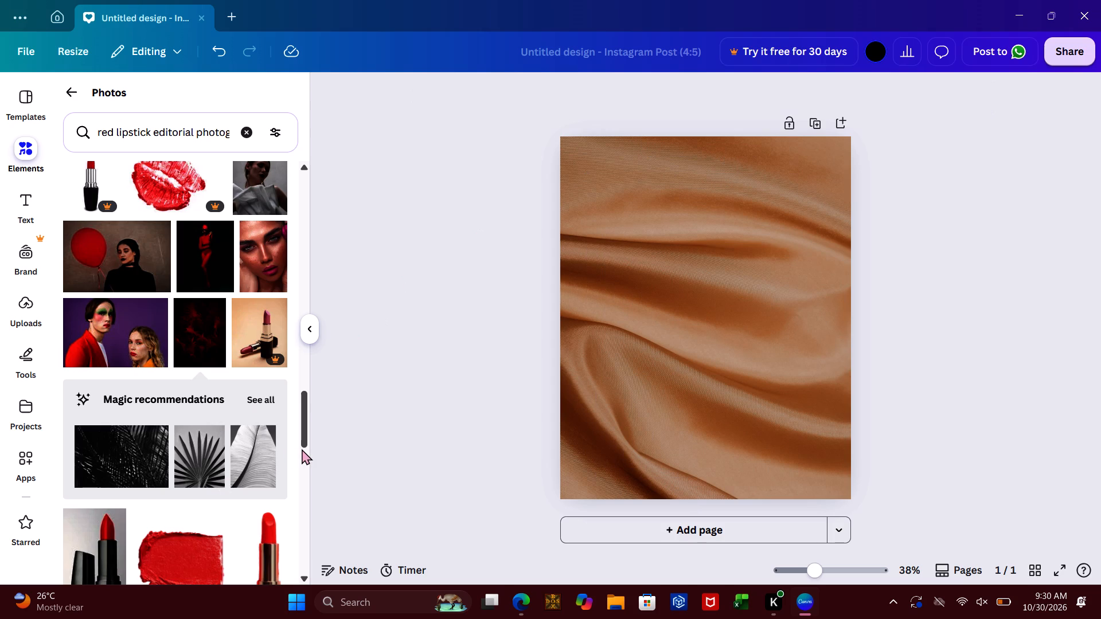
Browse further through the "red lipstick editorial photography" results for a suitable red lipstick photo.
{"action": "left_click", "coordinate": [302, 449]}
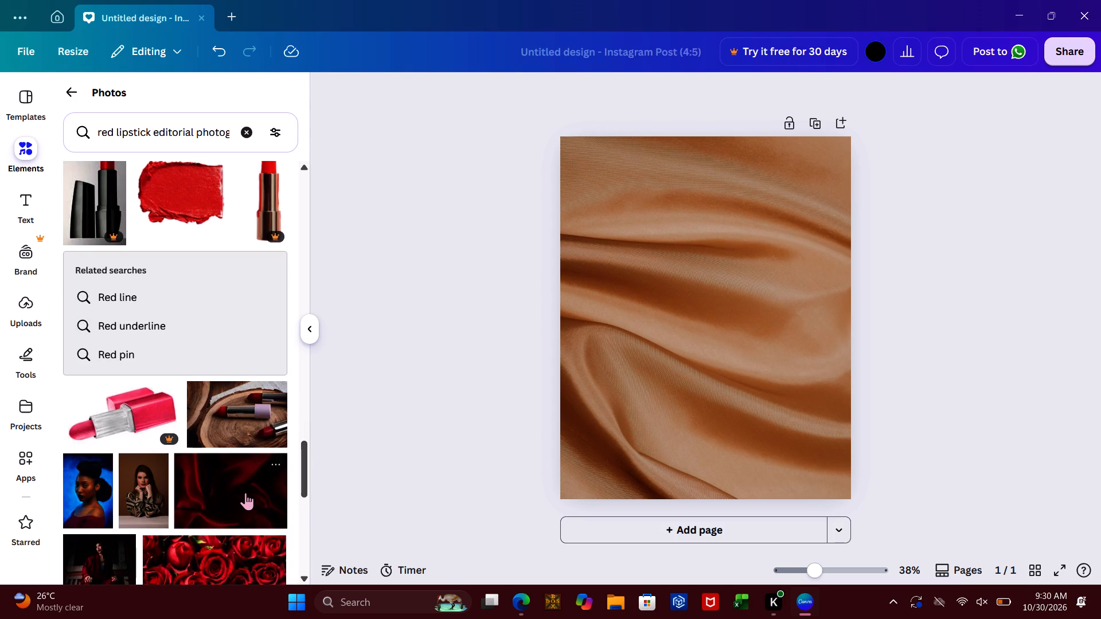
{"action": "left_click", "coordinate": [296, 496]}
{"action": "left_click", "coordinate": [298, 499]}
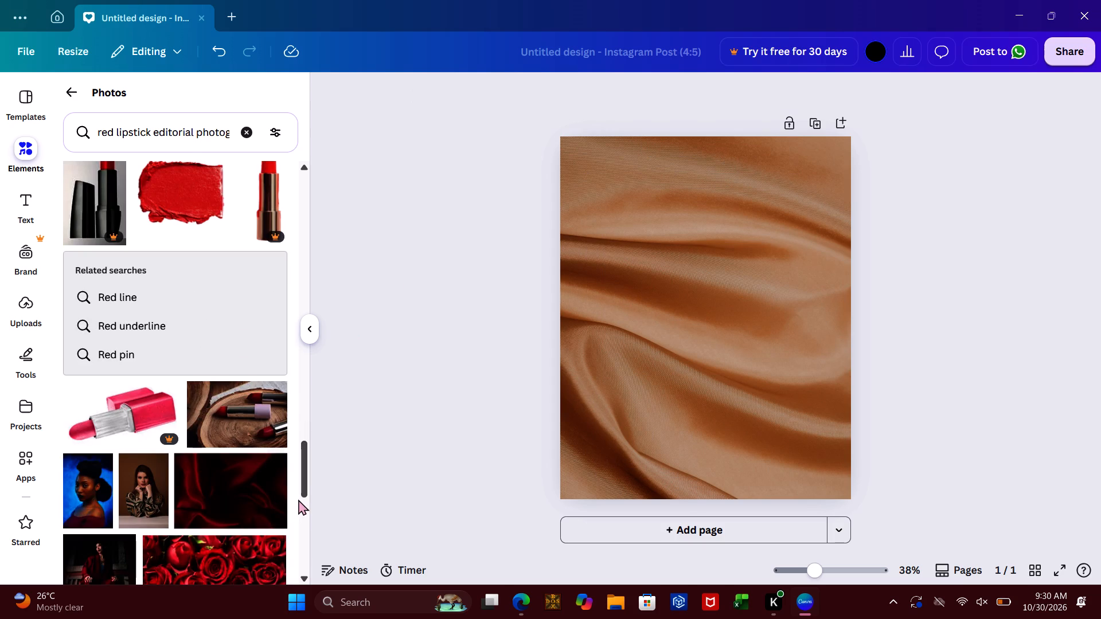
{"action": "left_click", "coordinate": [304, 509]}
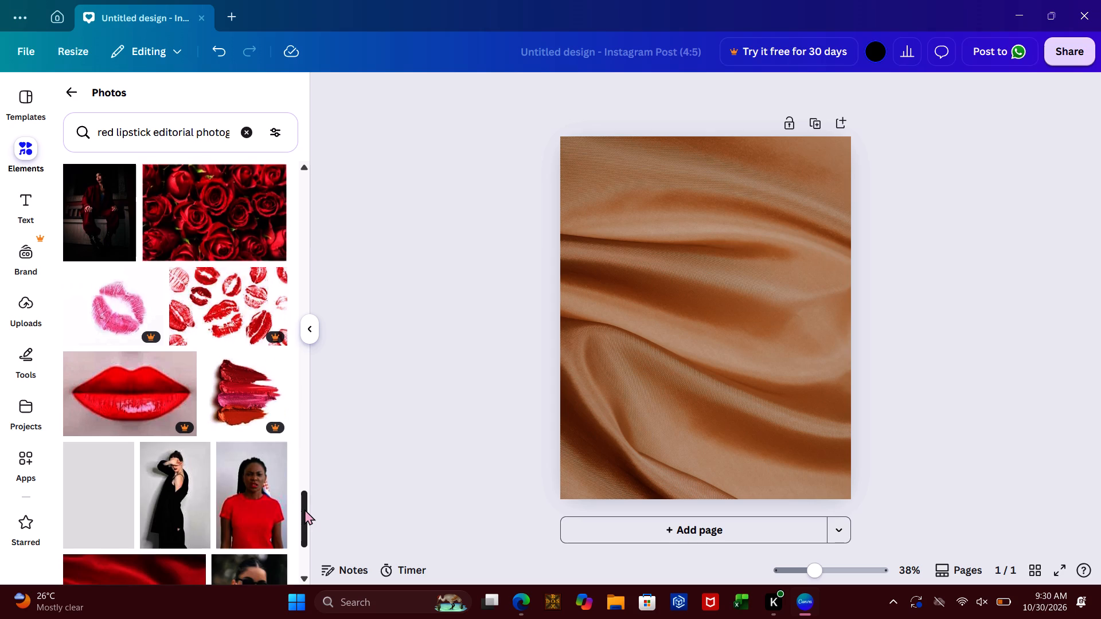
{"action": "left_click", "coordinate": [303, 558]}
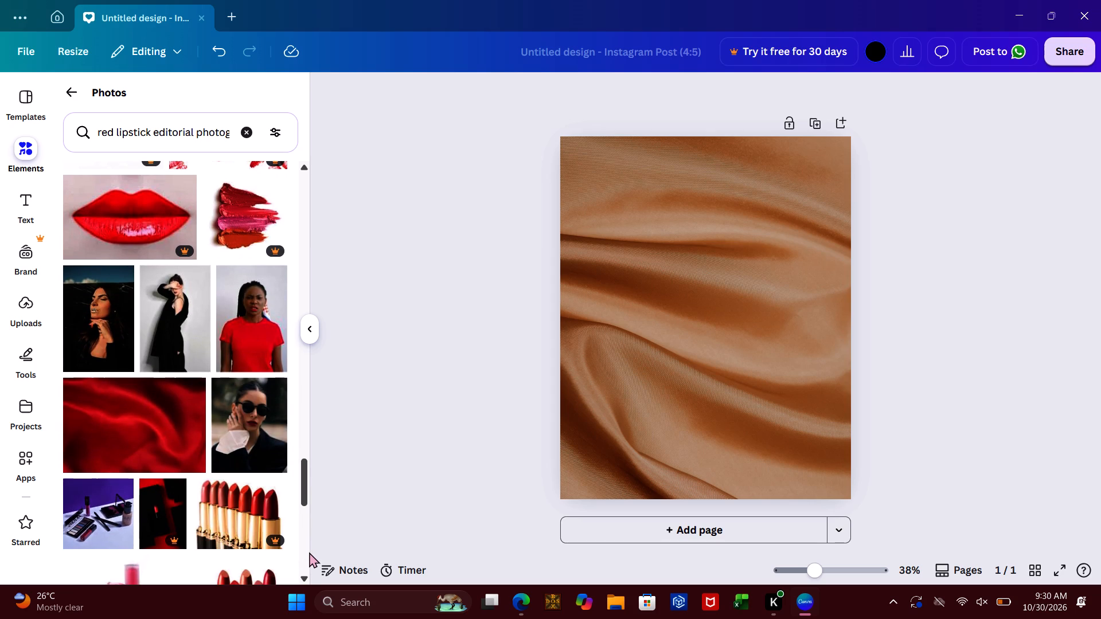
{"action": "left_click", "coordinate": [306, 559]}
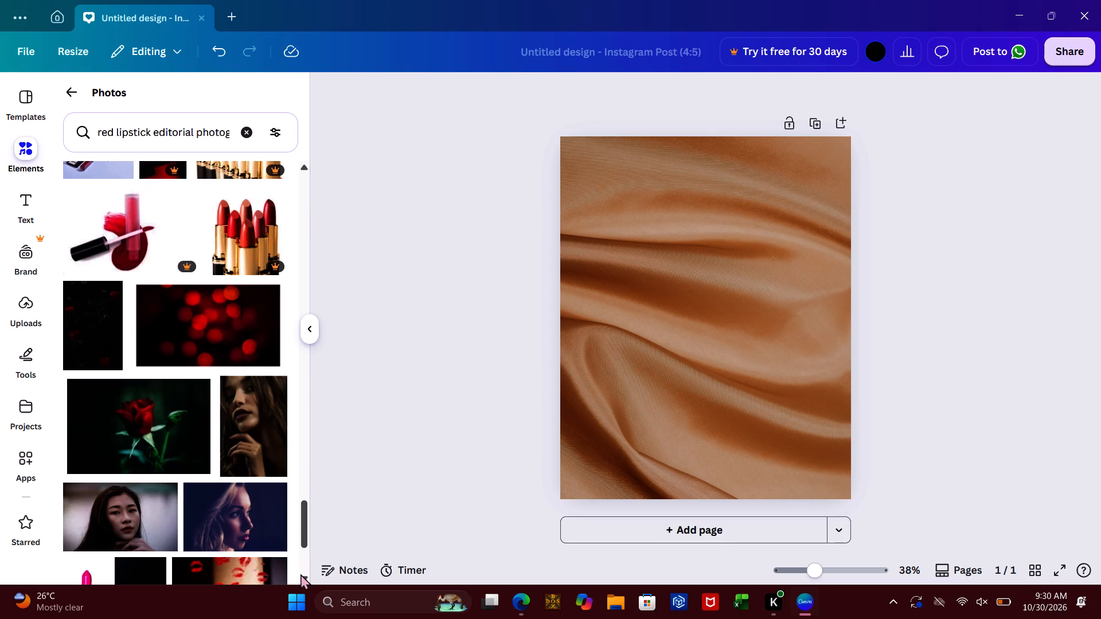
{"action": "left_click", "coordinate": [305, 571]}
{"action": "triple_click", "coordinate": [305, 571]}
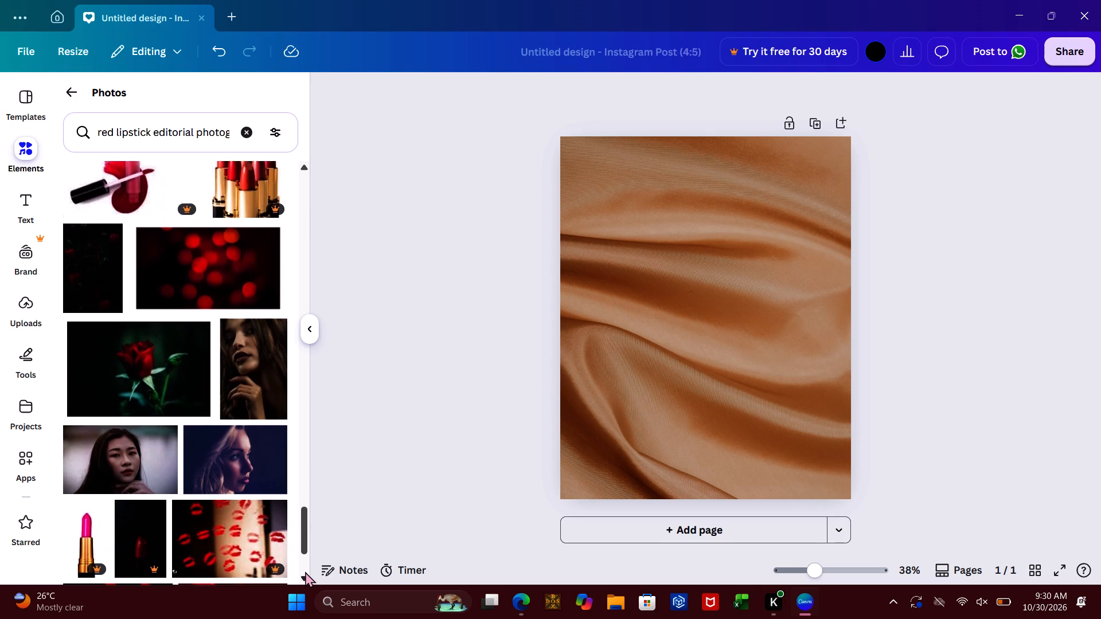
{"action": "triple_click", "coordinate": [305, 571]}
{"action": "triple_click", "coordinate": [305, 571]}
{"action": "triple_click", "coordinate": [305, 571]}
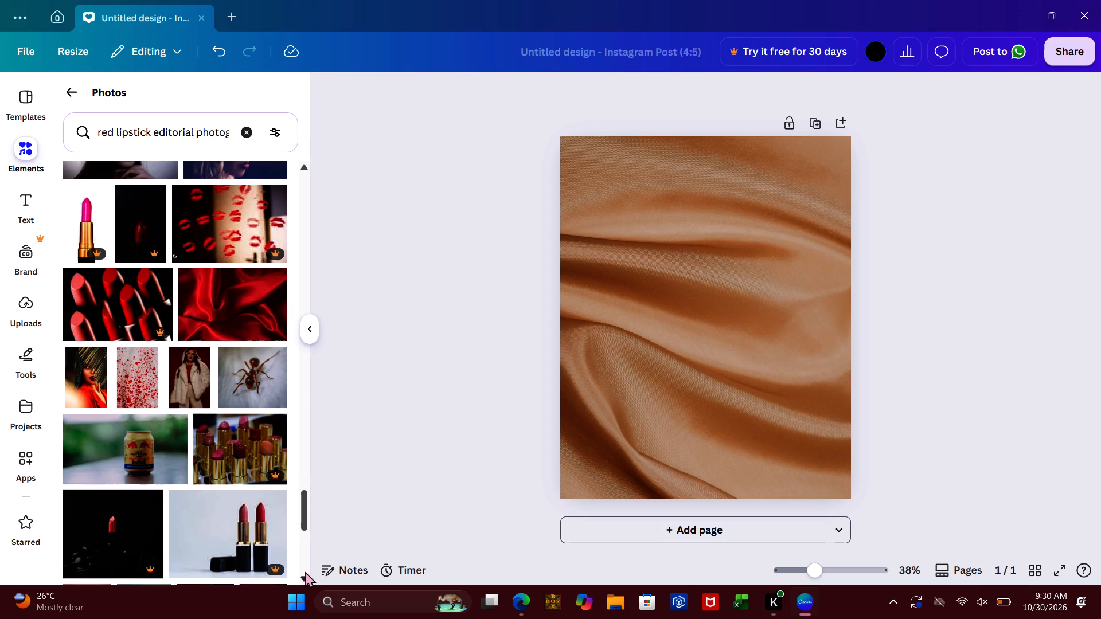
{"action": "double_click", "coordinate": [305, 571]}
{"action": "double_click", "coordinate": [305, 571]}
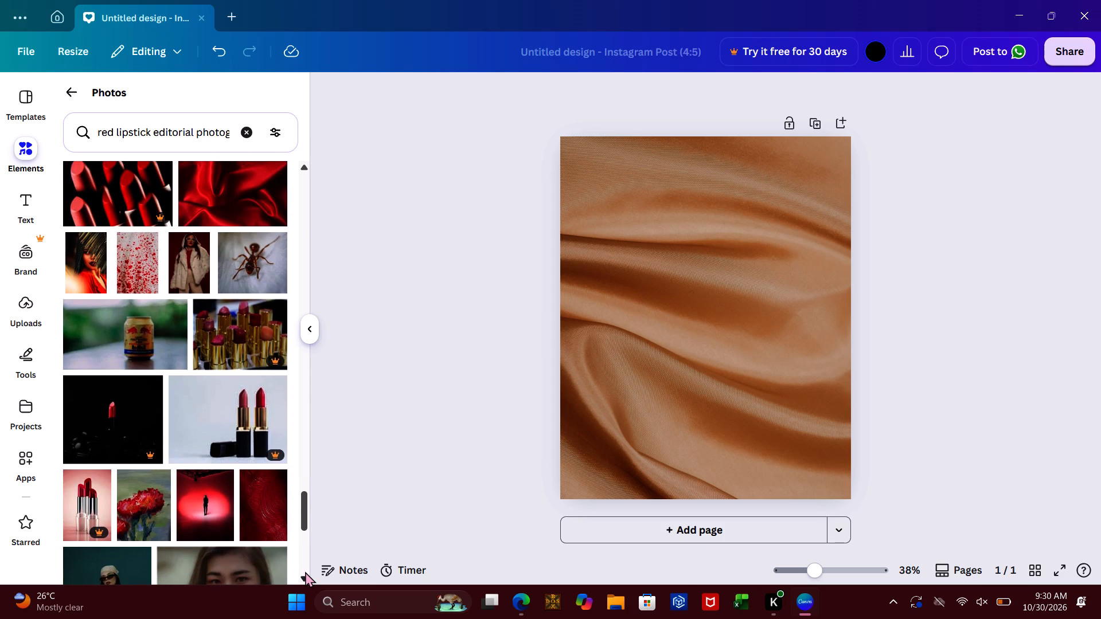
{"action": "triple_click", "coordinate": [305, 571]}
{"action": "triple_click", "coordinate": [305, 571]}
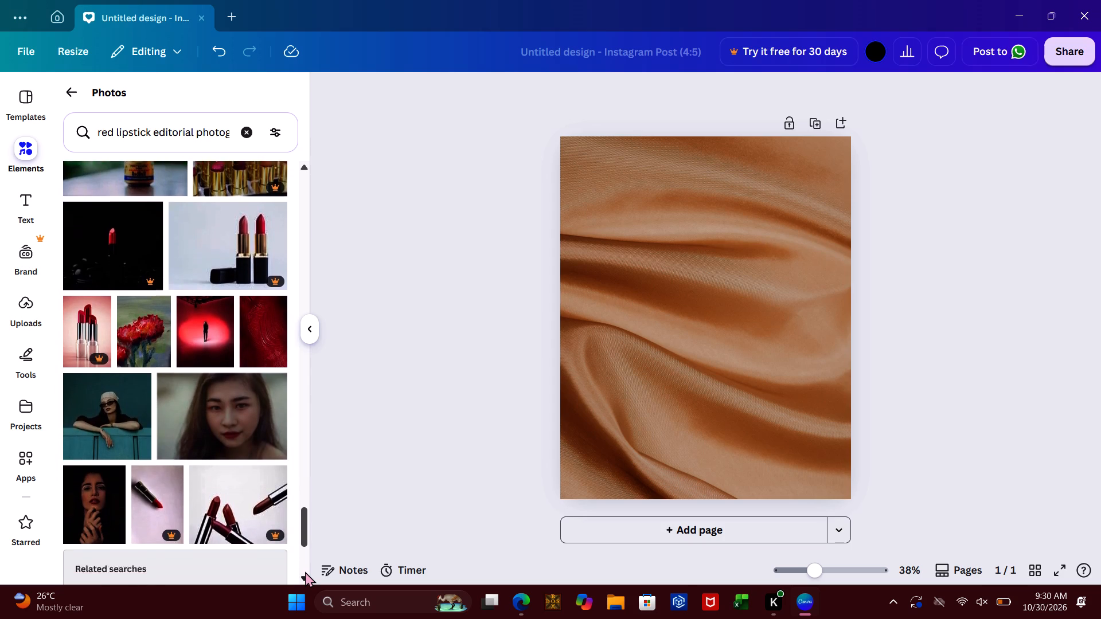
{"action": "triple_click", "coordinate": [305, 571]}
{"action": "triple_click", "coordinate": [305, 571]}
{"action": "triple_click", "coordinate": [305, 571]}
{"action": "double_click", "coordinate": [305, 571]}
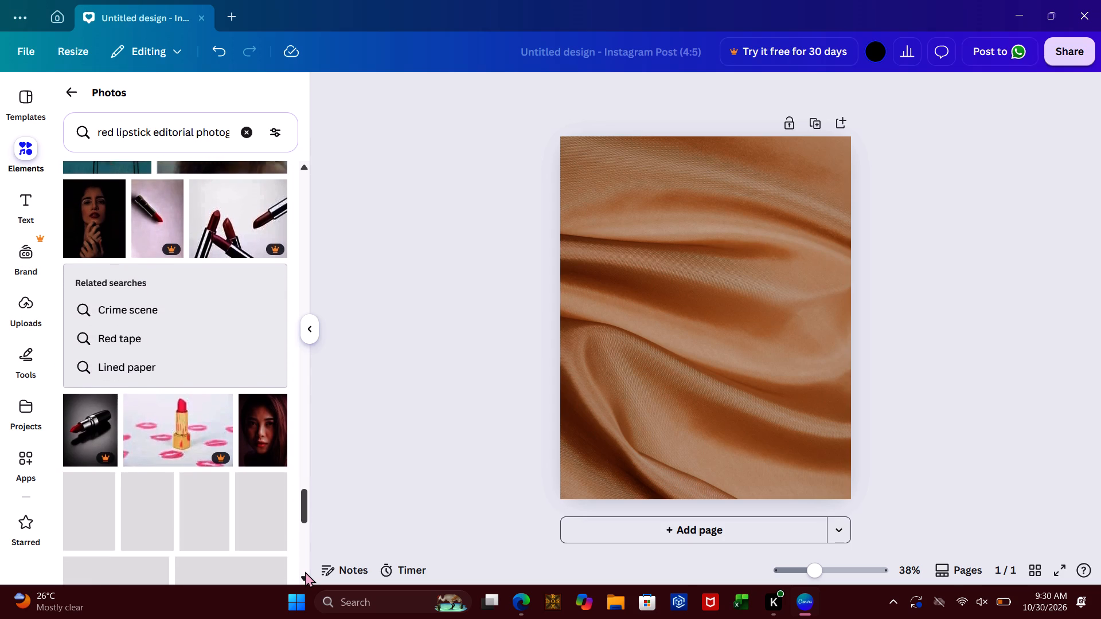
{"action": "triple_click", "coordinate": [305, 571]}
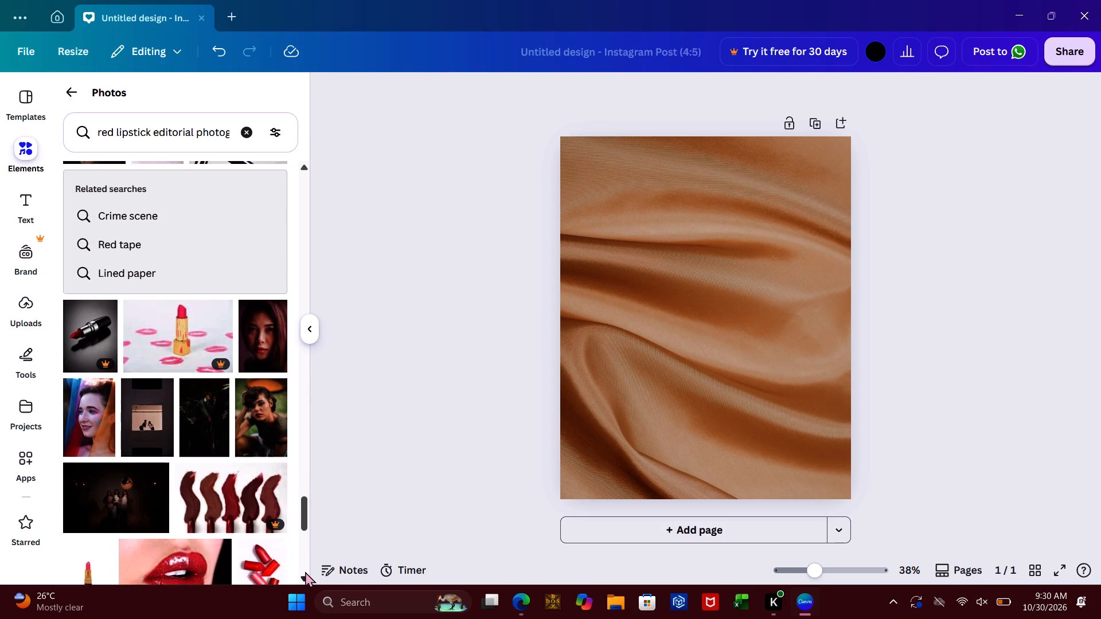
{"action": "triple_click", "coordinate": [305, 571]}
{"action": "triple_click", "coordinate": [305, 571]}
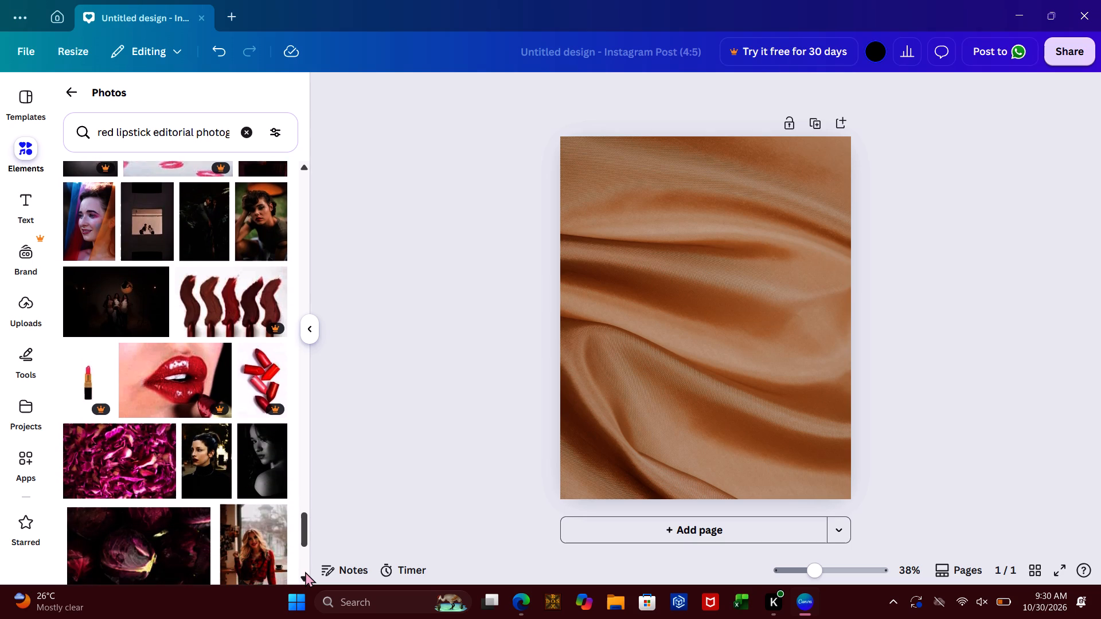
{"action": "triple_click", "coordinate": [305, 571]}
{"action": "triple_click", "coordinate": [305, 571]}
{"action": "triple_click", "coordinate": [305, 571]}
{"action": "left_click", "coordinate": [305, 571]}
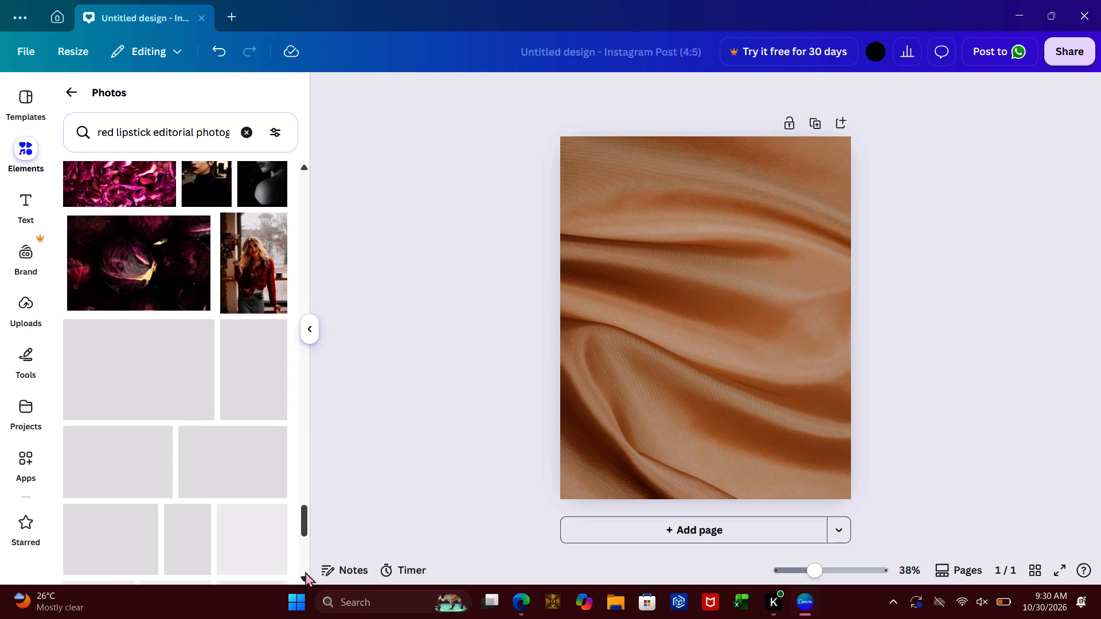
{"action": "triple_click", "coordinate": [305, 571]}
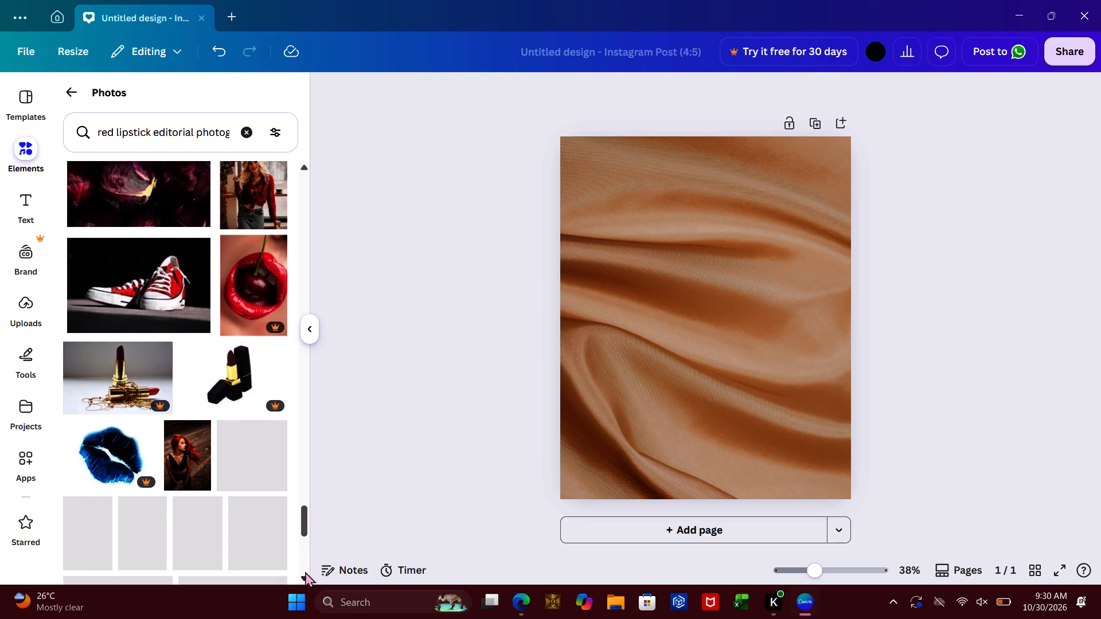
{"action": "left_click", "coordinate": [305, 571]}
{"action": "double_click", "coordinate": [305, 571]}
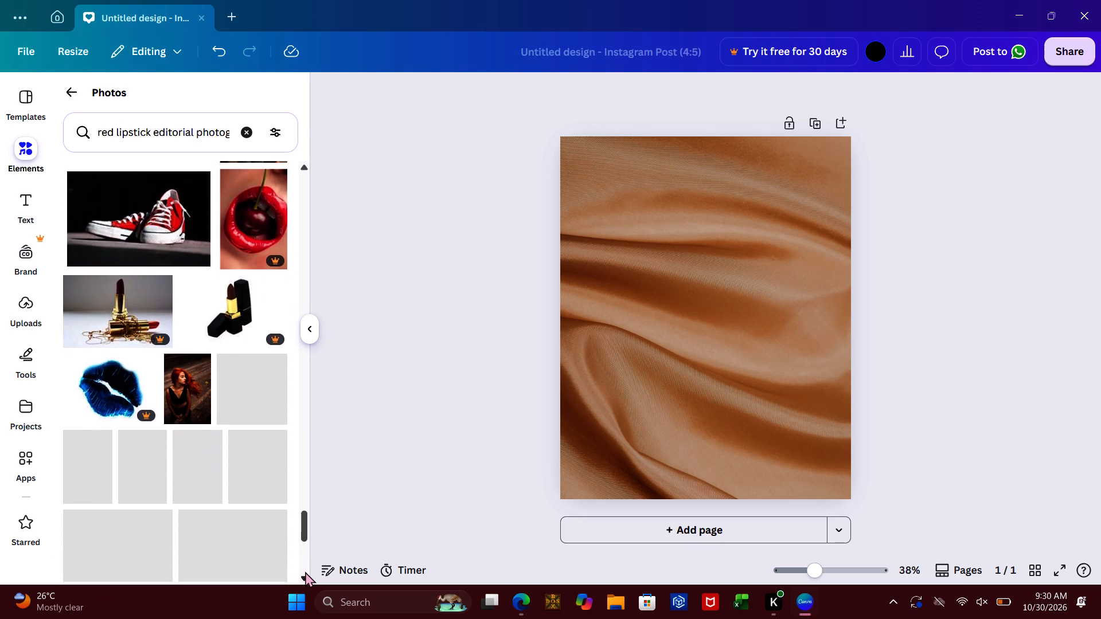
{"action": "triple_click", "coordinate": [305, 571]}
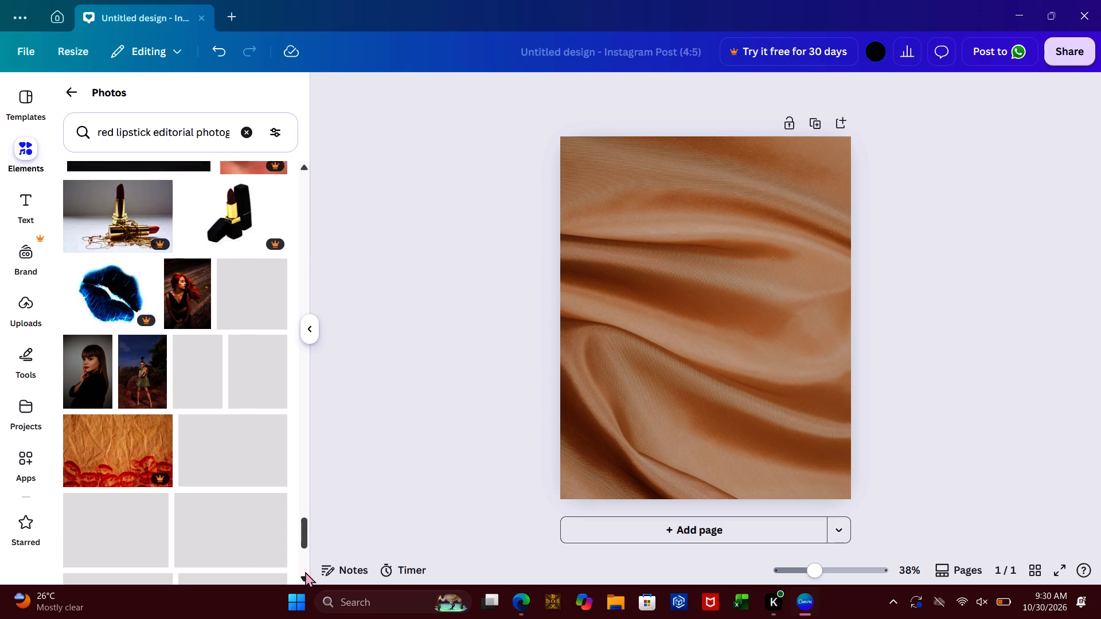
{"action": "triple_click", "coordinate": [305, 571]}
{"action": "left_click", "coordinate": [305, 571]}
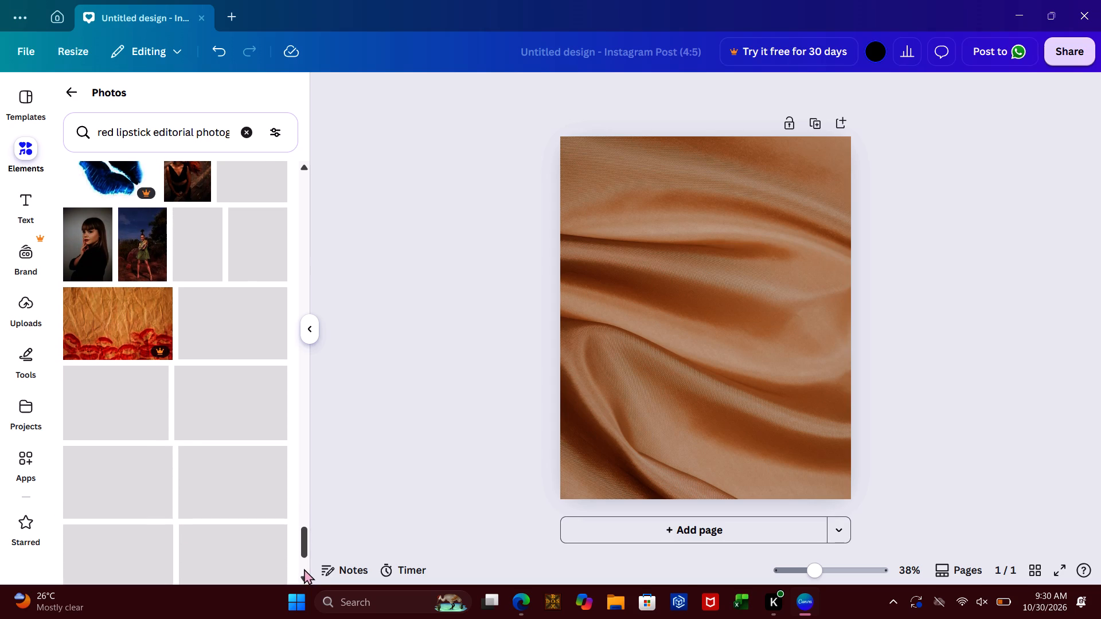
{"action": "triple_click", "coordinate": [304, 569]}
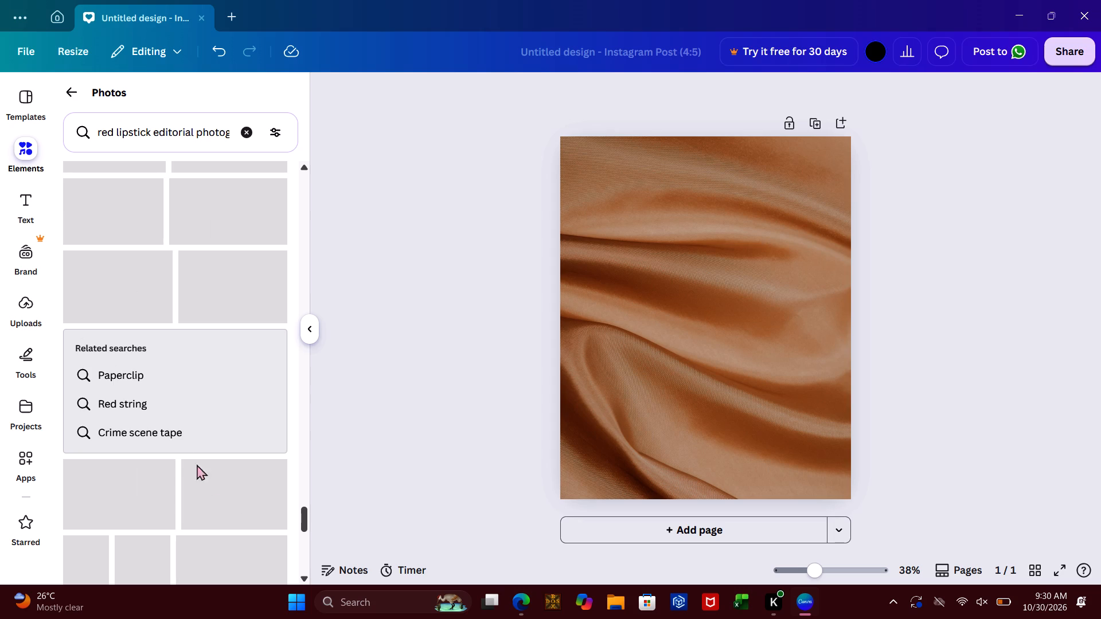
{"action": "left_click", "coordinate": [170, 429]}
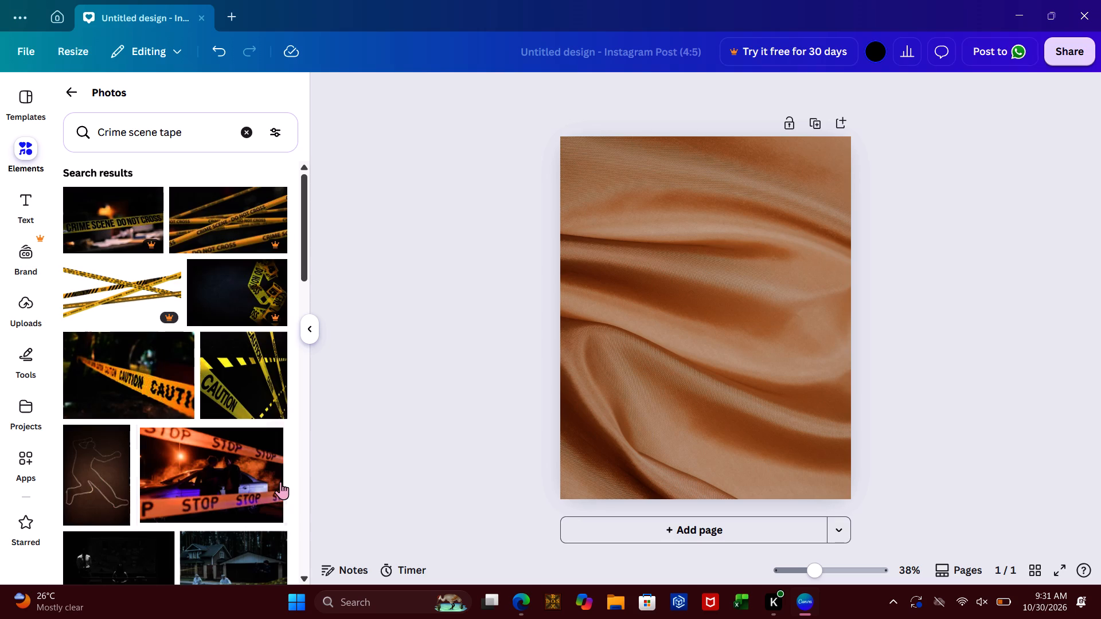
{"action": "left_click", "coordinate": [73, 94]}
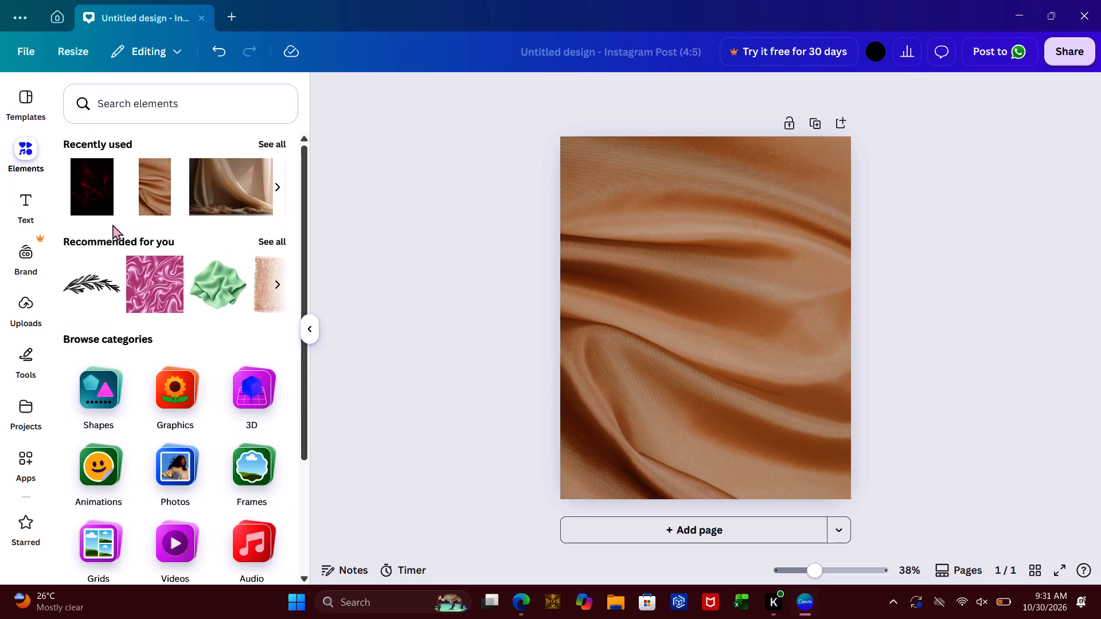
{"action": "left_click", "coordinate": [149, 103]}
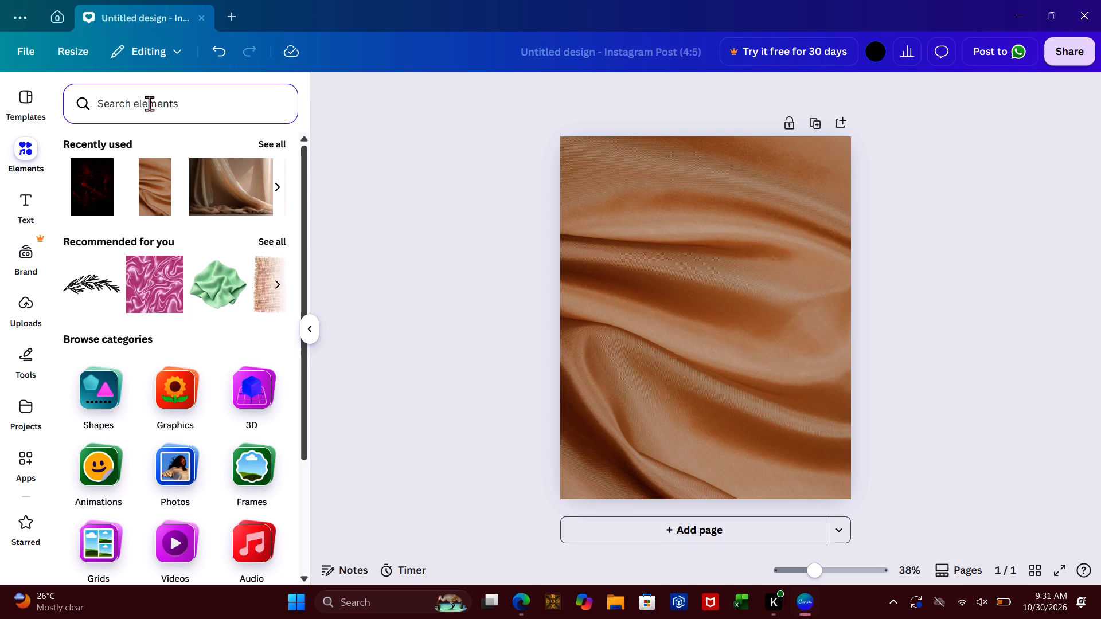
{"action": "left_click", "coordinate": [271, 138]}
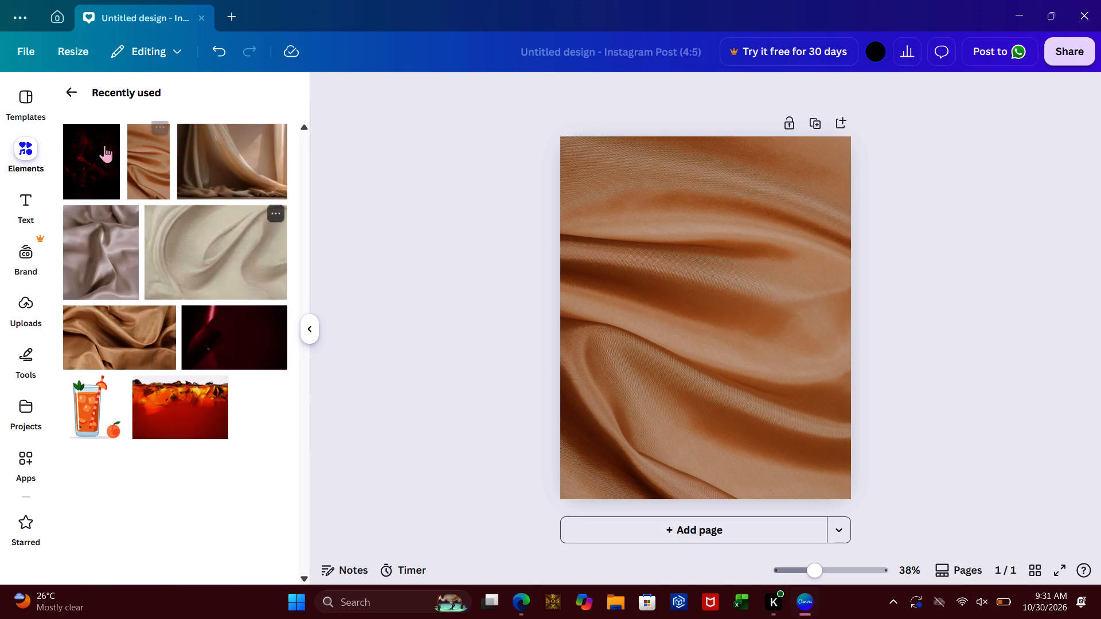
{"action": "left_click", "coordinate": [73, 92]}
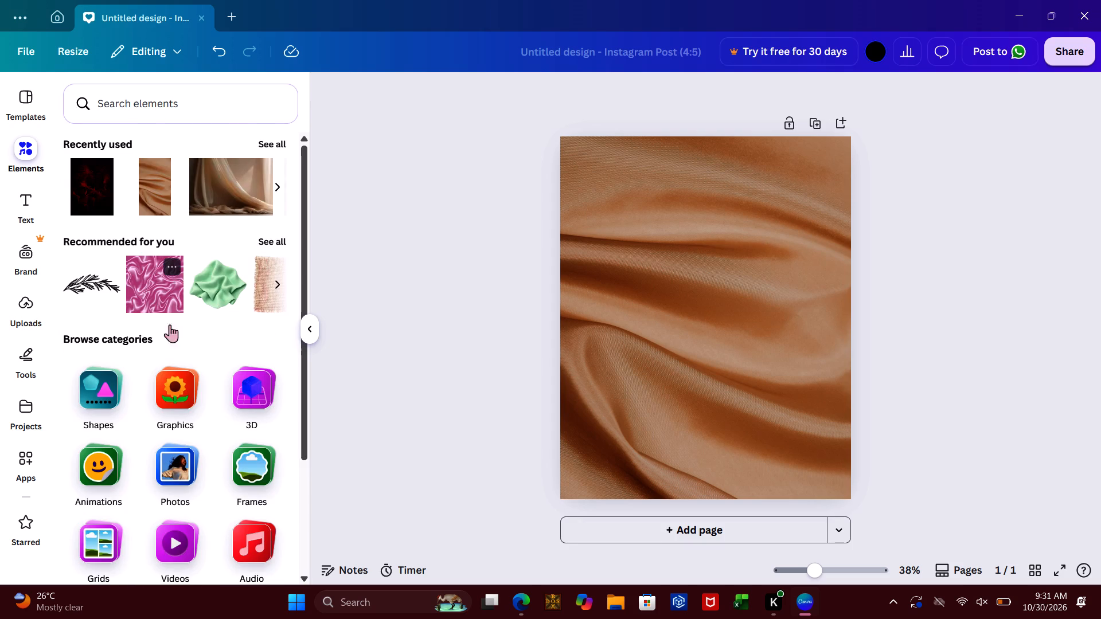
Search the Photos category for "maroon lipstick editorial photography".
{"action": "left_click", "coordinate": [189, 470]}
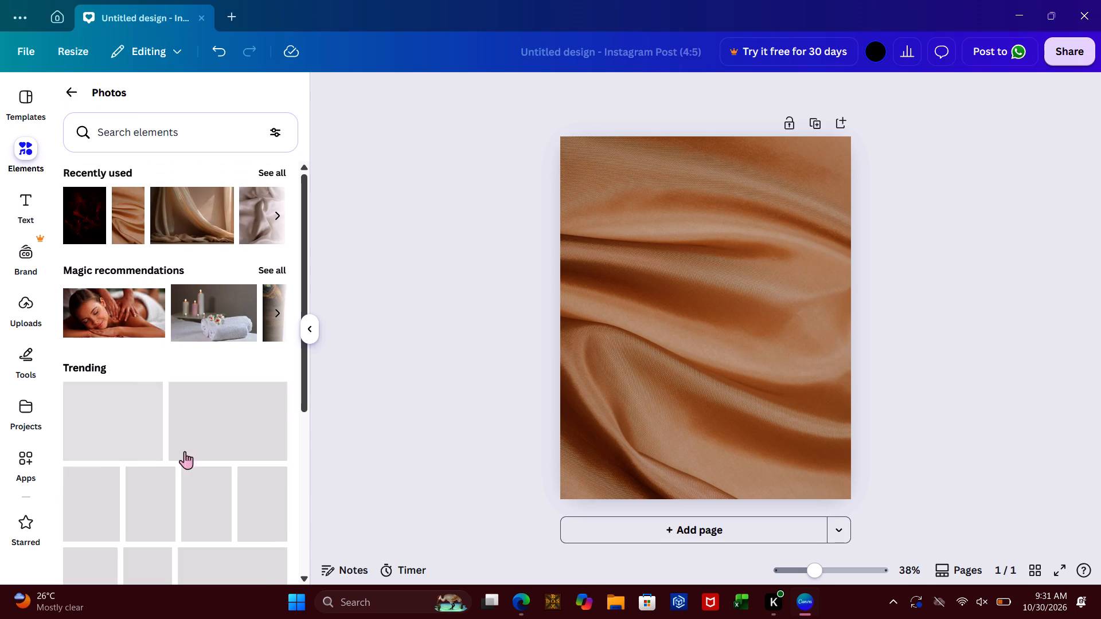
{"action": "left_click", "coordinate": [179, 132]}
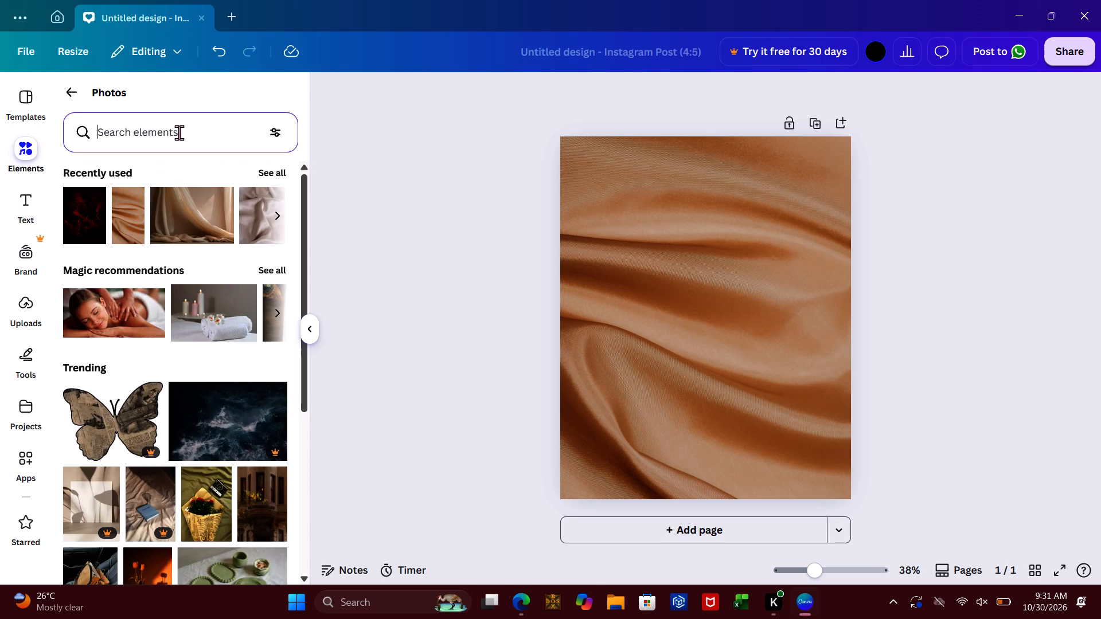
{"action": "type", "text": "red"}
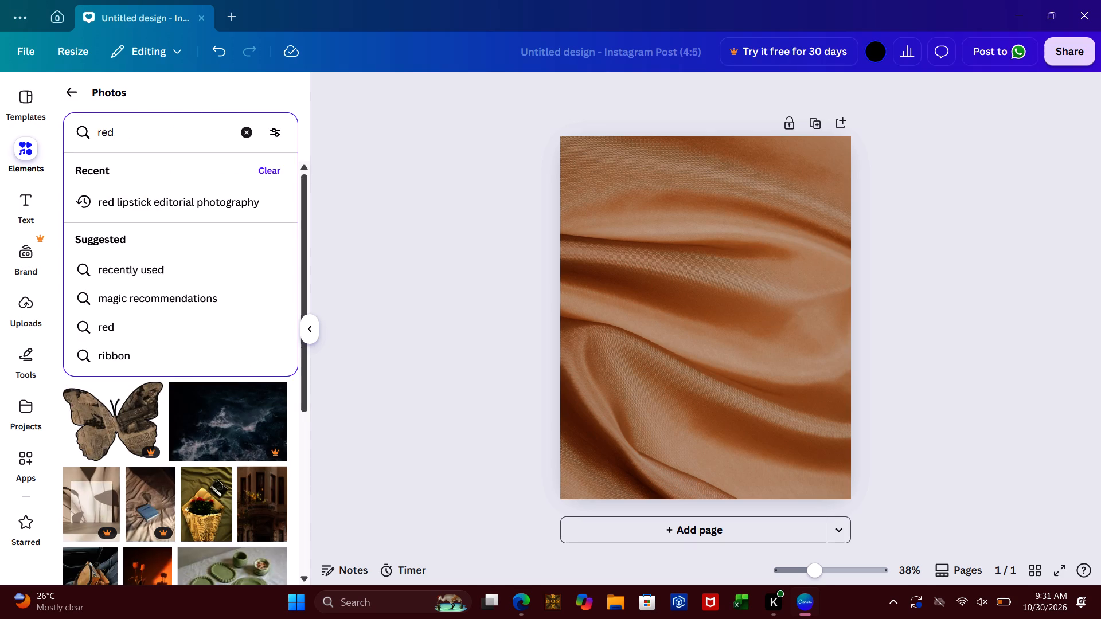
{"action": "left_click", "coordinate": [183, 198]}
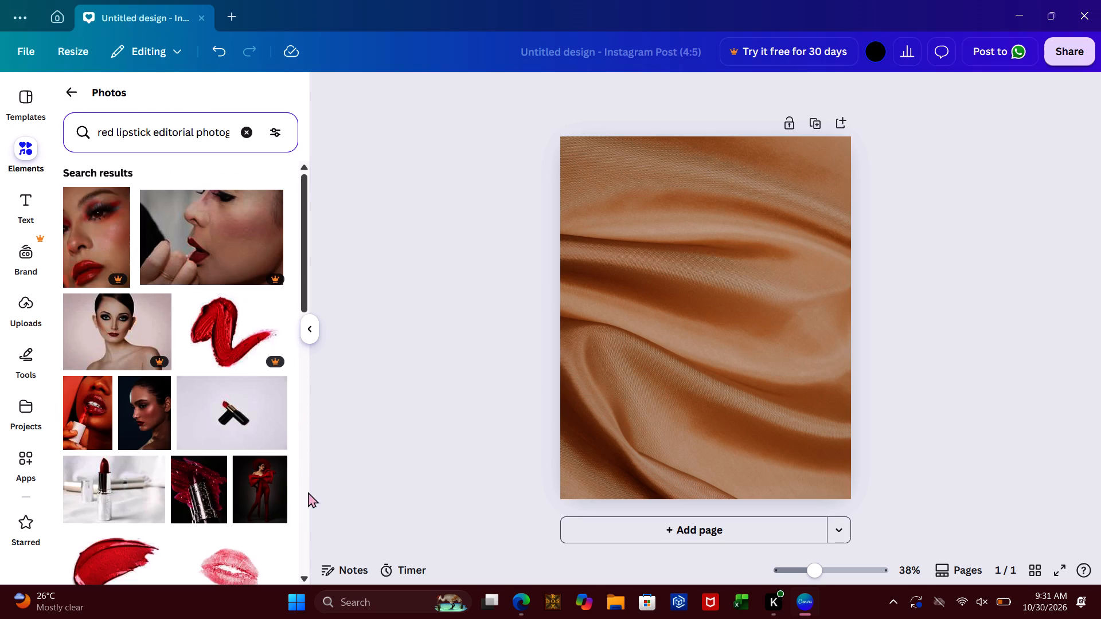
{"action": "left_click", "coordinate": [114, 135]}
{"action": "key", "text": "BackSpace"}
{"action": "key", "text": "BackSpace"}
{"action": "key", "text": "BackSpace"}
{"action": "type", "text": "maroon"}
{"action": "key", "text": "space"}
{"action": "key", "text": "Return"}
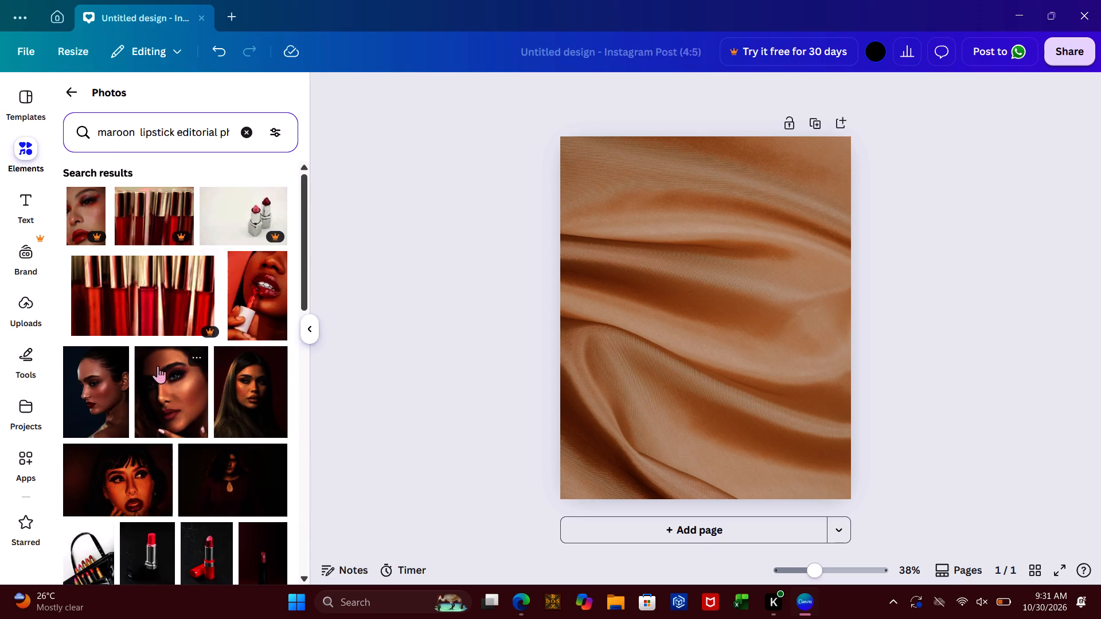
Look through the maroon lipstick editorial photography results for a lipstick, model or fabric photo that suits the design.
{"action": "left_click", "coordinate": [303, 419]}
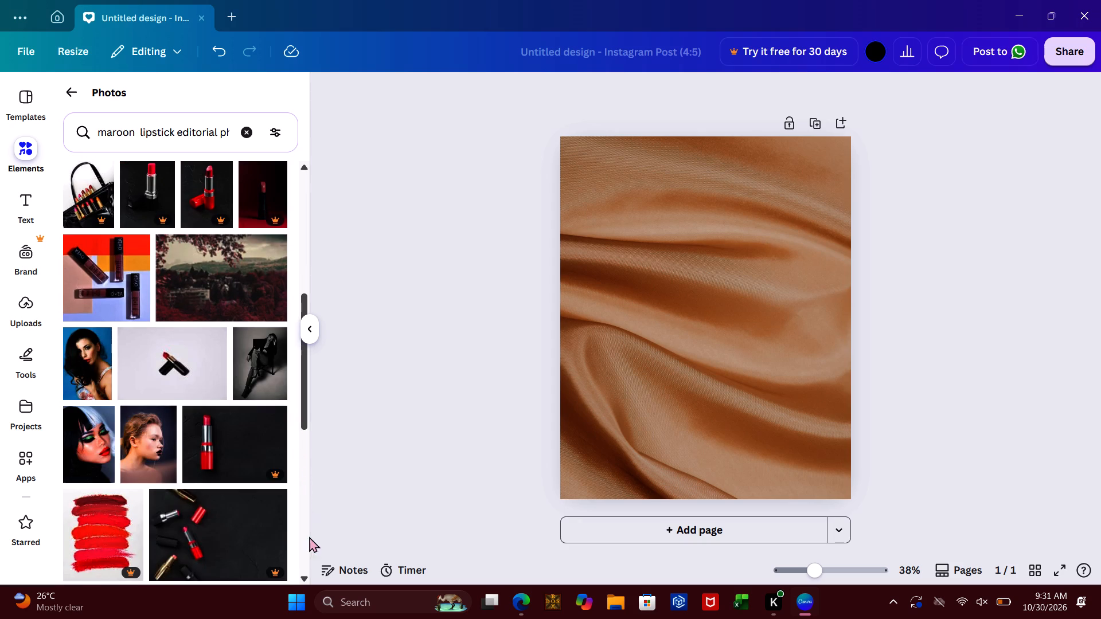
{"action": "triple_click", "coordinate": [302, 561]}
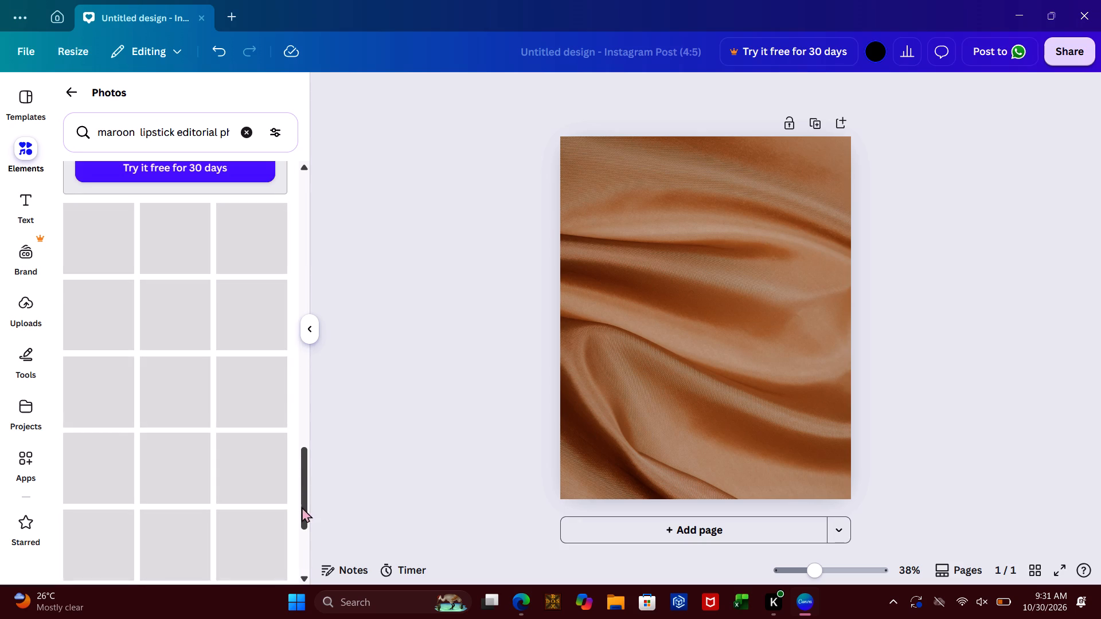
{"action": "left_click", "coordinate": [307, 418]}
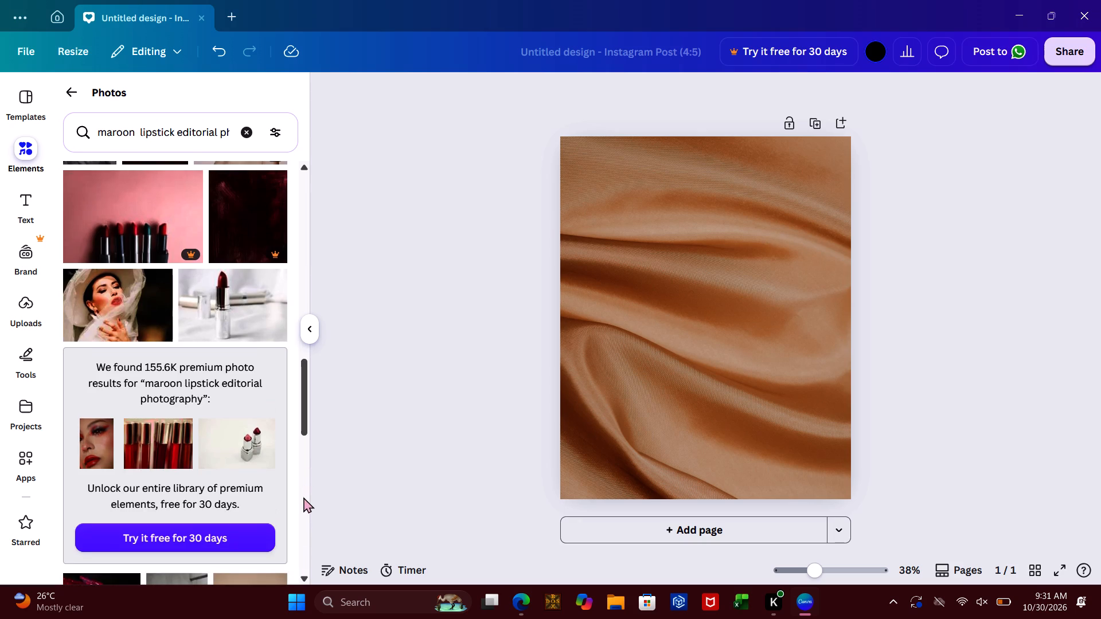
{"action": "left_click", "coordinate": [307, 497]}
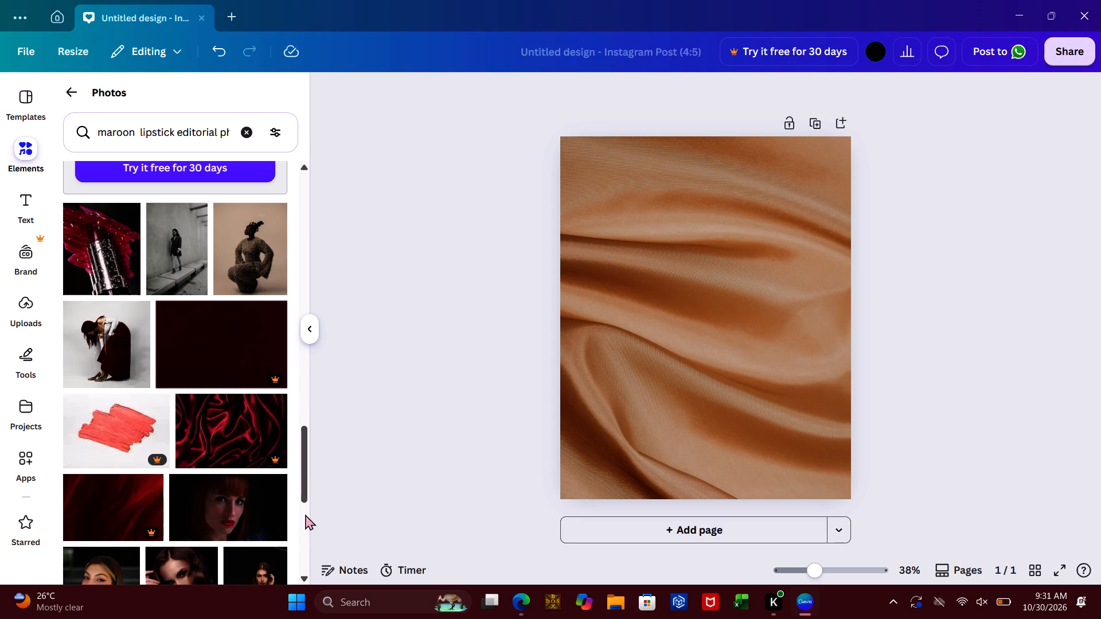
{"action": "left_click", "coordinate": [304, 551]}
{"action": "left_click", "coordinate": [304, 551]}
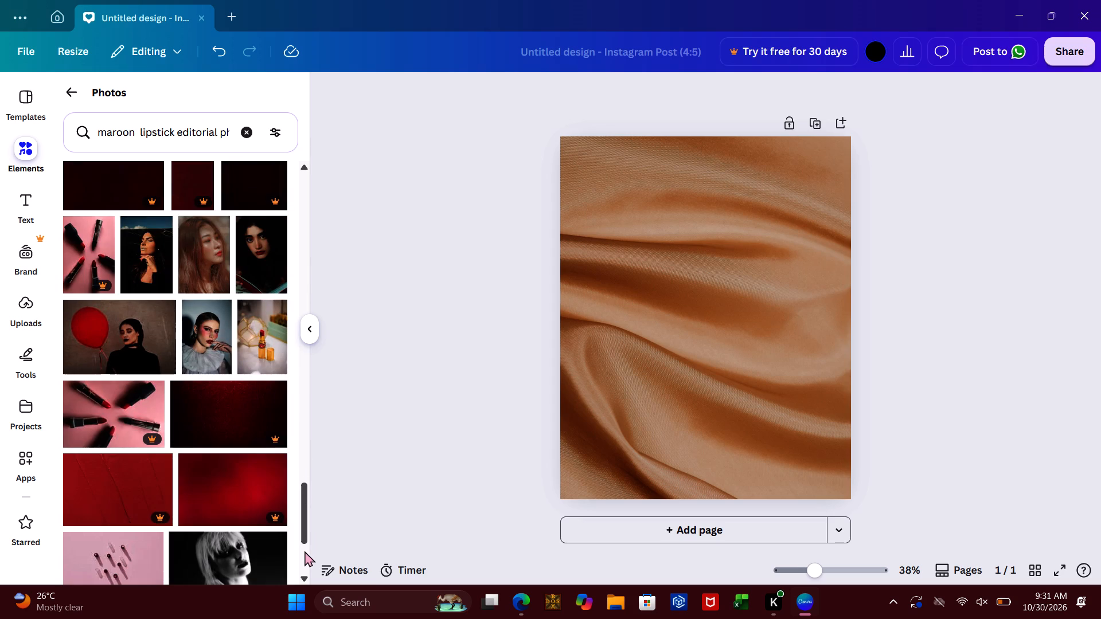
{"action": "left_click", "coordinate": [304, 551]}
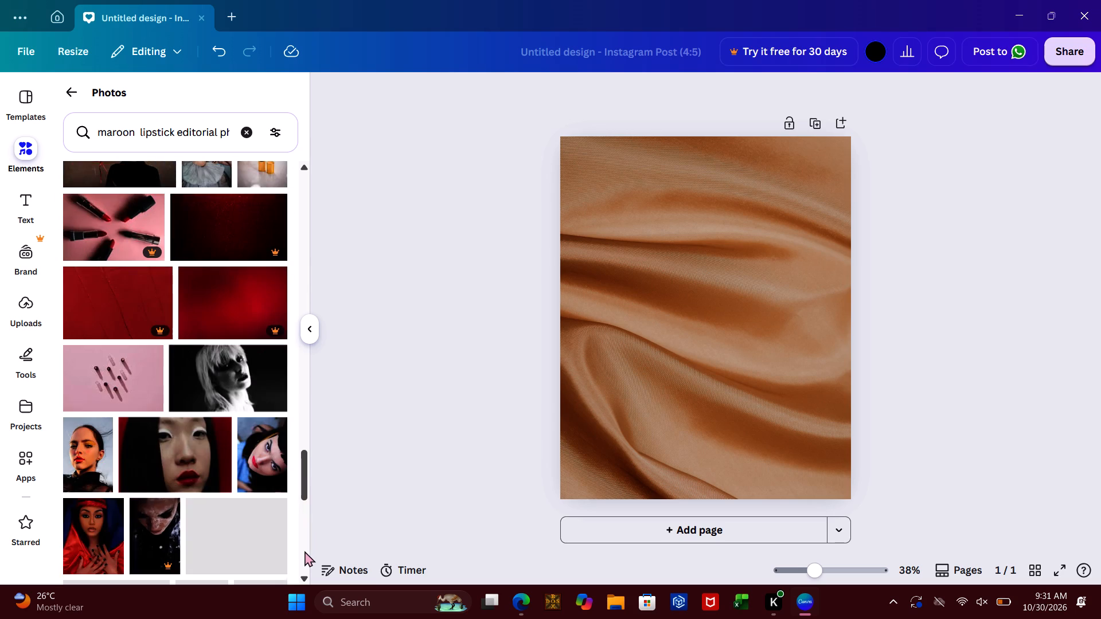
{"action": "left_click", "coordinate": [304, 551]}
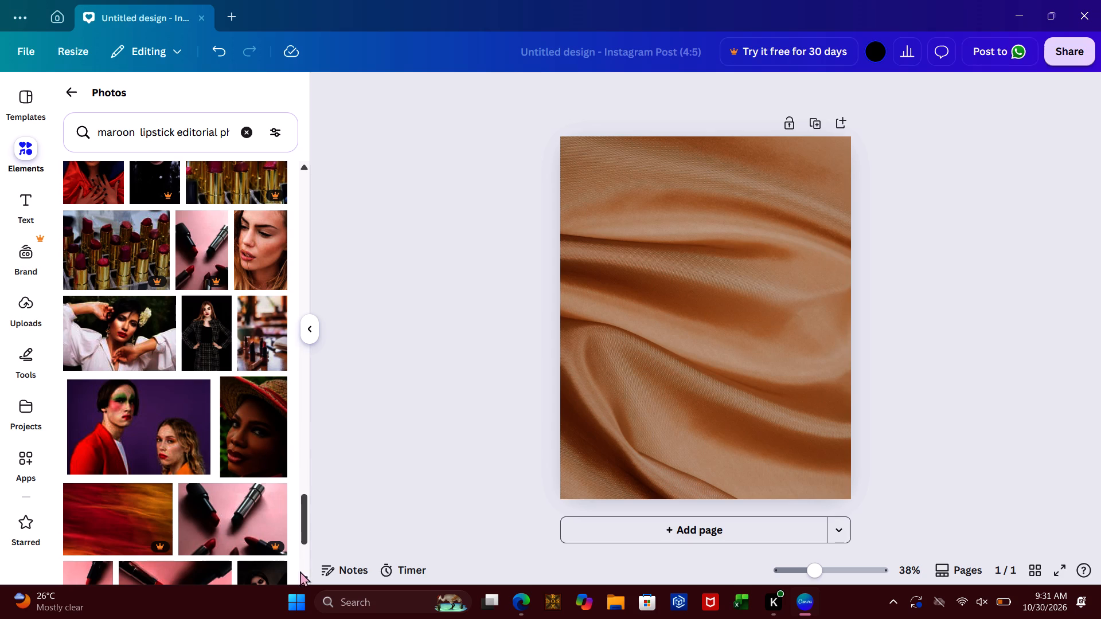
{"action": "left_click", "coordinate": [304, 570]}
{"action": "left_click", "coordinate": [304, 570]}
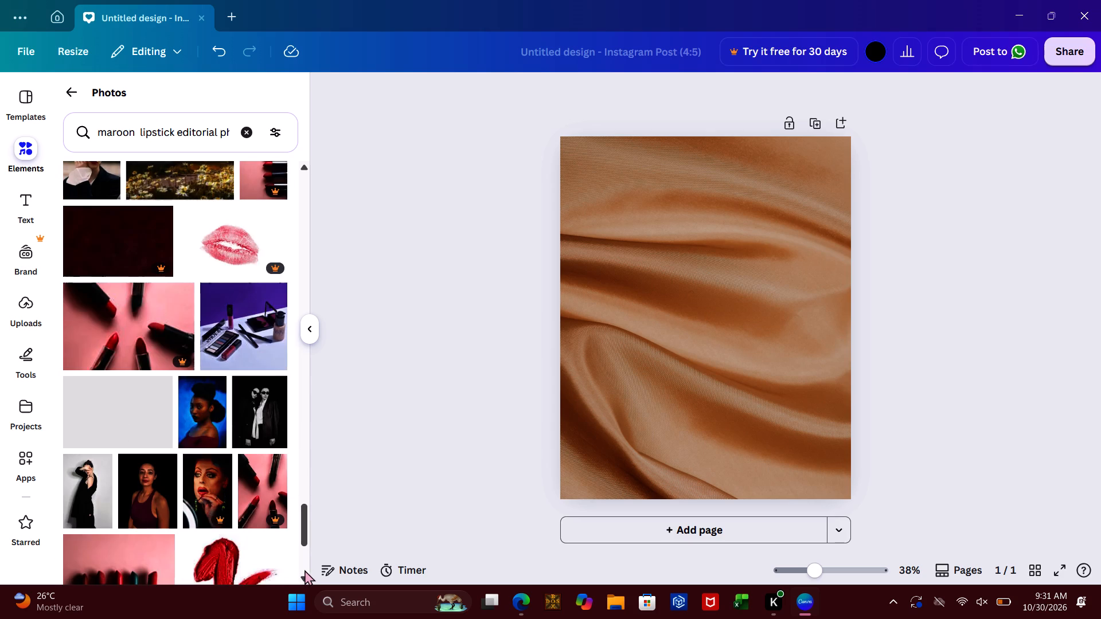
{"action": "left_click", "coordinate": [304, 570]}
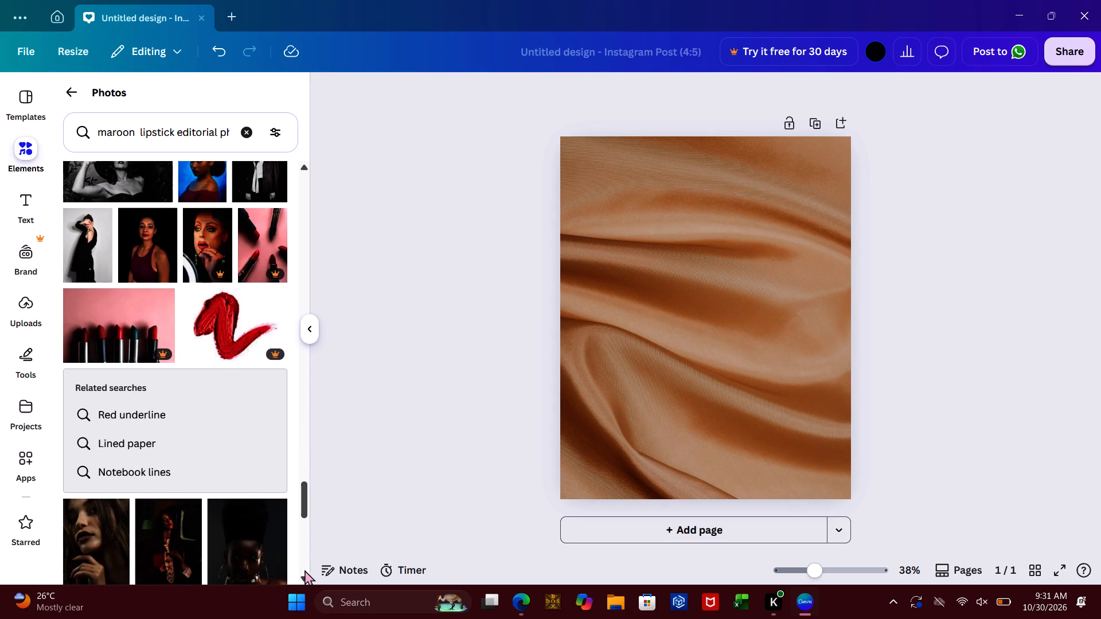
{"action": "left_click", "coordinate": [304, 570]}
{"action": "left_click", "coordinate": [304, 570]}
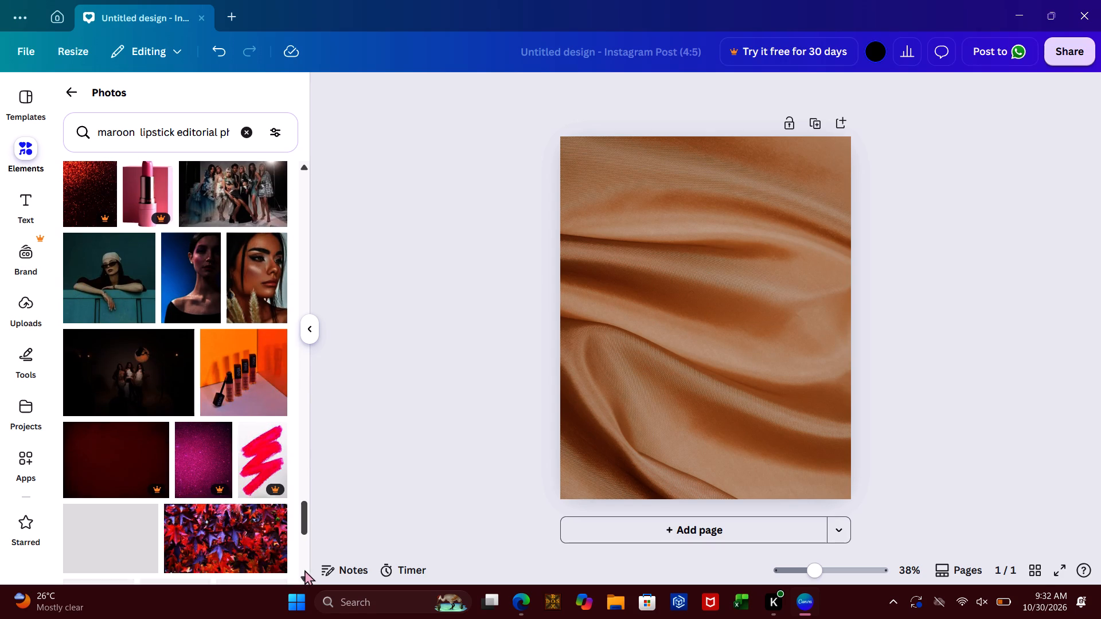
{"action": "left_click", "coordinate": [304, 570]}
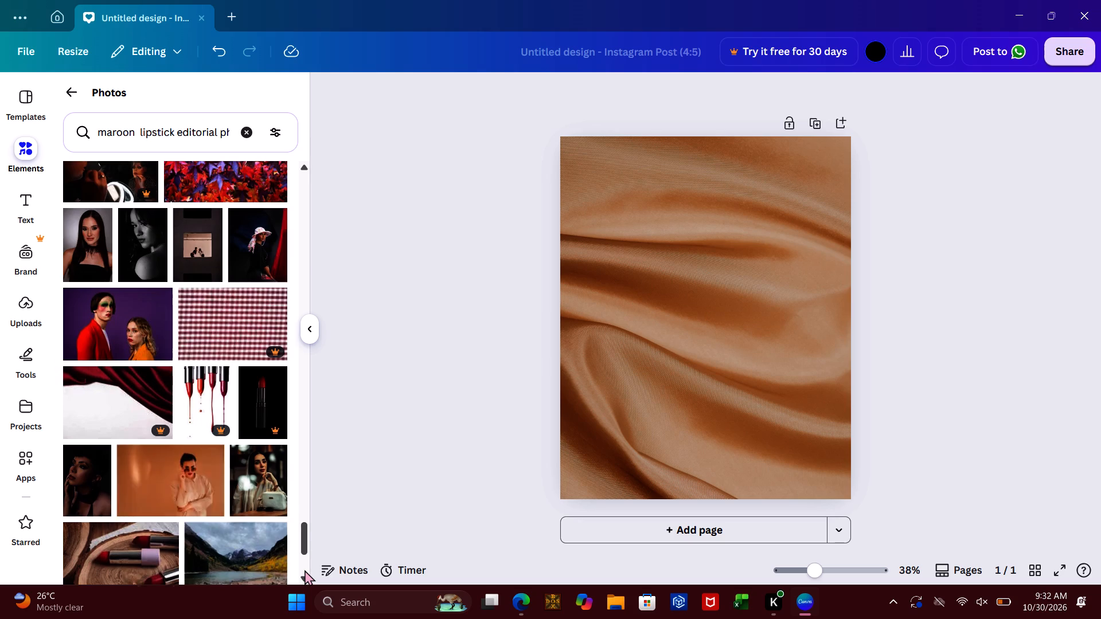
{"action": "left_click", "coordinate": [304, 570]}
{"action": "left_click", "coordinate": [304, 570]}
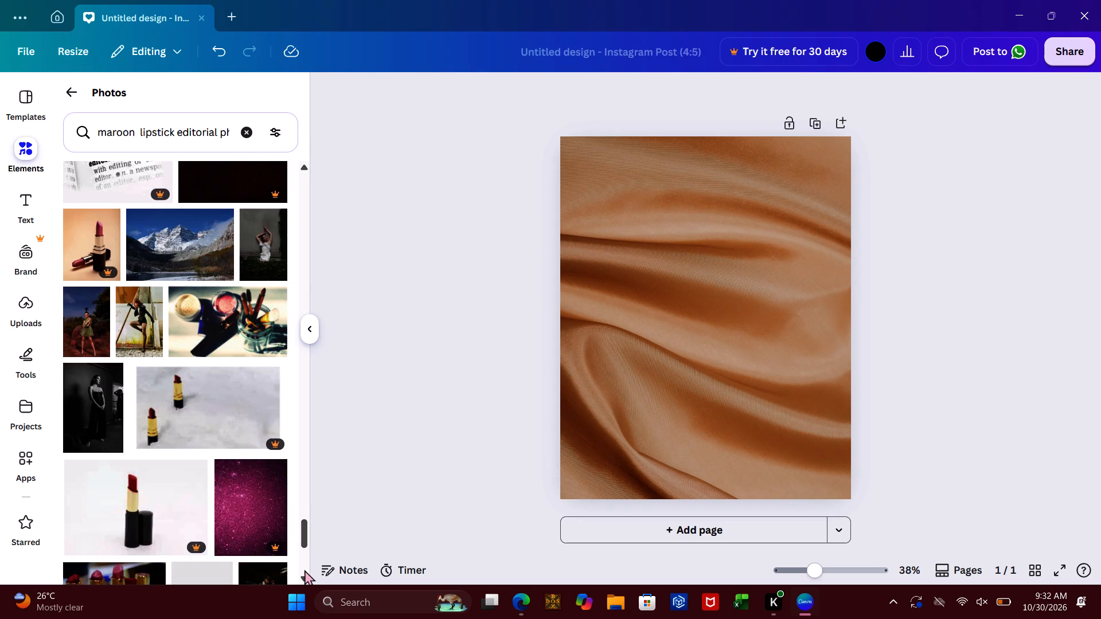
{"action": "left_click", "coordinate": [304, 570]}
{"action": "left_click", "coordinate": [304, 570]}
{"action": "left_click", "coordinate": [304, 570]}
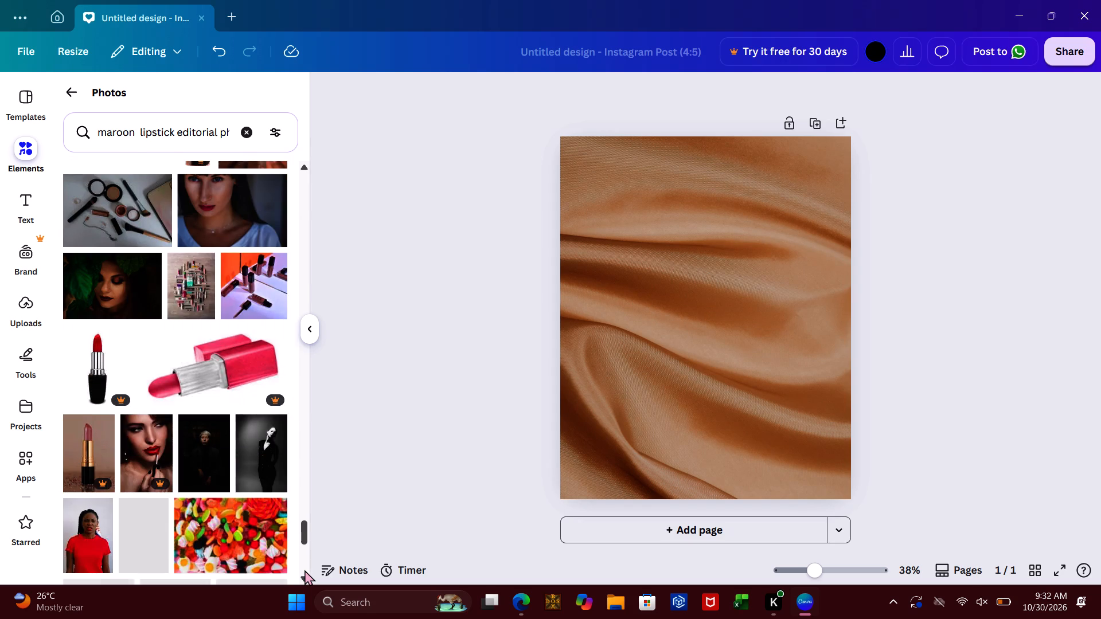
Change the photo search back to "red lipstick editorial photography".
{"action": "left_click", "coordinate": [140, 131]}
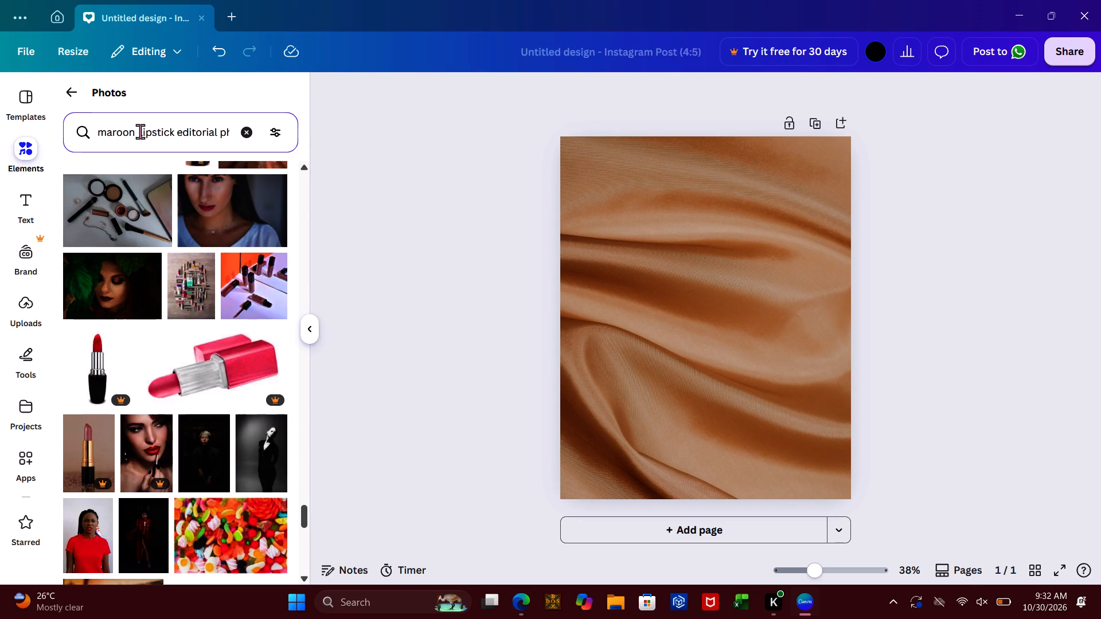
{"action": "key", "text": "BackSpace"}
{"action": "key", "text": "BackSpace"}
{"action": "key", "text": "BackSpace"}
{"action": "key", "text": "BackSpace"}
{"action": "key", "text": "BackSpace"}
{"action": "key", "text": "BackSpace"}
{"action": "key", "text": "BackSpace"}
{"action": "key", "text": "BackSpace"}
{"action": "key", "text": "BackSpace"}
{"action": "key", "text": "BackSpace"}
{"action": "key", "text": "BackSpace"}
{"action": "key", "text": "BackSpace"}
{"action": "key", "text": "BackSpace"}
{"action": "key", "text": "BackSpace"}
{"action": "key", "text": "BackSpace"}
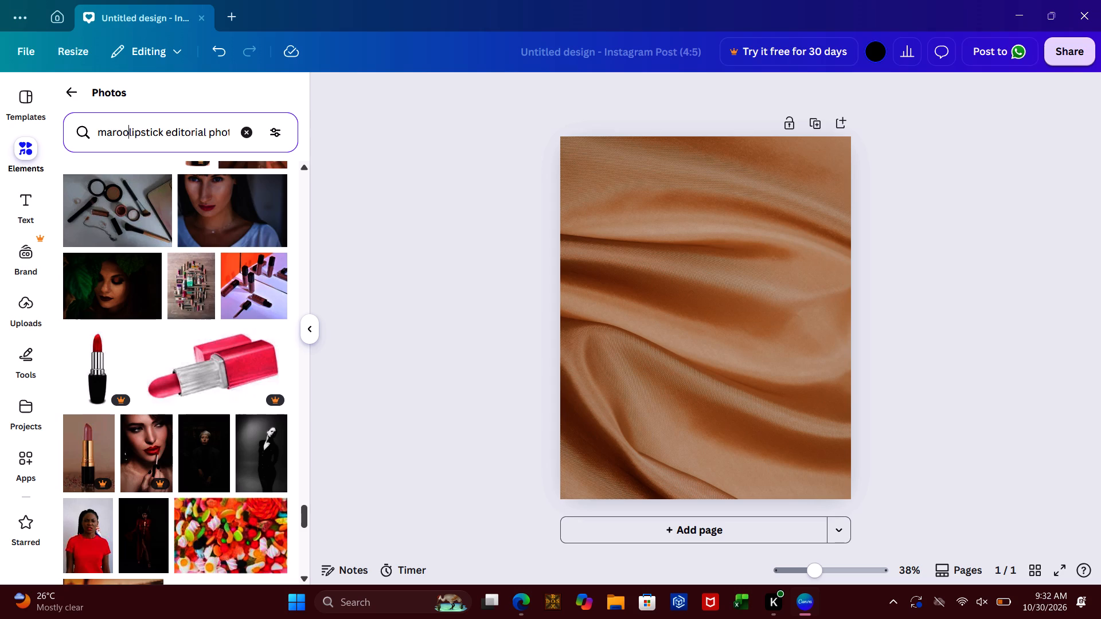
{"action": "type", "text": "red"}
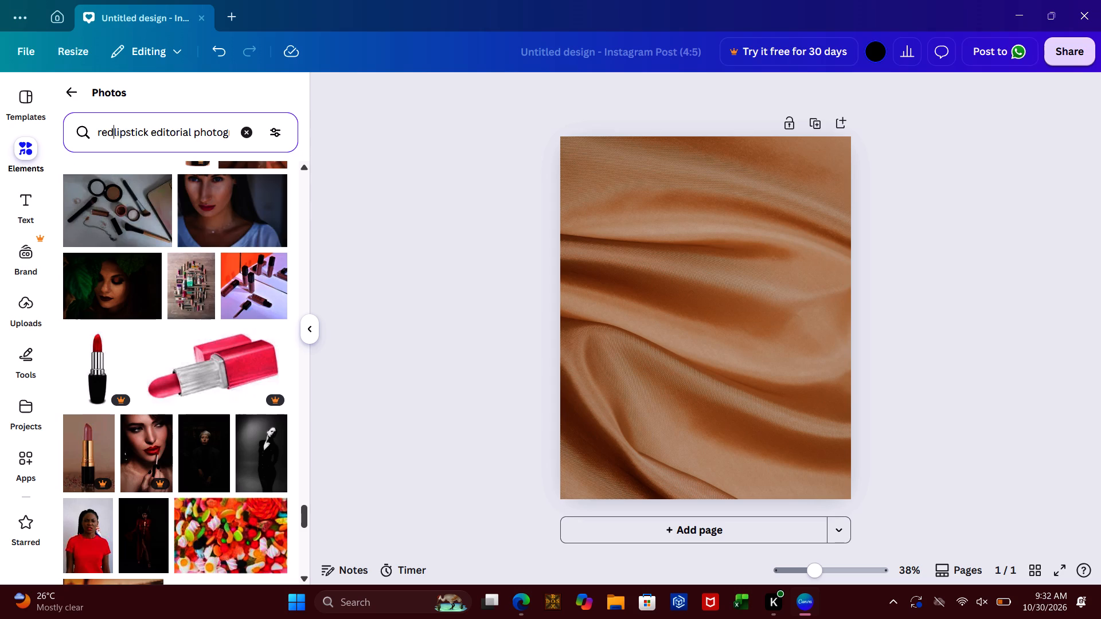
{"action": "key", "text": "Return"}
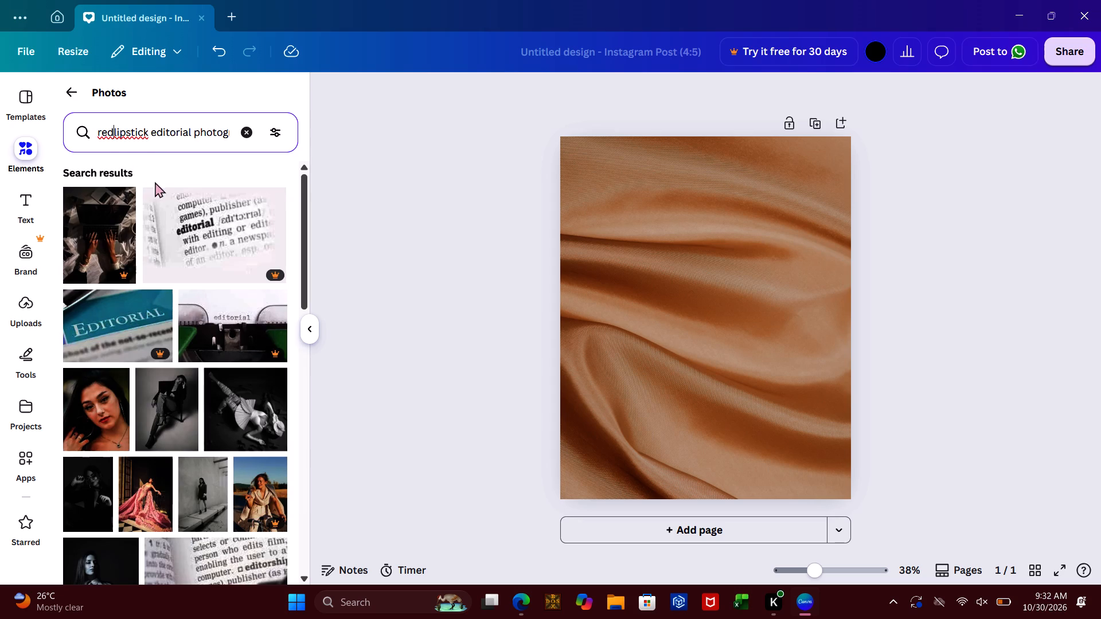
Search the Photos category for "red lipstick editorial photography".
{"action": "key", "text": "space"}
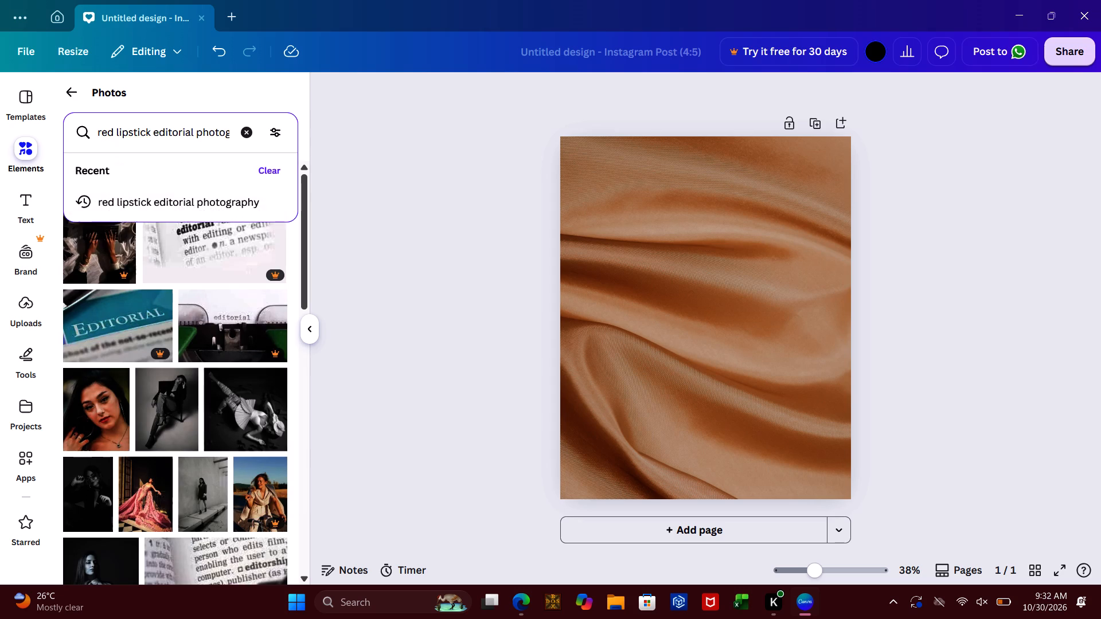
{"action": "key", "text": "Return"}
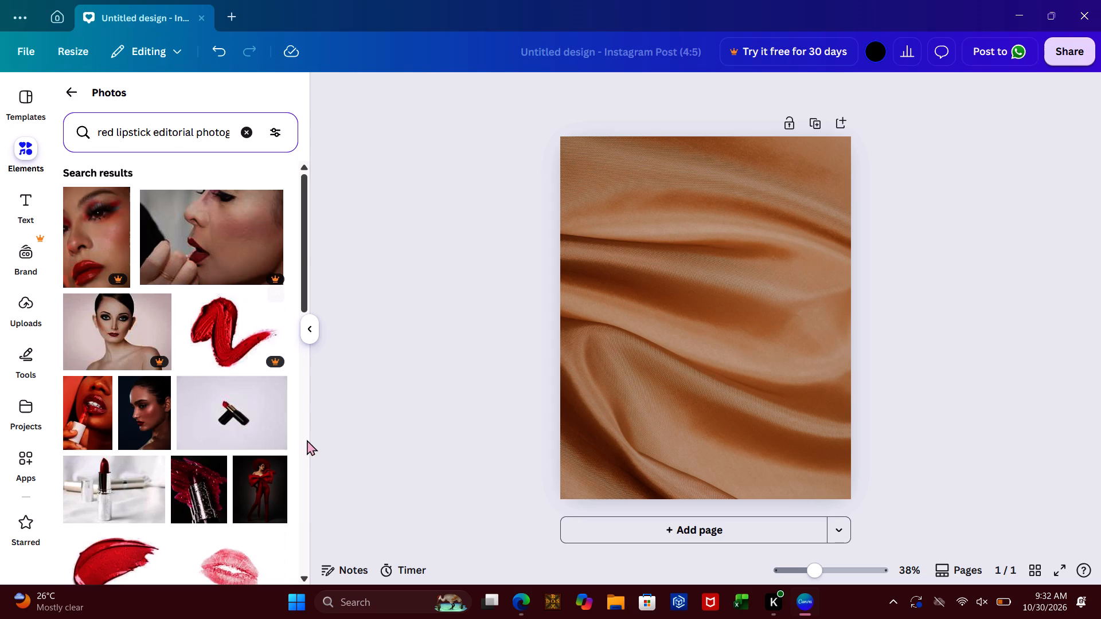
Add the dark red satin fabric photo found below the related searches to the page.
{"action": "left_click", "coordinate": [307, 440]}
{"action": "left_click_drag", "start_coordinate": [307, 440], "coordinate": [307, 448]}
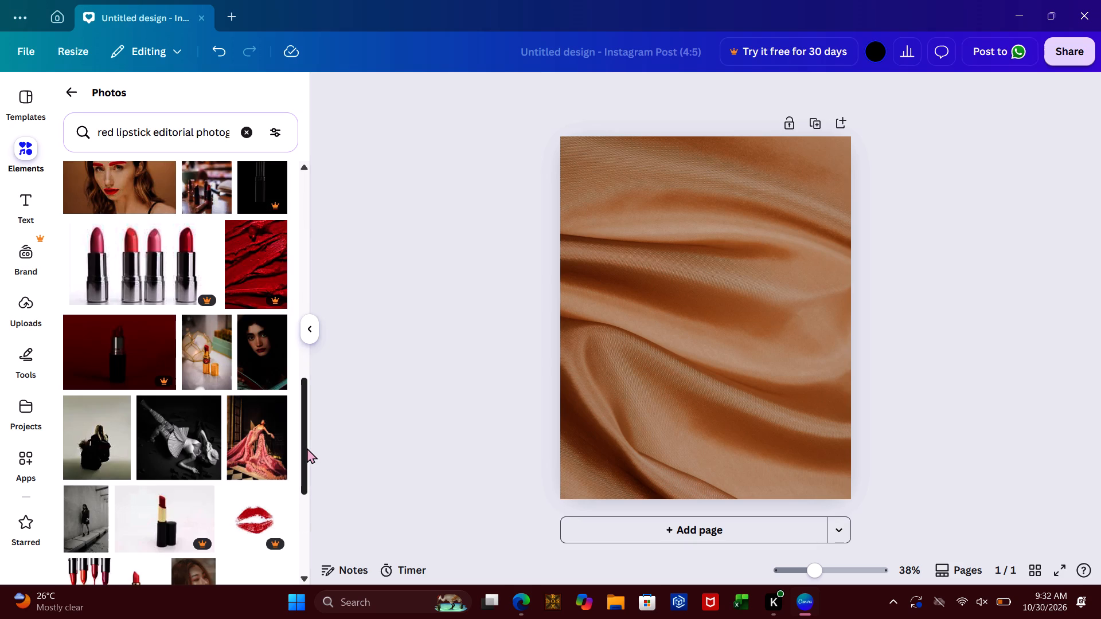
{"action": "left_click", "coordinate": [304, 523]}
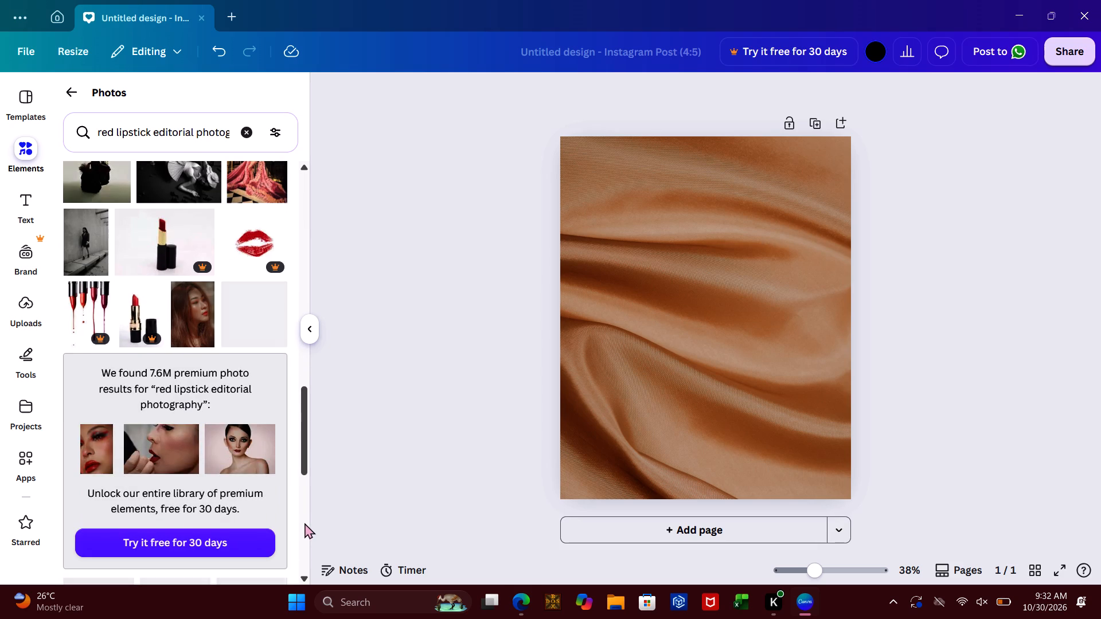
{"action": "left_click", "coordinate": [303, 539]}
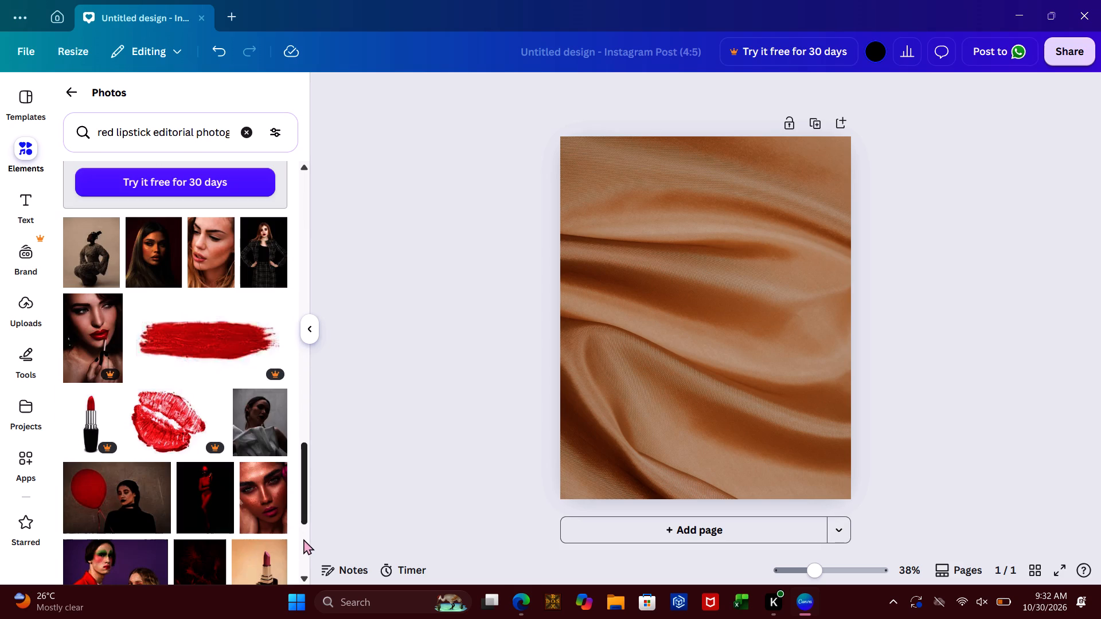
{"action": "left_click", "coordinate": [302, 553]}
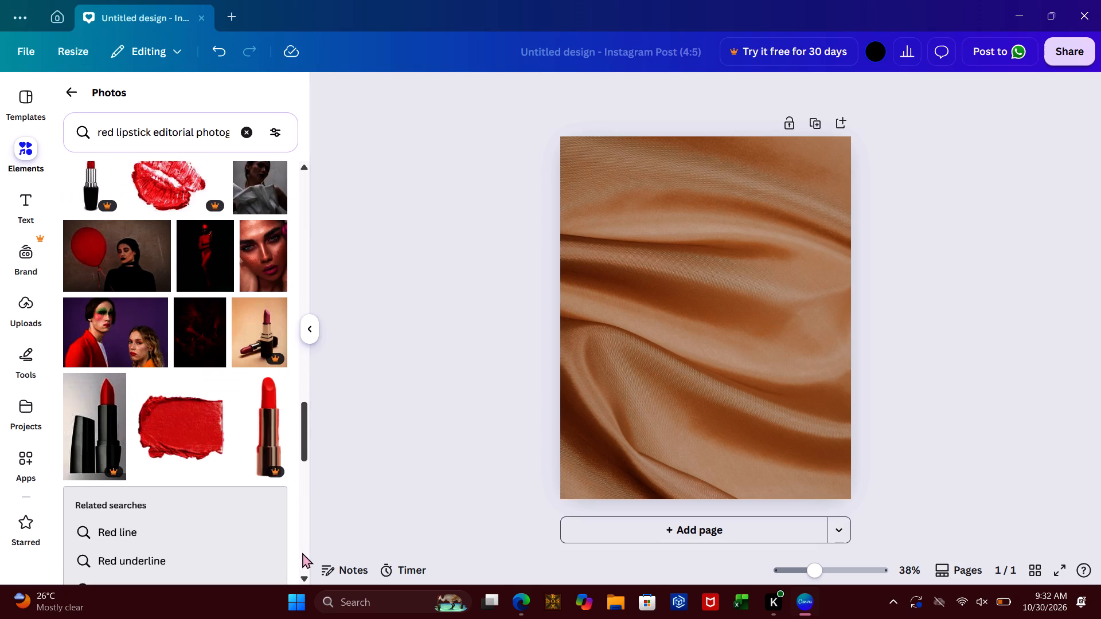
{"action": "left_click", "coordinate": [302, 566]}
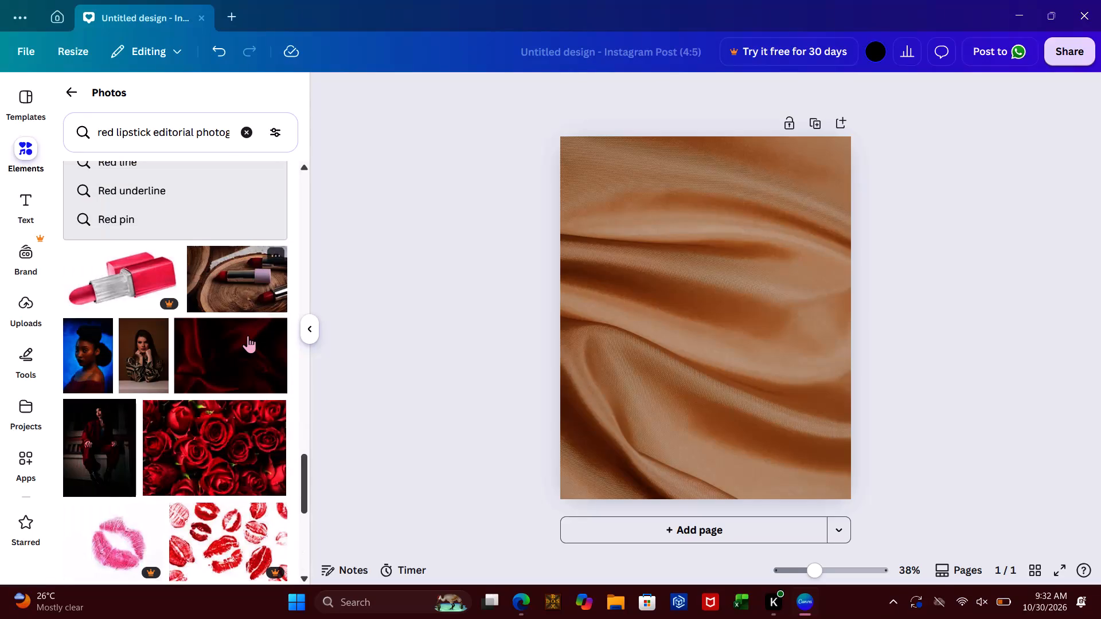
{"action": "double_click", "coordinate": [248, 340]}
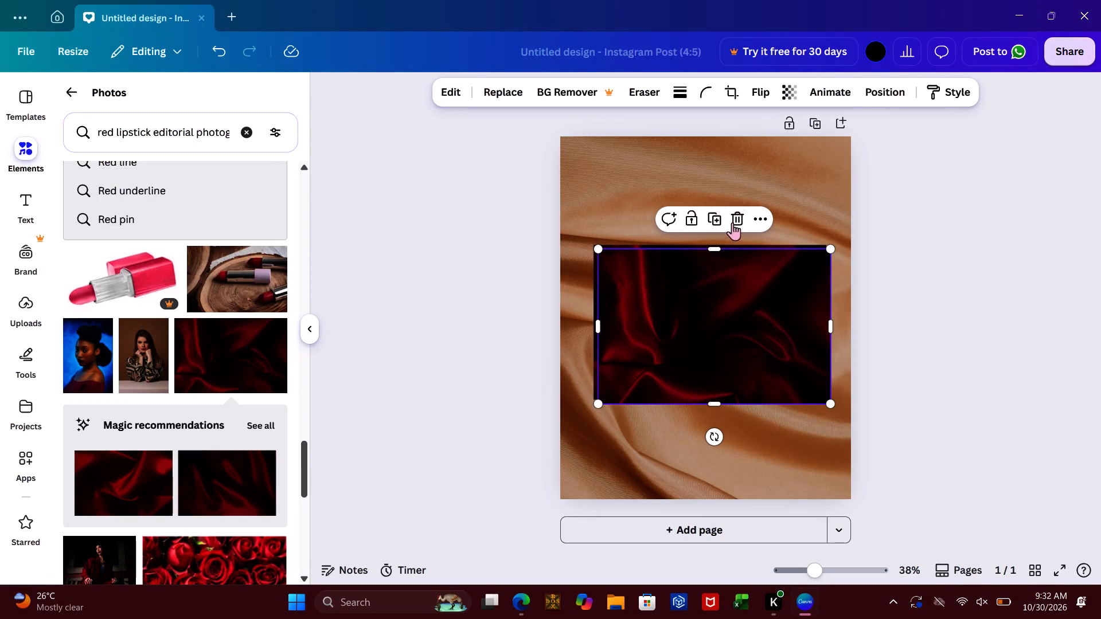
Move the duplicate dark red satin photo off the other copy and delete it.
{"action": "left_click", "coordinate": [721, 267]}
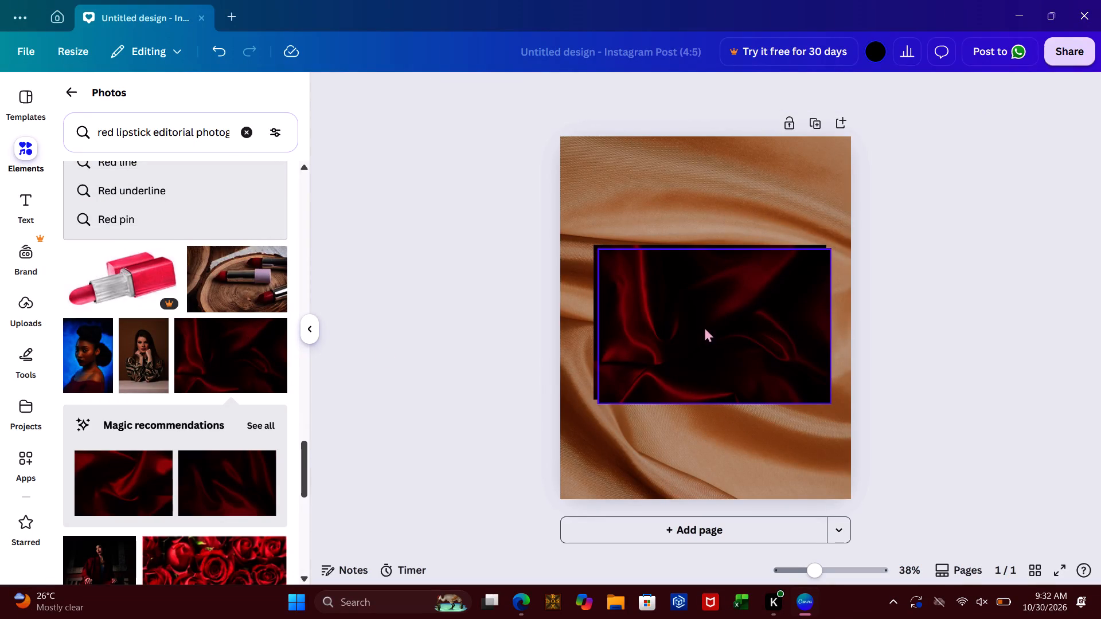
{"action": "left_click_drag", "start_coordinate": [706, 312], "coordinate": [692, 238]}
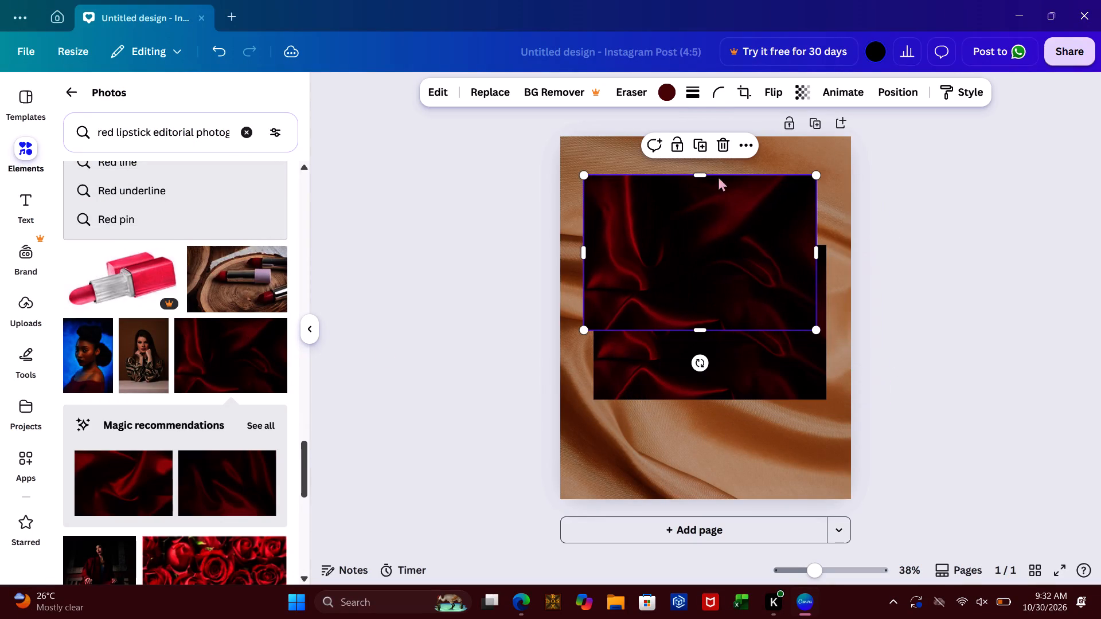
{"action": "left_click", "coordinate": [724, 144]}
Extend the remaining dark red satin photo past the page's right edge, crop its left side inward and scale it down.
{"action": "left_click", "coordinate": [690, 308]}
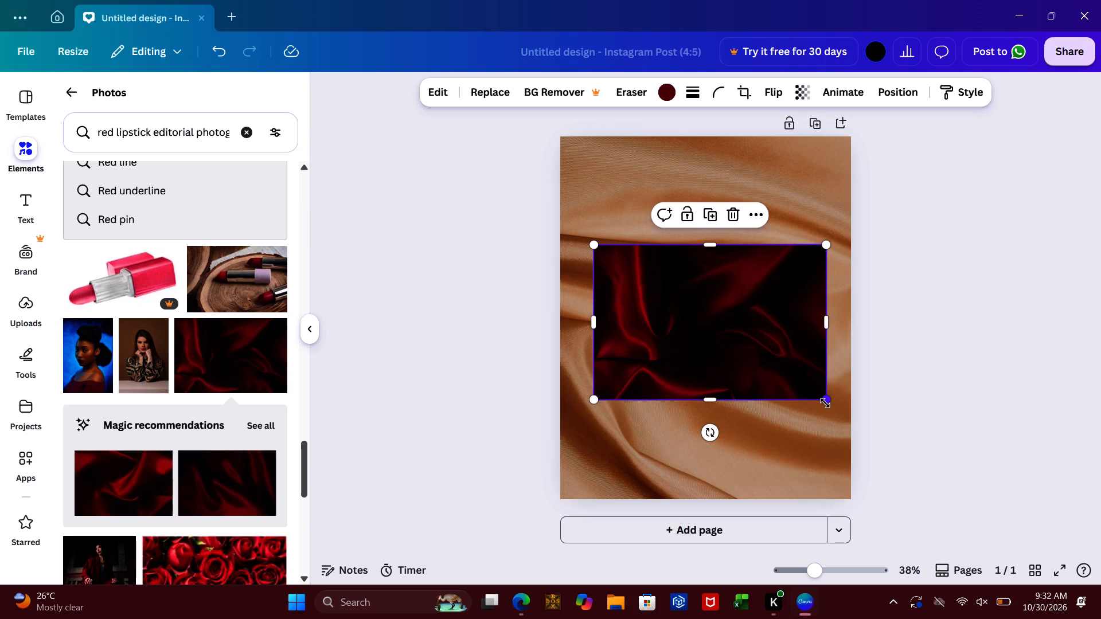
{"action": "left_click_drag", "start_coordinate": [827, 392], "coordinate": [821, 408]}
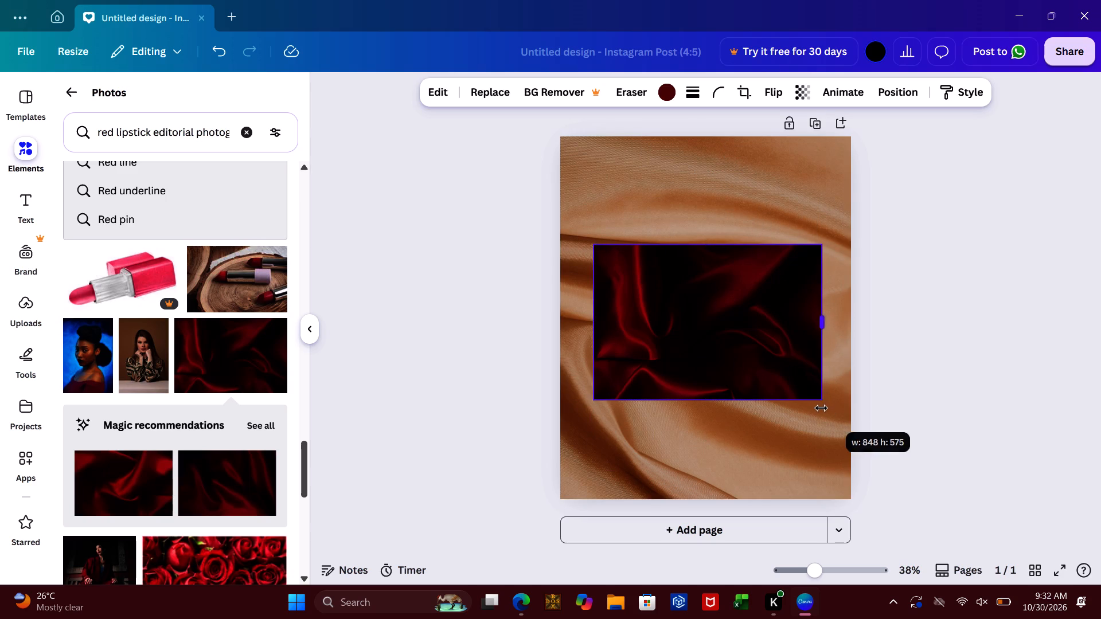
{"action": "left_click_drag", "start_coordinate": [821, 408], "coordinate": [864, 411]}
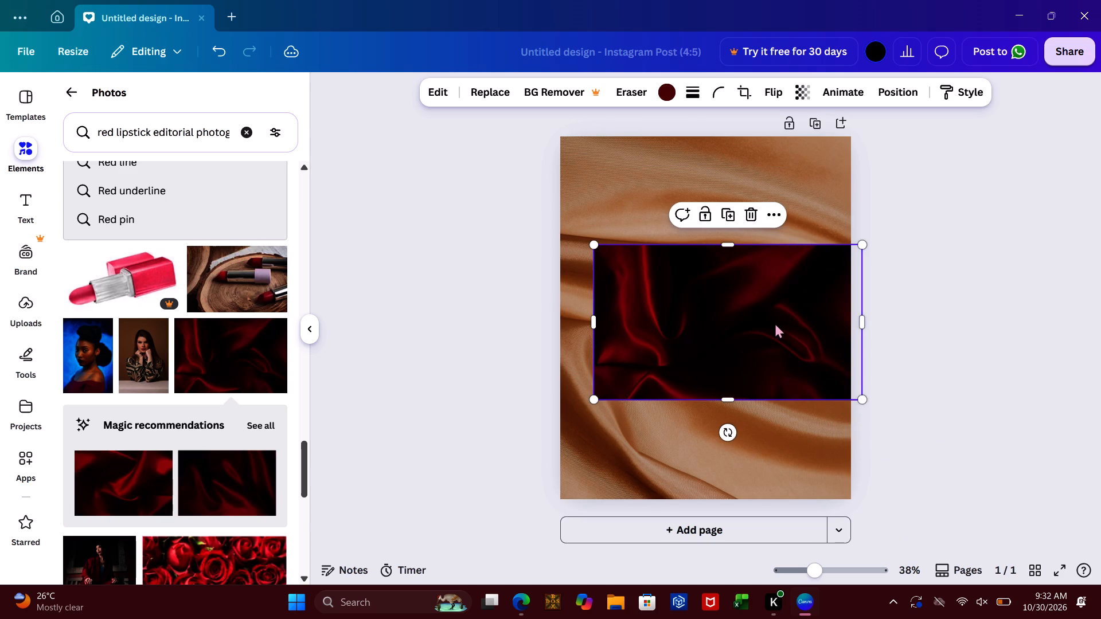
{"action": "left_click_drag", "start_coordinate": [591, 320], "coordinate": [659, 287]}
{"action": "left_click_drag", "start_coordinate": [662, 396], "coordinate": [658, 392]}
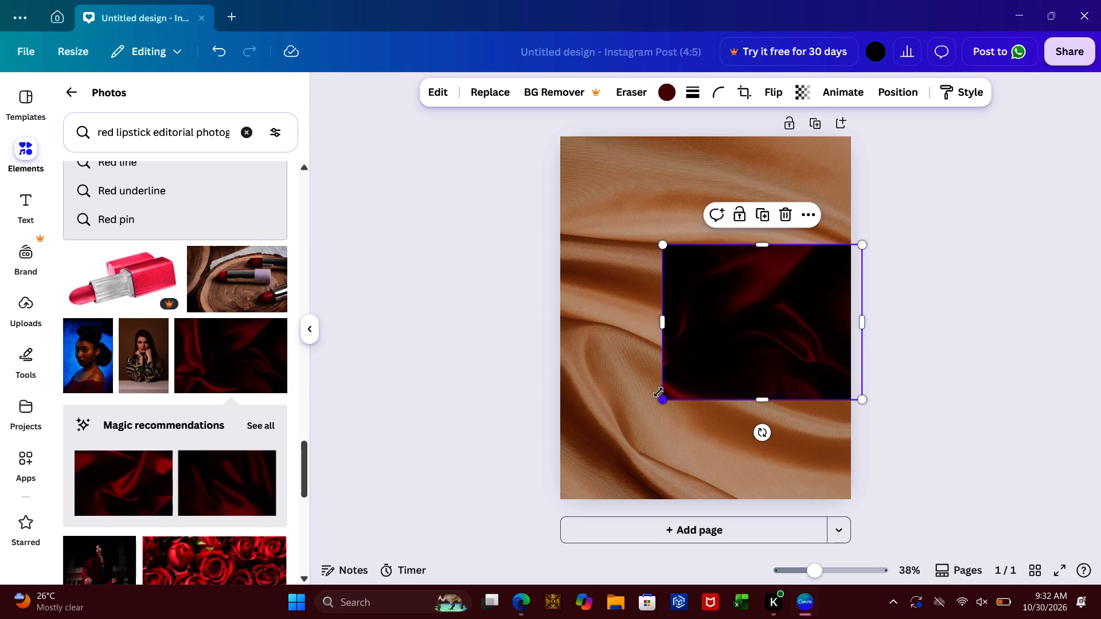
{"action": "left_click_drag", "start_coordinate": [658, 392], "coordinate": [684, 346]}
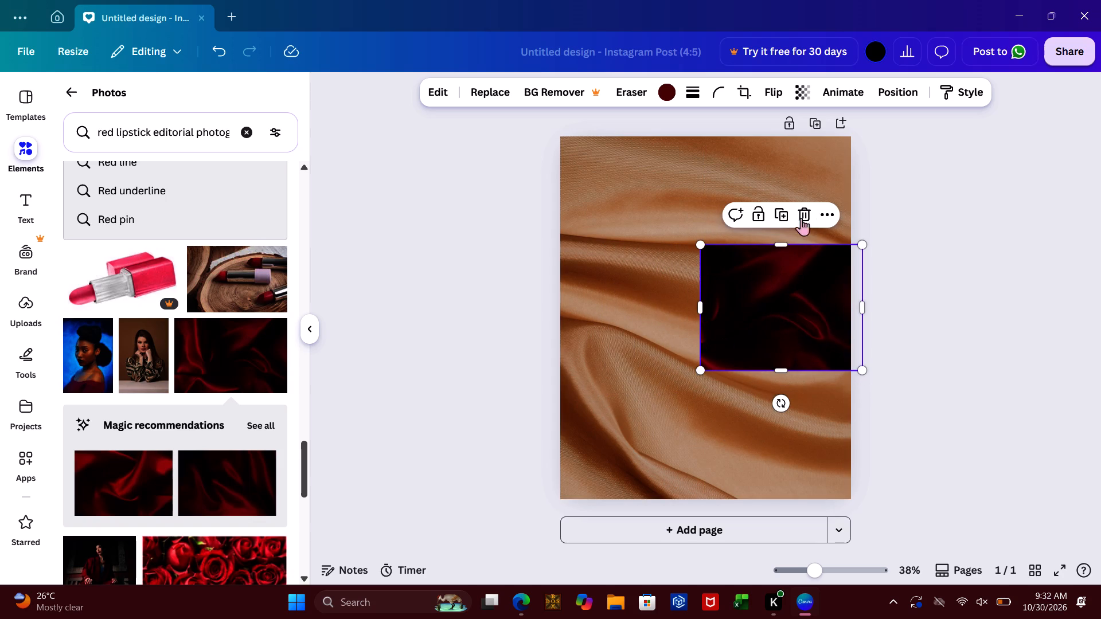
Move the dark red satin photo to the page's top-left corner, slightly overhanging the top and left edges.
{"action": "left_click", "coordinate": [818, 216]}
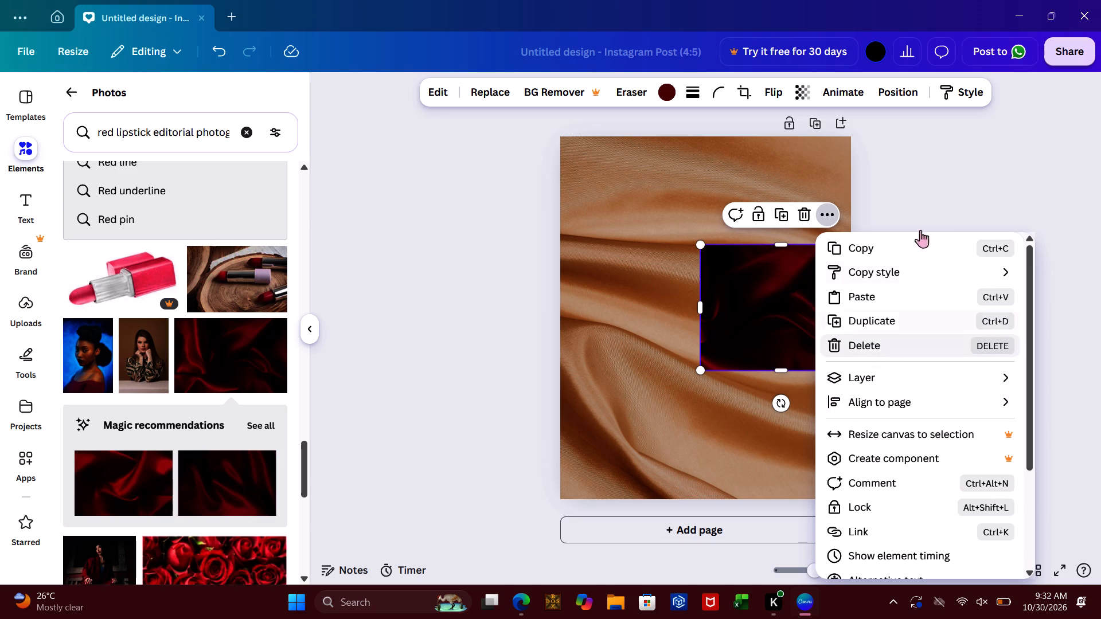
{"action": "left_click", "coordinate": [939, 194]}
{"action": "left_click_drag", "start_coordinate": [782, 300], "coordinate": [728, 218]}
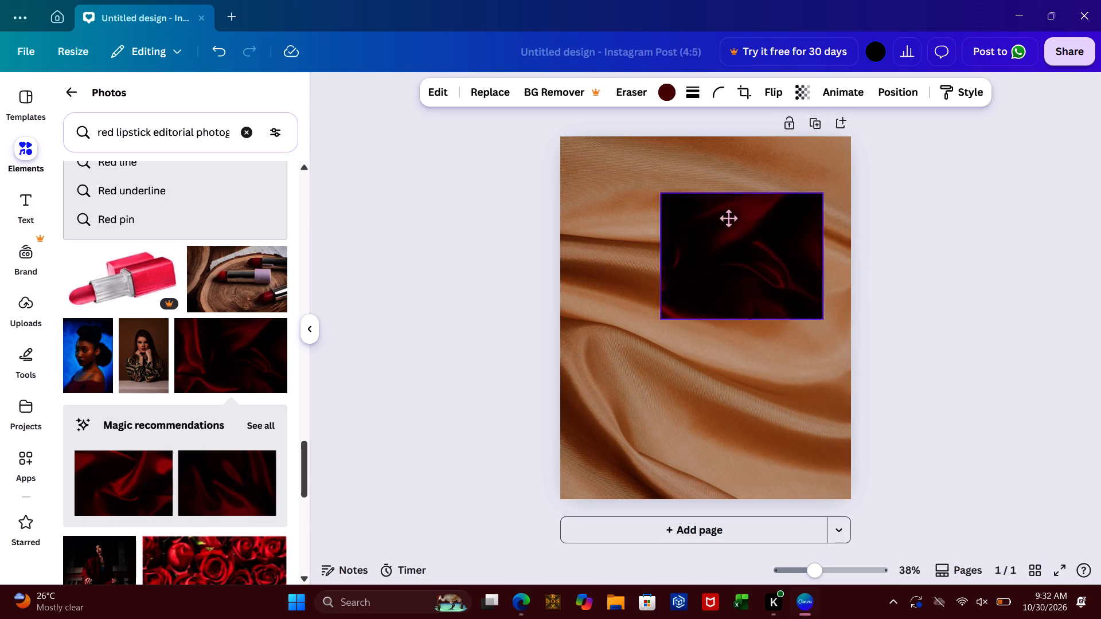
{"action": "left_click_drag", "start_coordinate": [728, 218], "coordinate": [640, 176]}
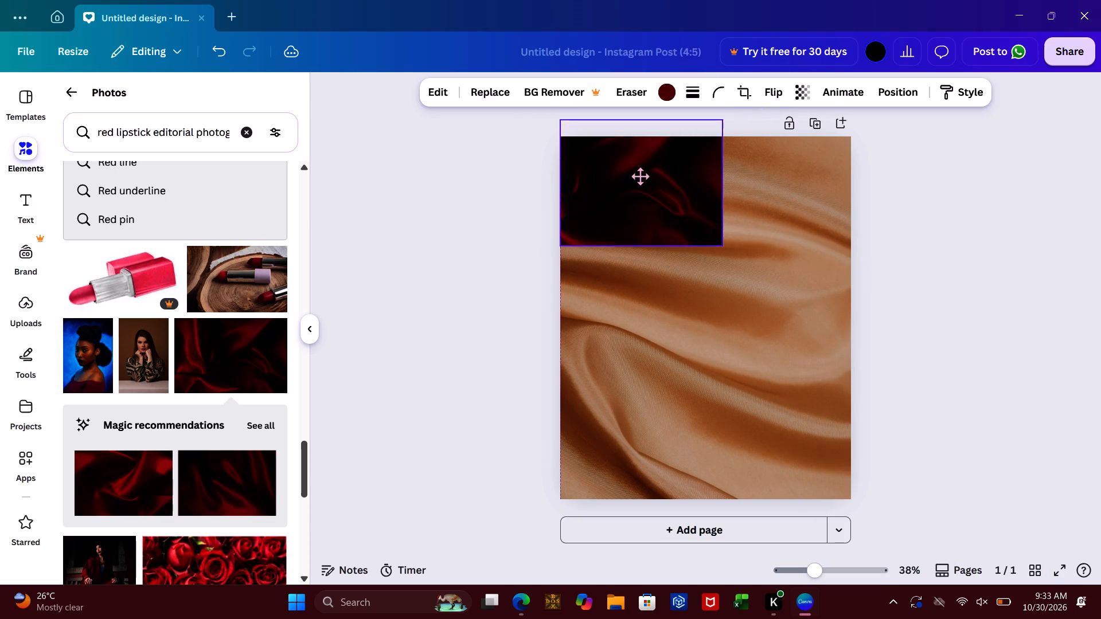
{"action": "left_click_drag", "start_coordinate": [640, 176], "coordinate": [627, 175]}
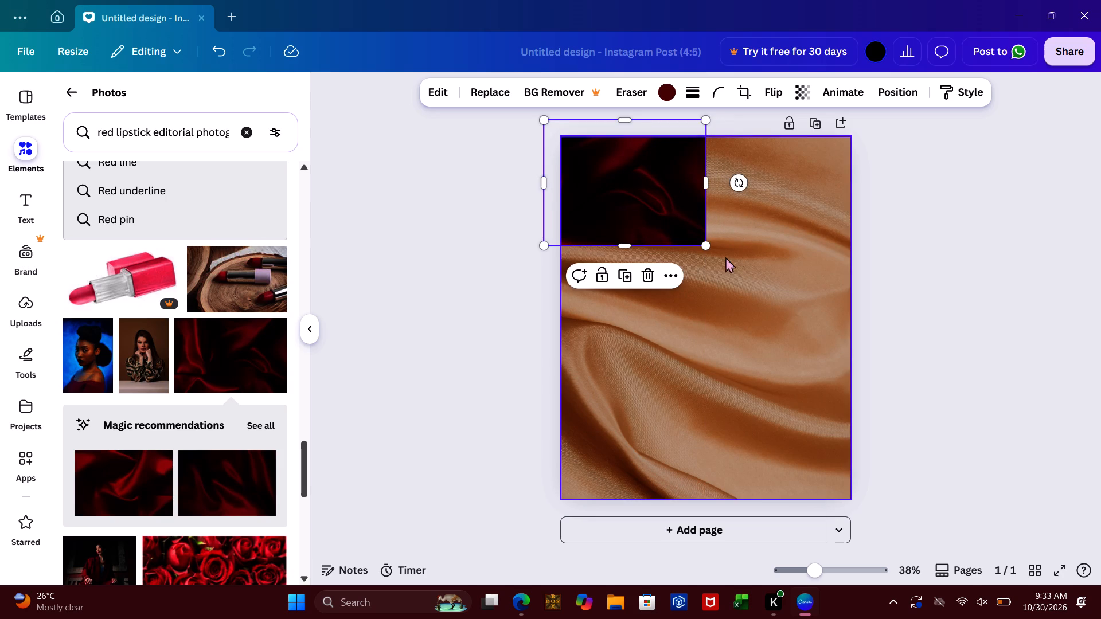
Widen the dark red satin photo past the page's full width and enlarge it over the upper part of the page.
{"action": "left_click_drag", "start_coordinate": [708, 238], "coordinate": [784, 266]}
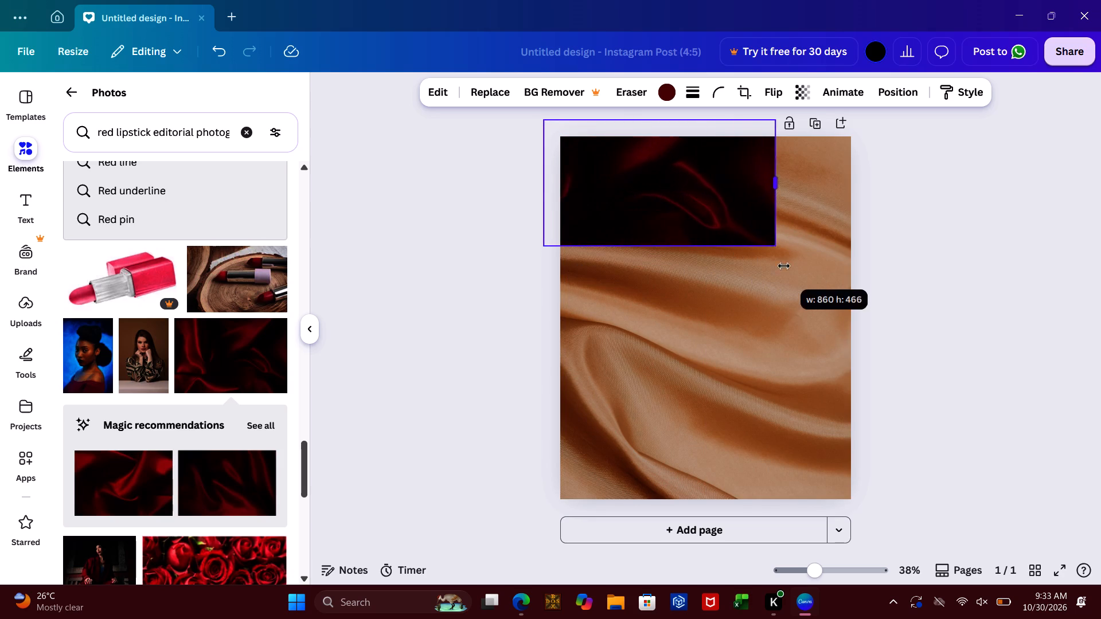
{"action": "left_click_drag", "start_coordinate": [784, 266], "coordinate": [901, 230]}
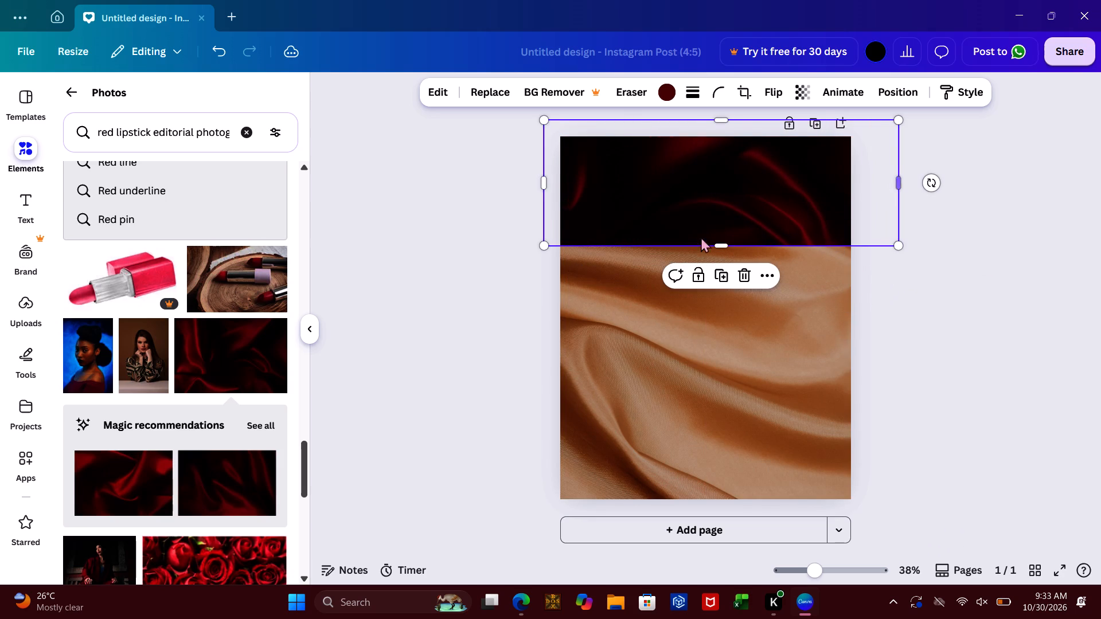
{"action": "left_click_drag", "start_coordinate": [542, 240], "coordinate": [548, 280]}
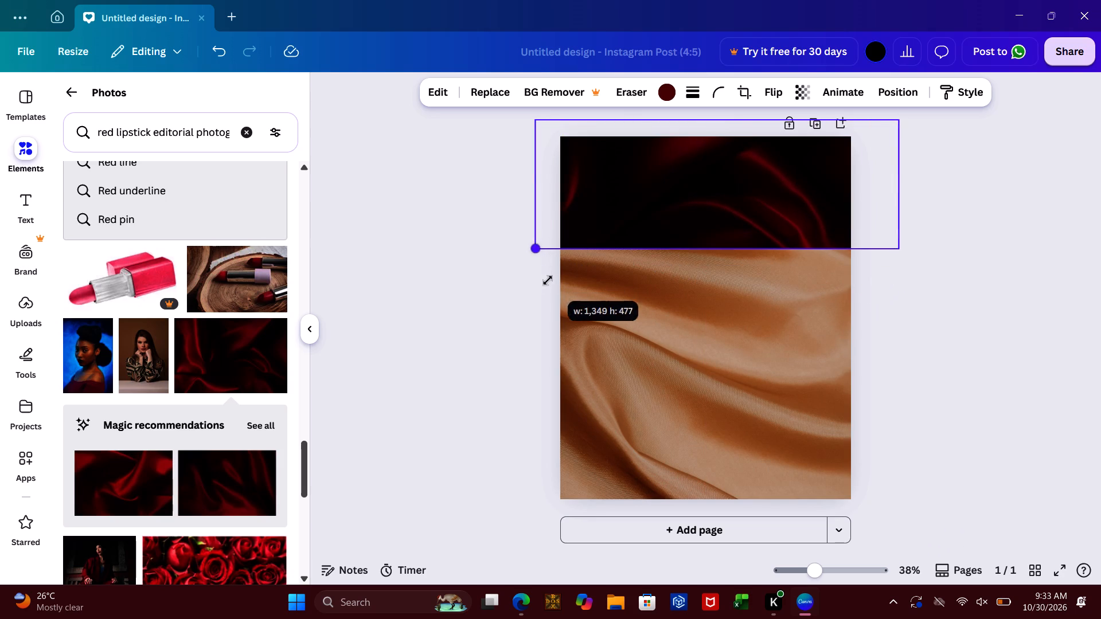
{"action": "left_click_drag", "start_coordinate": [548, 280], "coordinate": [466, 527]}
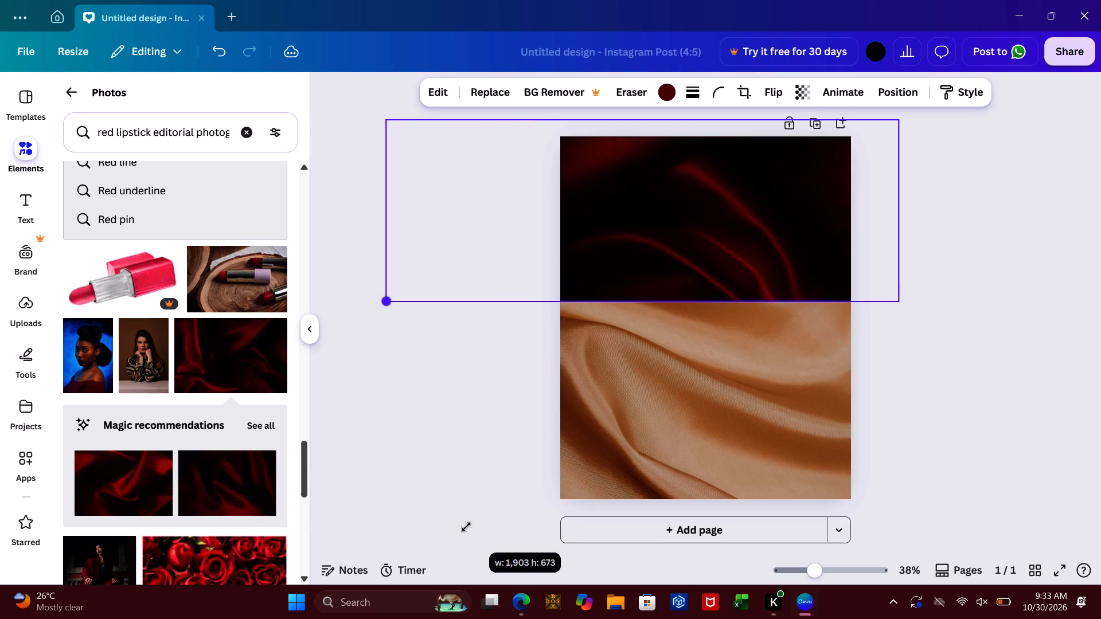
{"action": "left_click_drag", "start_coordinate": [466, 527], "coordinate": [471, 493]}
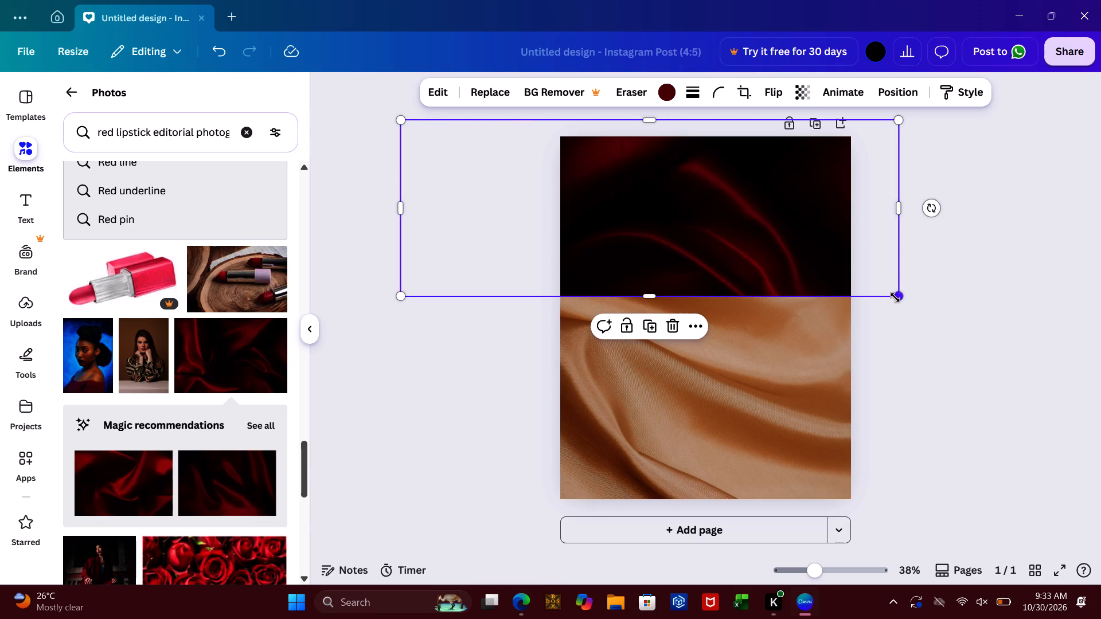
Shrink the dark red satin photo to a small strip of about 491 by 174 near the page's upper left.
{"action": "left_click_drag", "start_coordinate": [897, 297], "coordinate": [715, 222]}
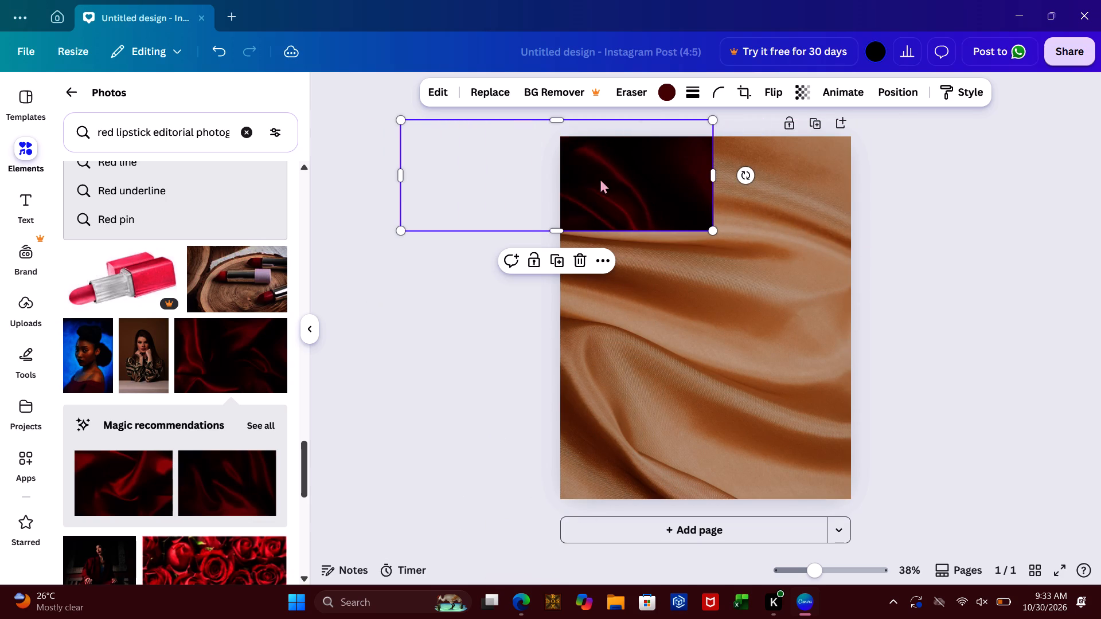
{"action": "left_click_drag", "start_coordinate": [400, 119], "coordinate": [593, 222]}
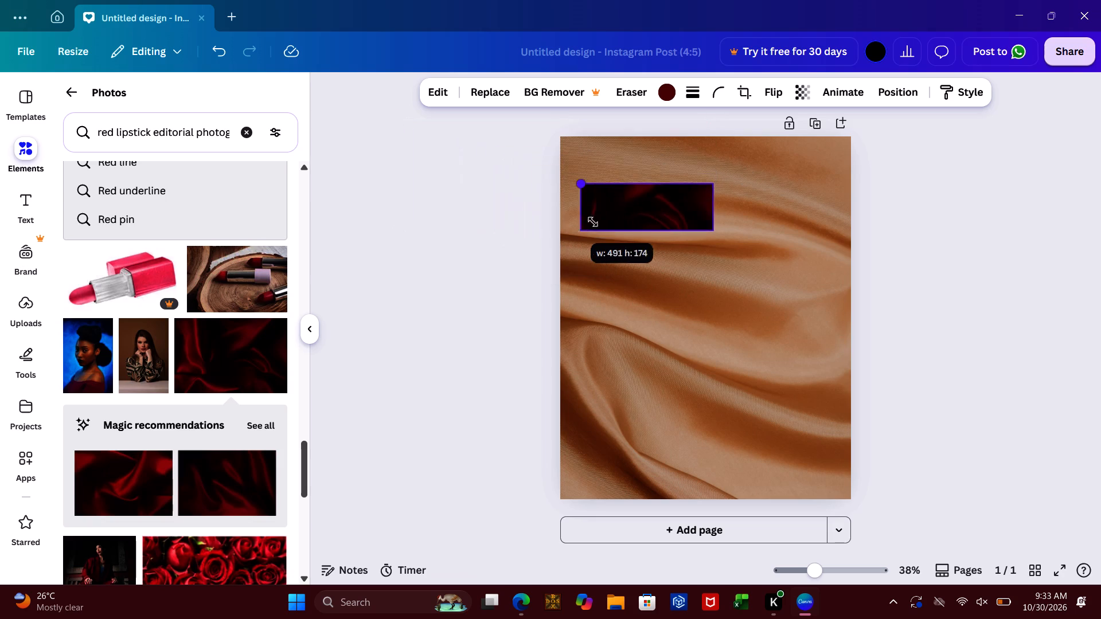
Stretch the dark red satin photo to about 1,115 wide so it spans the page width and covers the page's upper half.
{"action": "left_click_drag", "start_coordinate": [593, 222], "coordinate": [599, 224]}
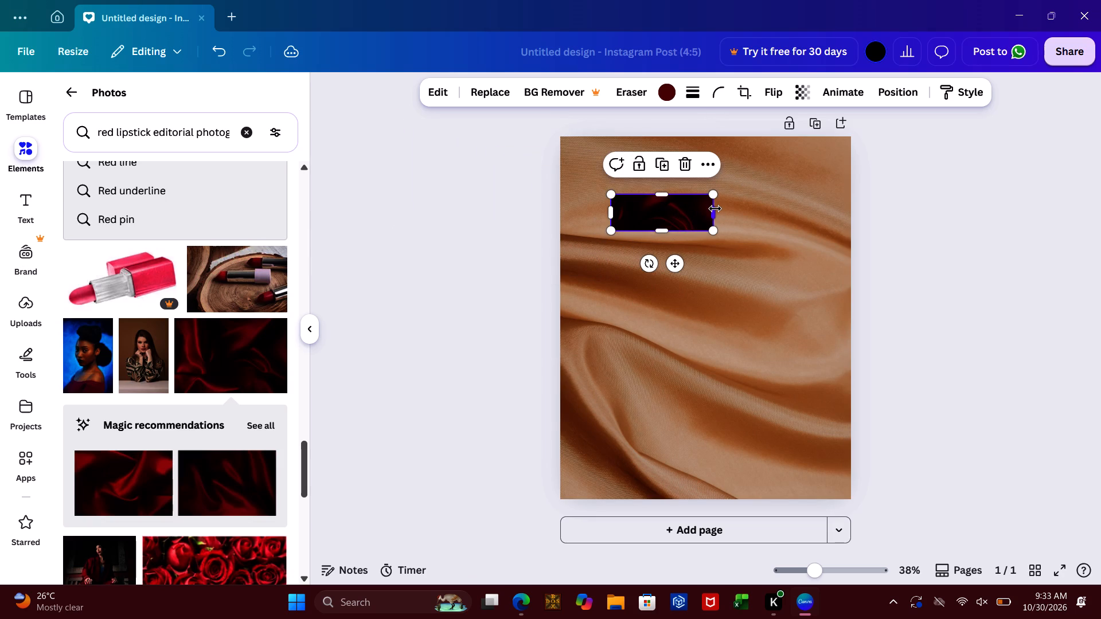
{"action": "left_click_drag", "start_coordinate": [715, 209], "coordinate": [853, 209]}
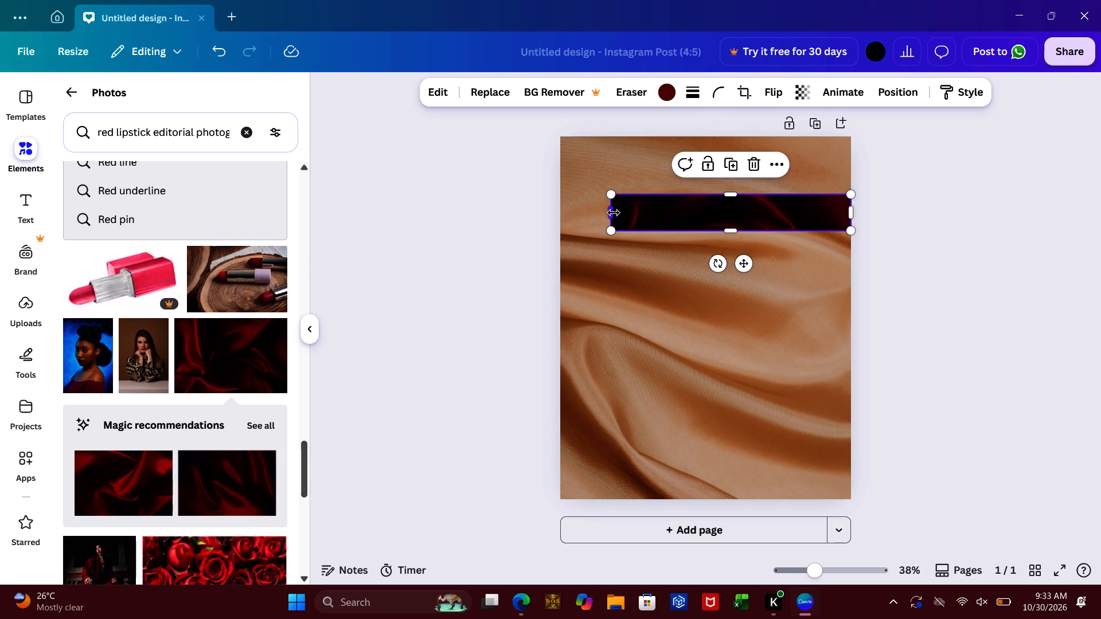
{"action": "left_click_drag", "start_coordinate": [614, 213], "coordinate": [554, 221]}
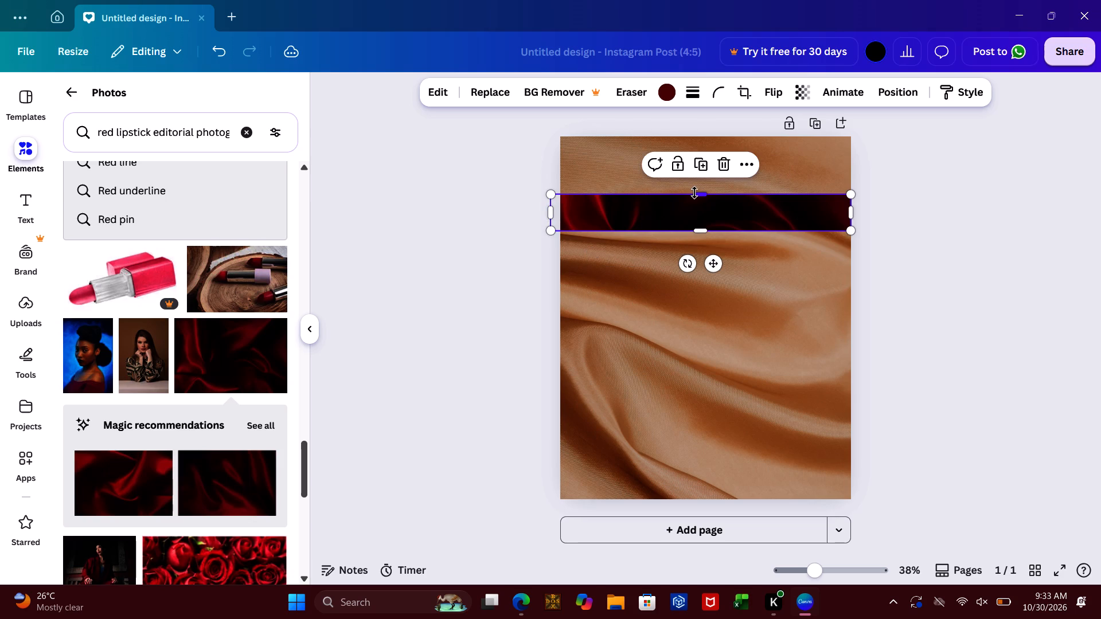
{"action": "left_click_drag", "start_coordinate": [695, 193], "coordinate": [684, 72]}
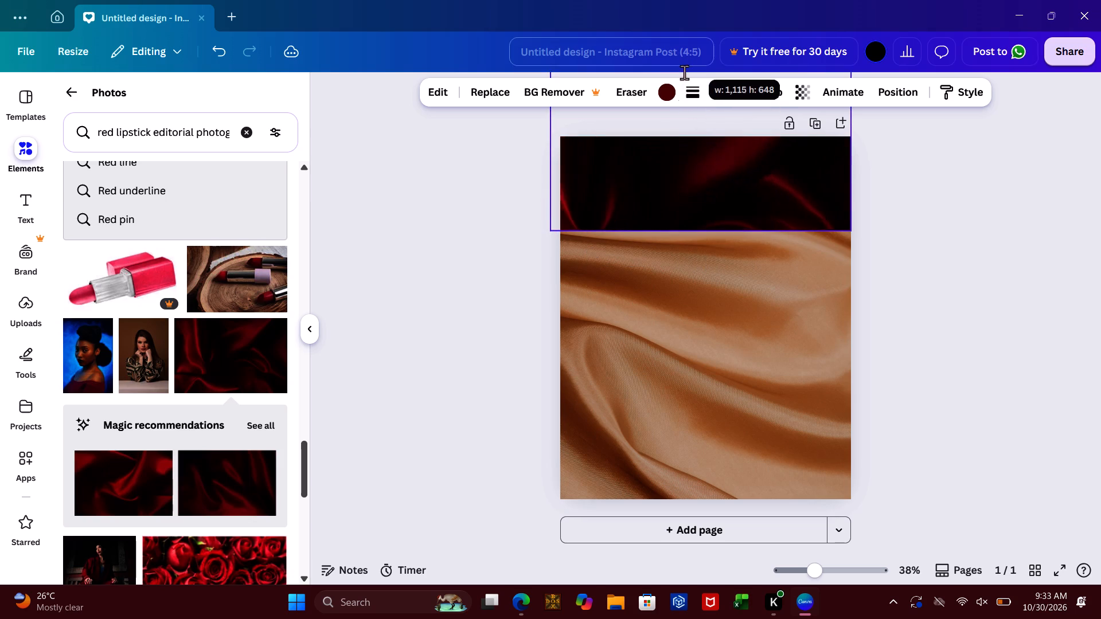
{"action": "left_click_drag", "start_coordinate": [684, 72], "coordinate": [685, 134]}
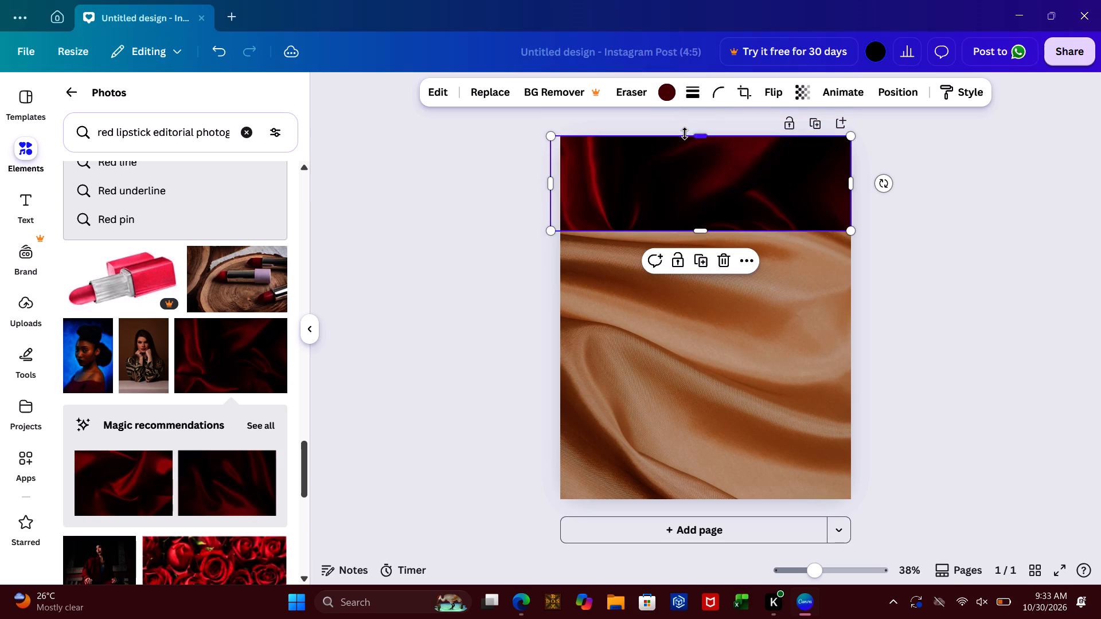
{"action": "left_click", "coordinate": [698, 229]}
{"action": "left_click_drag", "start_coordinate": [698, 229], "coordinate": [697, 261]}
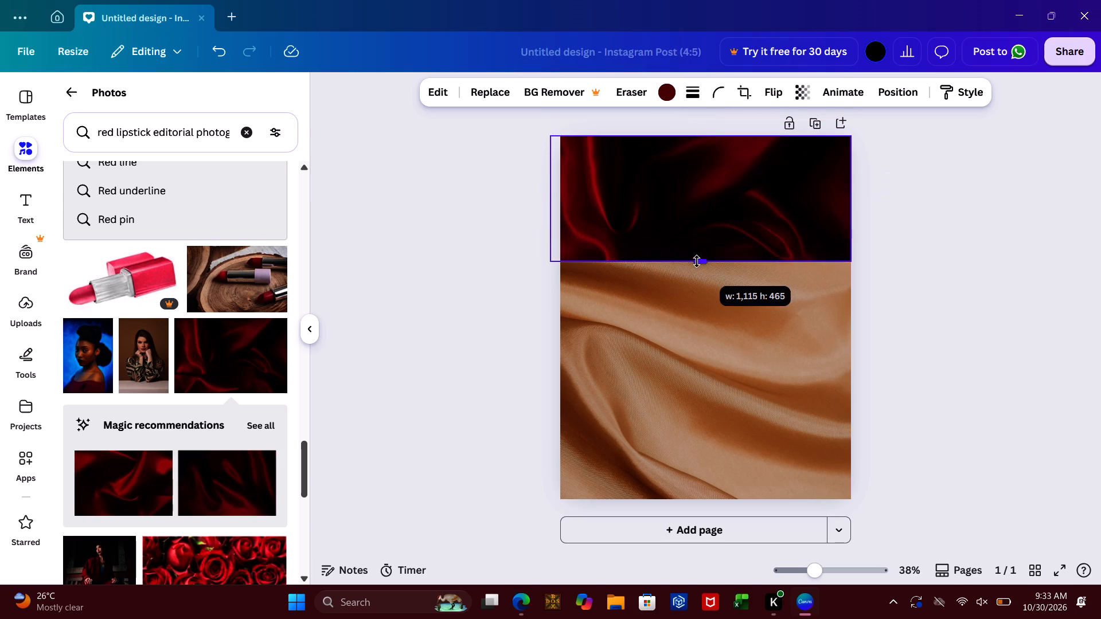
{"action": "left_click_drag", "start_coordinate": [697, 261], "coordinate": [692, 311]}
{"action": "left_click", "coordinate": [467, 330]}
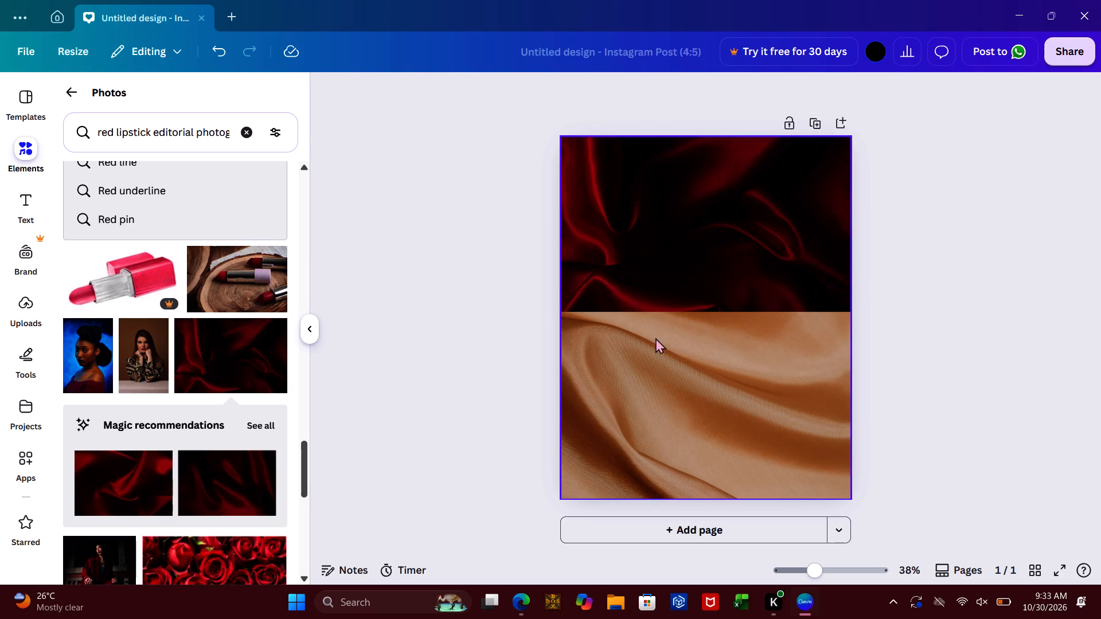
Move the dark red satin photo to the bottom of the page, centre it and extend its top edge to about 710 high.
{"action": "left_click_drag", "start_coordinate": [660, 234], "coordinate": [658, 428]}
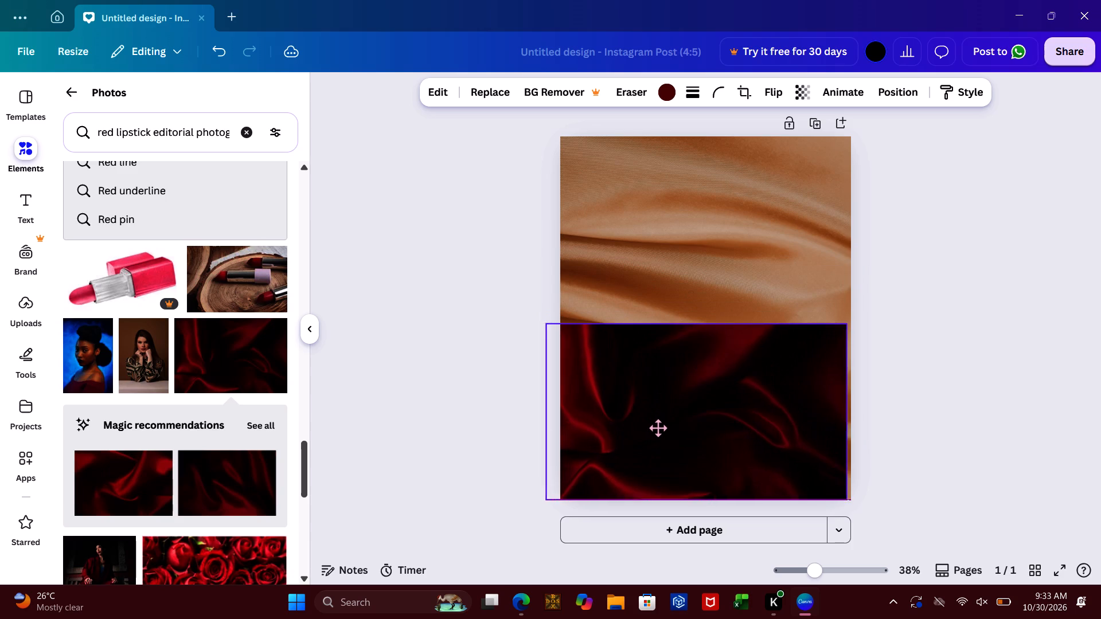
{"action": "left_click_drag", "start_coordinate": [658, 428], "coordinate": [662, 424]}
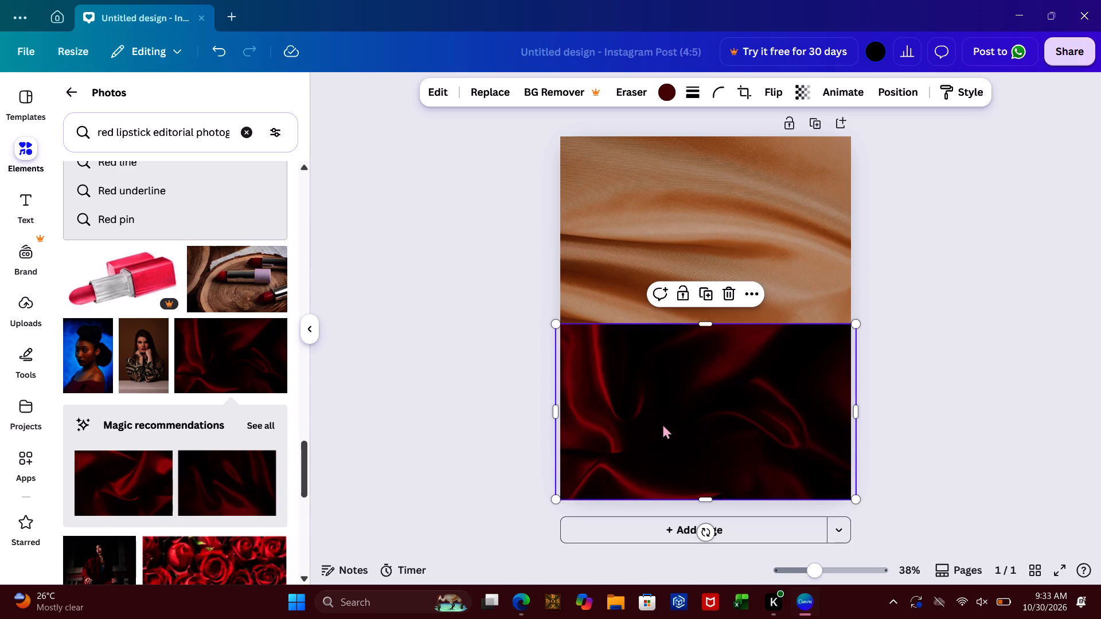
{"action": "left_click_drag", "start_coordinate": [708, 324], "coordinate": [710, 307]}
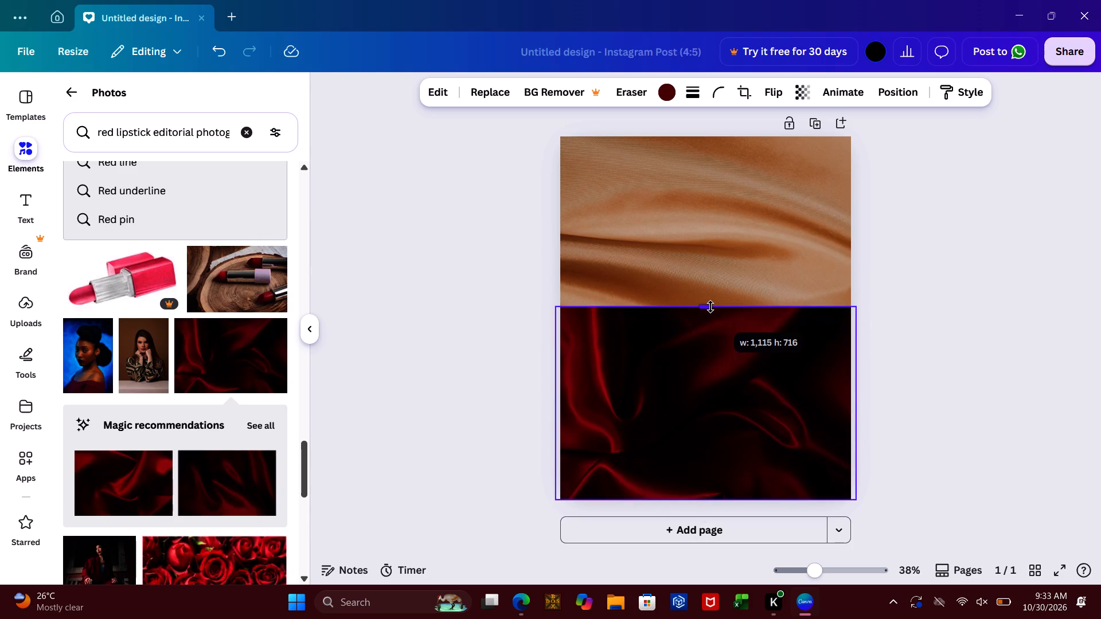
{"action": "left_click_drag", "start_coordinate": [710, 307], "coordinate": [710, 308]}
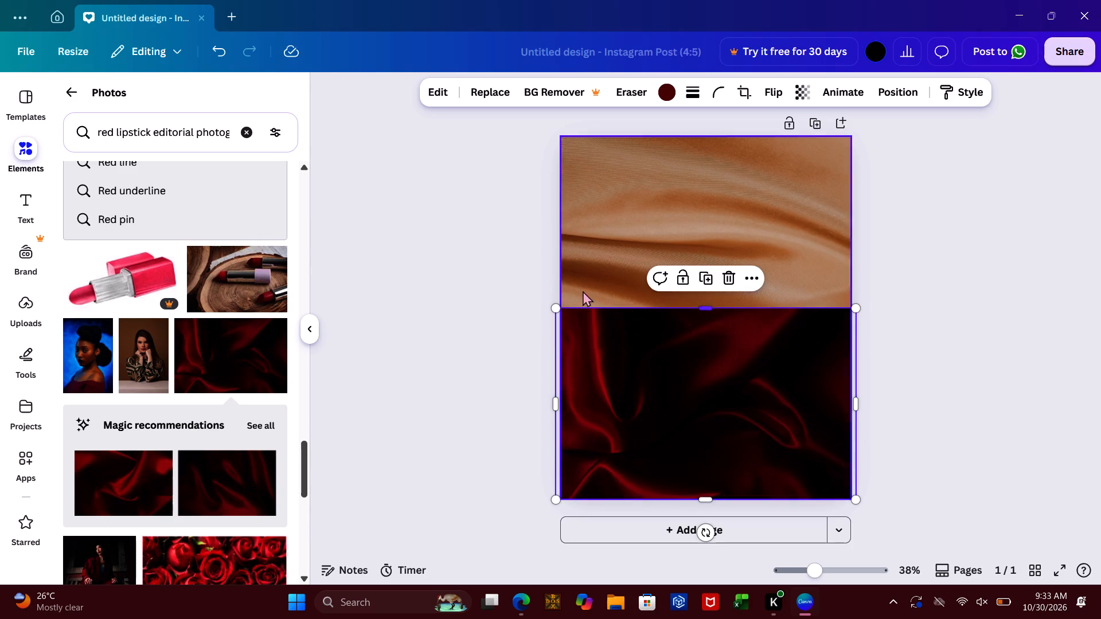
{"action": "left_click", "coordinate": [508, 315]}
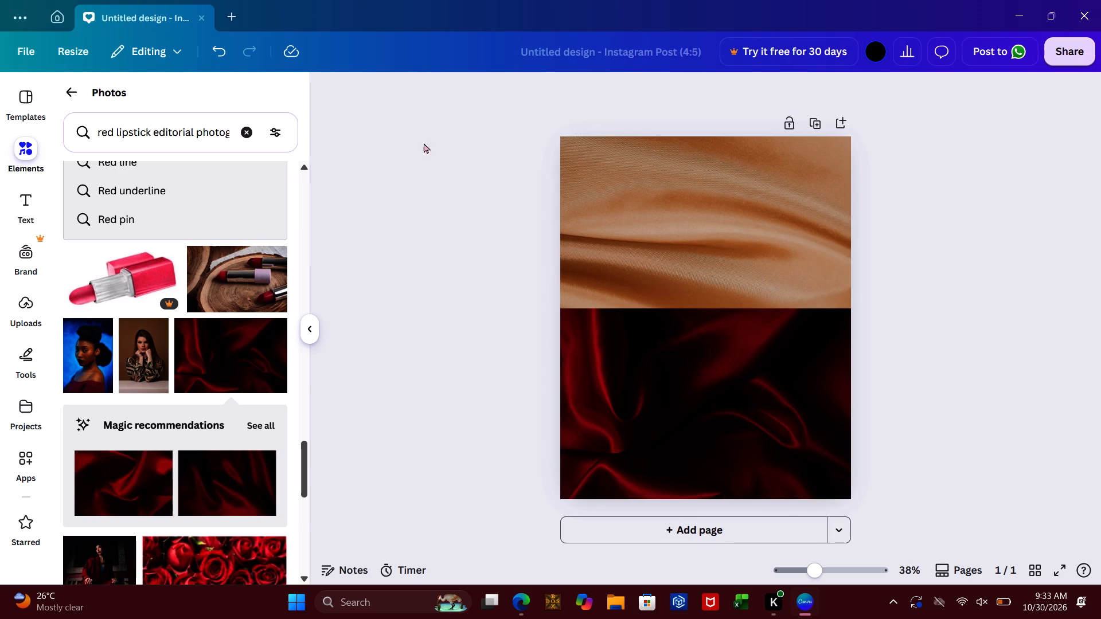
Replace the photo search with "minimalist lipstick product photographgy".
{"action": "left_click", "coordinate": [248, 130]}
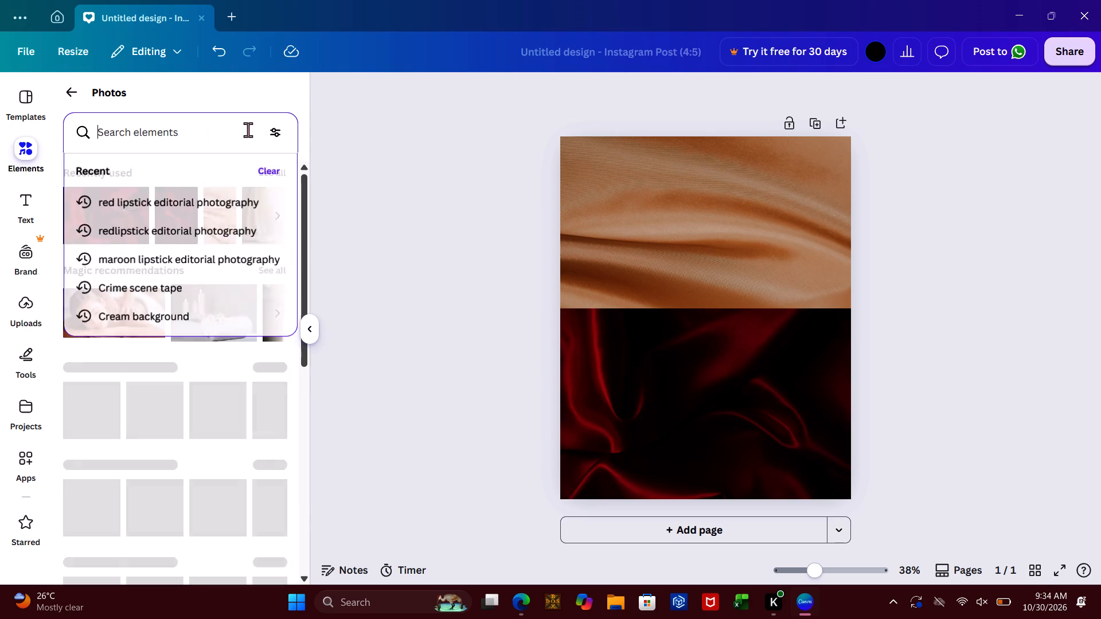
{"action": "type", "text": "mini"}
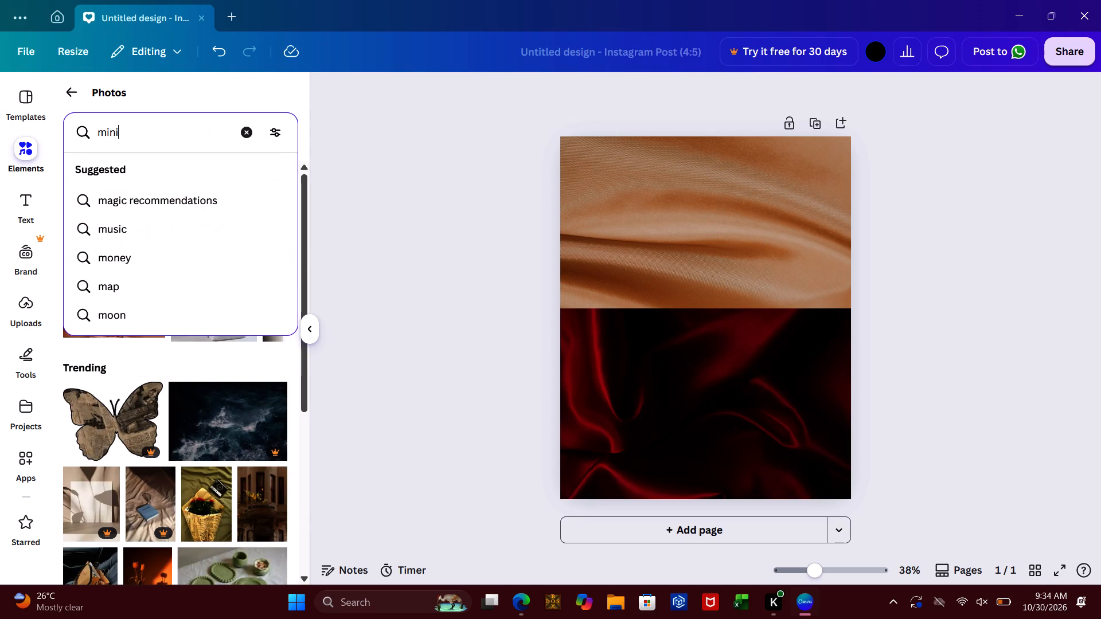
{"action": "type", "text": "malist lipstick product"}
{"action": "key", "text": "space"}
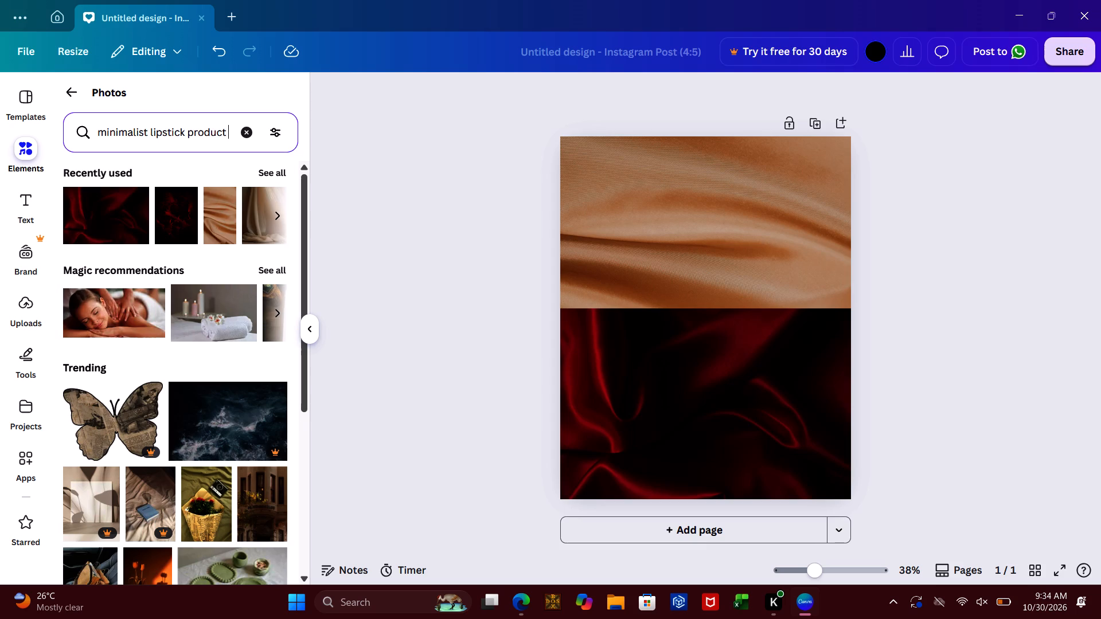
{"action": "type", "text": "photograph"}
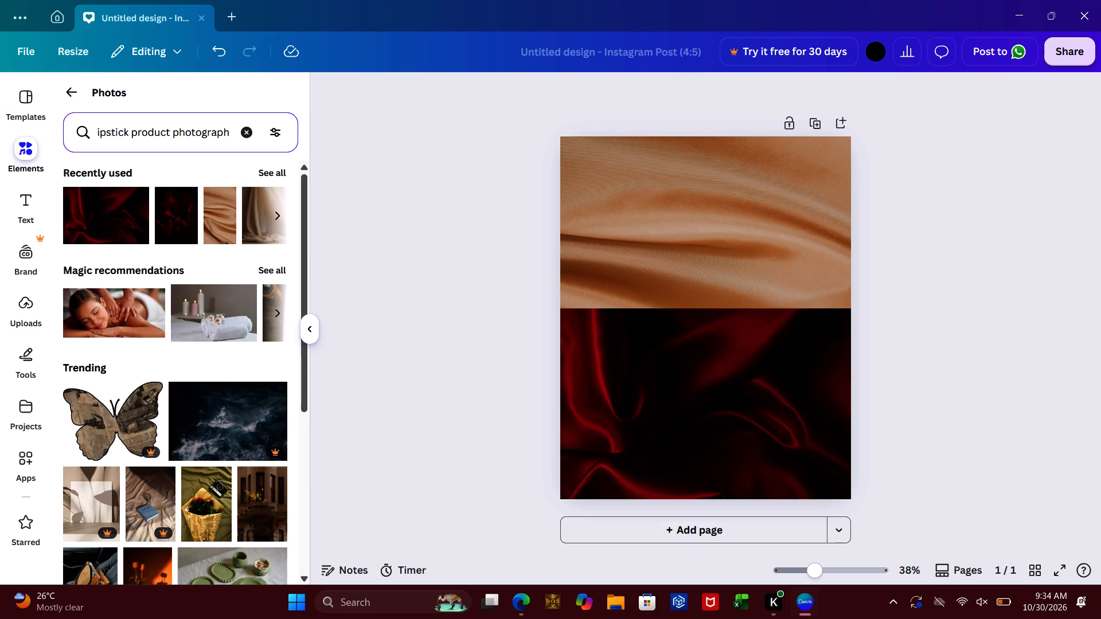
{"action": "type", "text": "gy"}
{"action": "key", "text": "Return"}
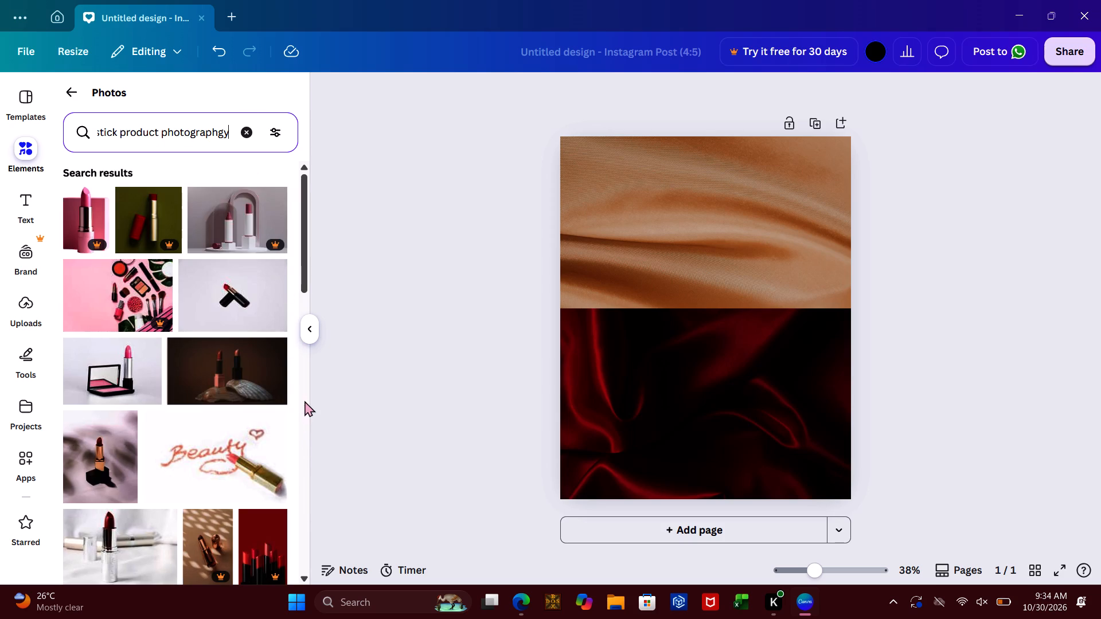
Look through the minimalist lipstick product photo results for a lipstick or model photo that suits the two-tone satin background.
{"action": "left_click", "coordinate": [306, 355]}
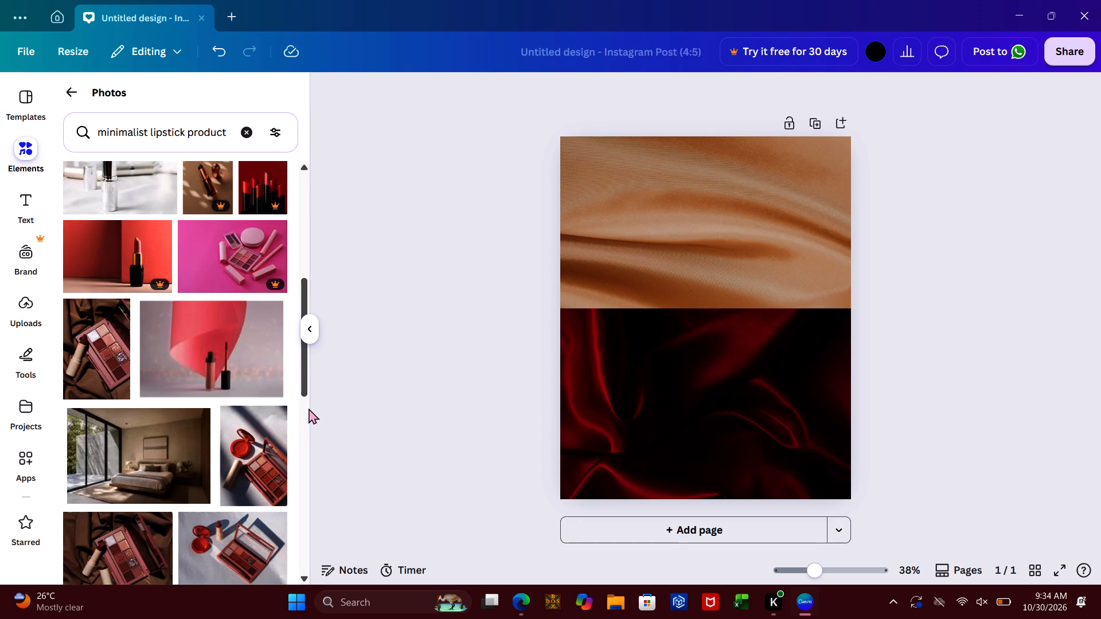
{"action": "left_click", "coordinate": [305, 410]}
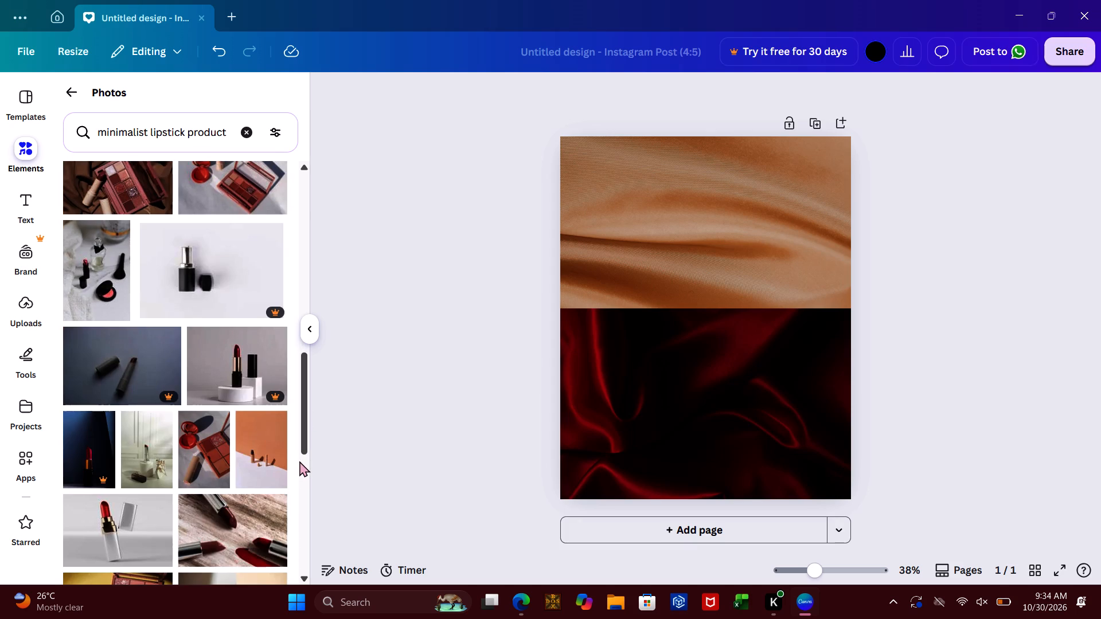
{"action": "left_click", "coordinate": [300, 461]}
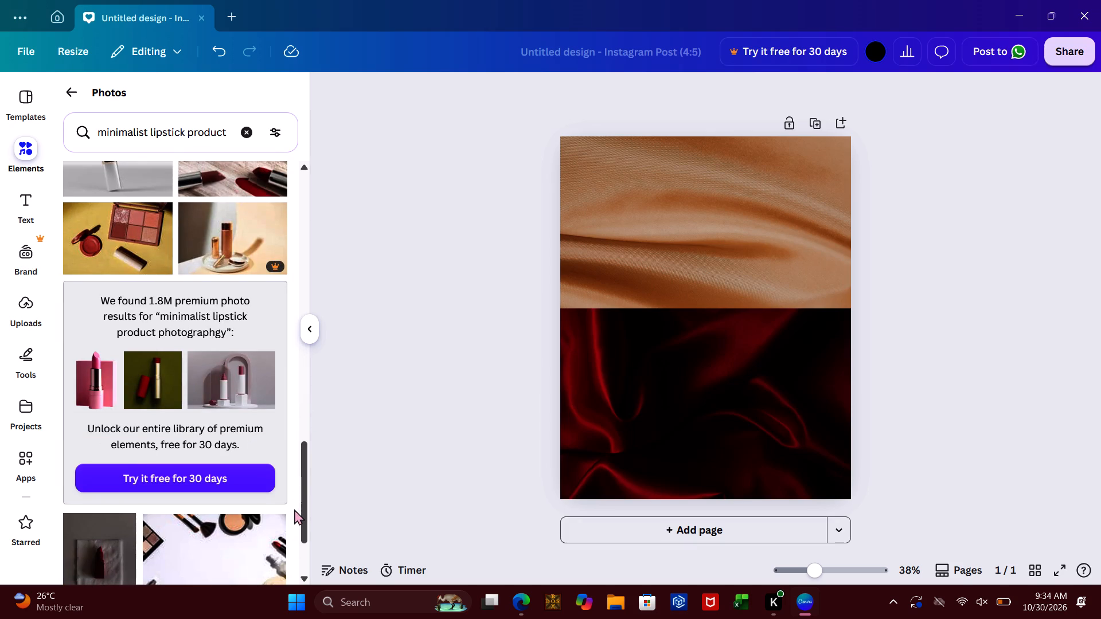
{"action": "left_click", "coordinate": [305, 551]}
{"action": "left_click", "coordinate": [305, 551]}
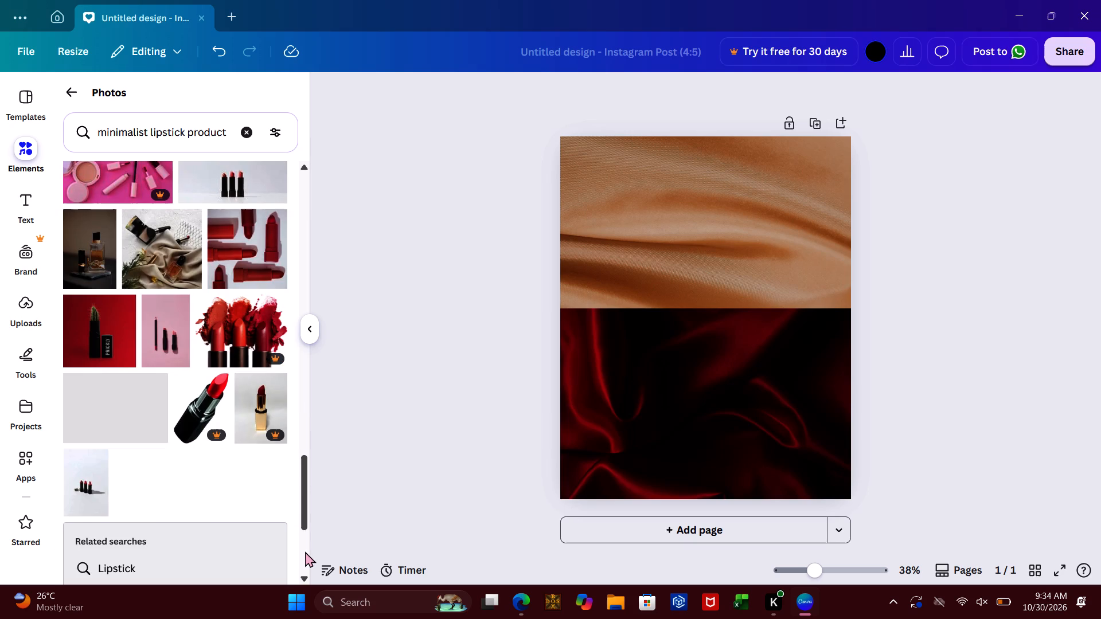
{"action": "left_click", "coordinate": [305, 551]}
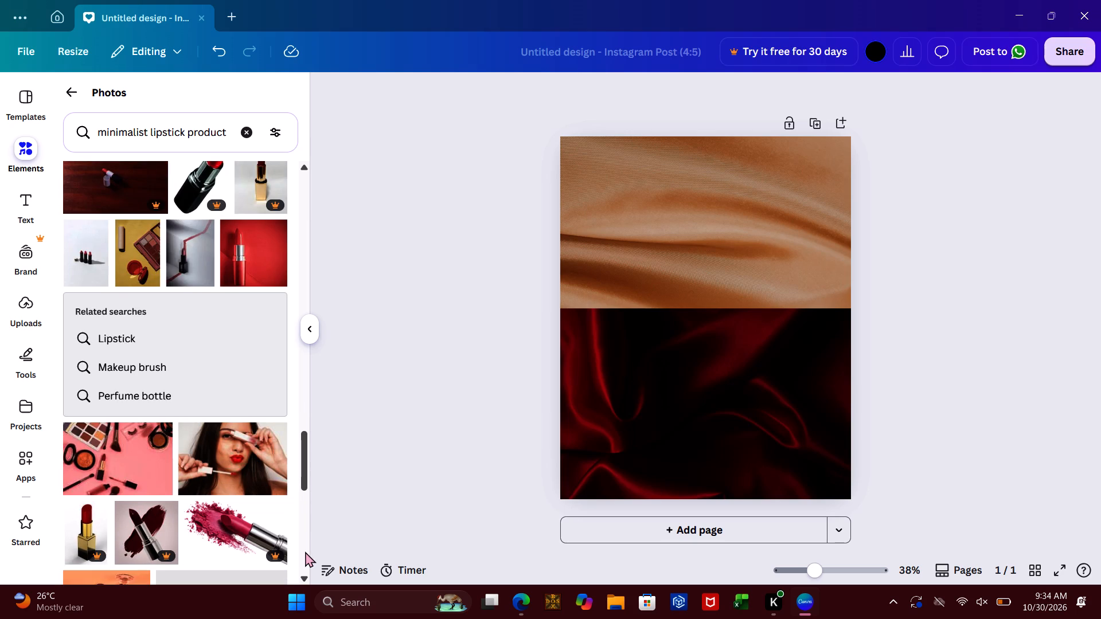
{"action": "left_click", "coordinate": [305, 551]}
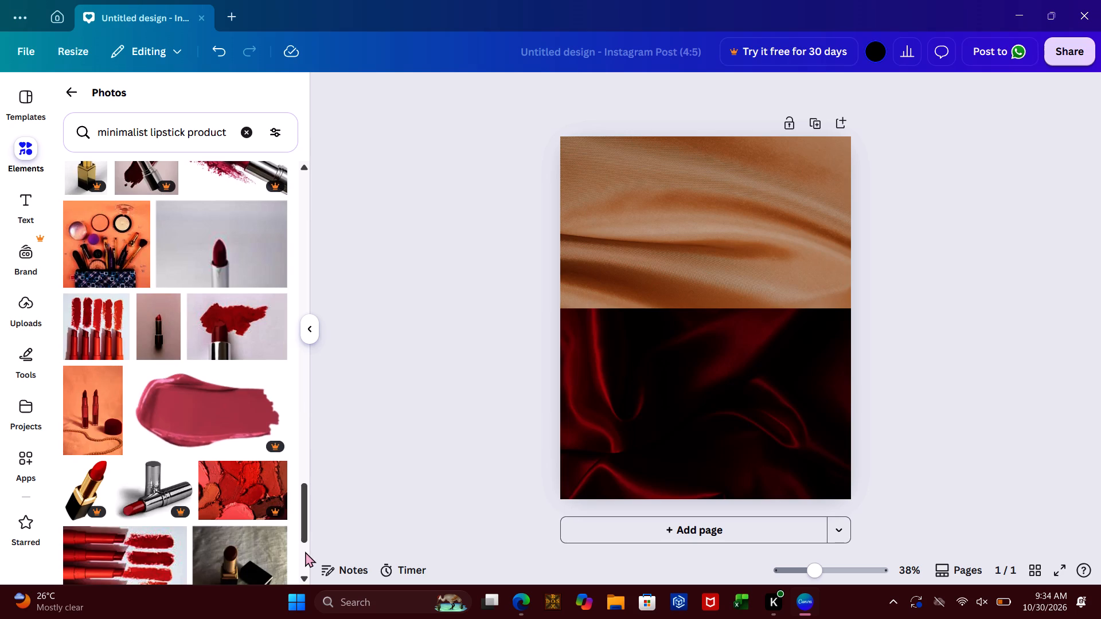
{"action": "left_click", "coordinate": [305, 551]}
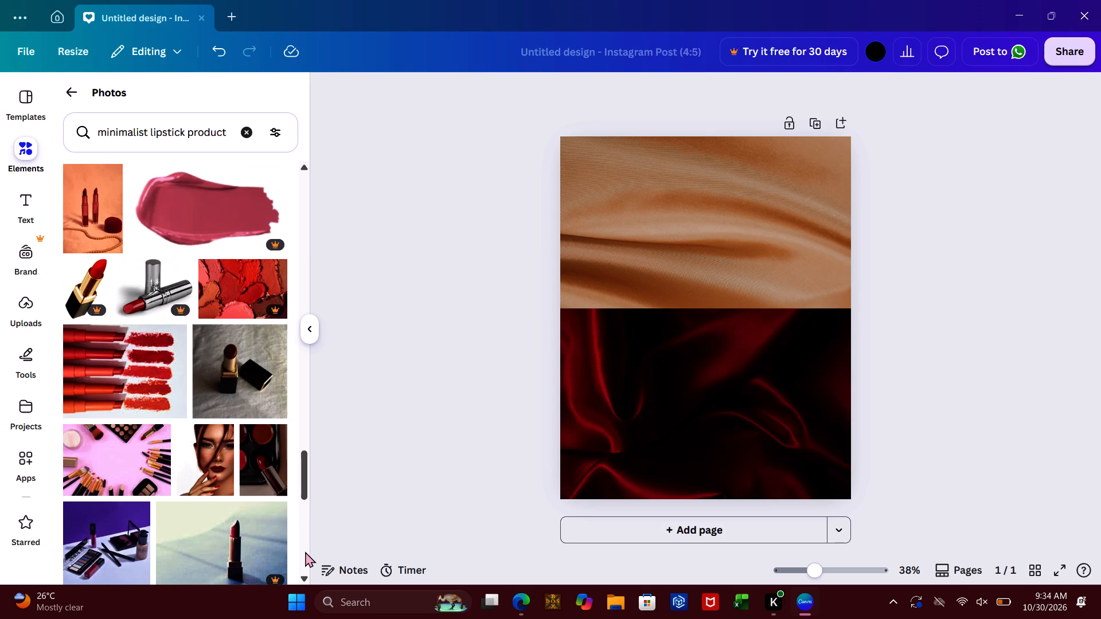
{"action": "left_click", "coordinate": [305, 551]}
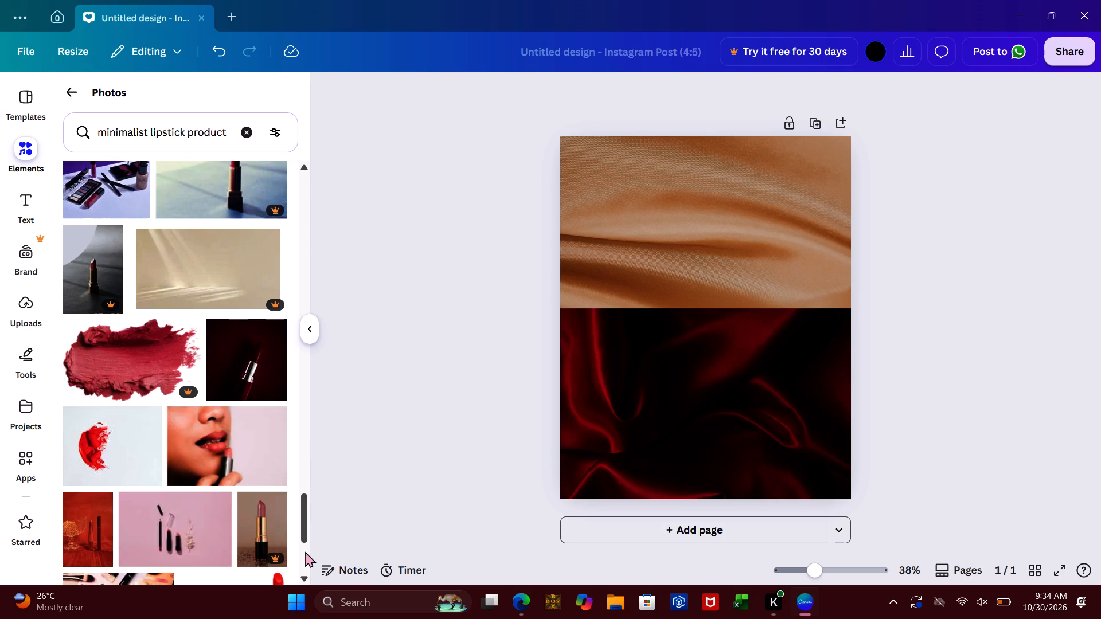
{"action": "left_click", "coordinate": [305, 551]}
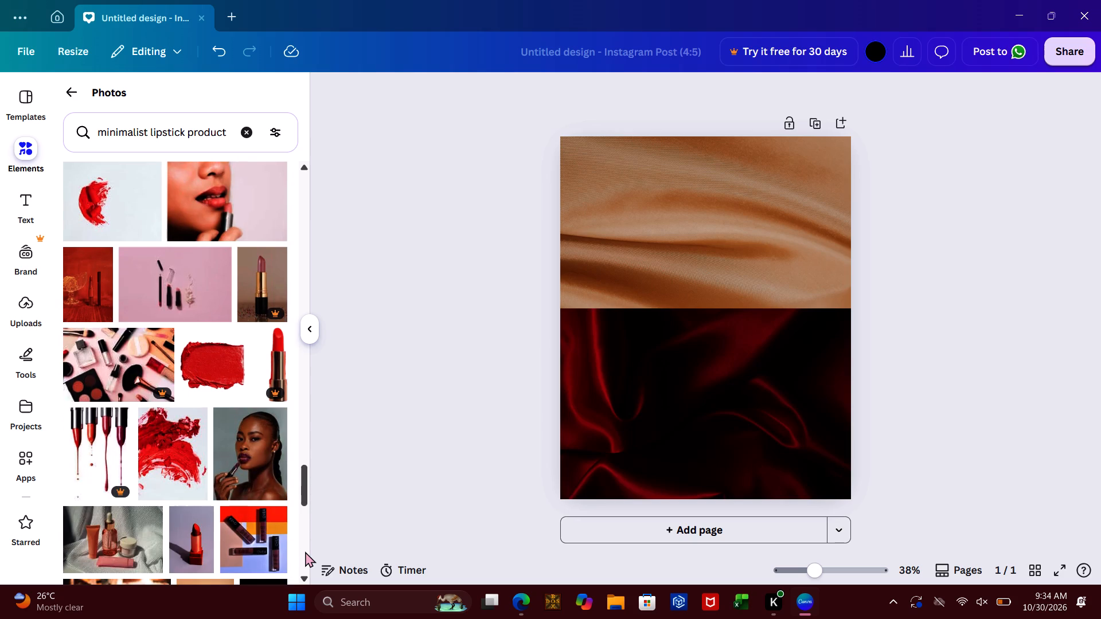
{"action": "left_click", "coordinate": [305, 551]}
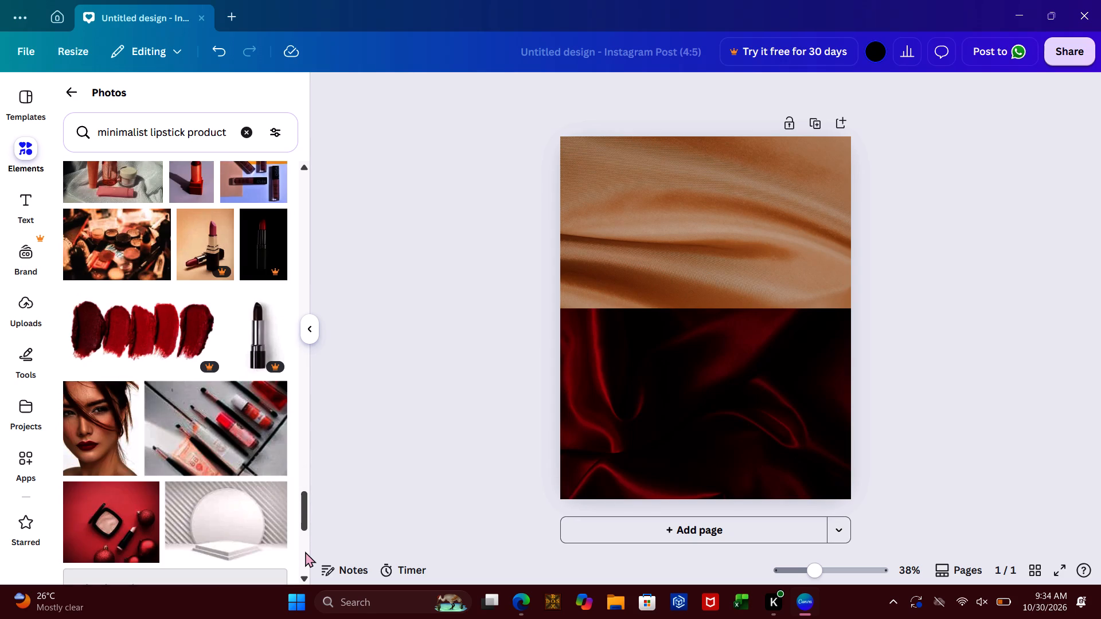
{"action": "left_click", "coordinate": [305, 551]}
{"action": "left_click", "coordinate": [305, 551]}
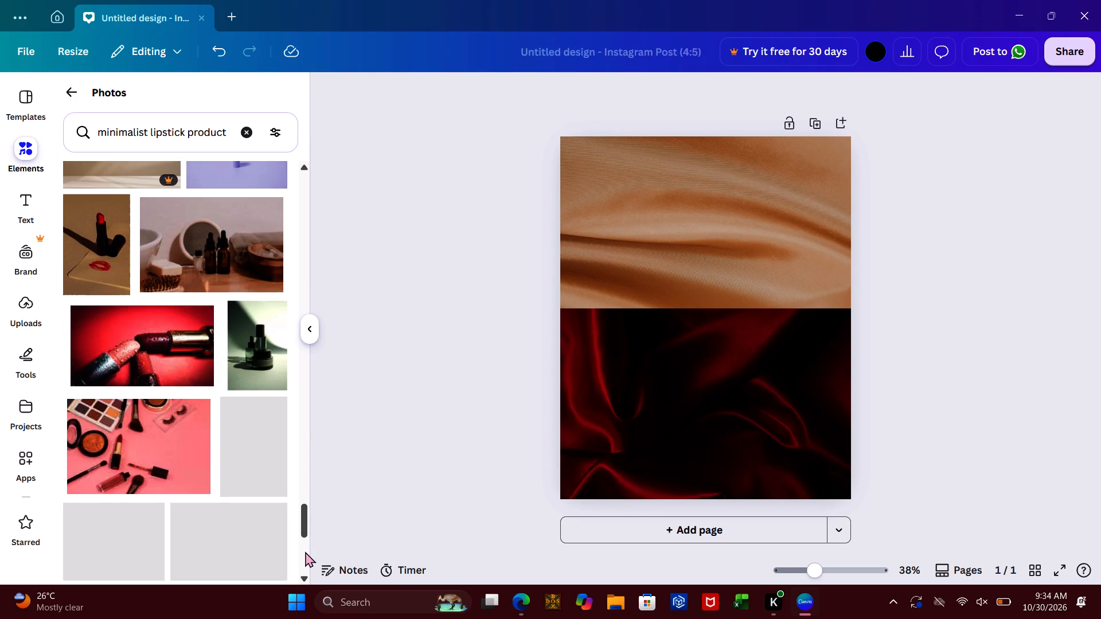
{"action": "left_click", "coordinate": [305, 551]}
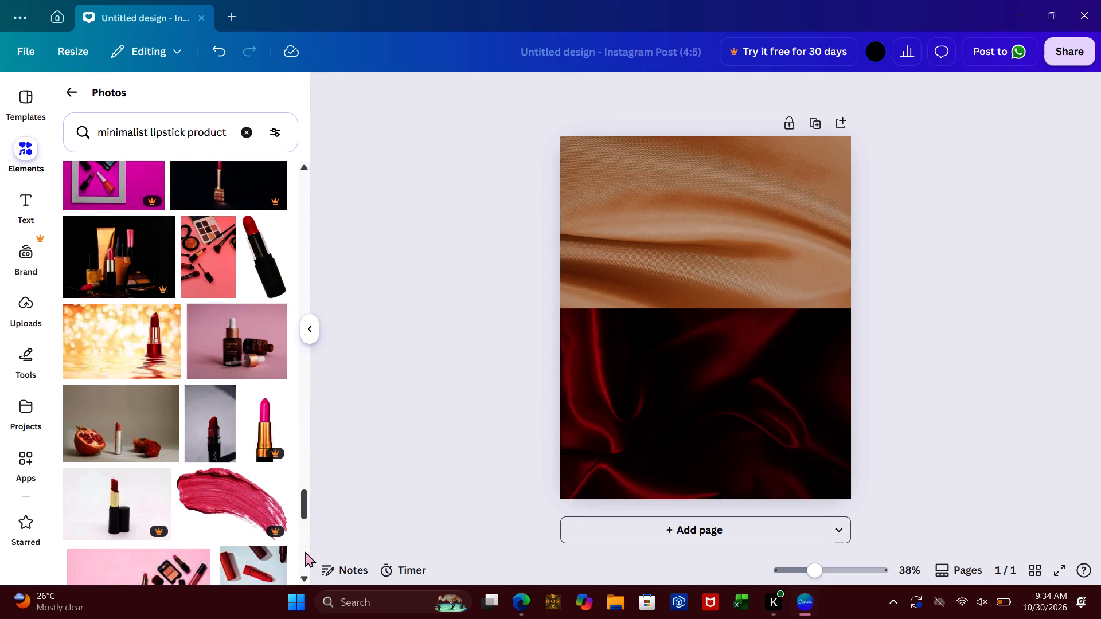
{"action": "left_click", "coordinate": [305, 551]}
{"action": "left_click", "coordinate": [305, 551]}
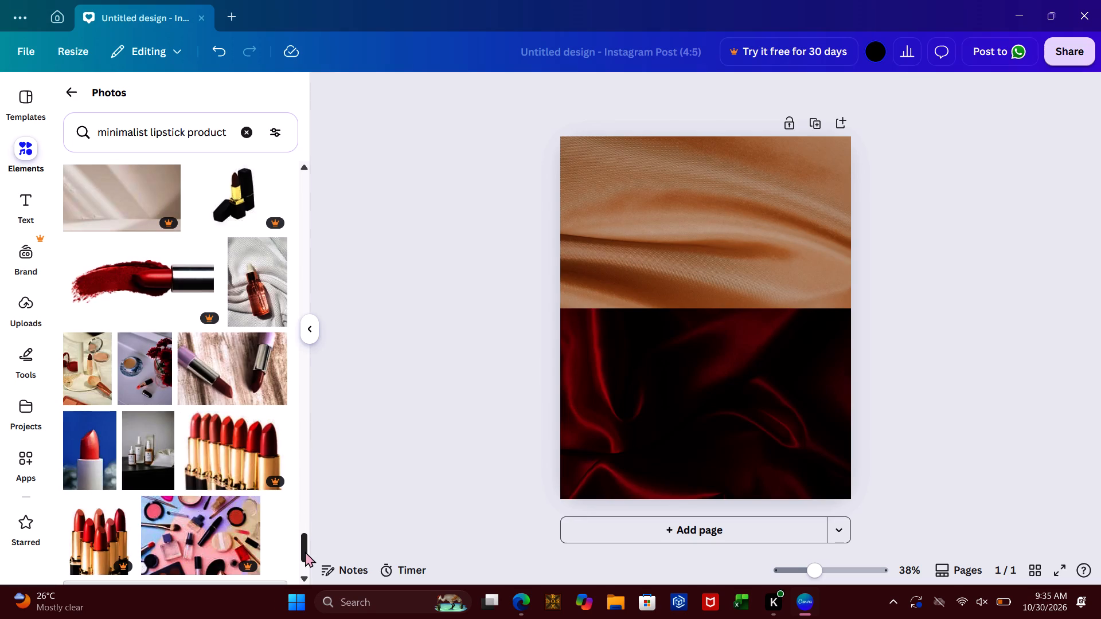
{"action": "left_click", "coordinate": [305, 551]}
{"action": "left_click", "coordinate": [304, 565]}
{"action": "left_click", "coordinate": [304, 565]}
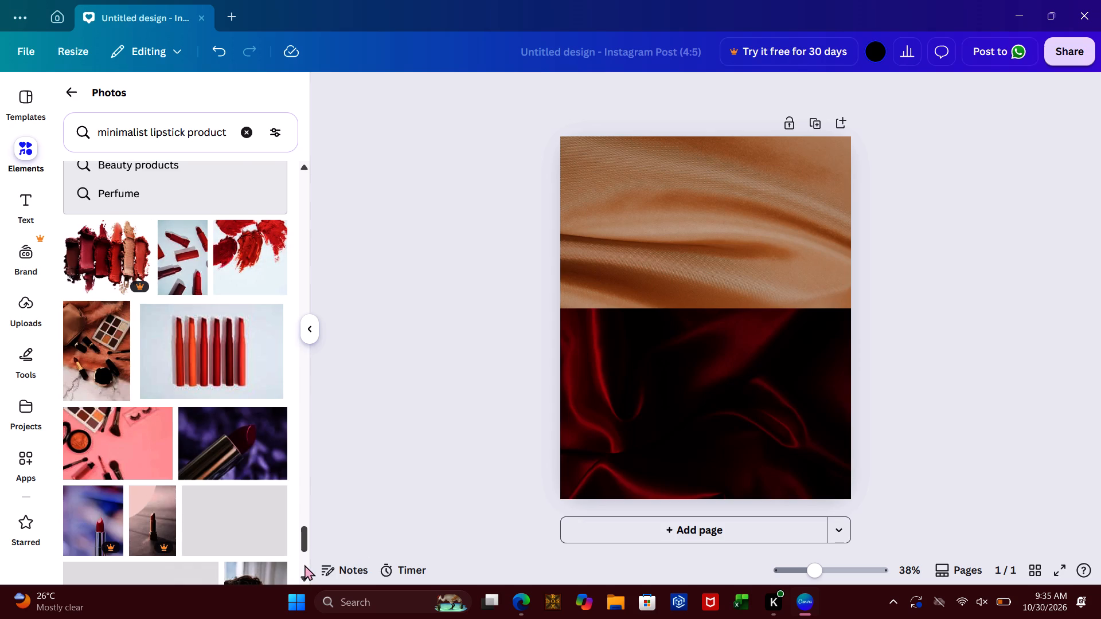
{"action": "left_click", "coordinate": [304, 565]}
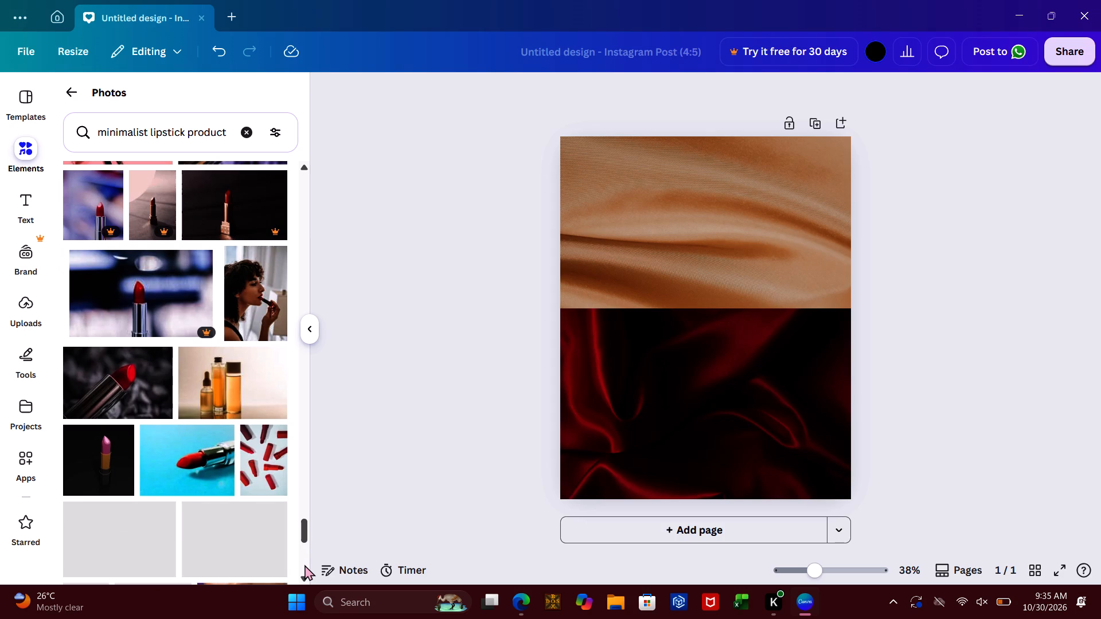
{"action": "left_click", "coordinate": [304, 565]}
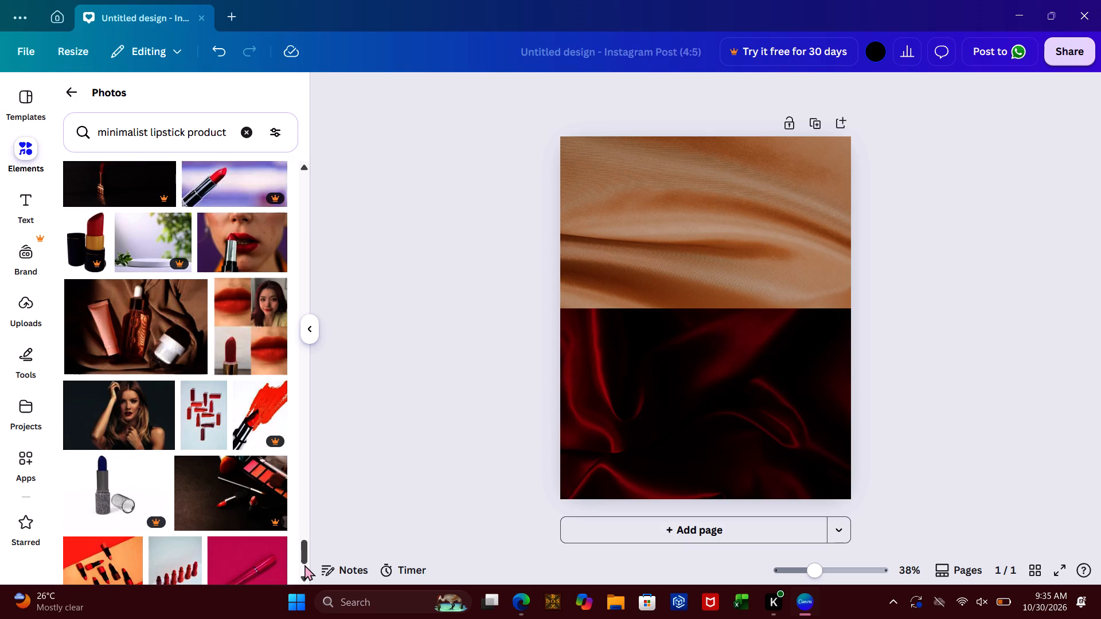
Look further through the minimalist lipstick product photo results for a lipstick or model photo that suits the two-tone satin background.
{"action": "left_click", "coordinate": [304, 565]}
{"action": "left_click", "coordinate": [304, 565]}
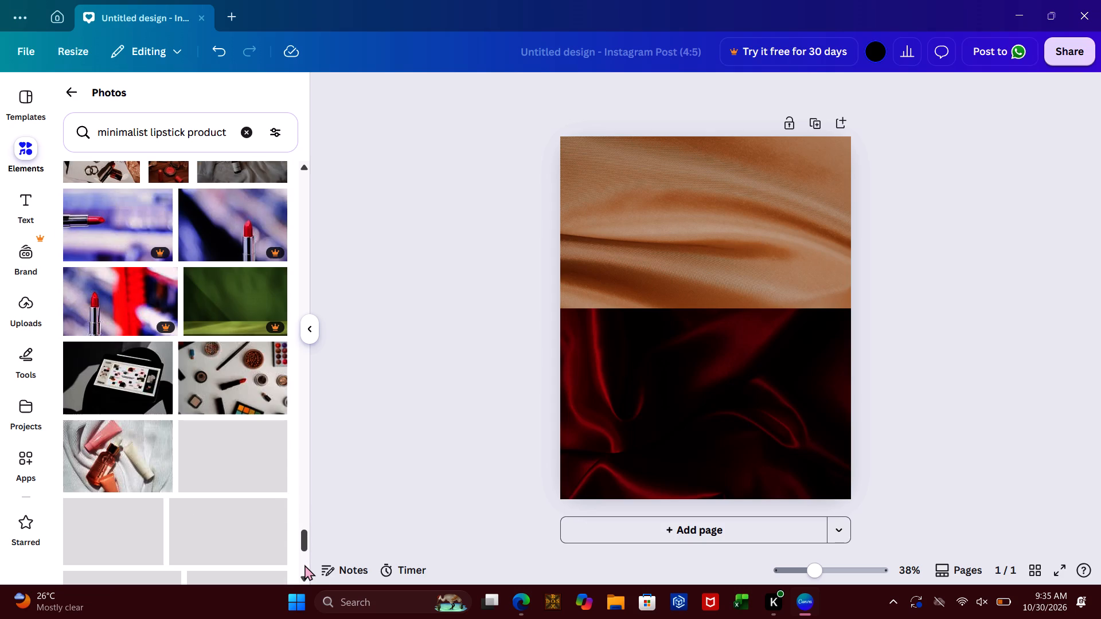
{"action": "left_click", "coordinate": [304, 565]}
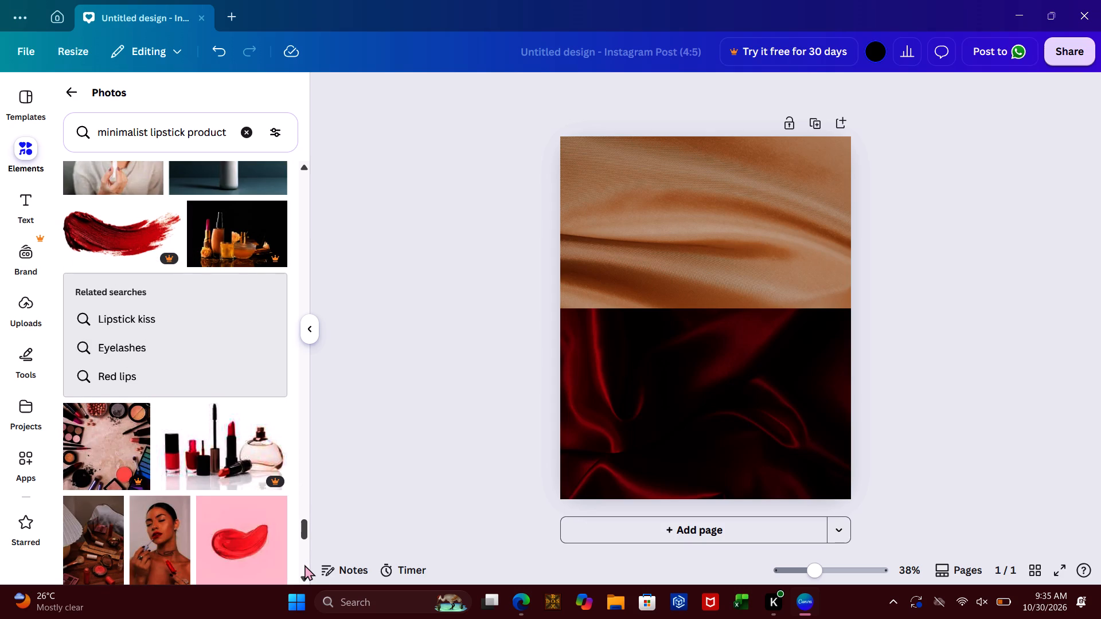
{"action": "left_click", "coordinate": [304, 565]}
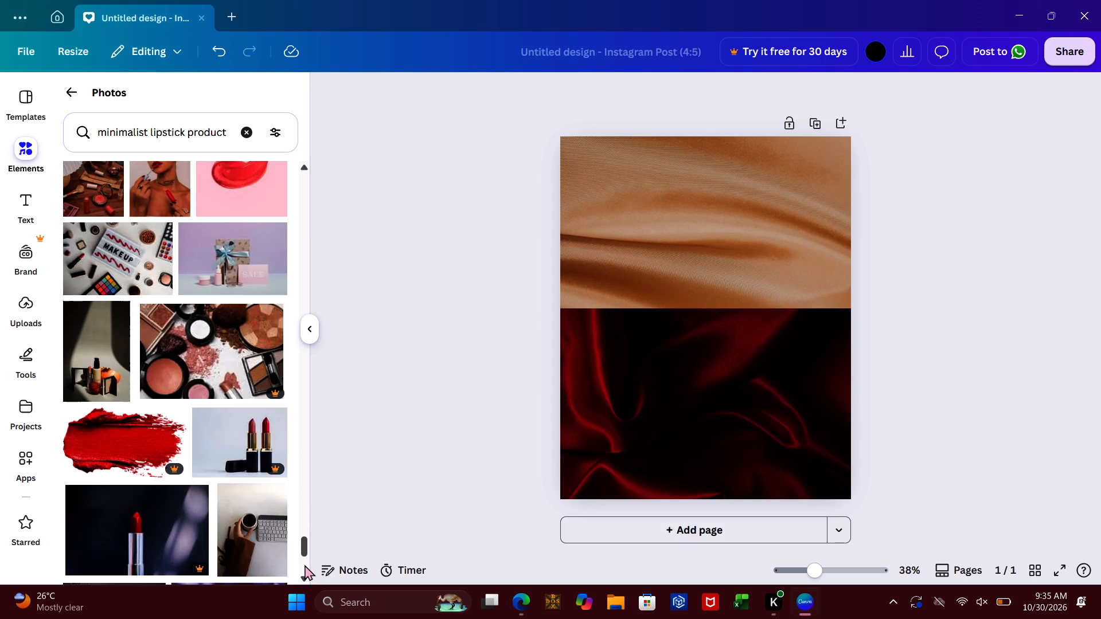
{"action": "left_click", "coordinate": [304, 565]}
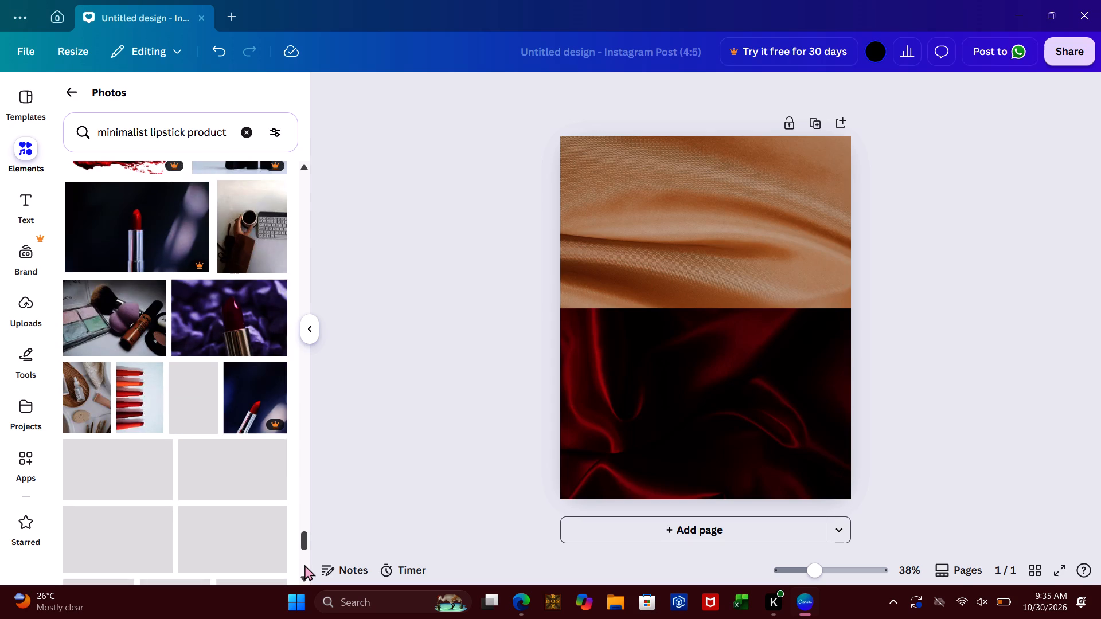
{"action": "left_click", "coordinate": [304, 565]}
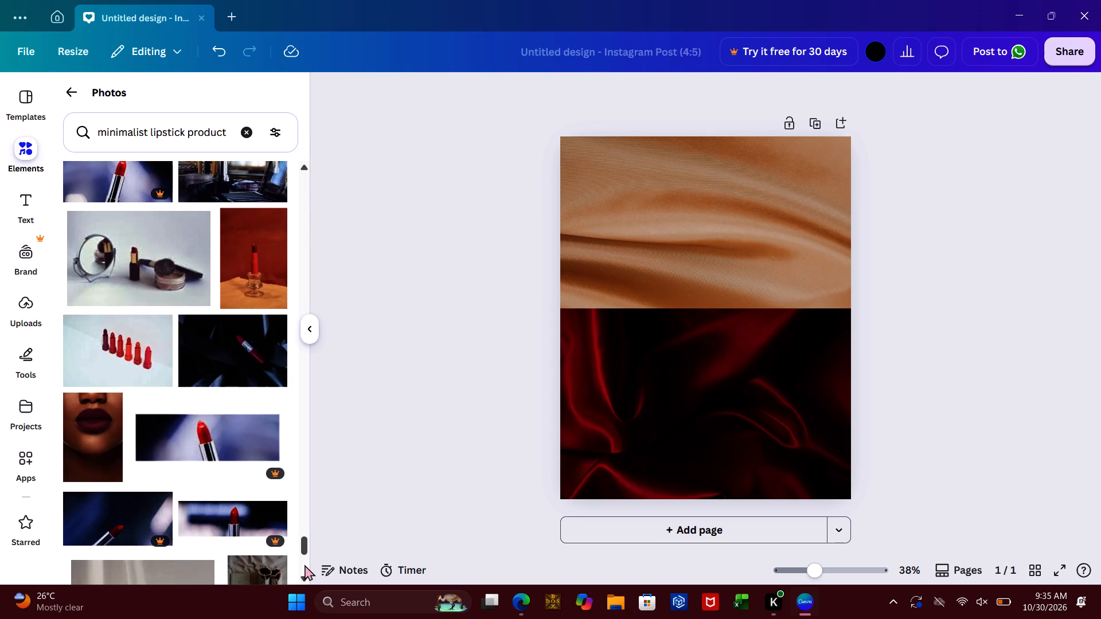
{"action": "left_click", "coordinate": [304, 565]}
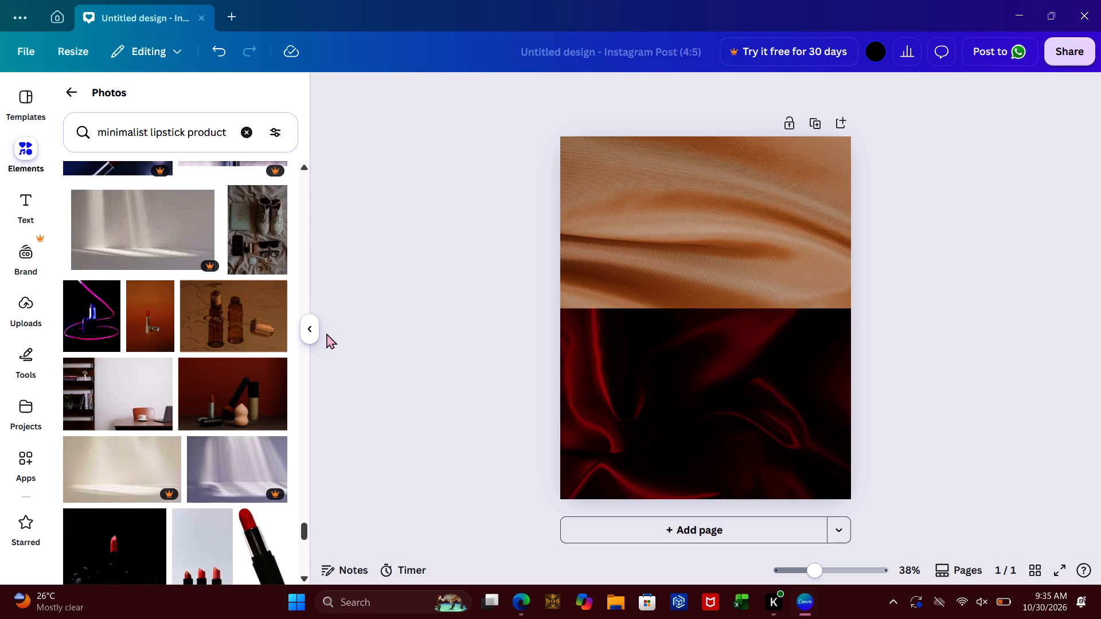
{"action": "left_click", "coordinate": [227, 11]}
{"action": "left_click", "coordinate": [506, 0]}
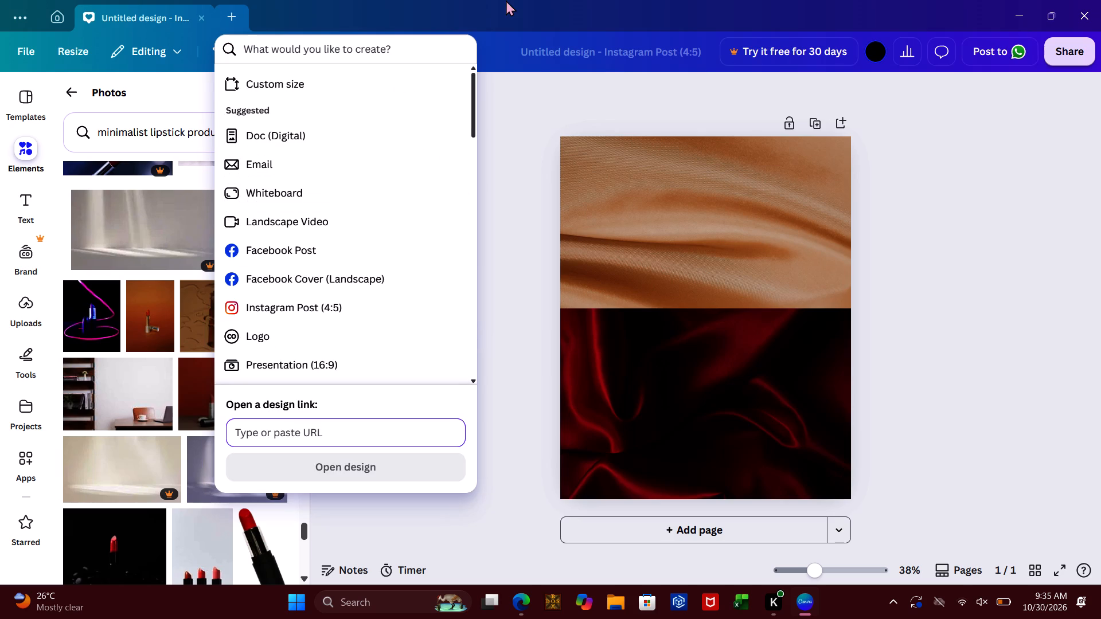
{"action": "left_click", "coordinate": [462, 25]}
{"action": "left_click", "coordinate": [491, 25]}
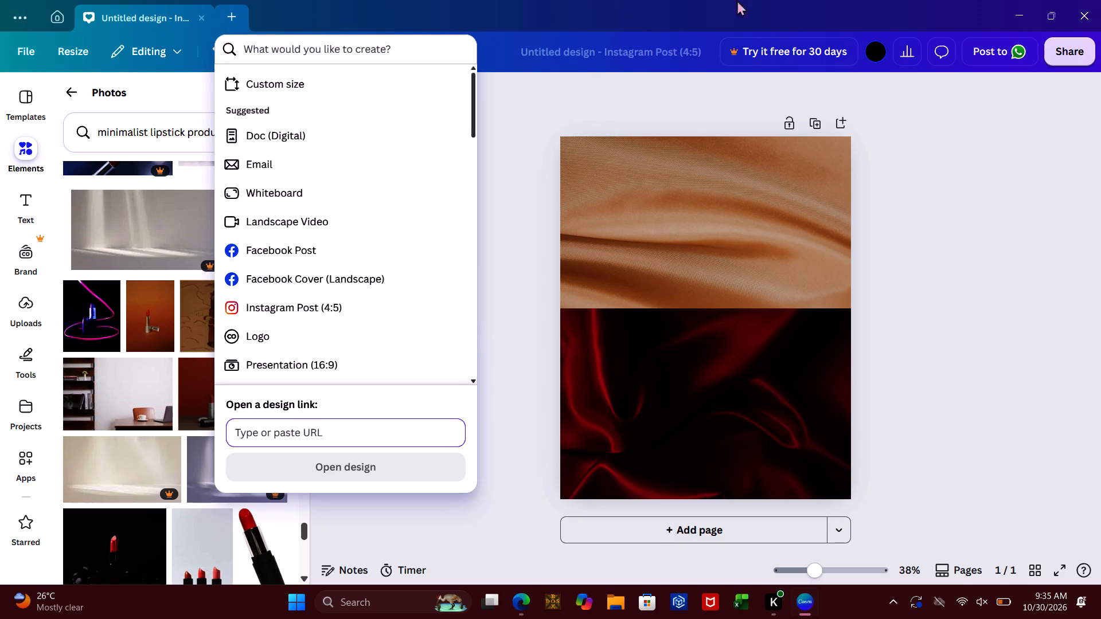
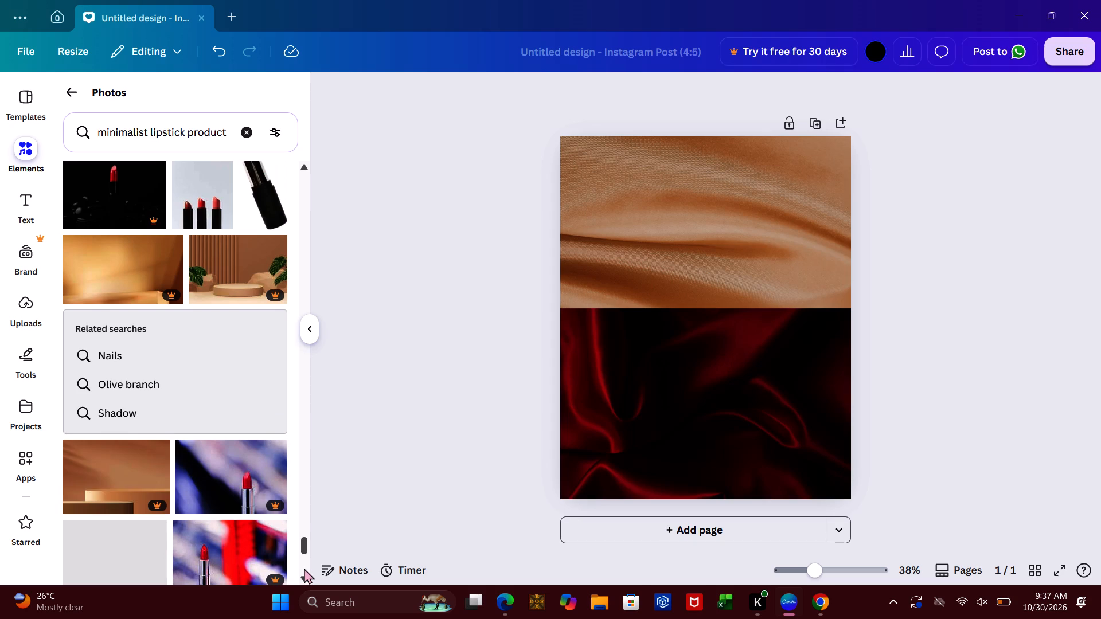
Look further through the minimalist lipstick product photo results for a product image that suits the brown and dark red satin background.
{"action": "left_click", "coordinate": [304, 568]}
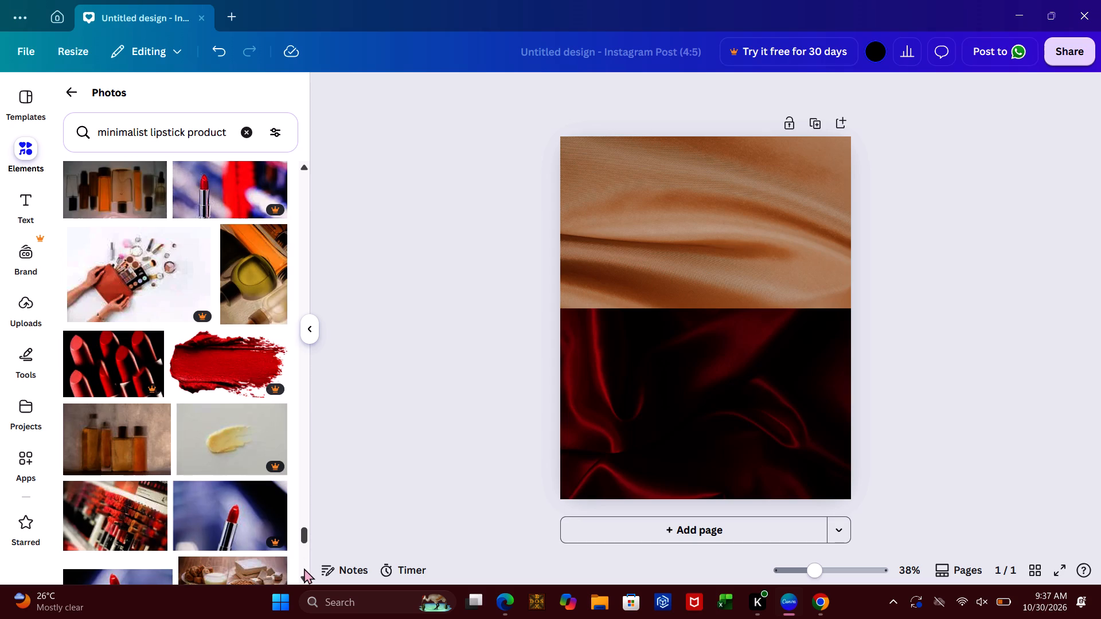
{"action": "left_click", "coordinate": [304, 568]}
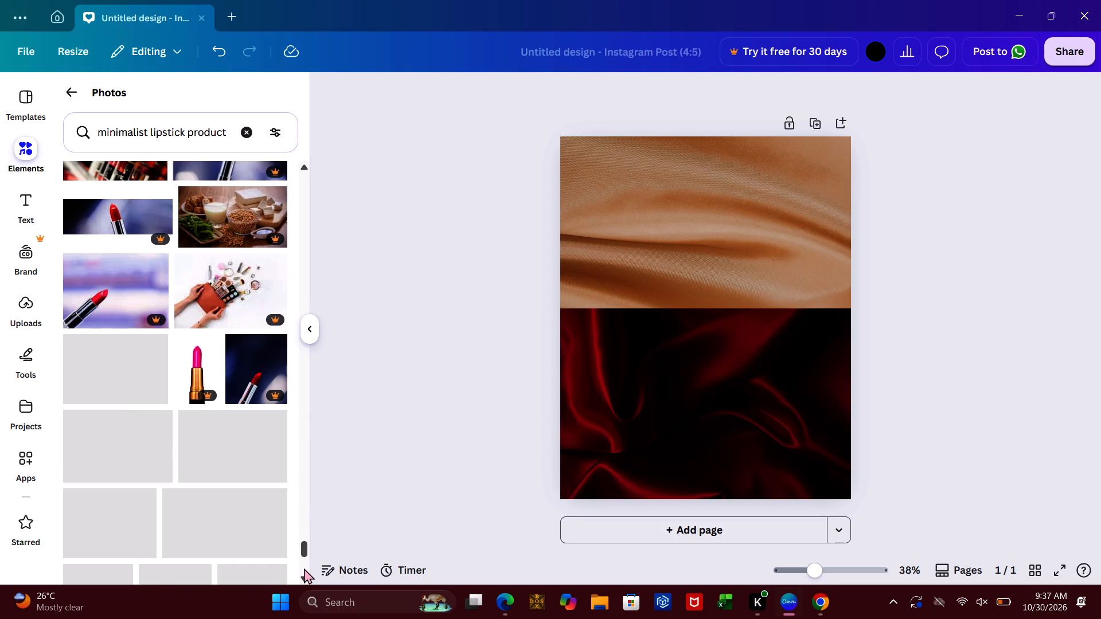
{"action": "left_click", "coordinate": [304, 568]}
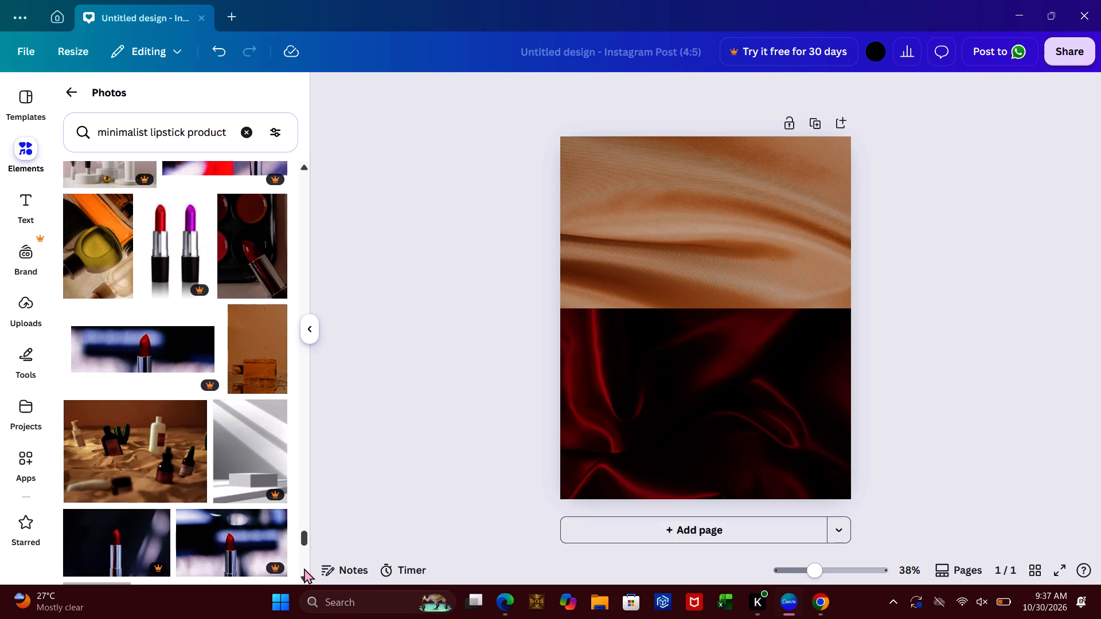
{"action": "left_click", "coordinate": [304, 568]}
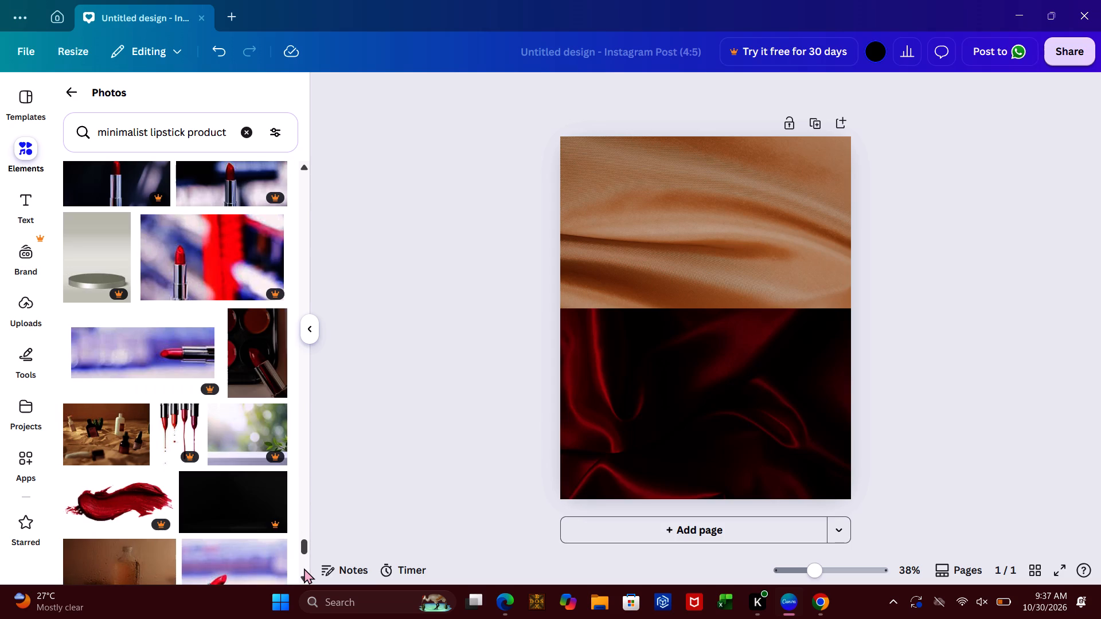
{"action": "left_click", "coordinate": [304, 568]}
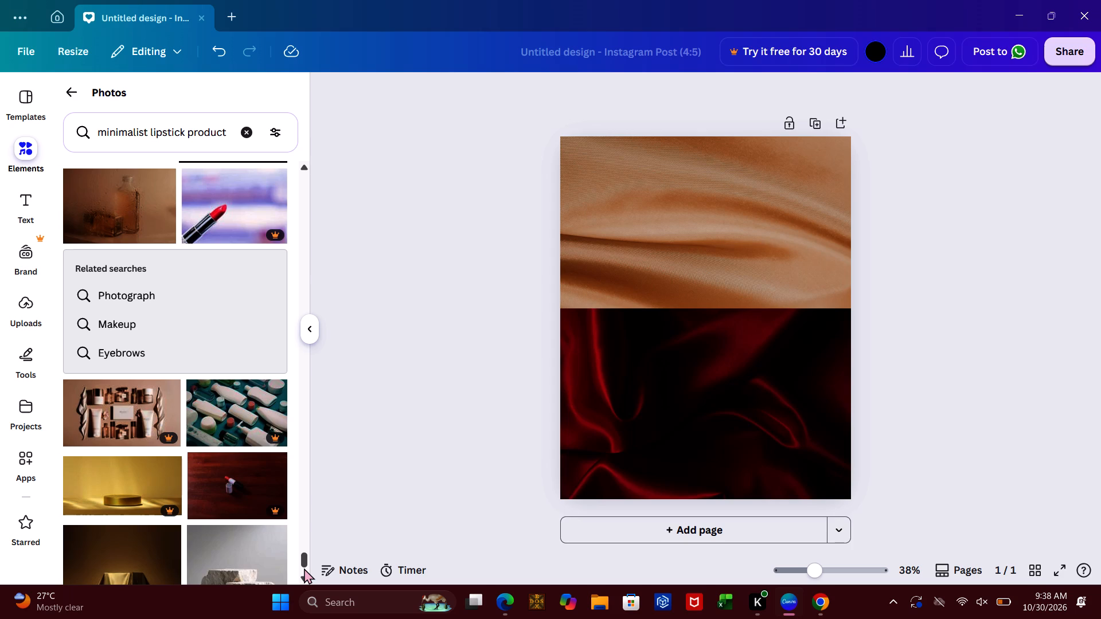
{"action": "left_click", "coordinate": [304, 536]}
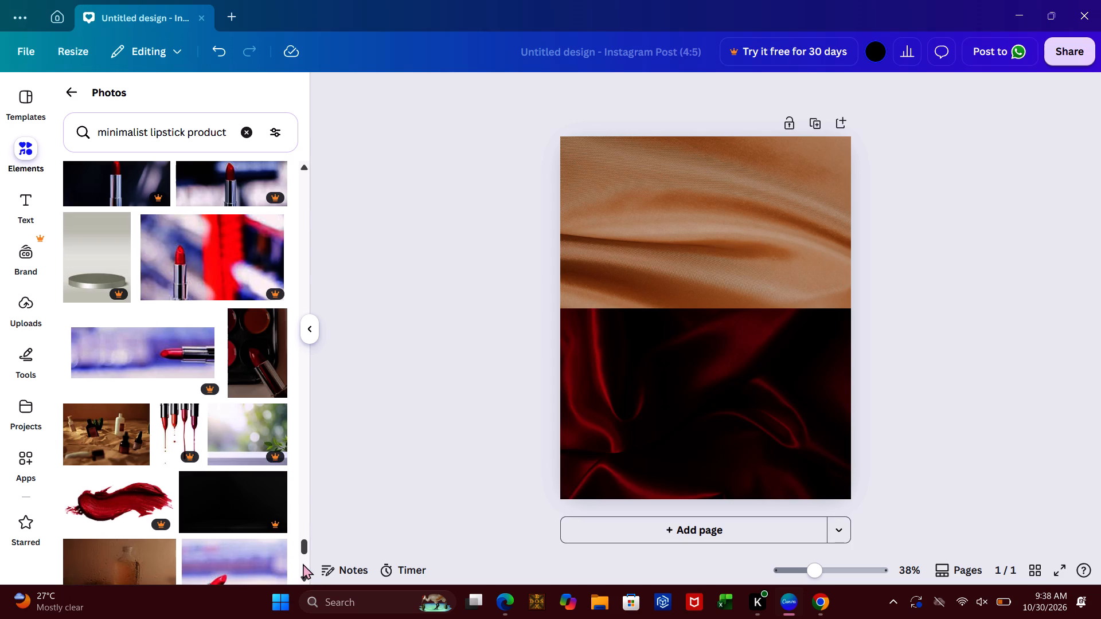
{"action": "left_click", "coordinate": [303, 563]}
{"action": "left_click", "coordinate": [303, 563]}
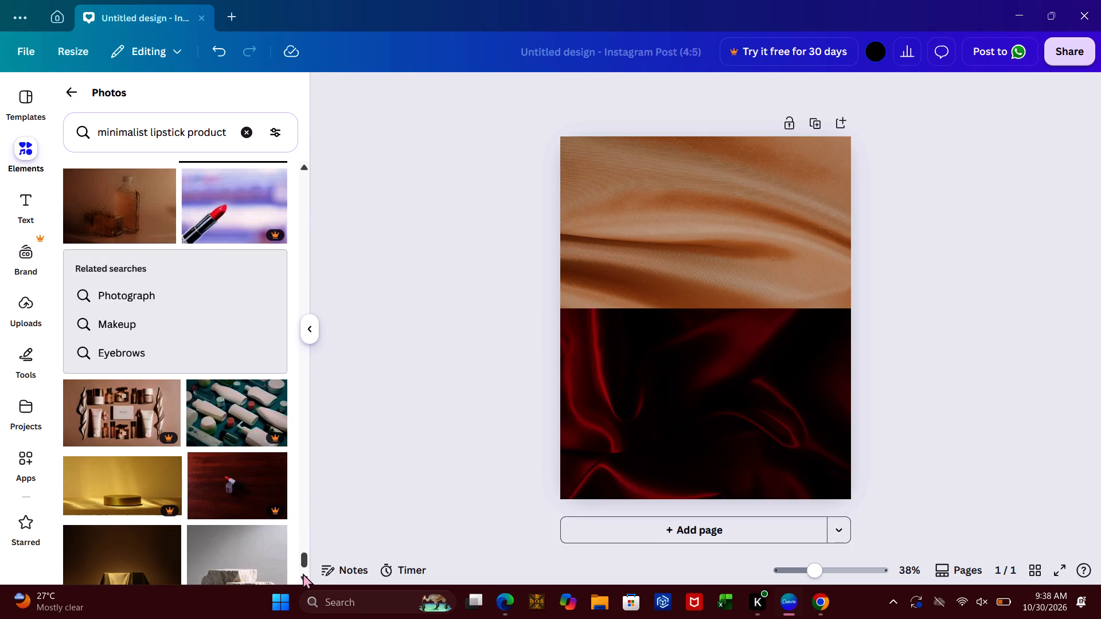
{"action": "left_click", "coordinate": [303, 574]}
{"action": "triple_click", "coordinate": [303, 574]}
{"action": "triple_click", "coordinate": [303, 574]}
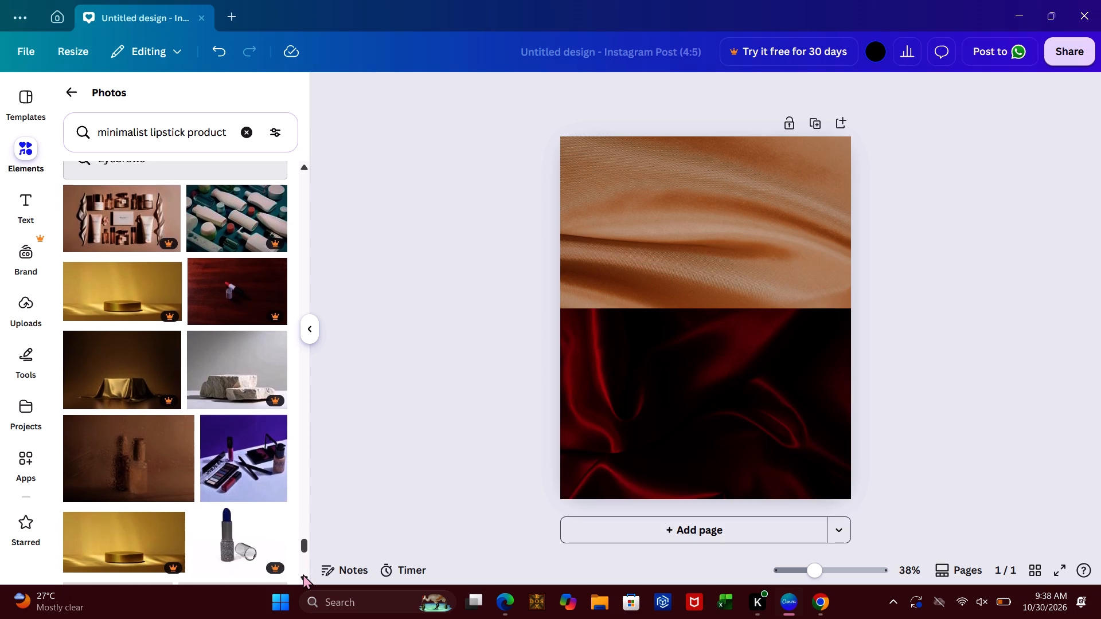
{"action": "left_click", "coordinate": [303, 574]}
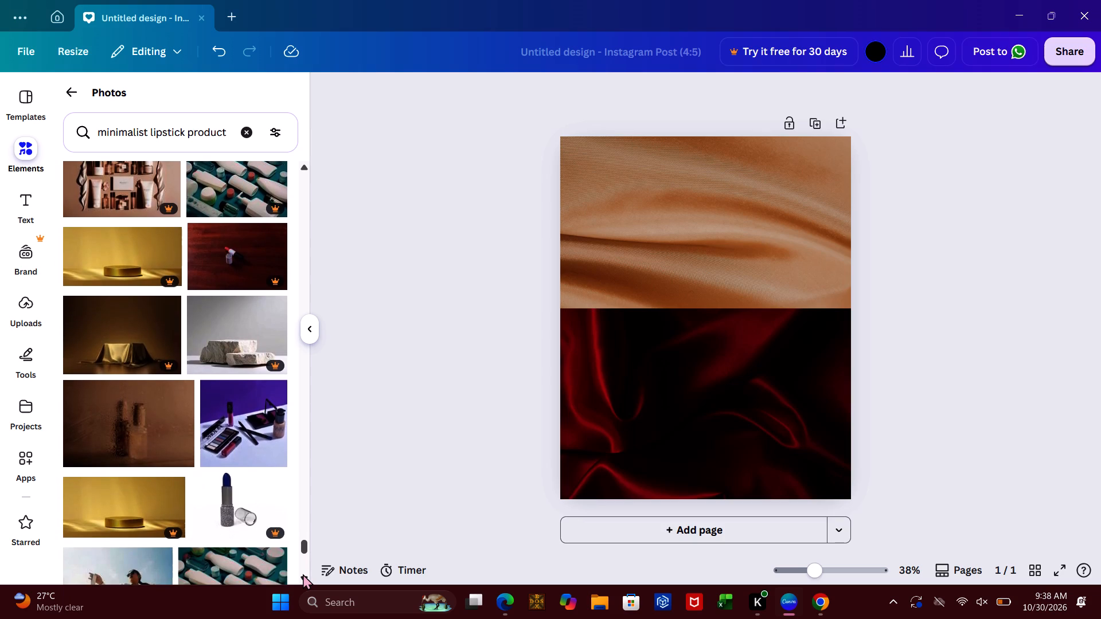
{"action": "left_click", "coordinate": [303, 574]}
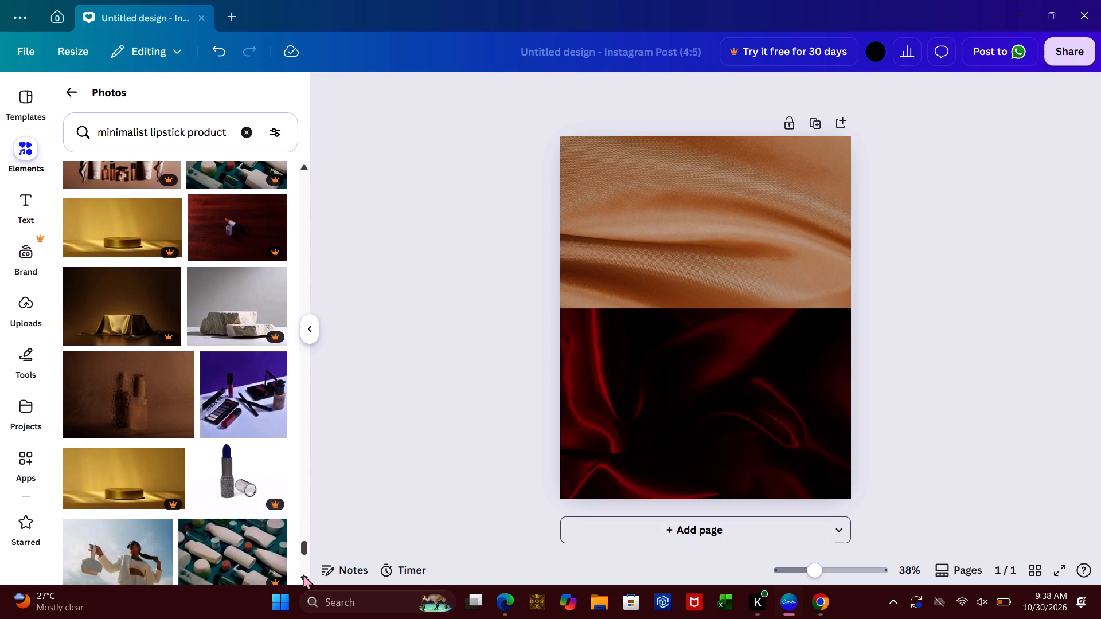
{"action": "triple_click", "coordinate": [303, 574]}
{"action": "triple_click", "coordinate": [303, 574]}
{"action": "double_click", "coordinate": [303, 574]}
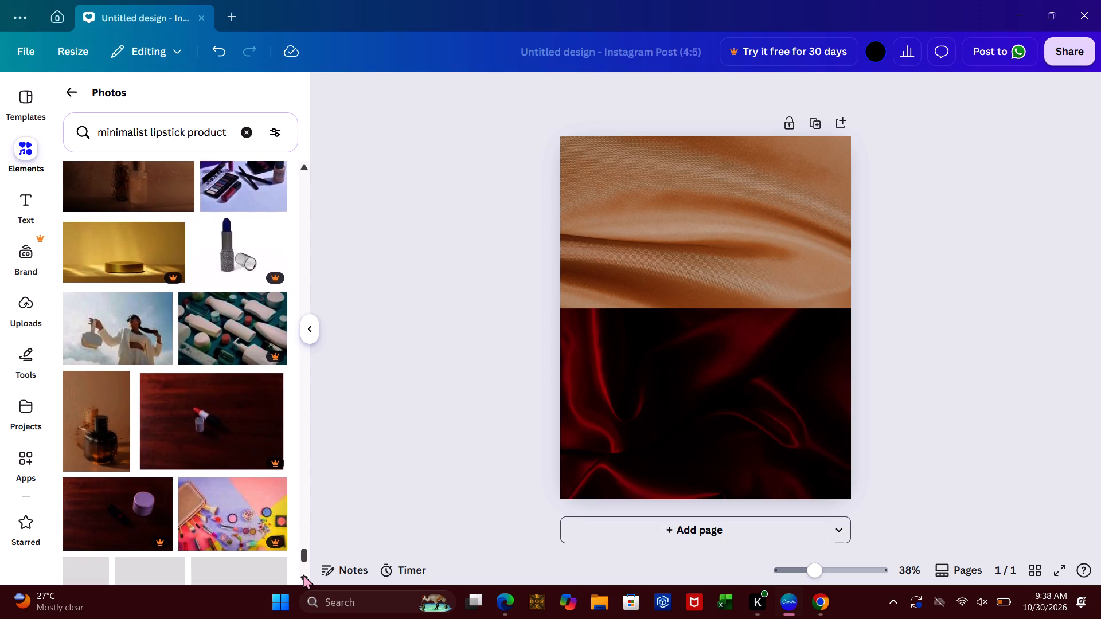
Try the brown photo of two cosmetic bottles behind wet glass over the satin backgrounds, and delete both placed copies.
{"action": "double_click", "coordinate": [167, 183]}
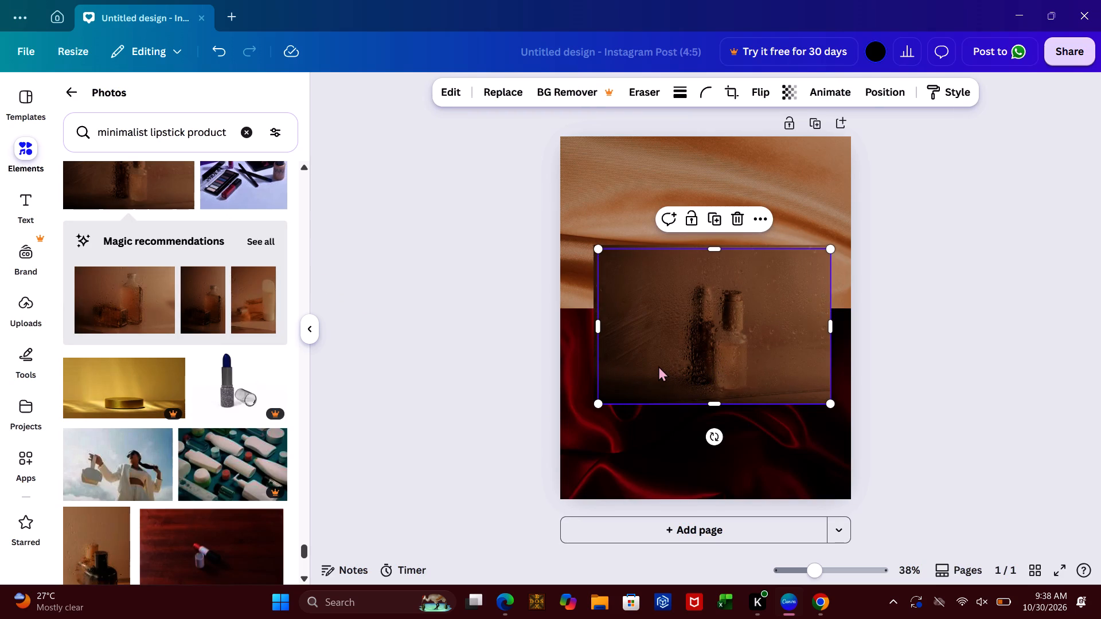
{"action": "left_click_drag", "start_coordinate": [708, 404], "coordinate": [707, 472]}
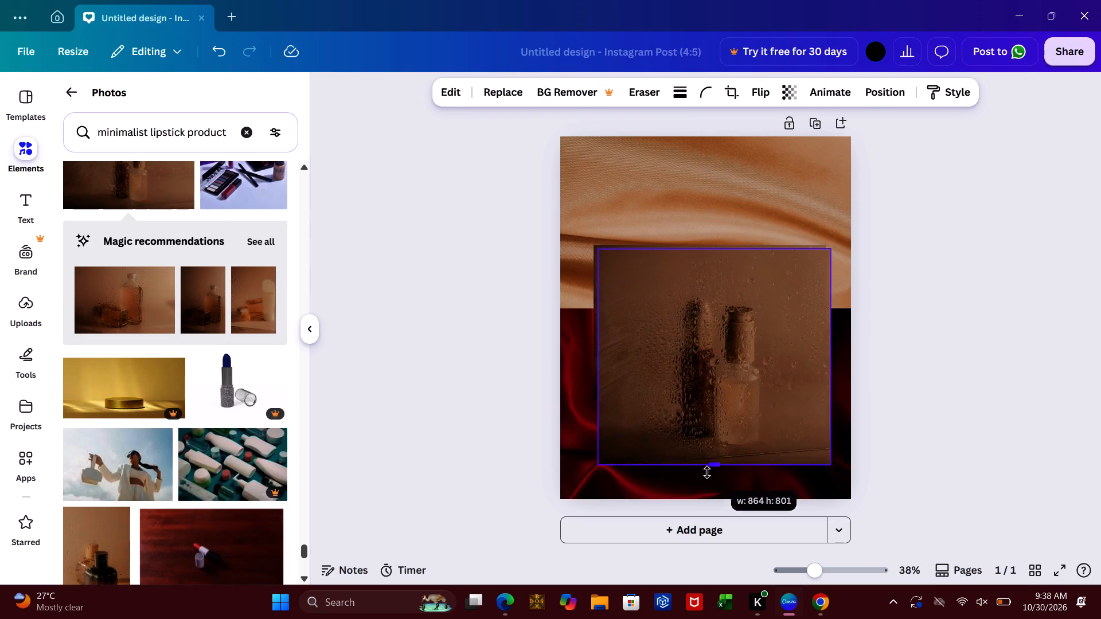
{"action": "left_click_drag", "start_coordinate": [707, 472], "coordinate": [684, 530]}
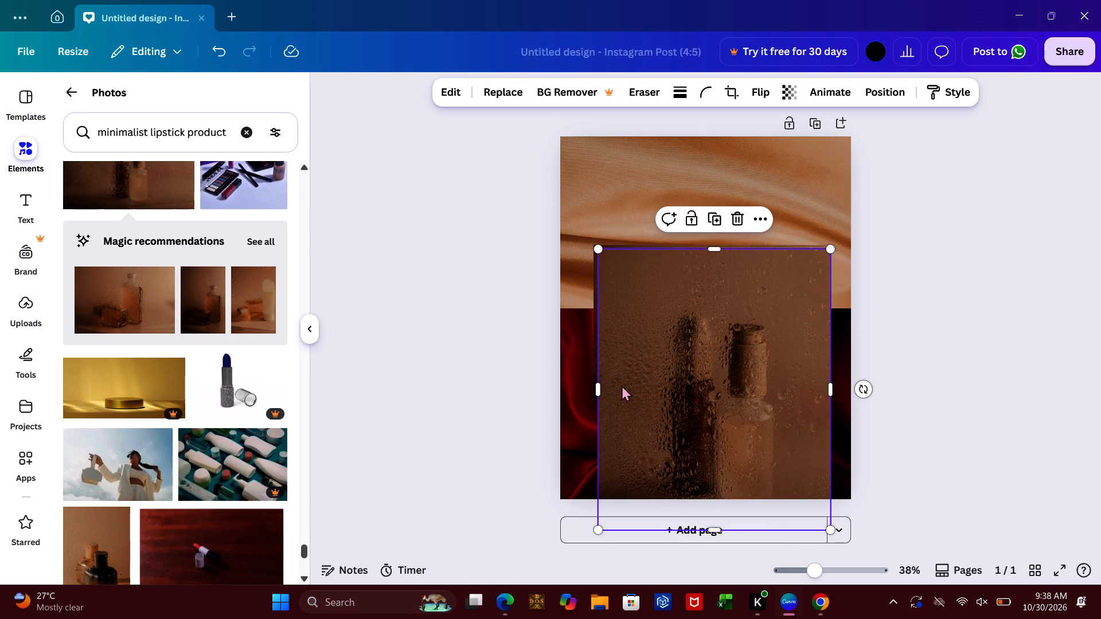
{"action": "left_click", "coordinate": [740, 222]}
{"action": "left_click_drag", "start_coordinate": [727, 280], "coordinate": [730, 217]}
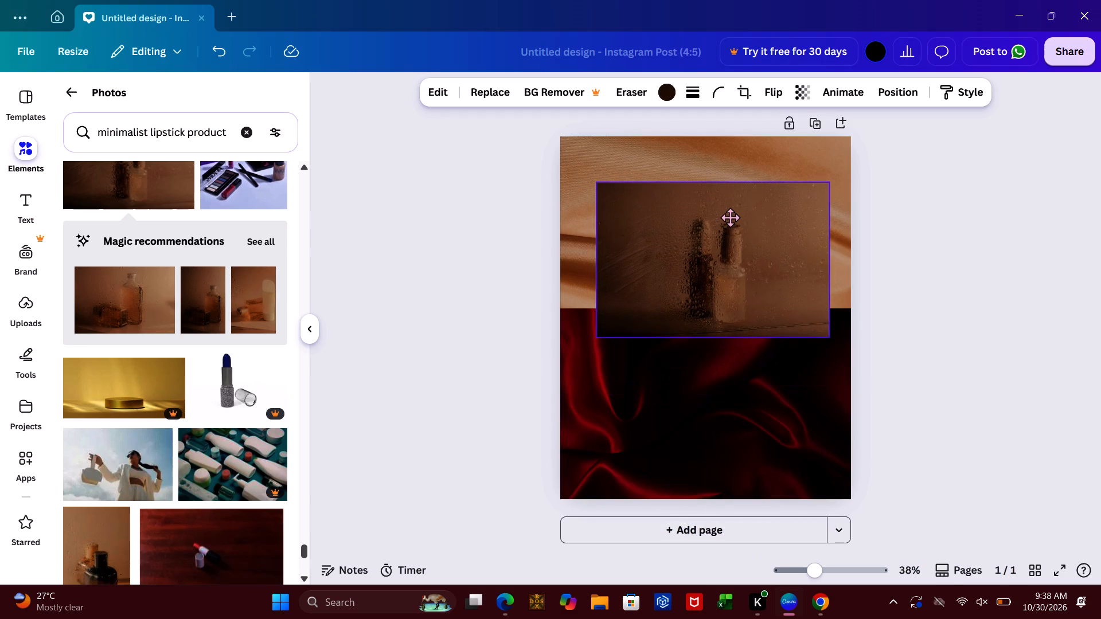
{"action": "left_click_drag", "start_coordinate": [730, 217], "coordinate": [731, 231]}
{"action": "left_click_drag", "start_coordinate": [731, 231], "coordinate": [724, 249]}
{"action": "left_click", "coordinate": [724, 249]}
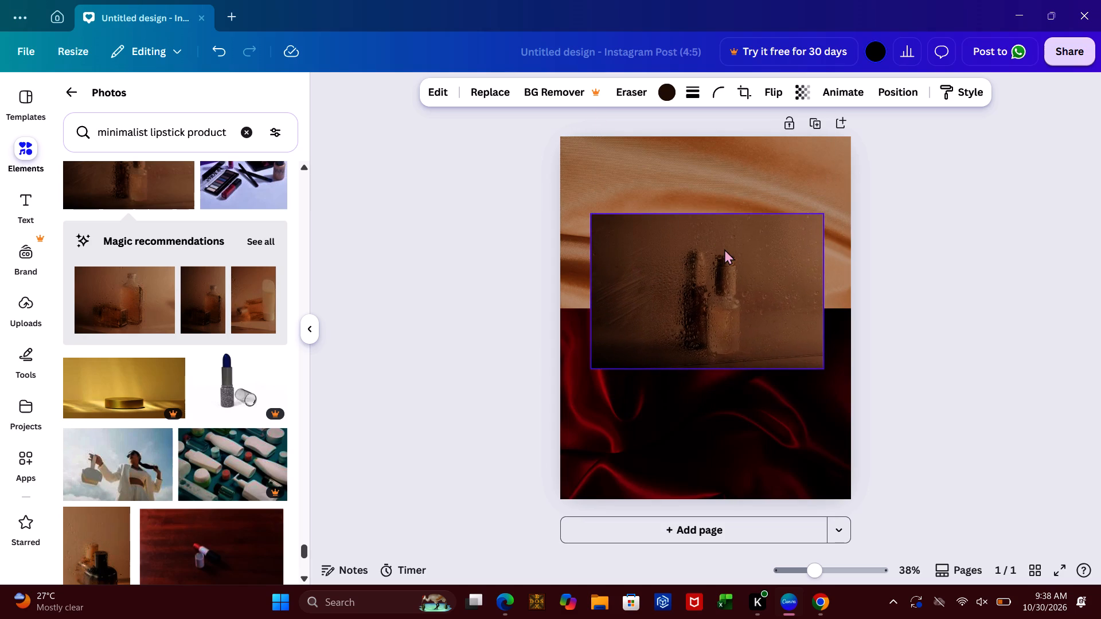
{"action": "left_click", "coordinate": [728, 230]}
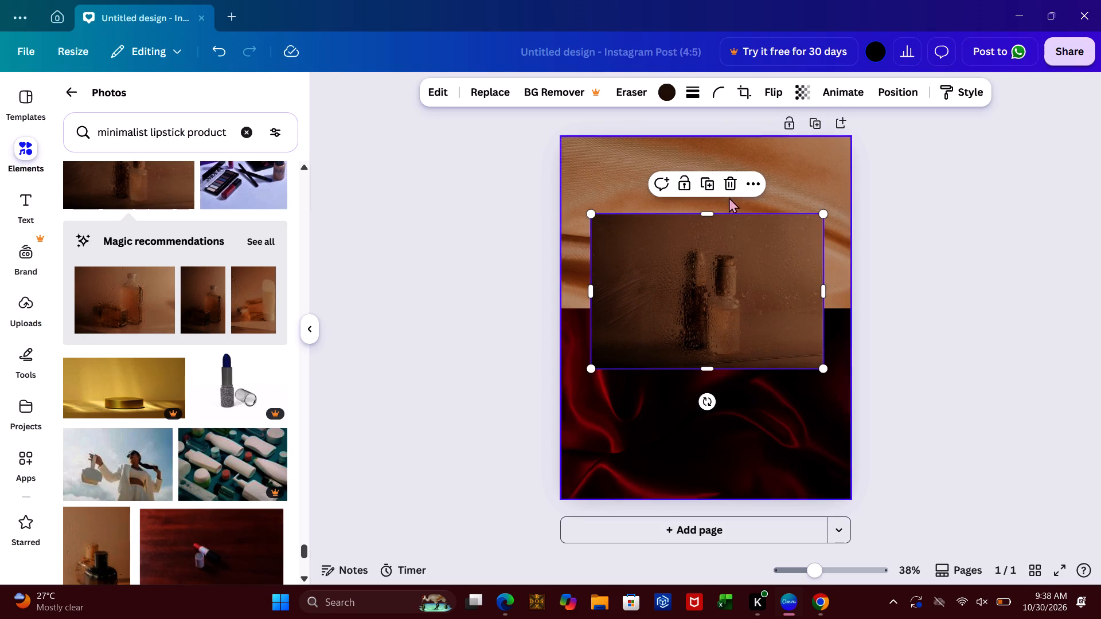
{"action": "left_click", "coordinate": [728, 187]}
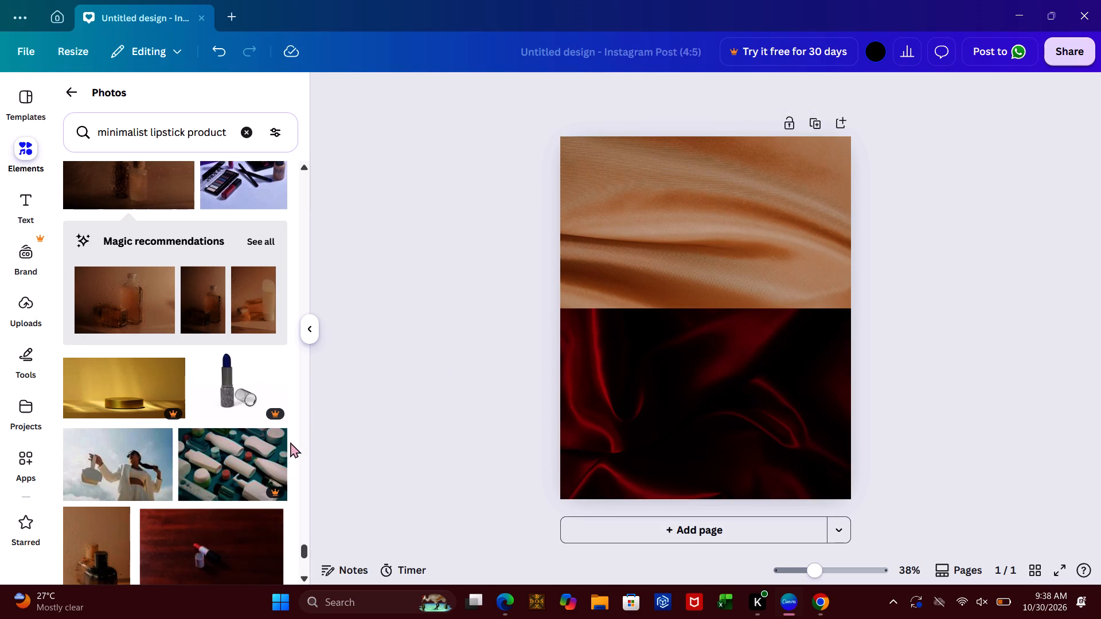
Examine more of the minimalist lipstick product photo results for a lipstick image that suits the brown and dark red satin background.
{"action": "left_click", "coordinate": [306, 561]}
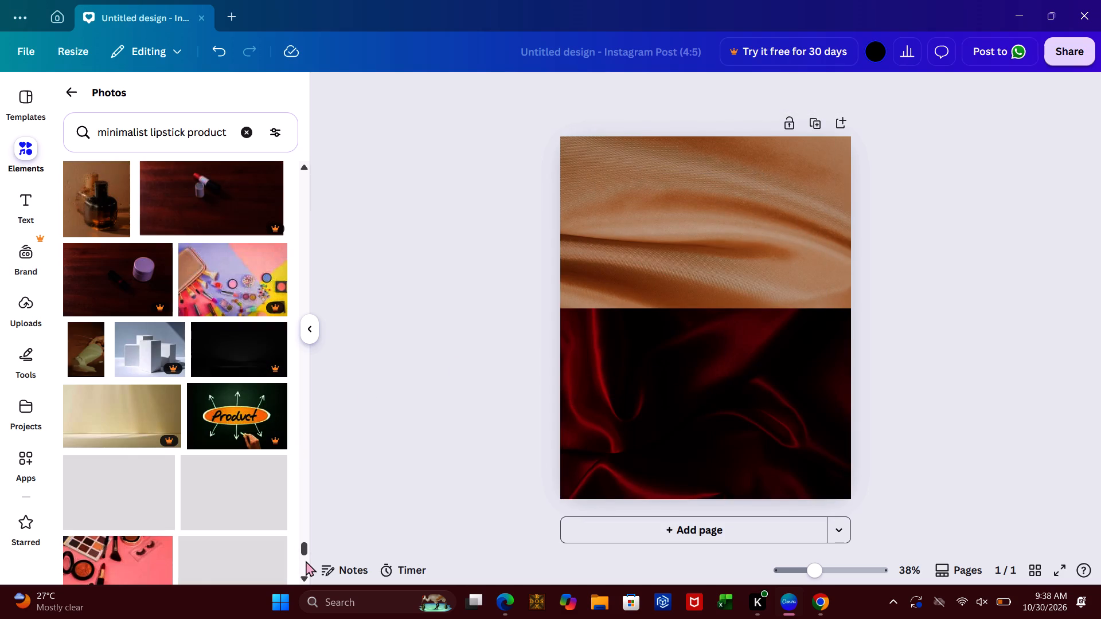
{"action": "left_click", "coordinate": [306, 561]}
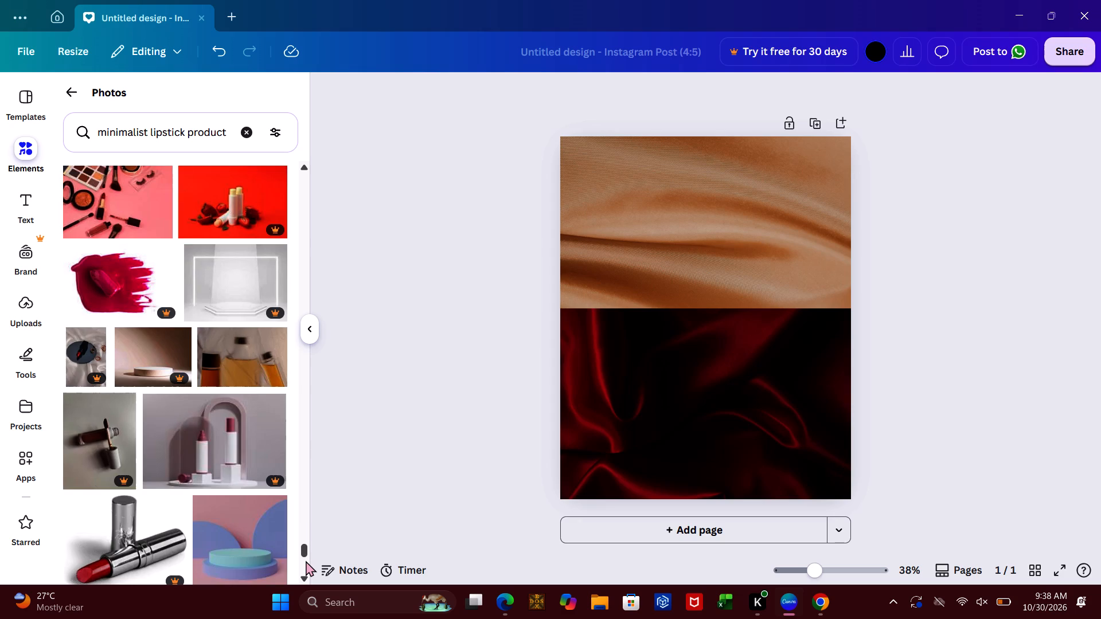
{"action": "left_click", "coordinate": [306, 561]}
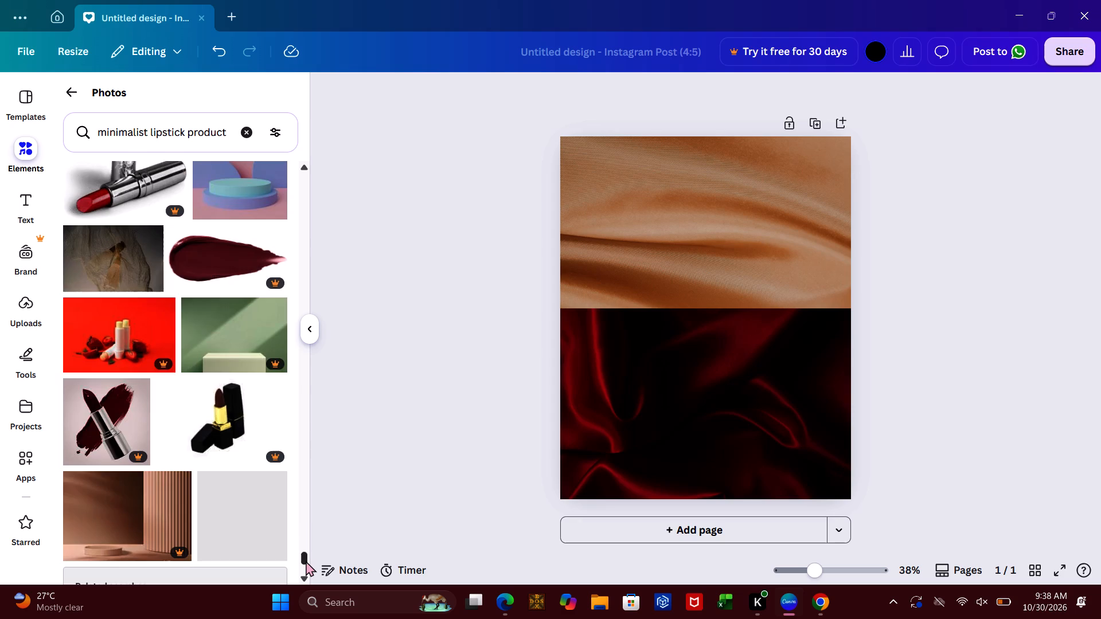
{"action": "left_click", "coordinate": [306, 561]}
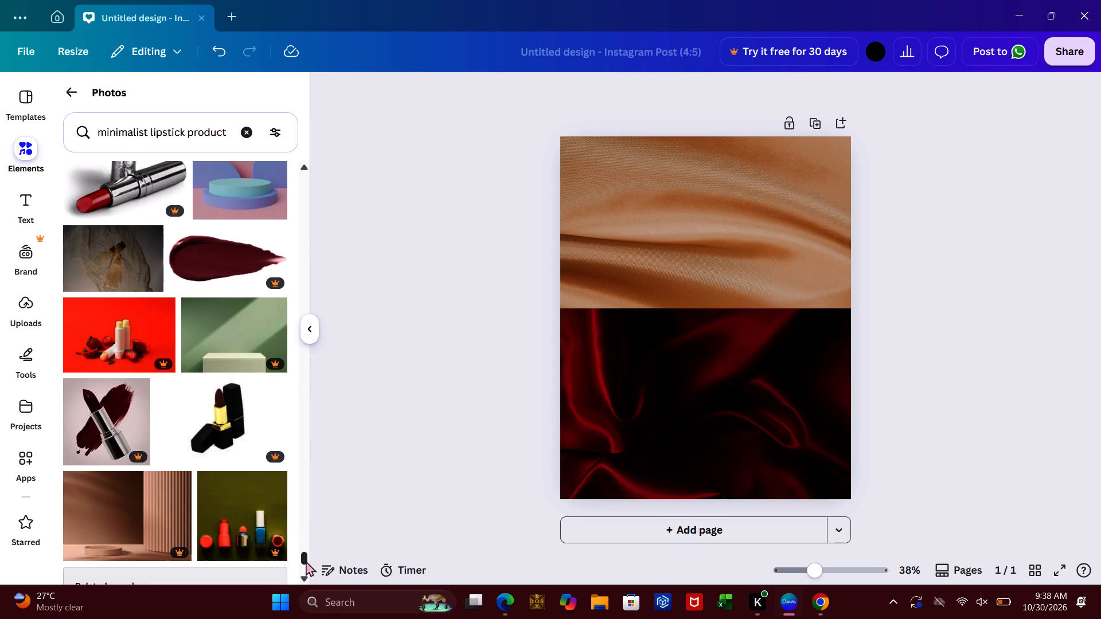
{"action": "left_click", "coordinate": [303, 568]}
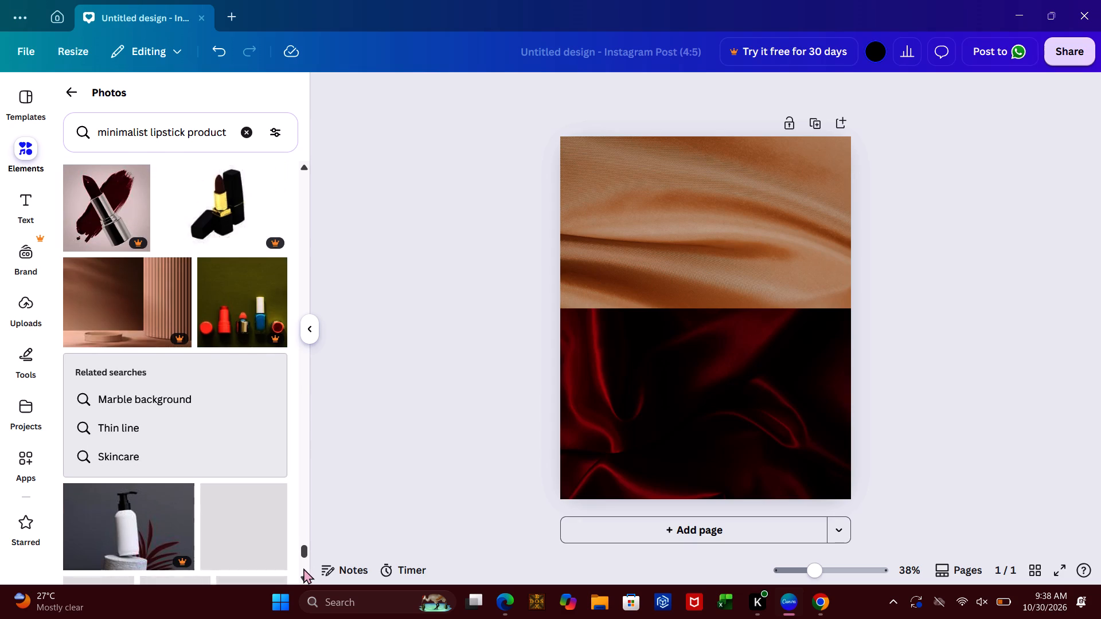
{"action": "left_click", "coordinate": [303, 568]}
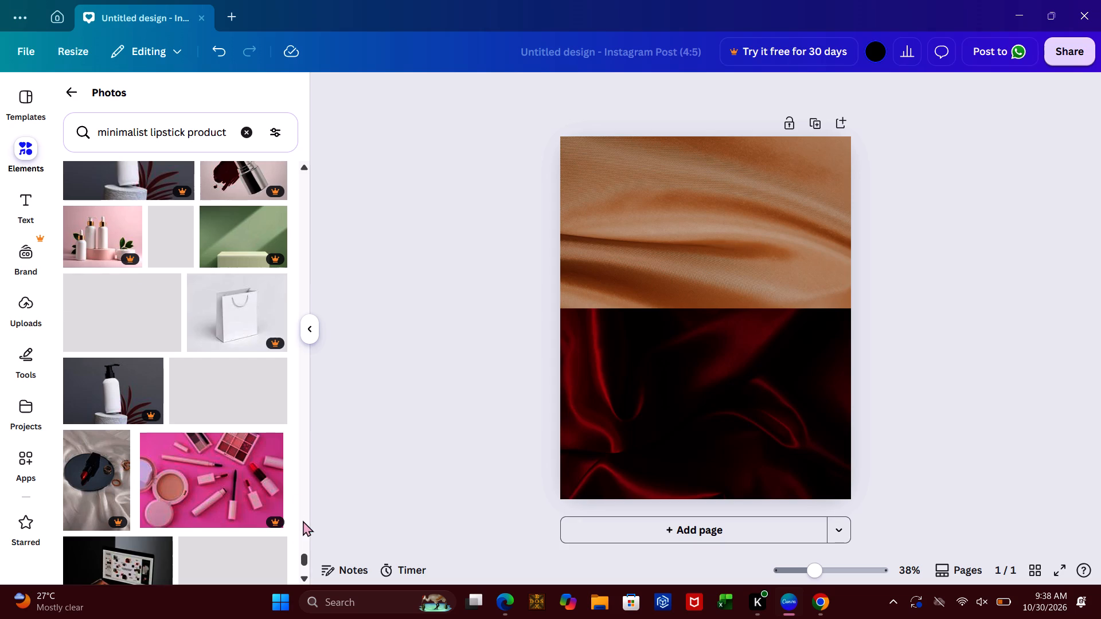
{"action": "left_click", "coordinate": [302, 539]}
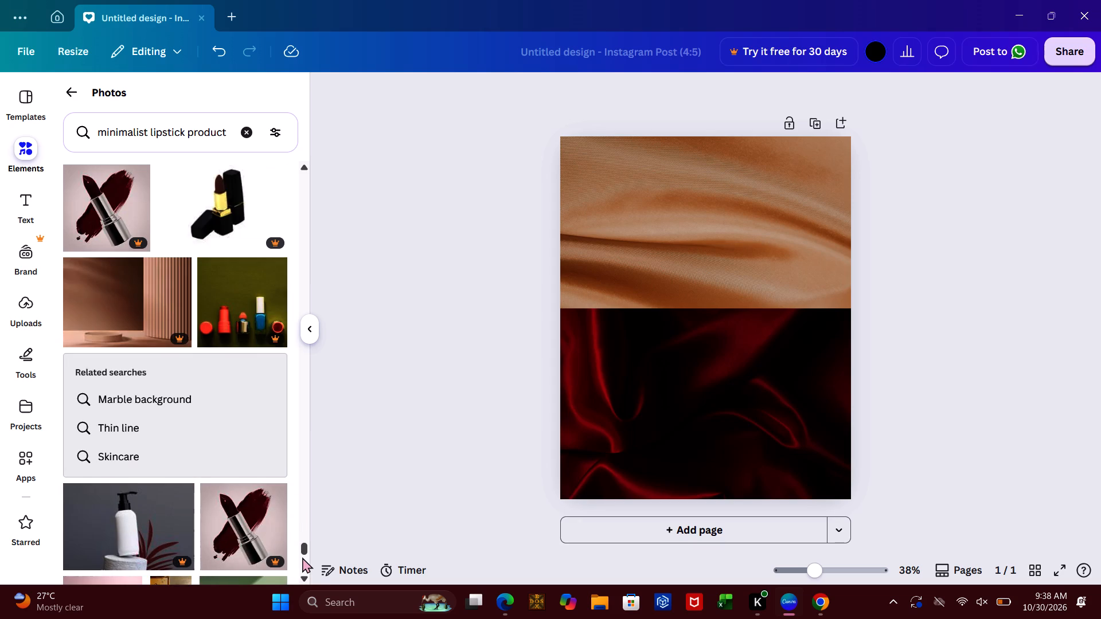
{"action": "left_click", "coordinate": [302, 558]}
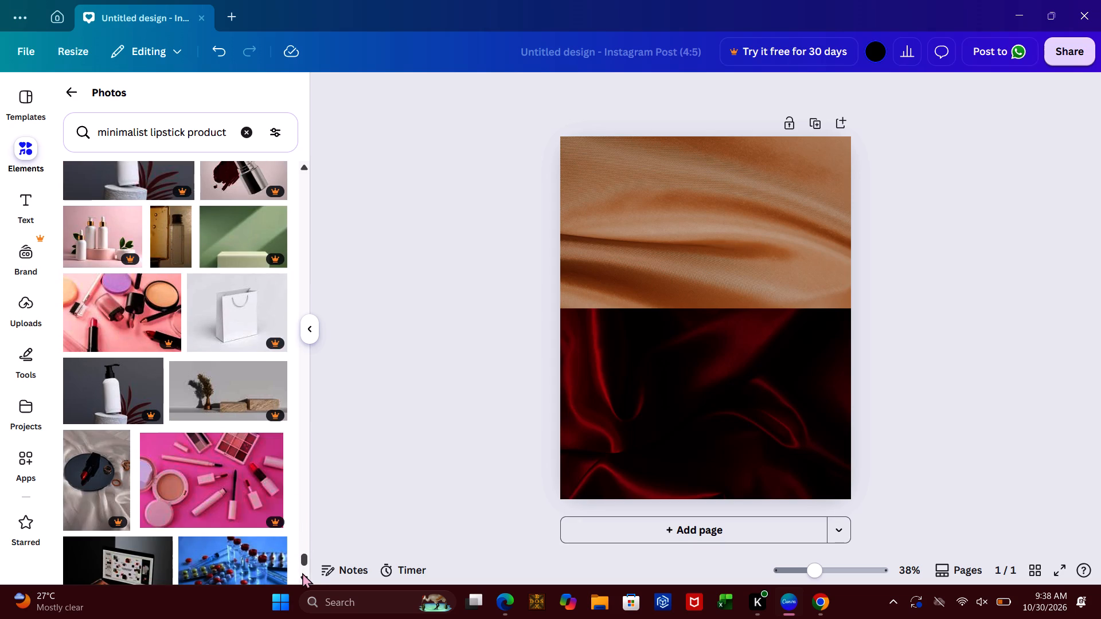
{"action": "left_click", "coordinate": [302, 573]}
{"action": "triple_click", "coordinate": [302, 573]}
{"action": "triple_click", "coordinate": [302, 573]}
{"action": "left_click", "coordinate": [302, 573]}
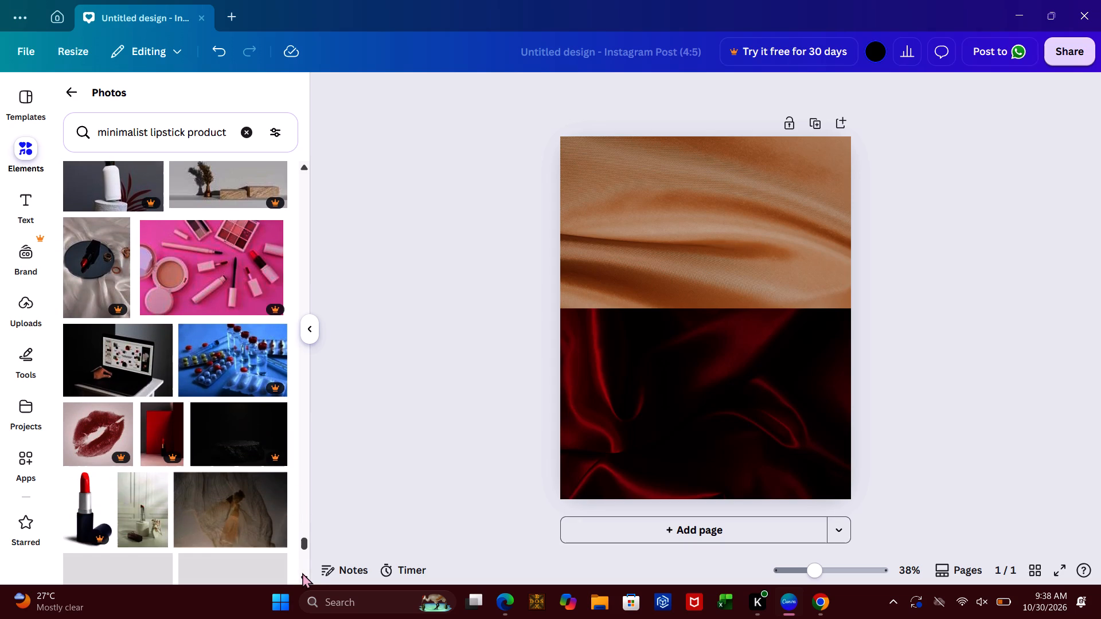
{"action": "left_click", "coordinate": [302, 573]}
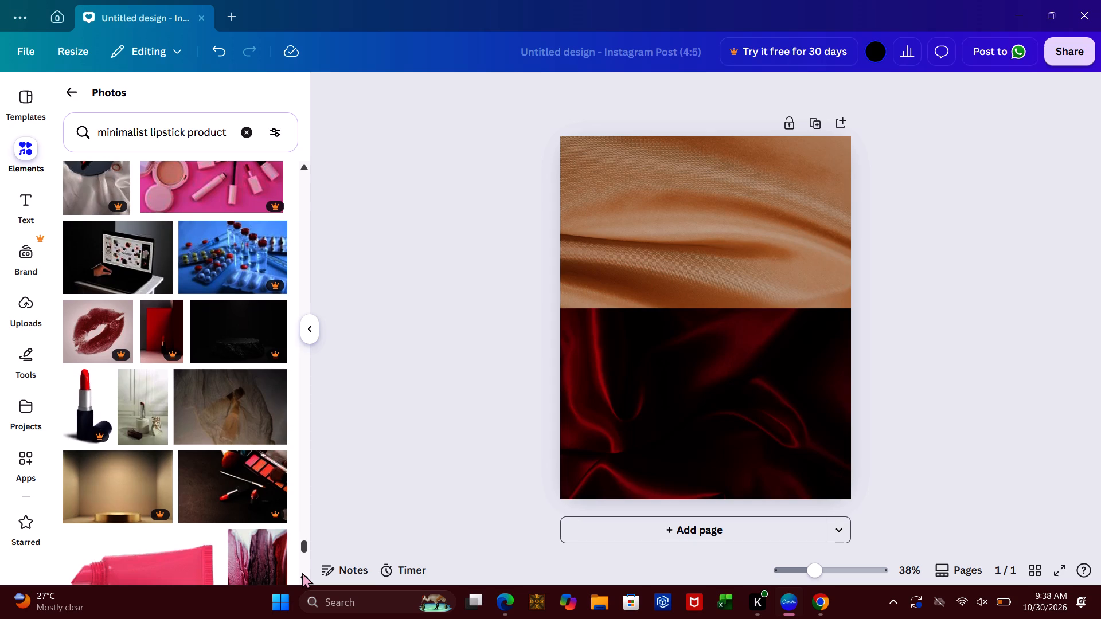
{"action": "triple_click", "coordinate": [302, 573]}
{"action": "left_click", "coordinate": [302, 573]}
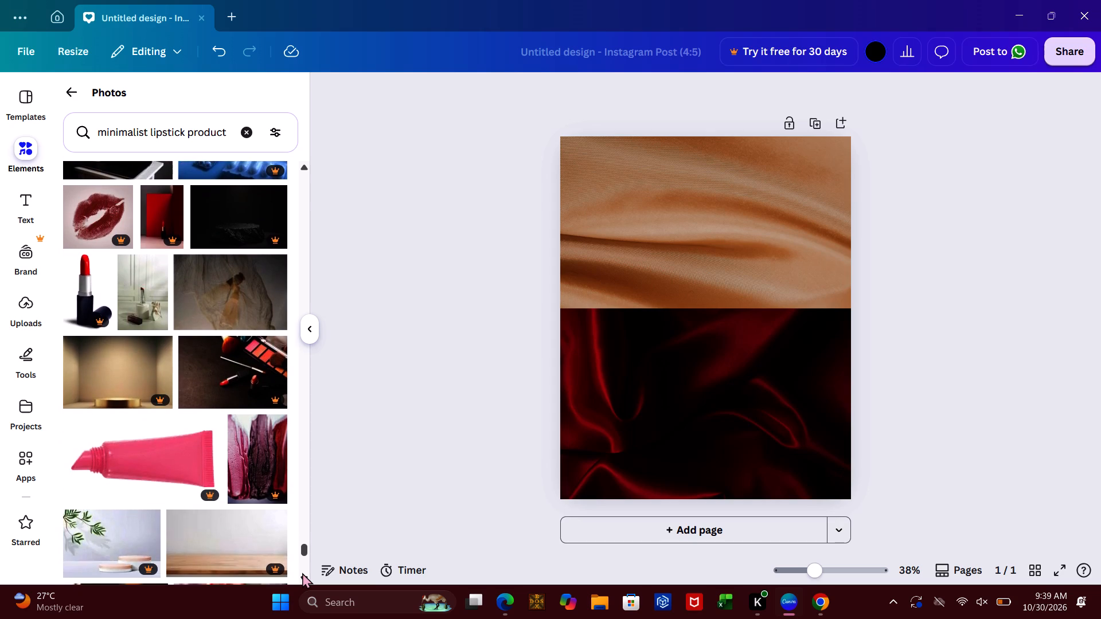
{"action": "triple_click", "coordinate": [302, 573]}
{"action": "triple_click", "coordinate": [302, 573]}
{"action": "triple_click", "coordinate": [302, 573]}
{"action": "triple_click", "coordinate": [302, 573]}
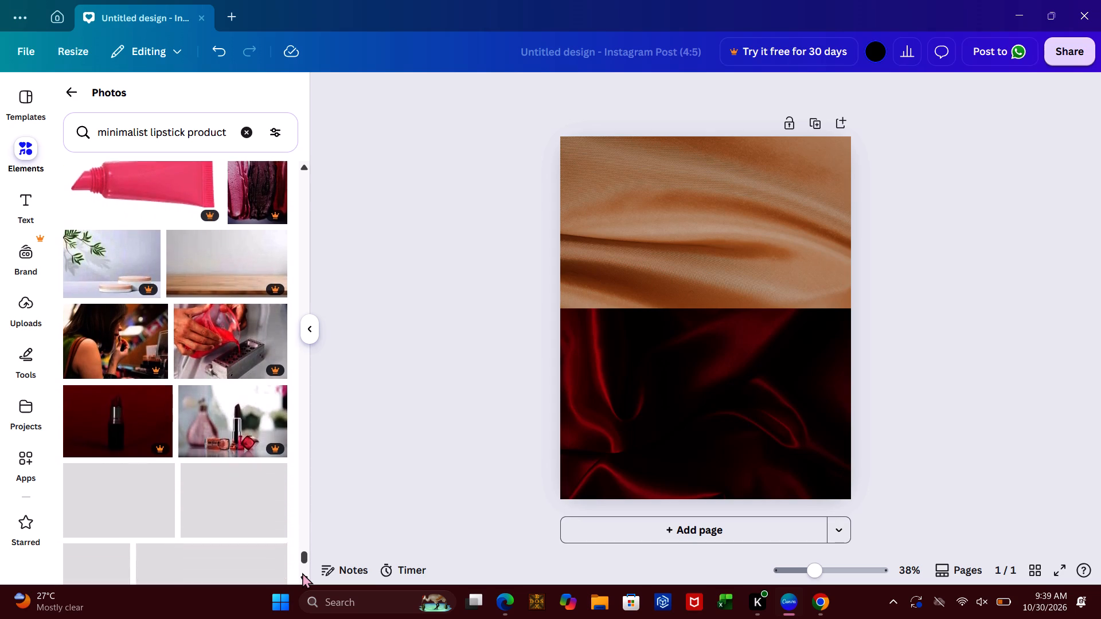
{"action": "double_click", "coordinate": [302, 573]}
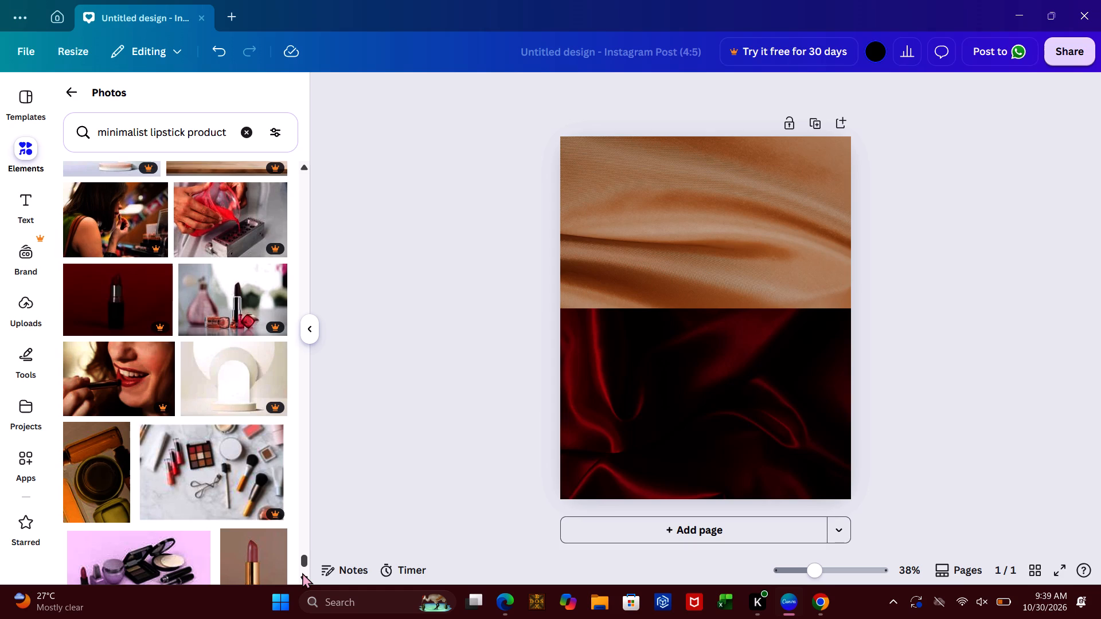
{"action": "left_click", "coordinate": [302, 573]}
{"action": "triple_click", "coordinate": [302, 573]}
{"action": "triple_click", "coordinate": [302, 573]}
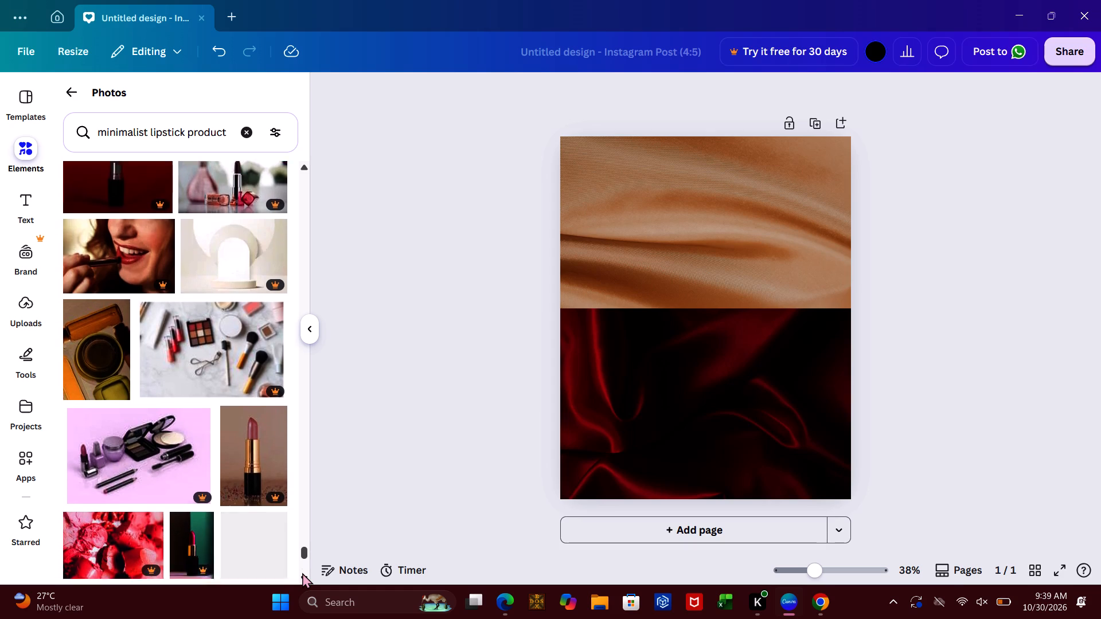
{"action": "triple_click", "coordinate": [302, 573]}
{"action": "triple_click", "coordinate": [302, 573]}
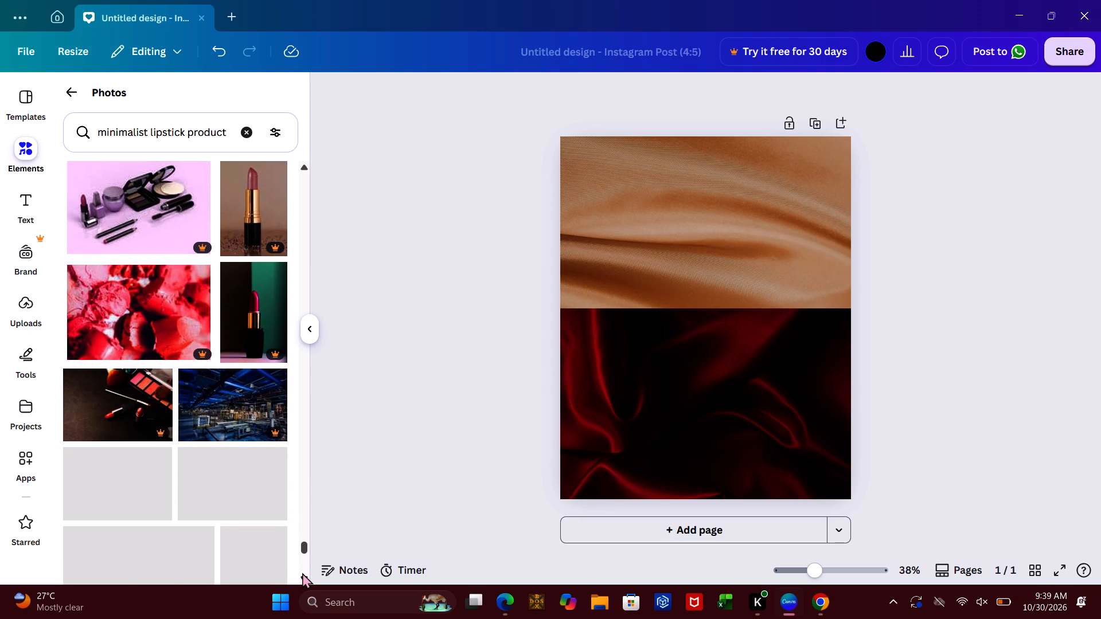
{"action": "triple_click", "coordinate": [302, 573]}
{"action": "triple_click", "coordinate": [302, 573]}
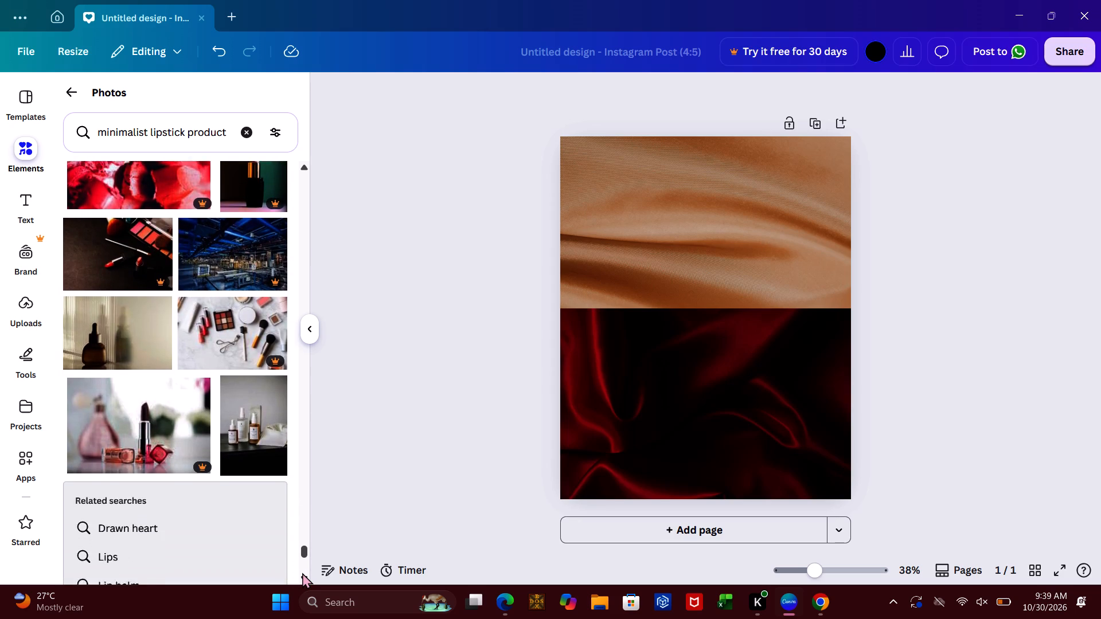
{"action": "triple_click", "coordinate": [302, 573]}
{"action": "triple_click", "coordinate": [302, 573]}
{"action": "triple_click", "coordinate": [302, 573]}
{"action": "triple_click", "coordinate": [302, 573]}
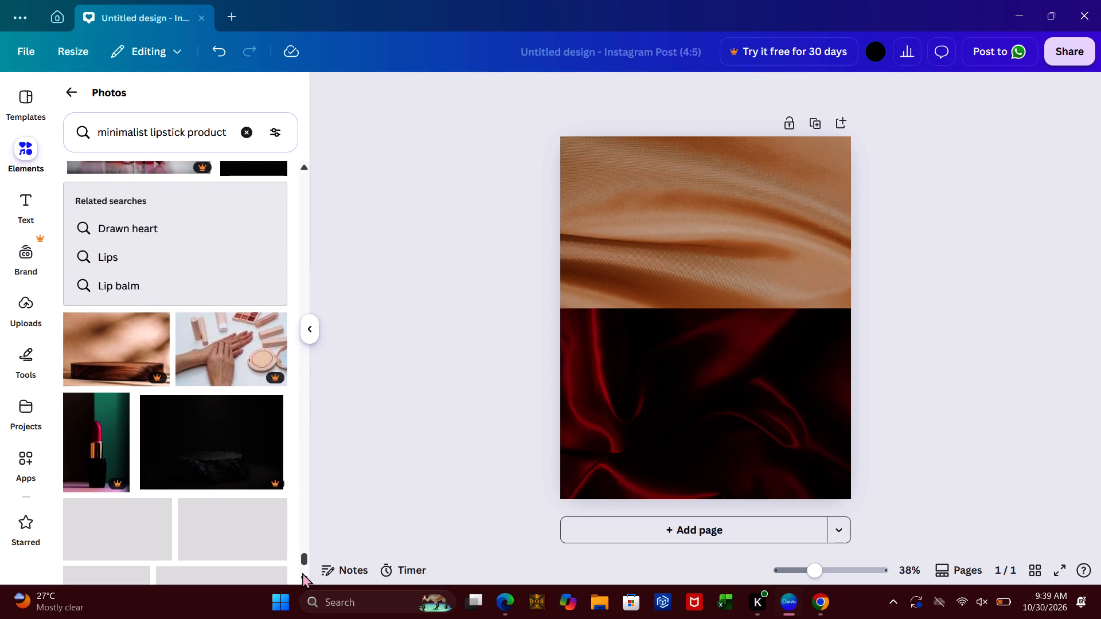
{"action": "triple_click", "coordinate": [302, 573]}
{"action": "triple_click", "coordinate": [302, 573]}
{"action": "left_click", "coordinate": [302, 573]}
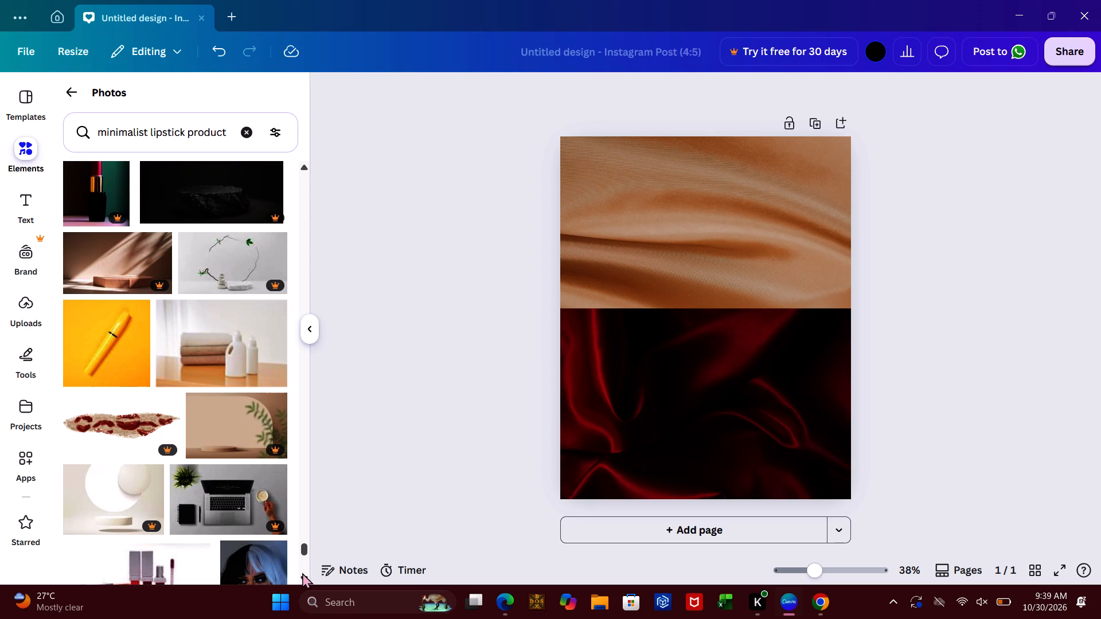
{"action": "triple_click", "coordinate": [302, 573]}
{"action": "triple_click", "coordinate": [302, 573]}
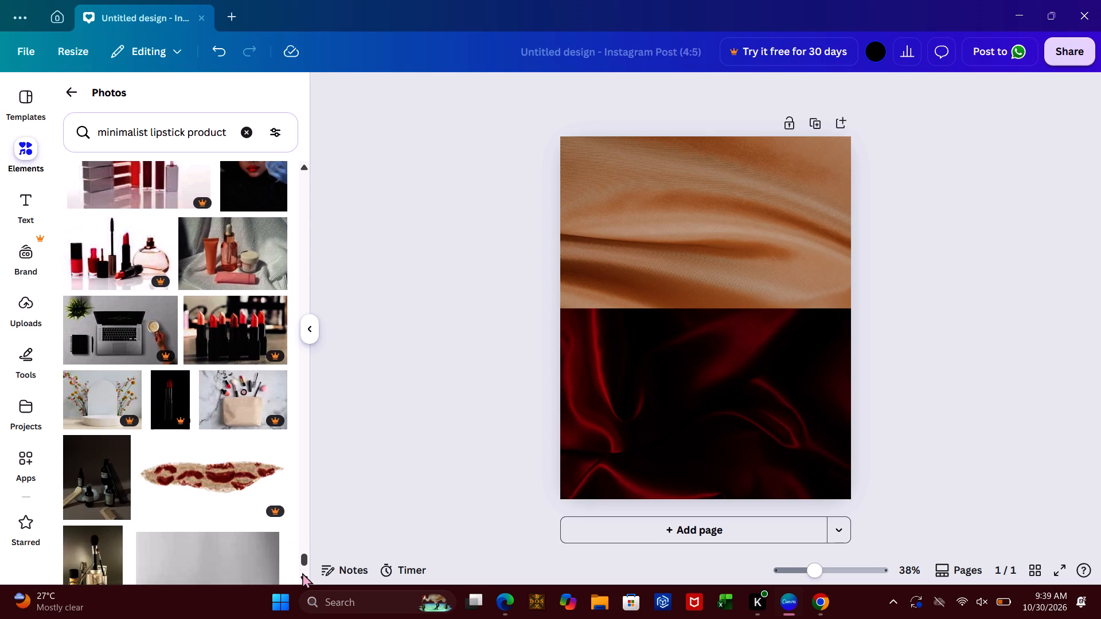
{"action": "triple_click", "coordinate": [302, 573]}
{"action": "triple_click", "coordinate": [302, 573]}
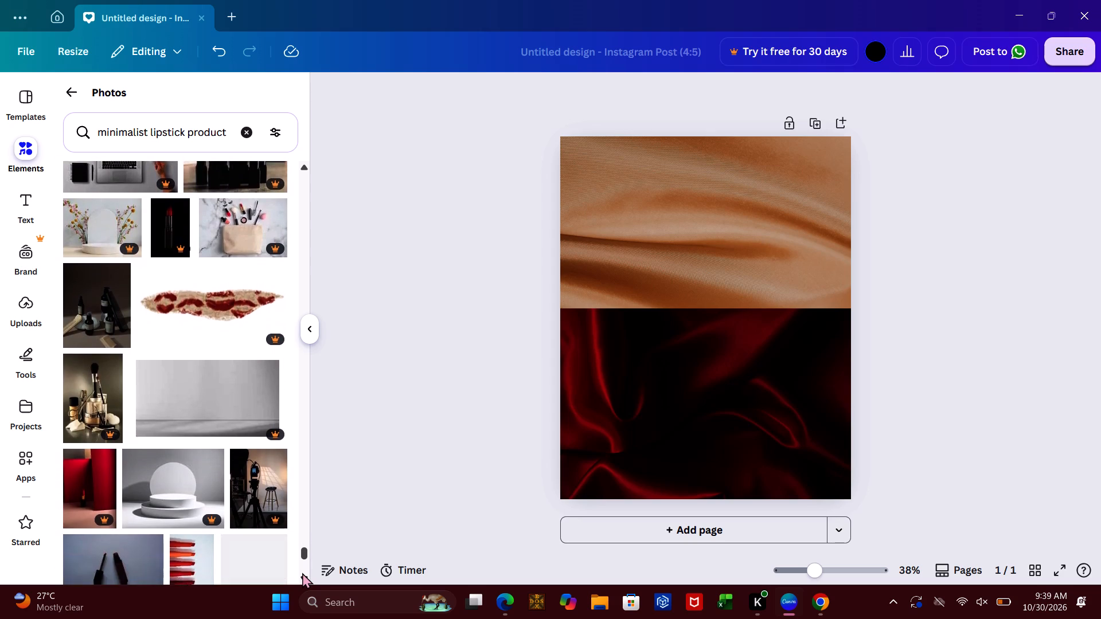
{"action": "triple_click", "coordinate": [302, 573]}
{"action": "double_click", "coordinate": [302, 573]}
{"action": "triple_click", "coordinate": [302, 573]}
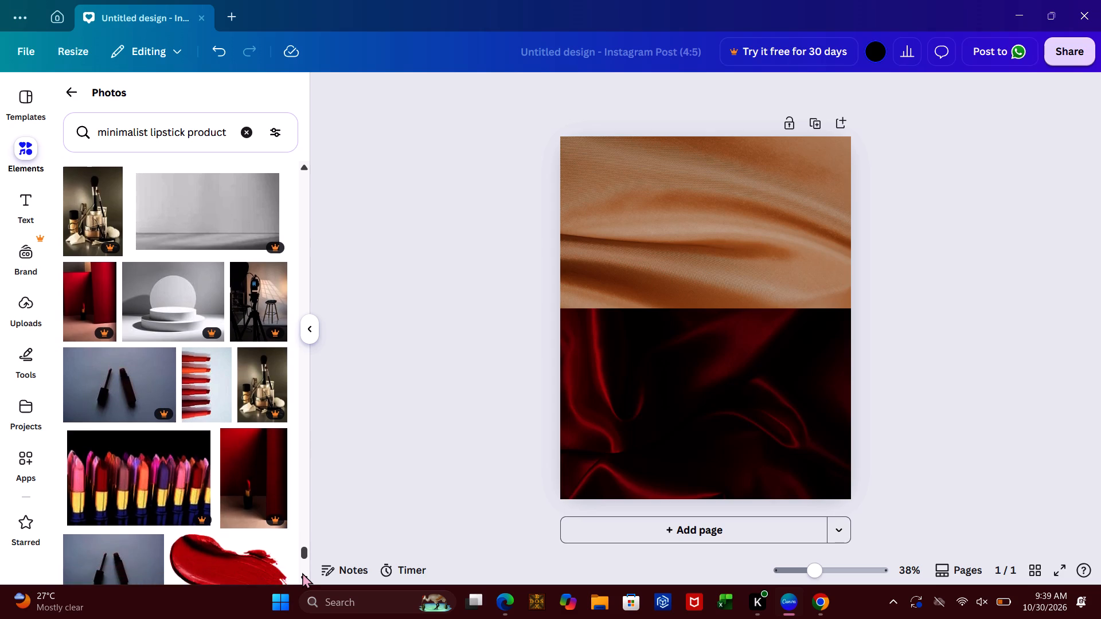
{"action": "triple_click", "coordinate": [302, 573]}
{"action": "triple_click", "coordinate": [302, 573]}
{"action": "triple_click", "coordinate": [302, 573]}
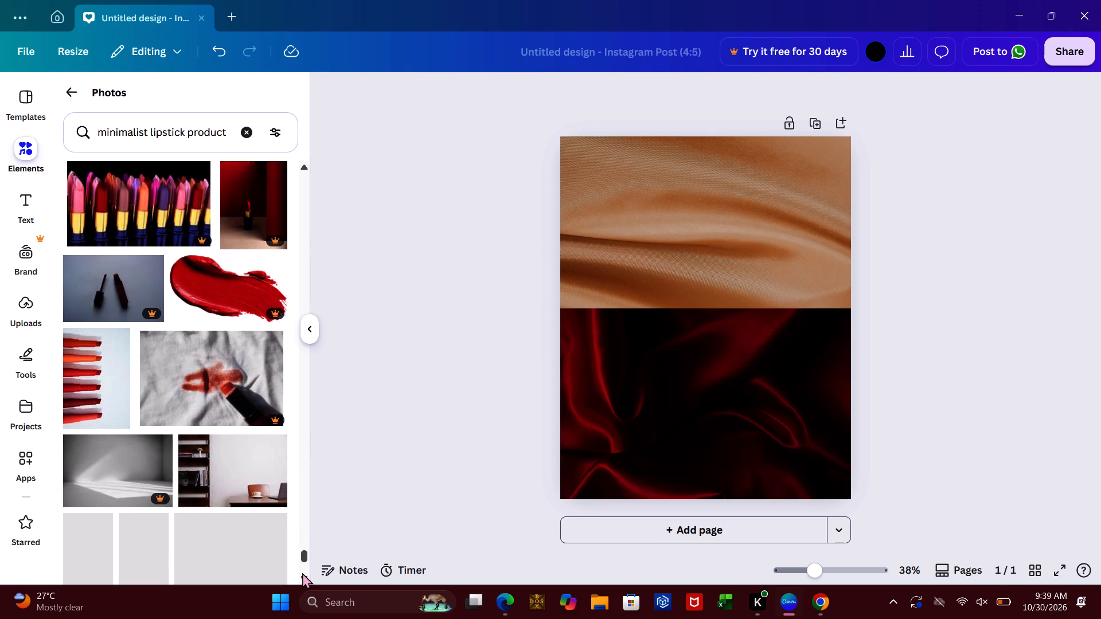
{"action": "triple_click", "coordinate": [302, 573]}
{"action": "triple_click", "coordinate": [302, 573]}
{"action": "double_click", "coordinate": [302, 573]}
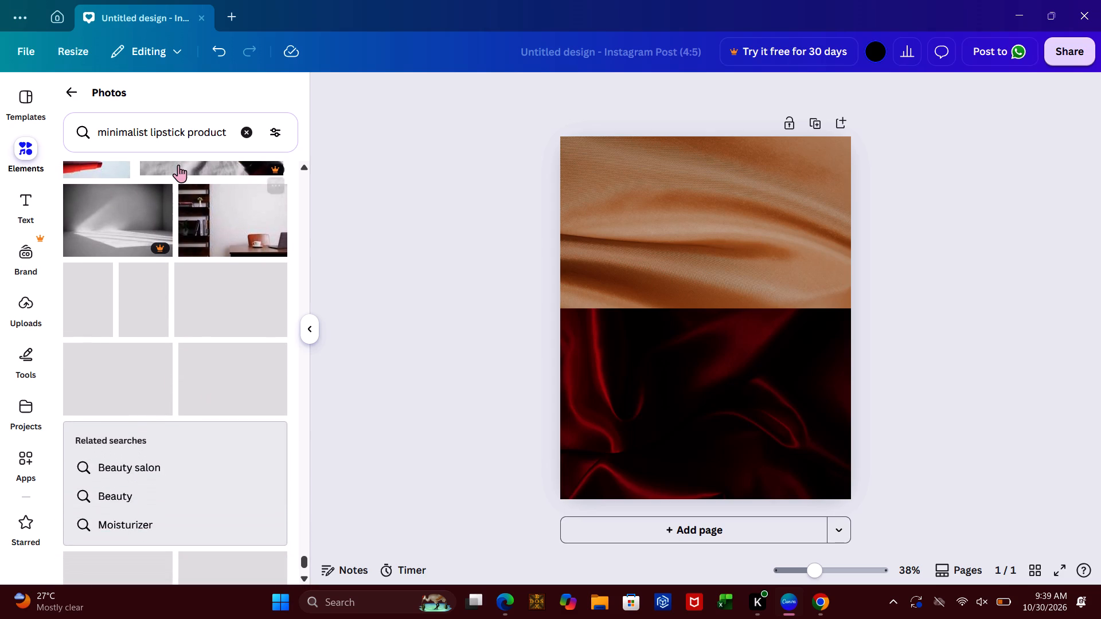
Replace the photo search with "kisses of red lipstick".
{"action": "left_click", "coordinate": [245, 132]}
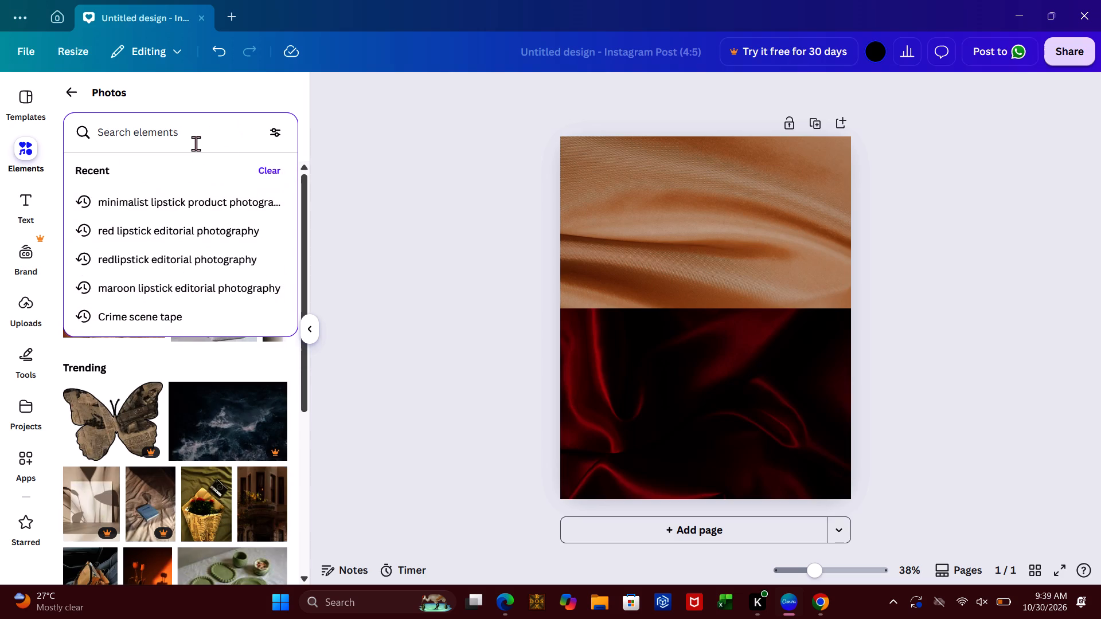
{"action": "type", "text": "kisses of red"}
{"action": "key", "text": "space"}
{"action": "type", "text": "lip"}
{"action": "type", "text": "stick"}
{"action": "key", "text": "space"}
{"action": "key", "text": "Return"}
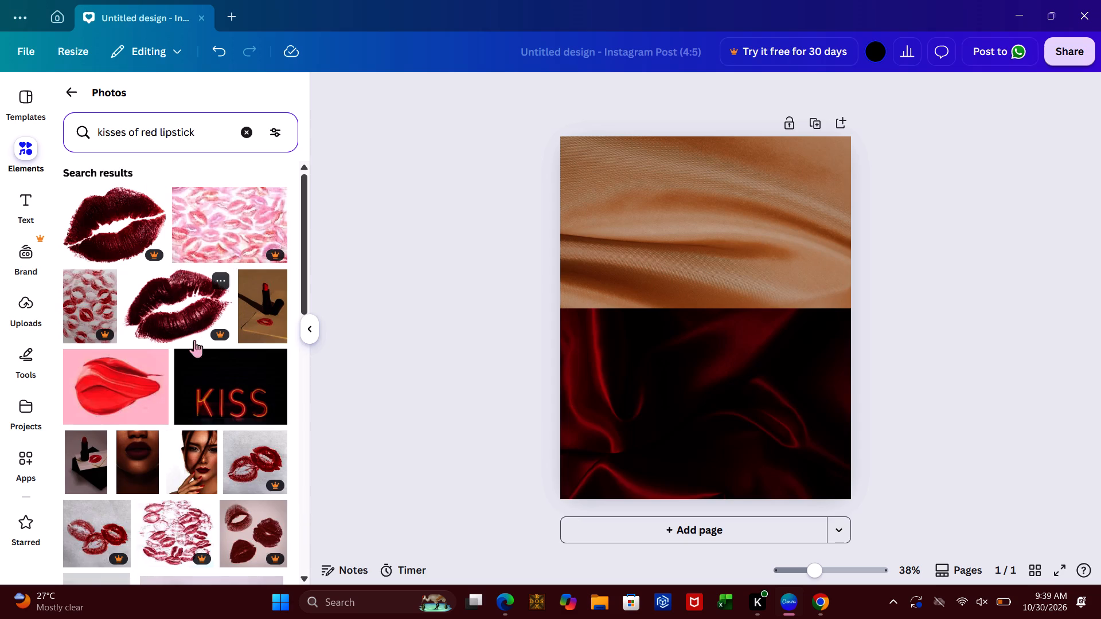
Look through the "kisses of red lipstick" photo results for a kiss or lips image that suits the two-tone satin background.
{"action": "double_click", "coordinate": [305, 358]}
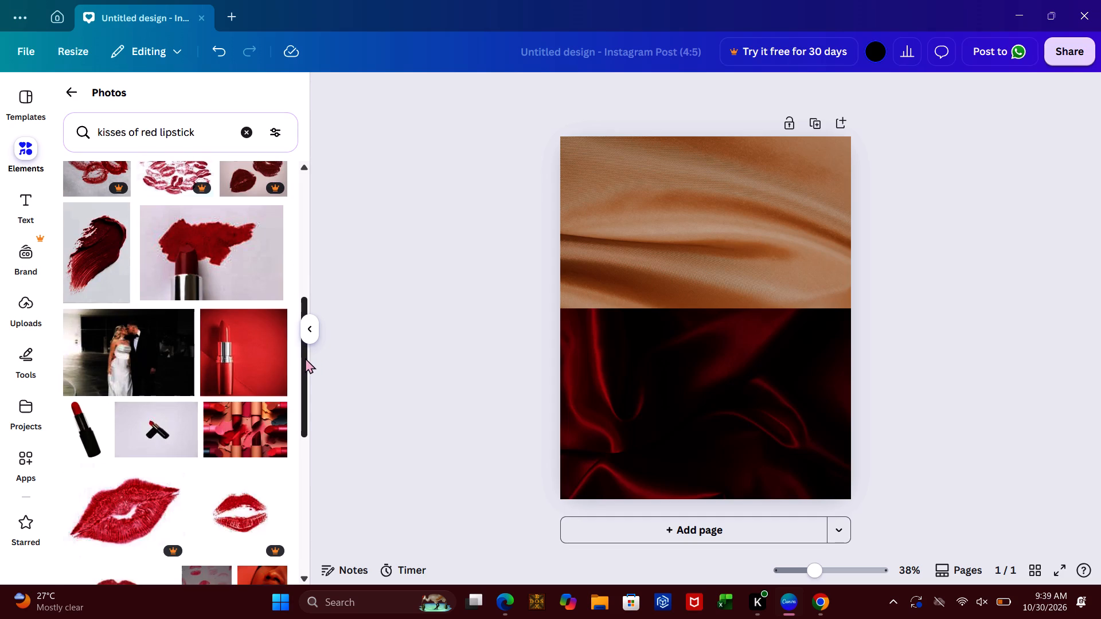
{"action": "left_click", "coordinate": [304, 447]}
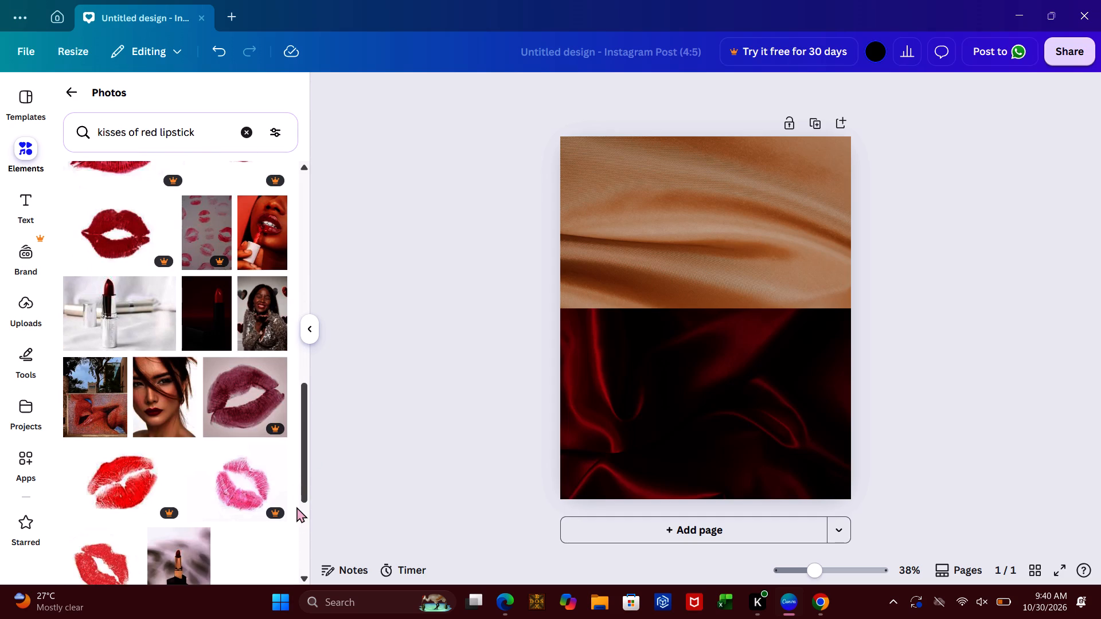
{"action": "left_click", "coordinate": [302, 514]}
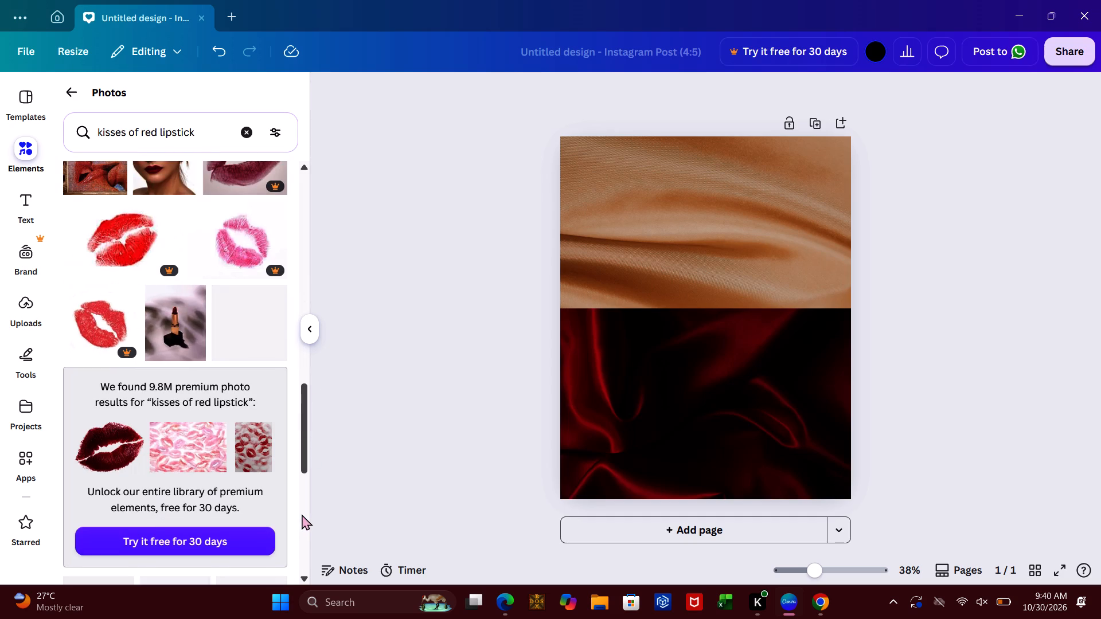
{"action": "double_click", "coordinate": [304, 567]}
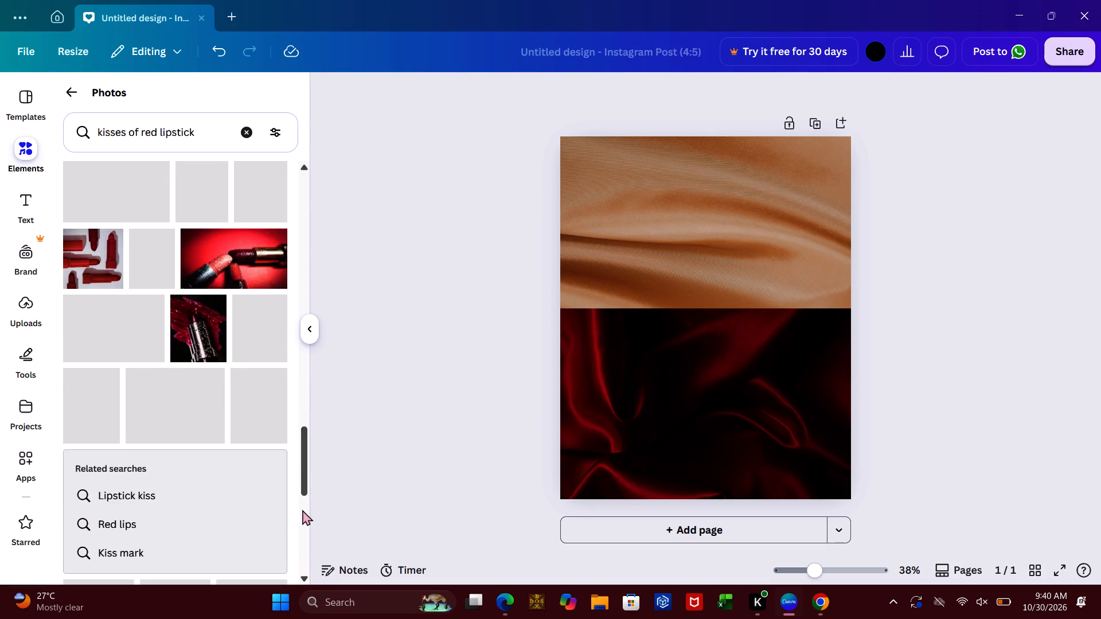
{"action": "left_click", "coordinate": [307, 400]}
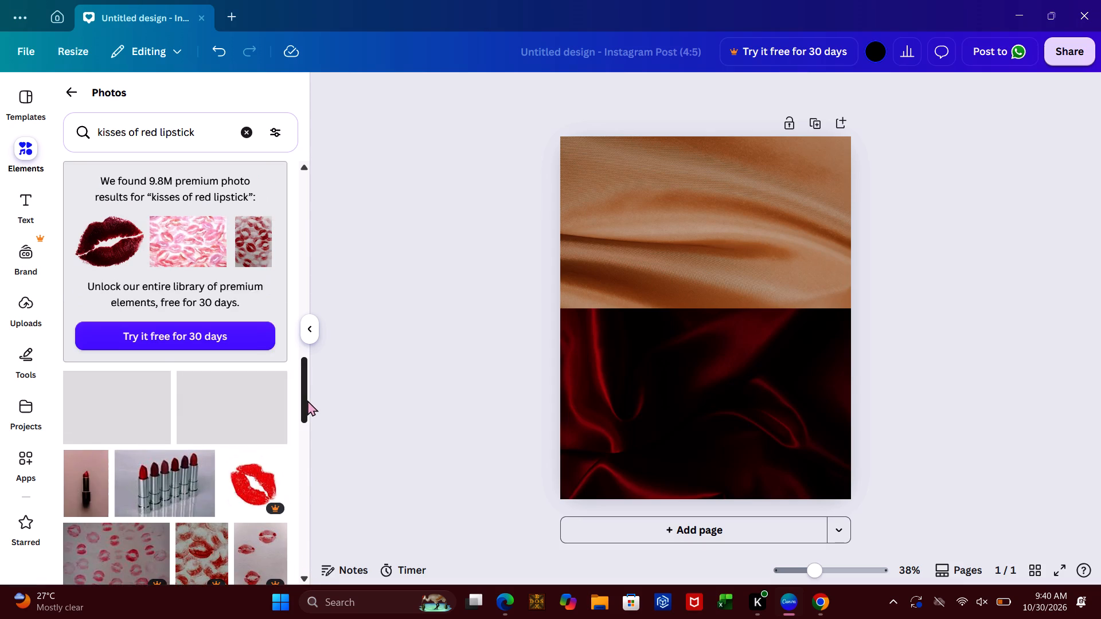
{"action": "left_click", "coordinate": [305, 561]}
{"action": "left_click", "coordinate": [305, 561]}
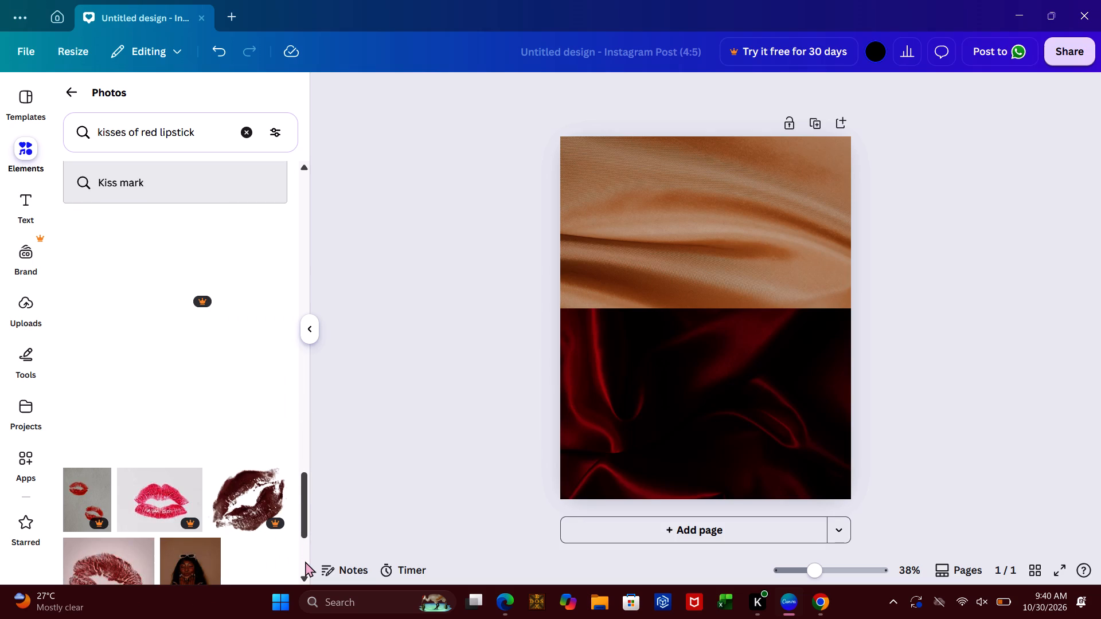
{"action": "left_click", "coordinate": [305, 561]}
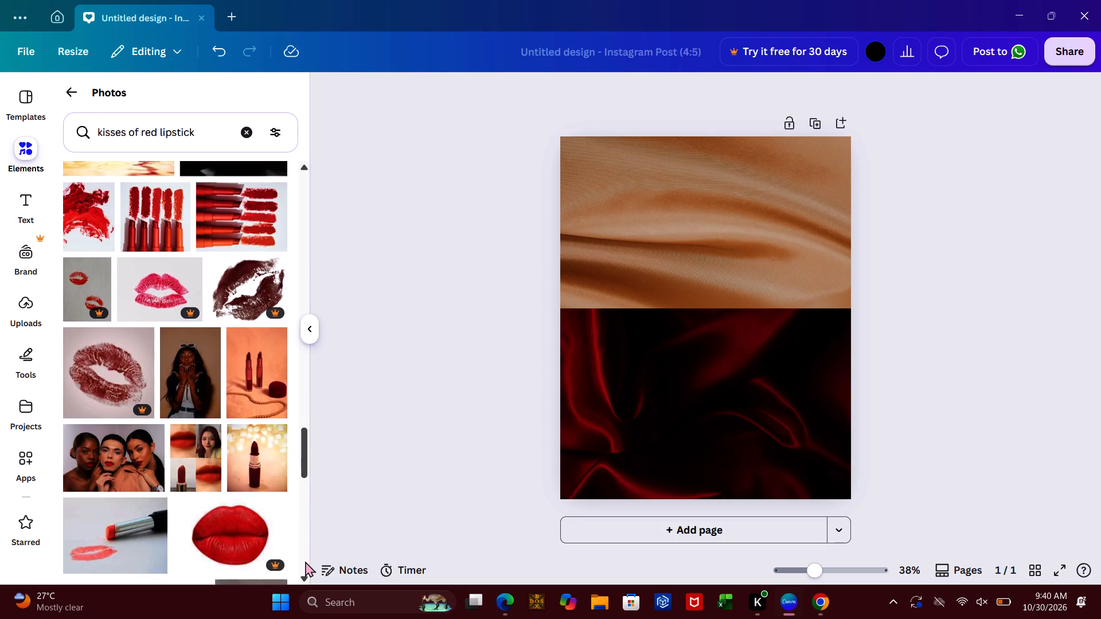
{"action": "left_click", "coordinate": [305, 561]}
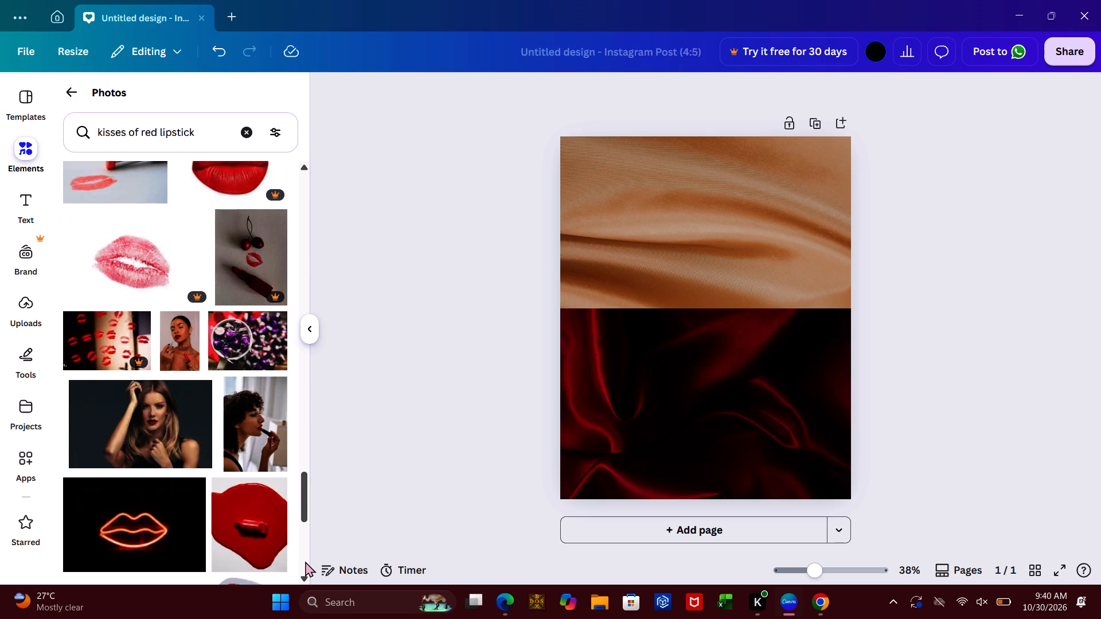
{"action": "left_click", "coordinate": [305, 561]}
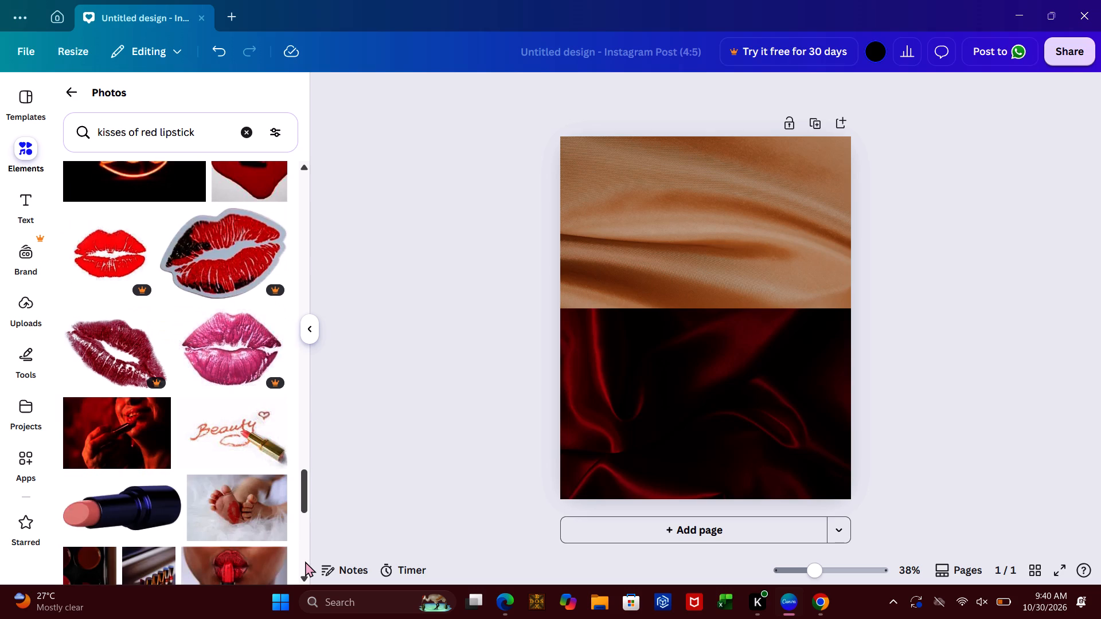
{"action": "left_click", "coordinate": [305, 561]}
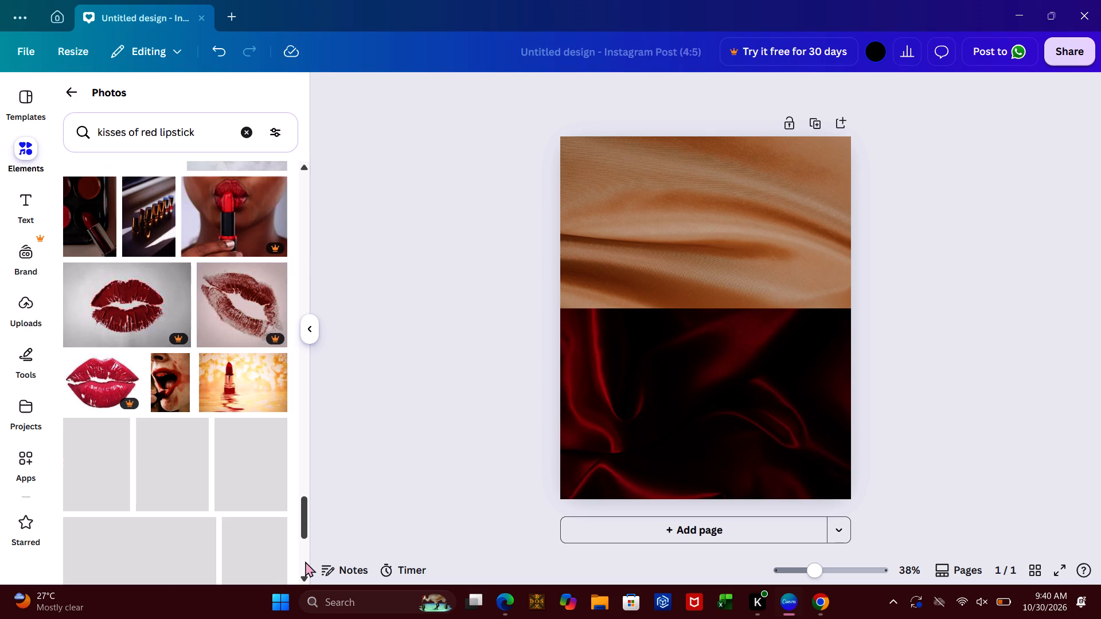
{"action": "left_click", "coordinate": [303, 489]}
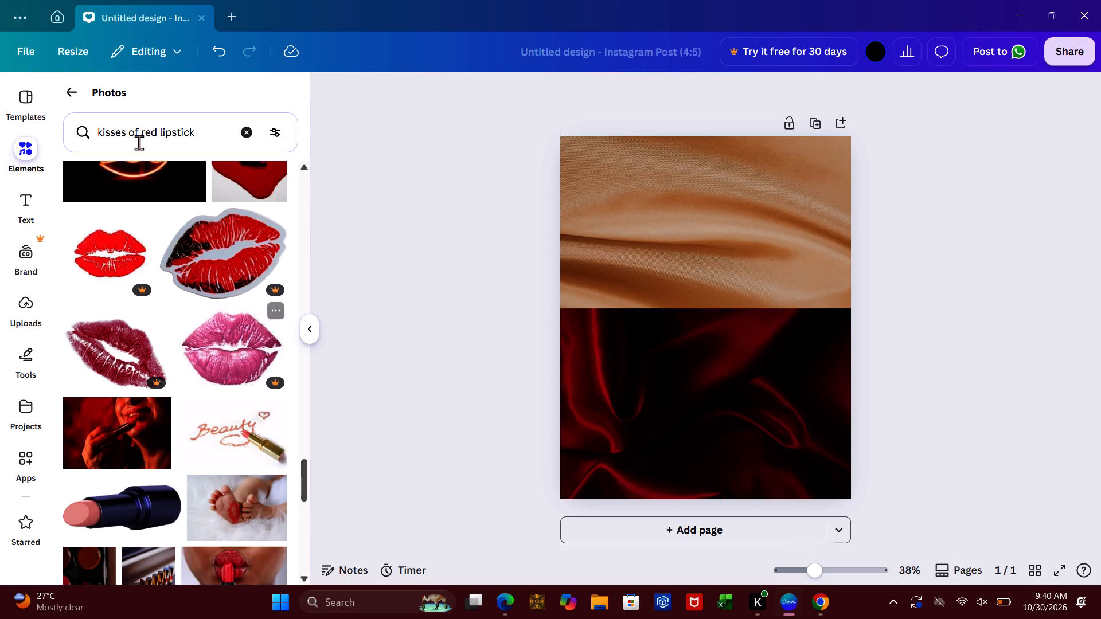
Add the orange-red neon lips photo on black to the page, keeping only one copy.
{"action": "double_click", "coordinate": [151, 177]}
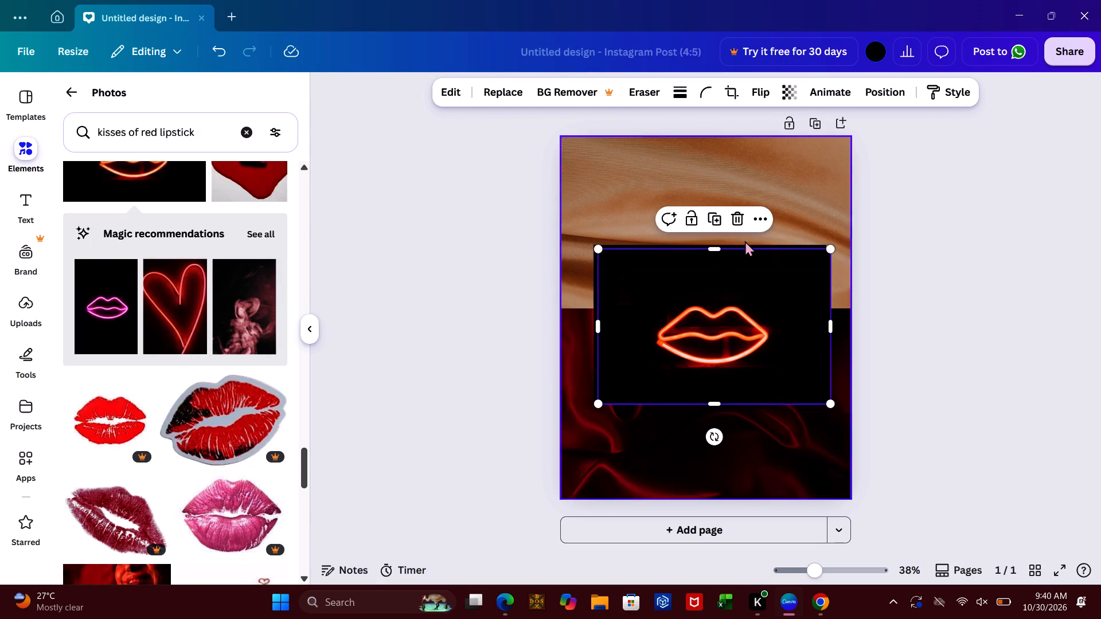
{"action": "left_click", "coordinate": [738, 218]}
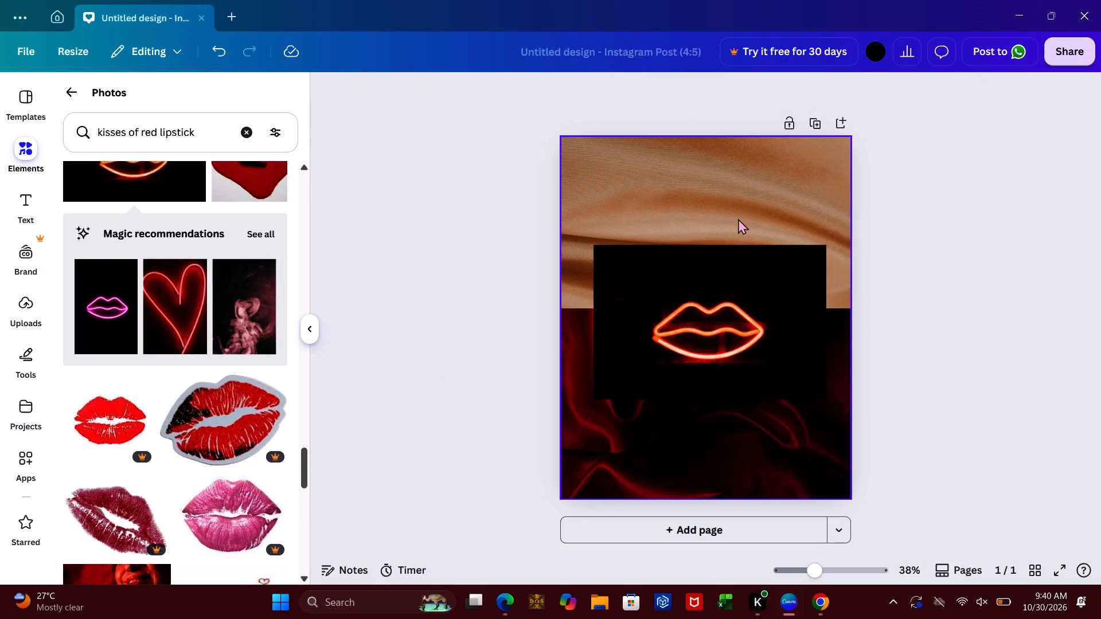
Widen the neon lips photo to about 1,293, past both page edges, and crop its height to a band over the satin seam.
{"action": "left_click", "coordinate": [705, 296]}
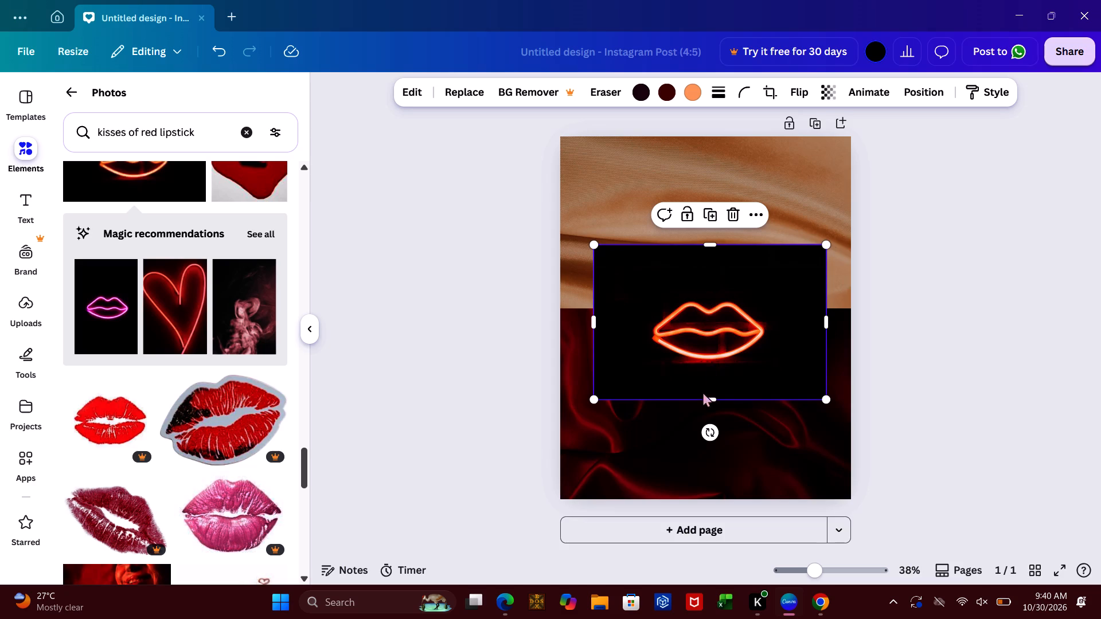
{"action": "left_click_drag", "start_coordinate": [595, 322], "coordinate": [542, 330]}
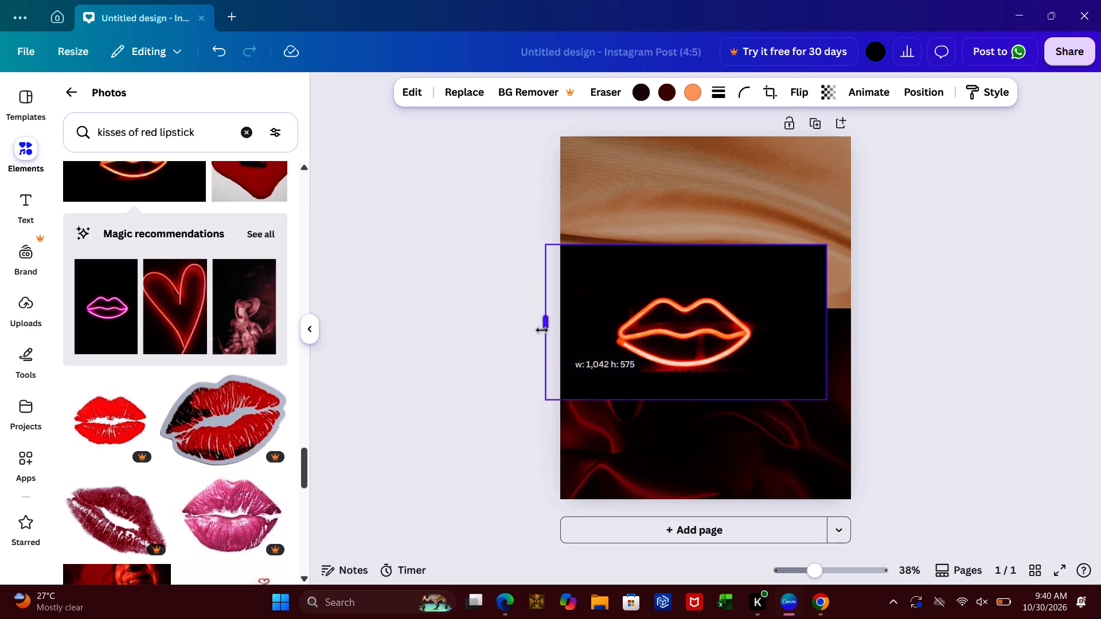
{"action": "left_click_drag", "start_coordinate": [542, 330], "coordinate": [536, 331]}
{"action": "left_click_drag", "start_coordinate": [824, 318], "coordinate": [881, 316]}
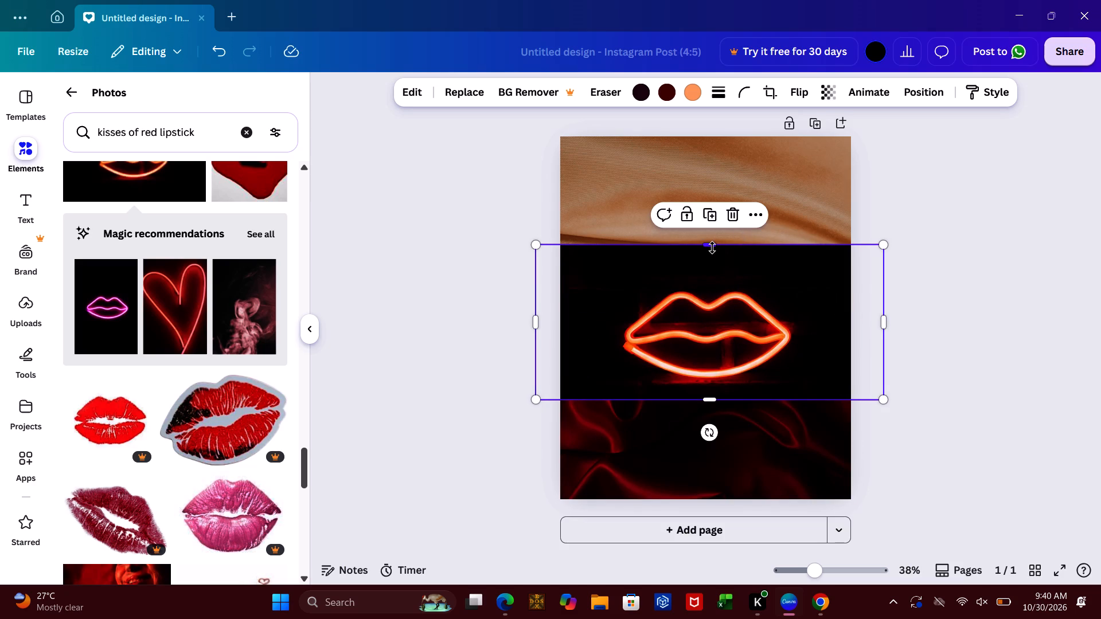
{"action": "left_click_drag", "start_coordinate": [712, 248], "coordinate": [717, 279]}
{"action": "left_click_drag", "start_coordinate": [711, 395], "coordinate": [707, 366]}
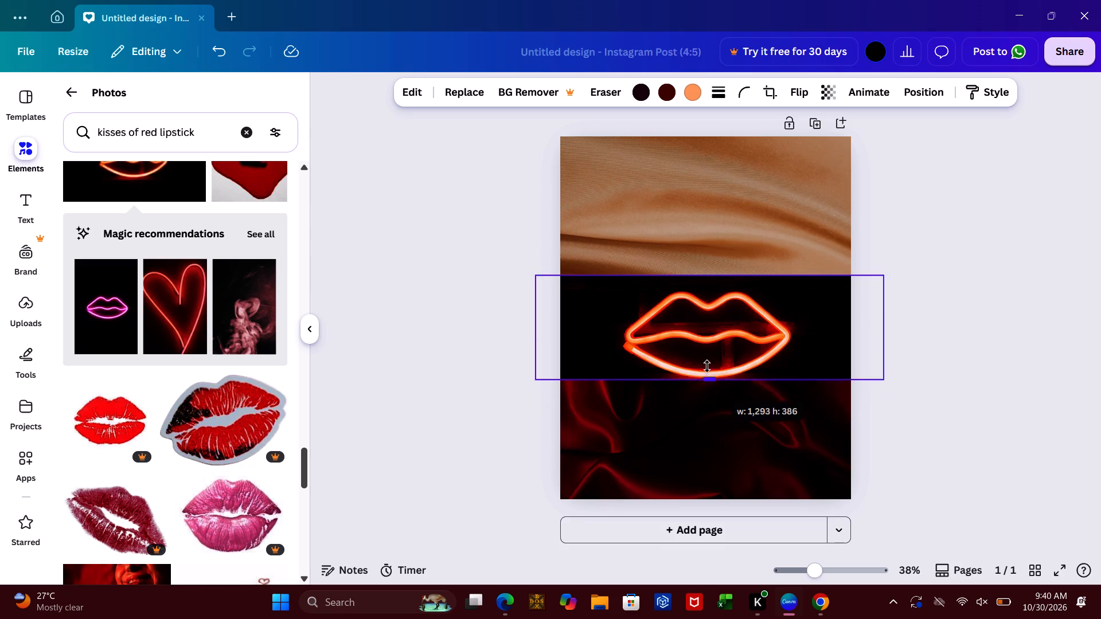
{"action": "left_click_drag", "start_coordinate": [707, 366], "coordinate": [708, 381]}
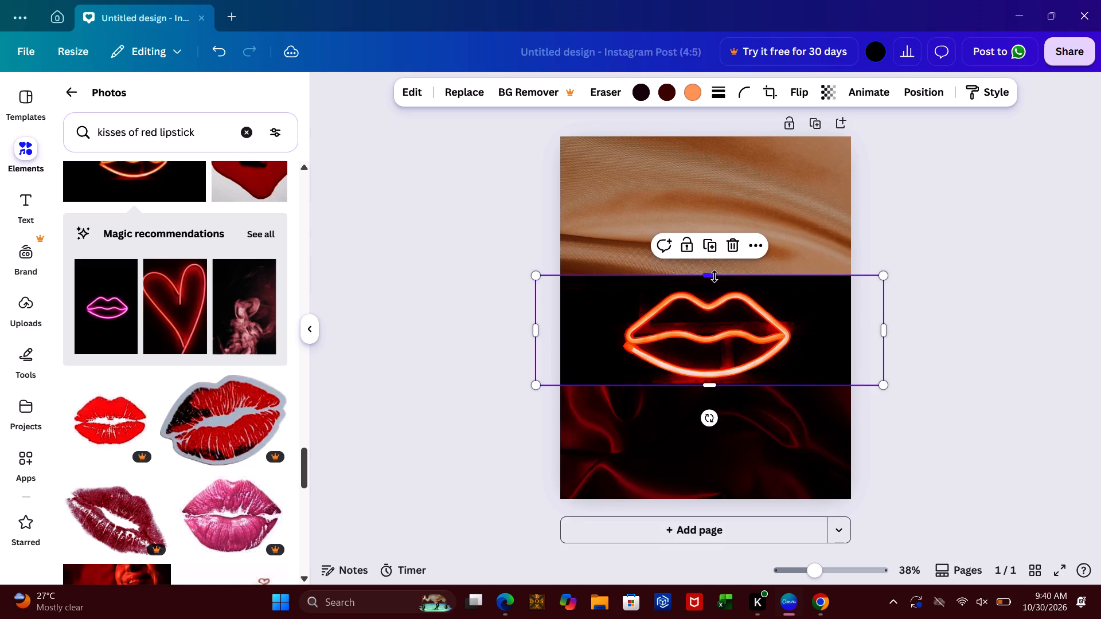
{"action": "left_click", "coordinate": [715, 276]}
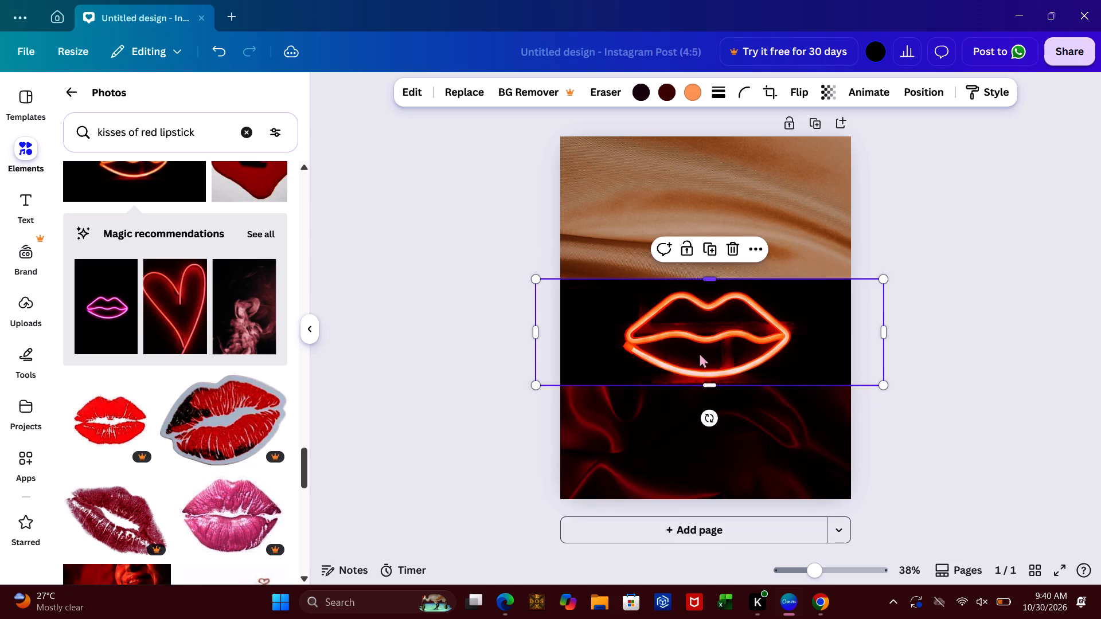
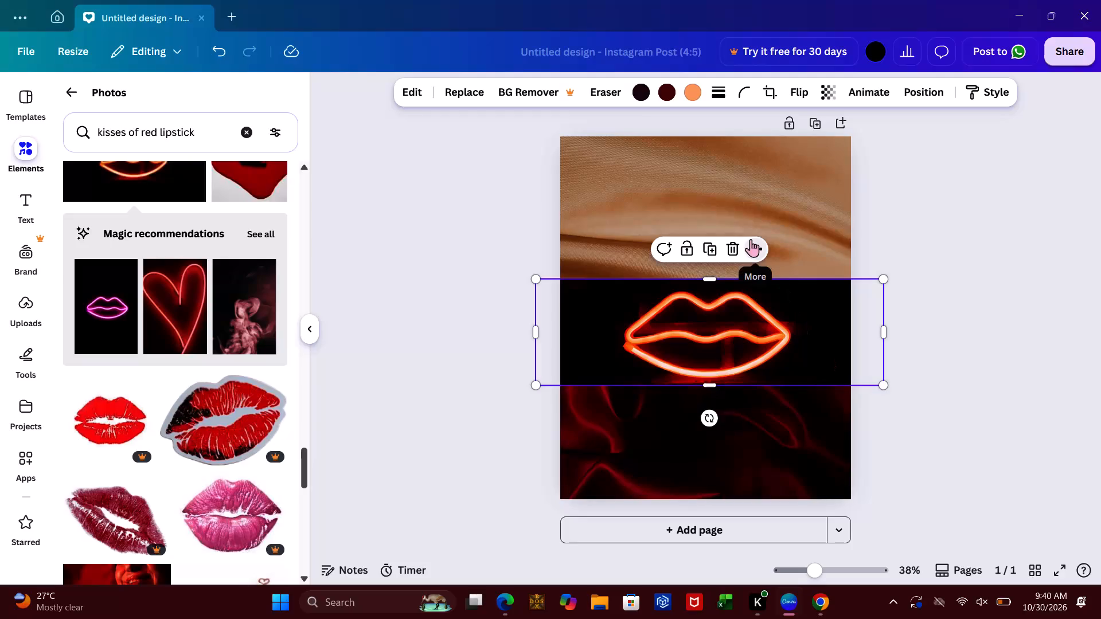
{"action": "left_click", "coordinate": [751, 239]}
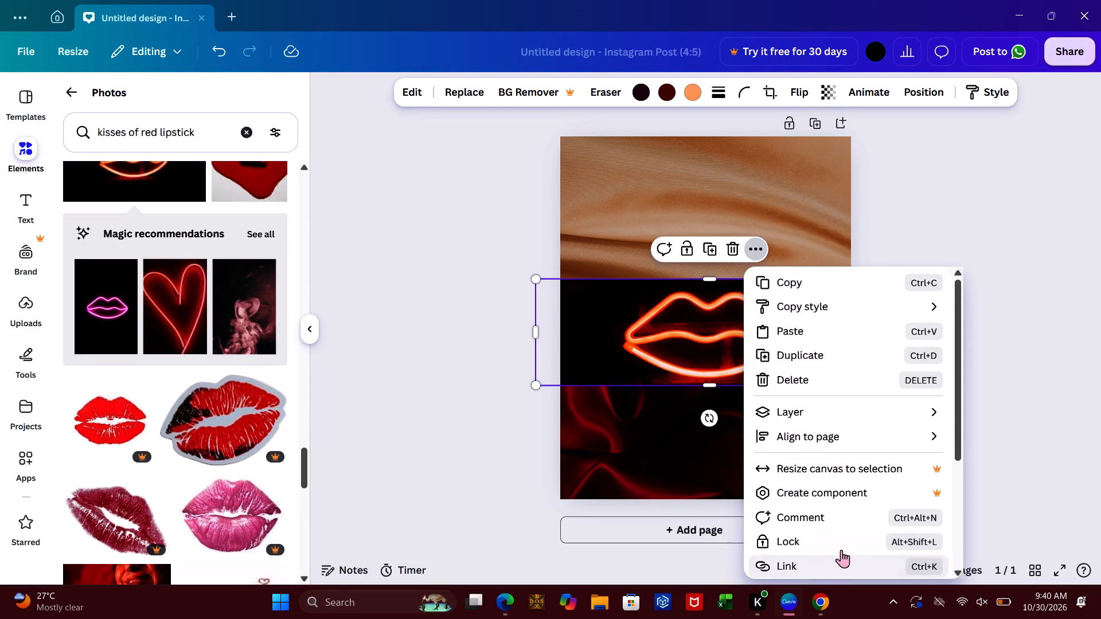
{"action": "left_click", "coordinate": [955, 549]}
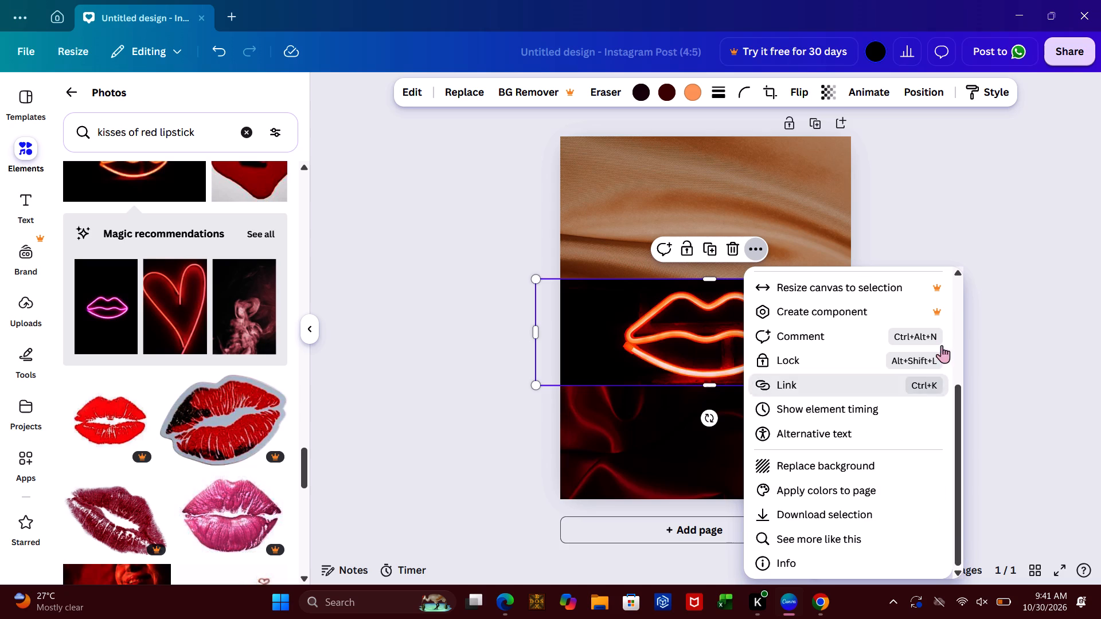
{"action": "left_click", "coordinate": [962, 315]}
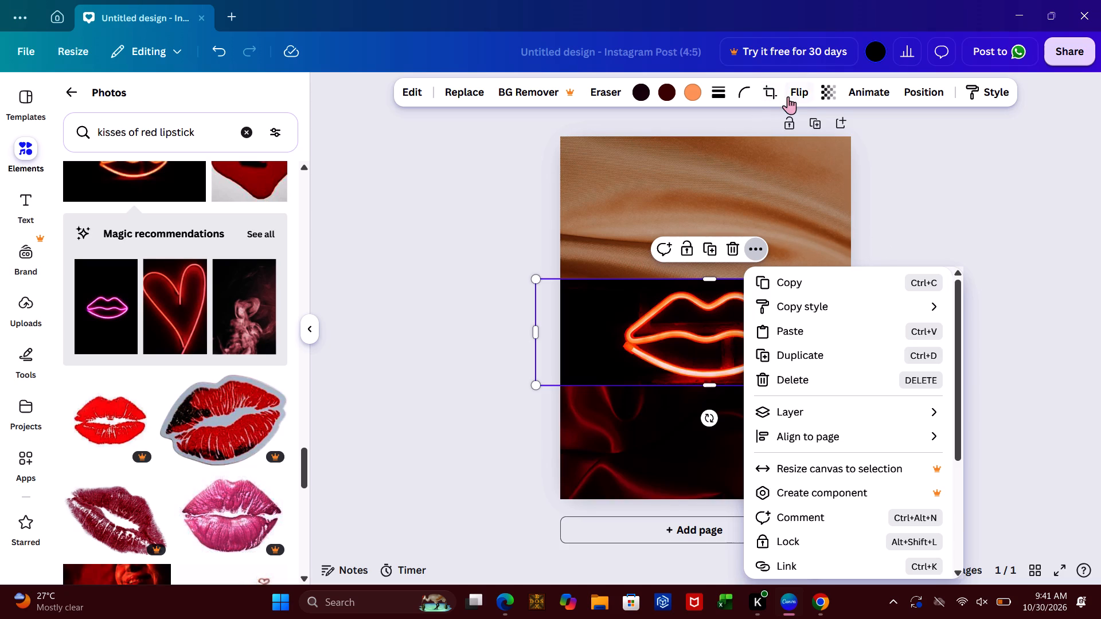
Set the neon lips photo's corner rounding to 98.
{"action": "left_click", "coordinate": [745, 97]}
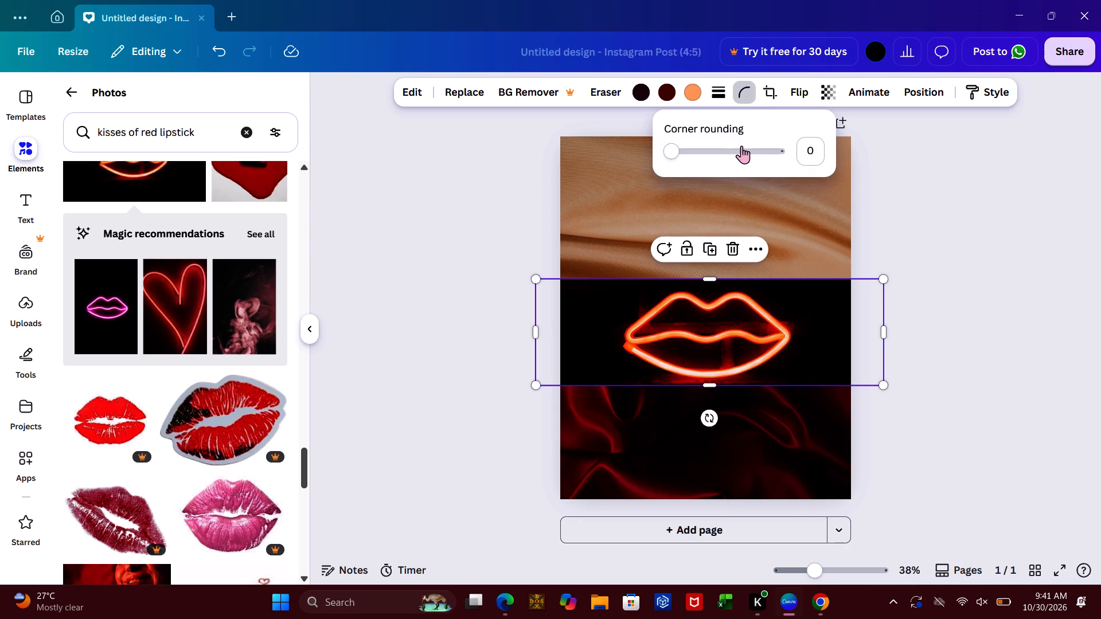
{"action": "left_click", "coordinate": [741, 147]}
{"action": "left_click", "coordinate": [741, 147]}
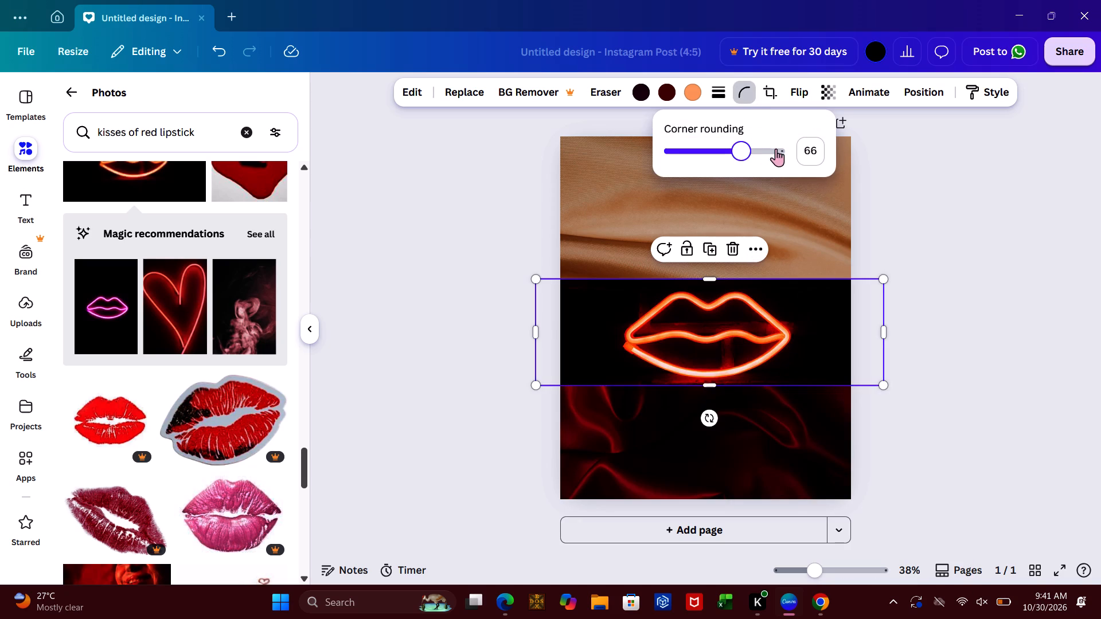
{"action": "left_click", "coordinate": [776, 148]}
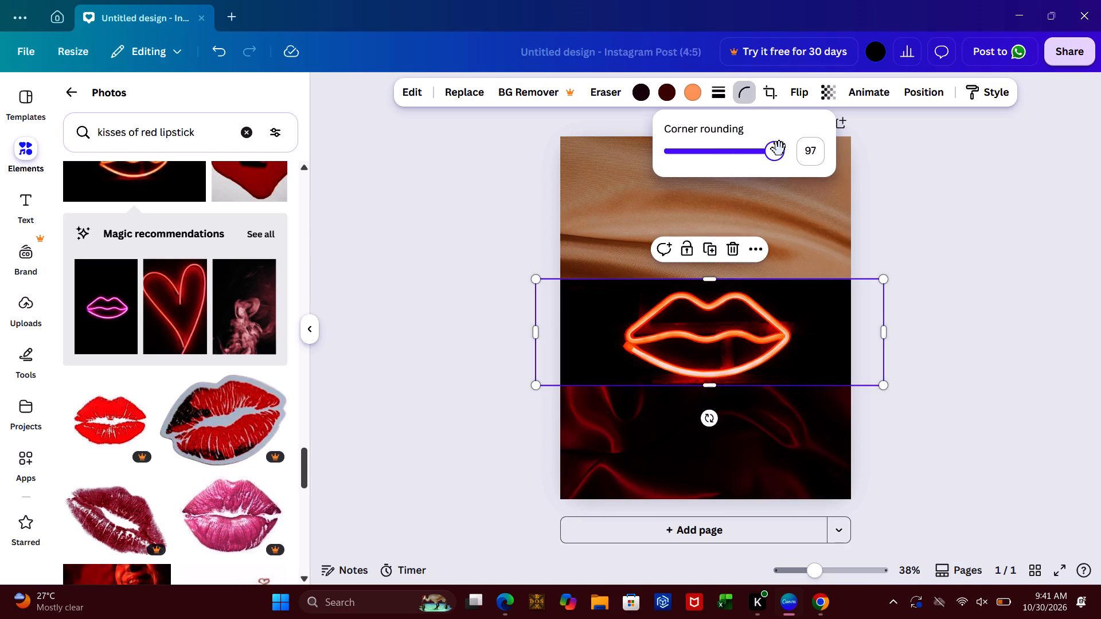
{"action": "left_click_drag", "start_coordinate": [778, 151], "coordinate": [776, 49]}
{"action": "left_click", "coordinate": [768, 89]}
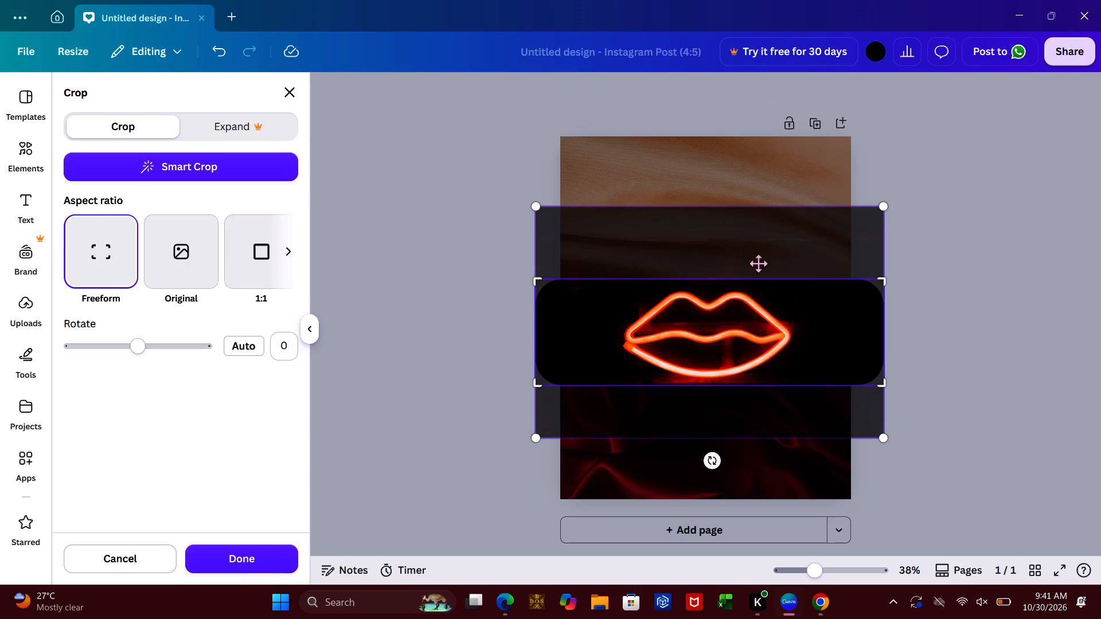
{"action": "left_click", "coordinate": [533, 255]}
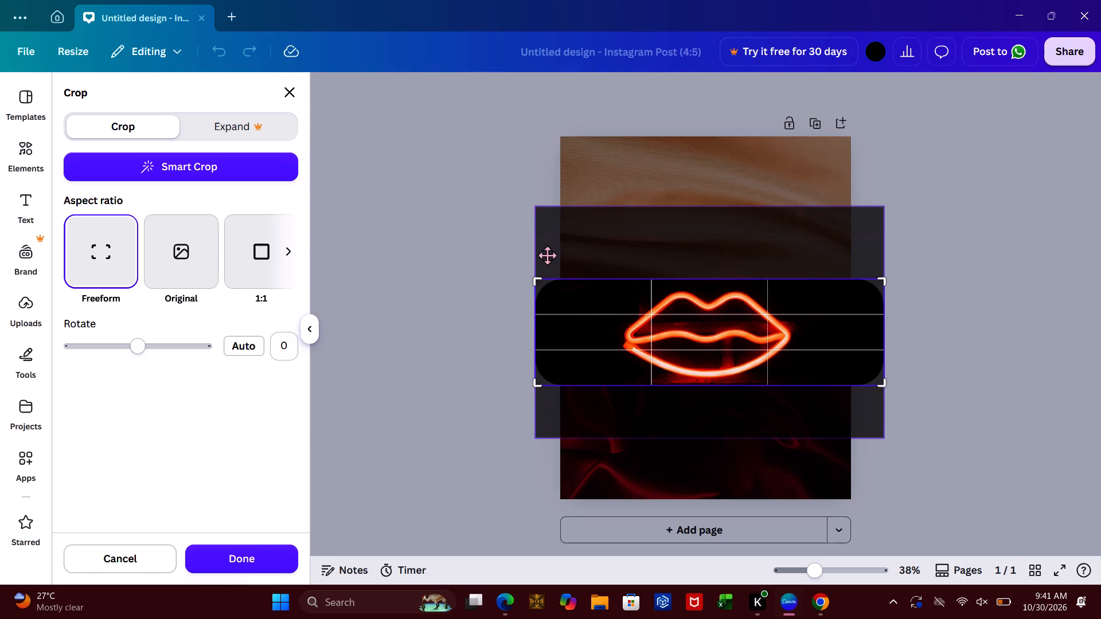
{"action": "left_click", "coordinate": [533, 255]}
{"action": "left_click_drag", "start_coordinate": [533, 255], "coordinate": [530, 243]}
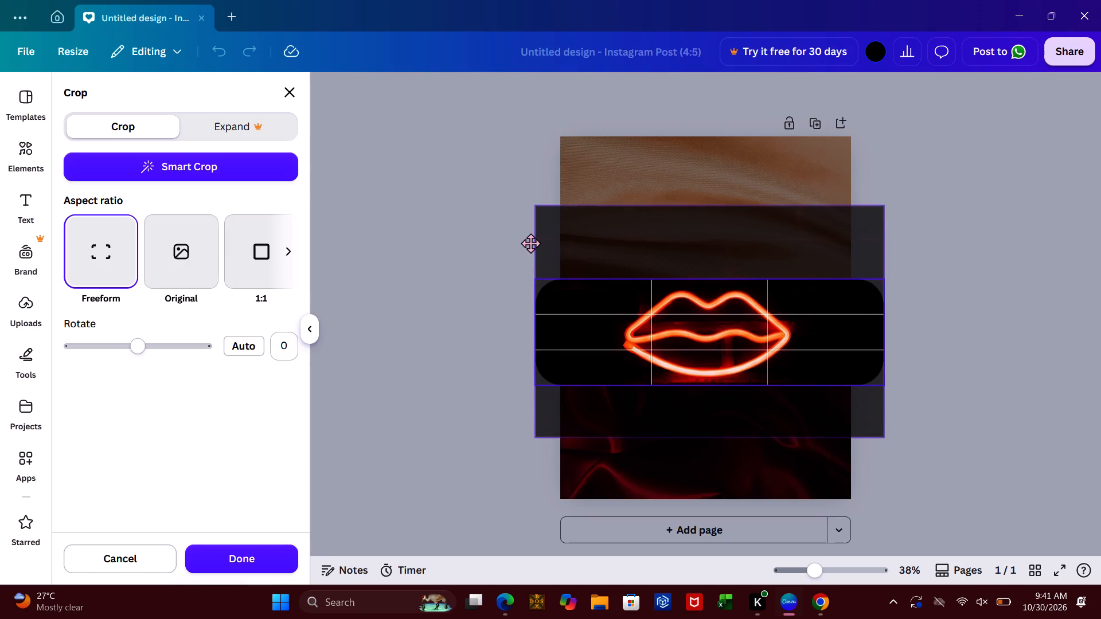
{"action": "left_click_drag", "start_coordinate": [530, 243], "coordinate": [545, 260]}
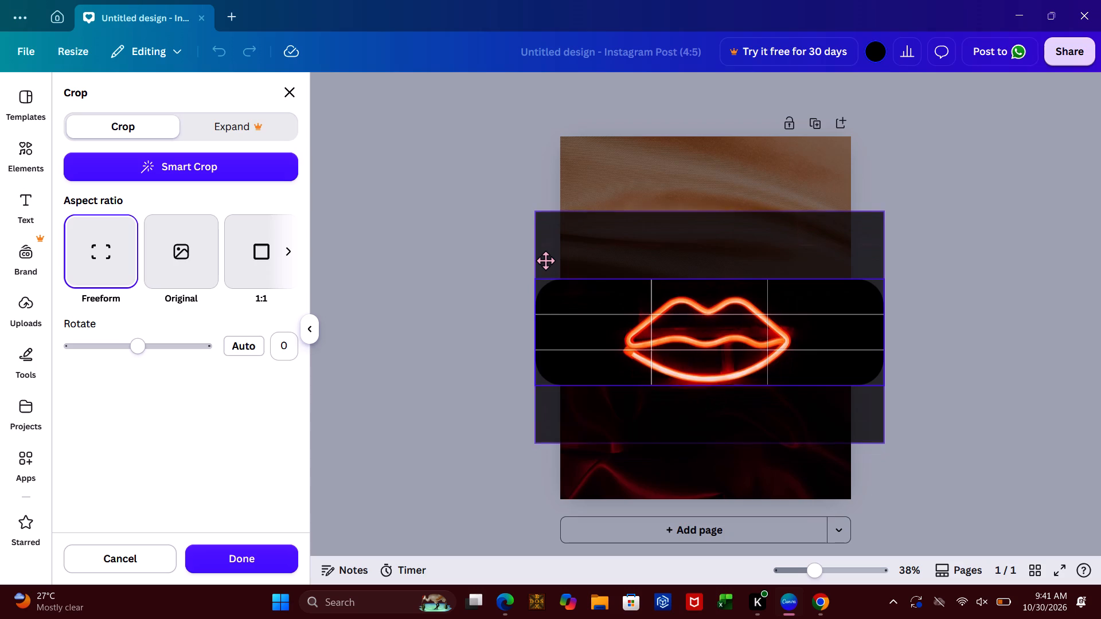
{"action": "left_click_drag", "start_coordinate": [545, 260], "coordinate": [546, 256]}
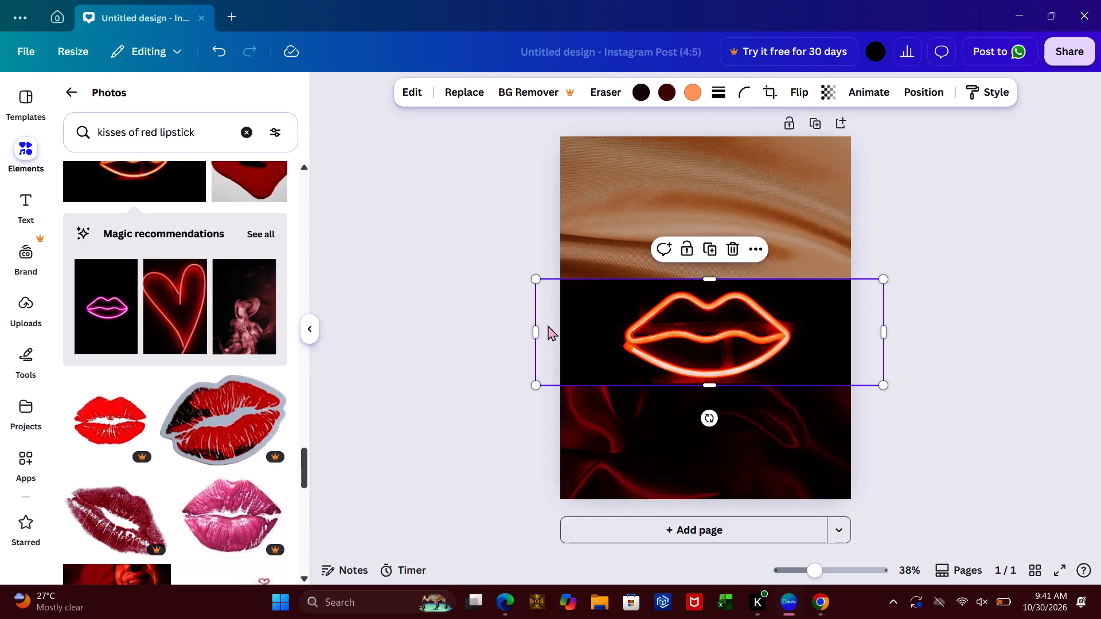
Crop both sides of the neon lips photo so the frame fits closely around the glowing lips.
{"action": "left_click", "coordinate": [771, 91]}
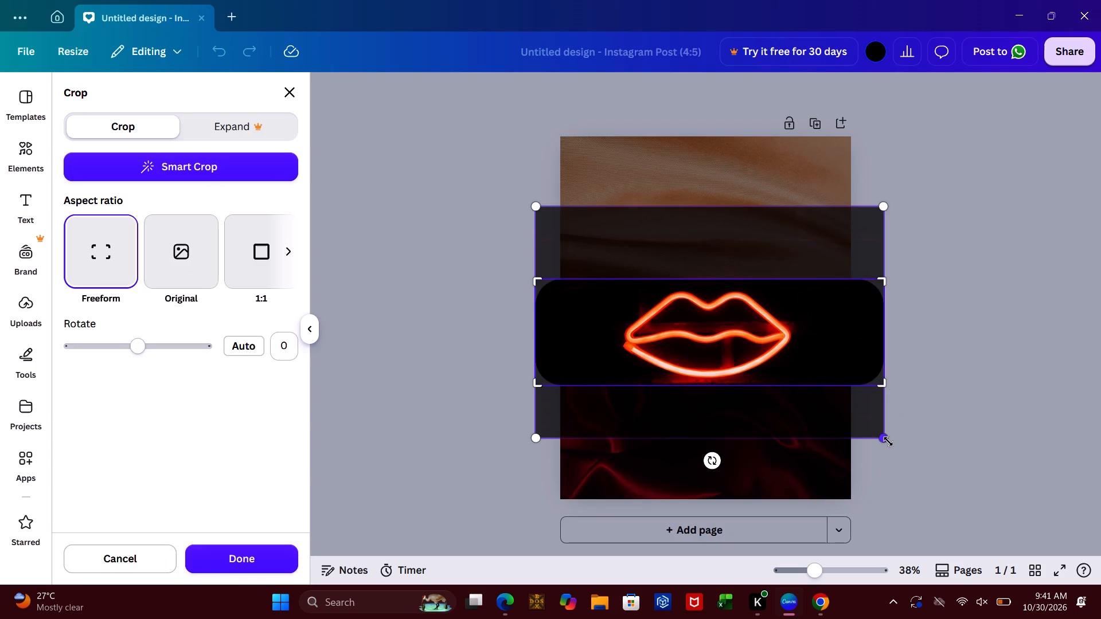
{"action": "left_click", "coordinate": [889, 442]}
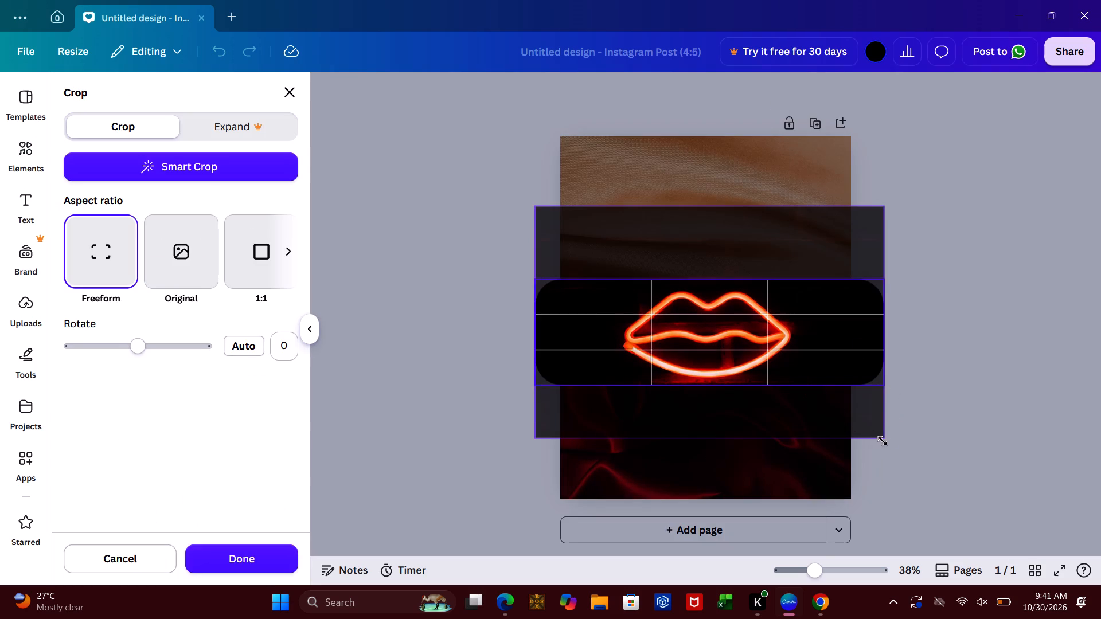
{"action": "left_click_drag", "start_coordinate": [885, 441], "coordinate": [874, 426]}
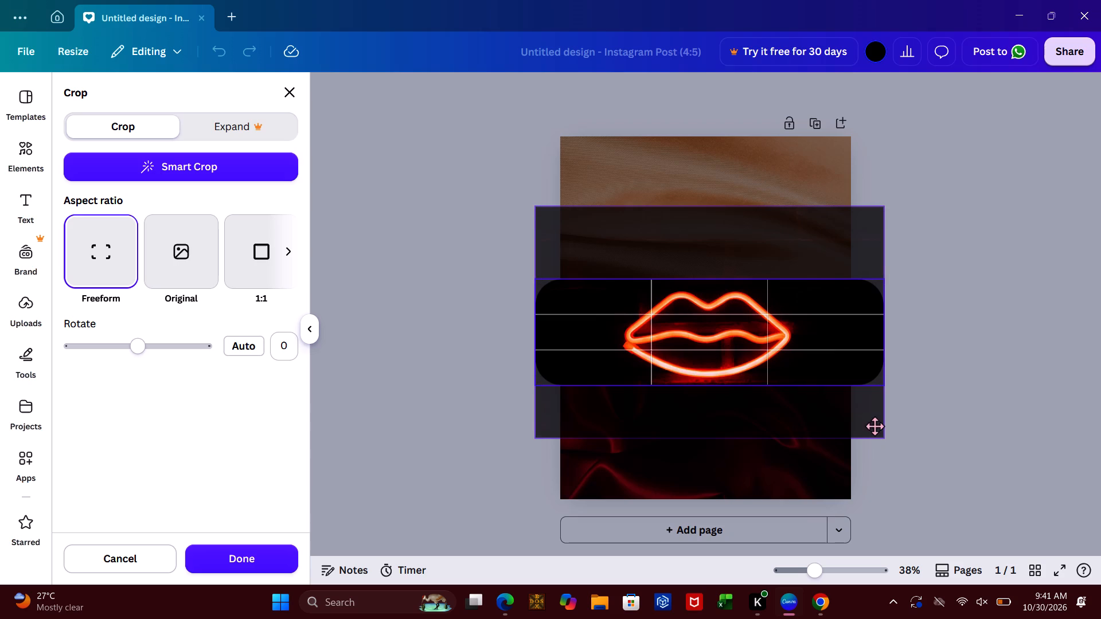
{"action": "left_click_drag", "start_coordinate": [874, 426], "coordinate": [881, 436]}
{"action": "left_click_drag", "start_coordinate": [881, 436], "coordinate": [870, 425]}
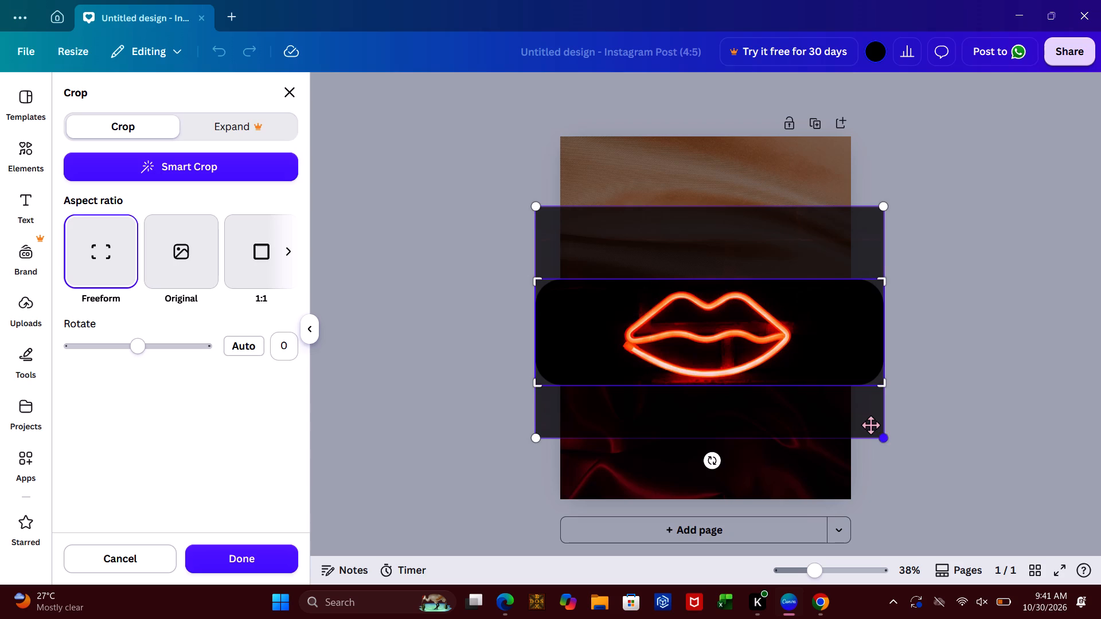
{"action": "left_click_drag", "start_coordinate": [870, 425], "coordinate": [924, 460]}
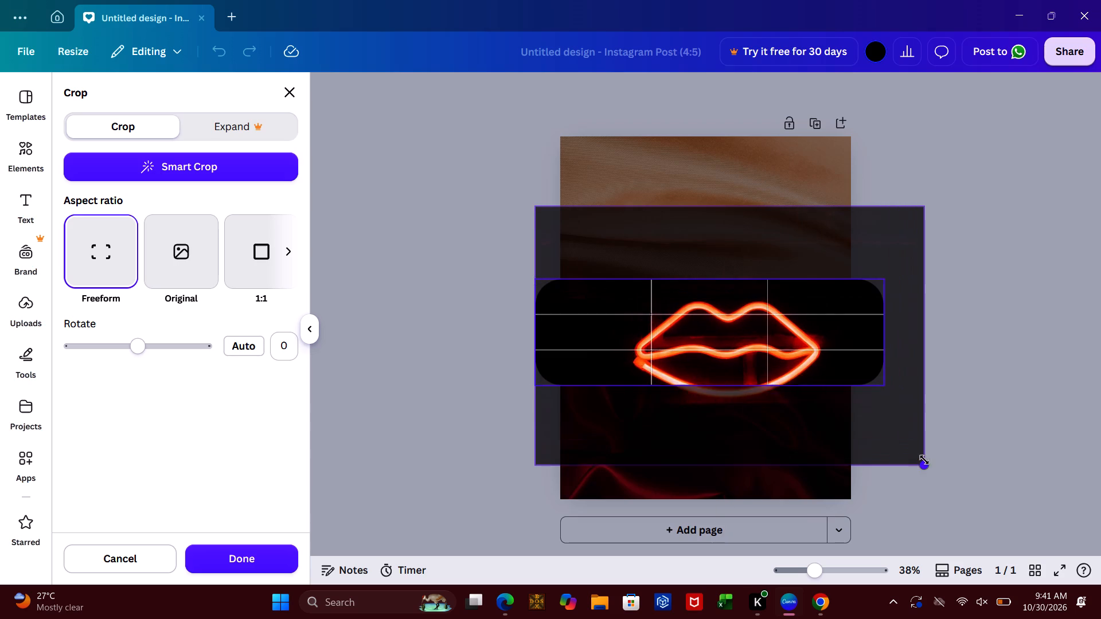
{"action": "left_click_drag", "start_coordinate": [924, 460], "coordinate": [779, 374]}
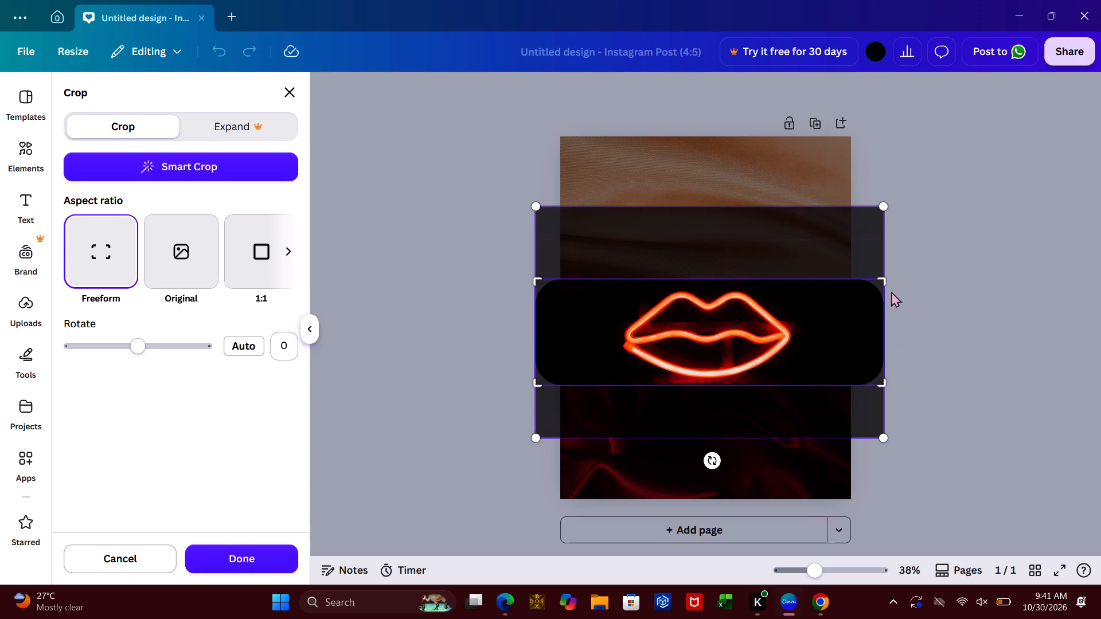
{"action": "left_click_drag", "start_coordinate": [885, 284], "coordinate": [863, 307]}
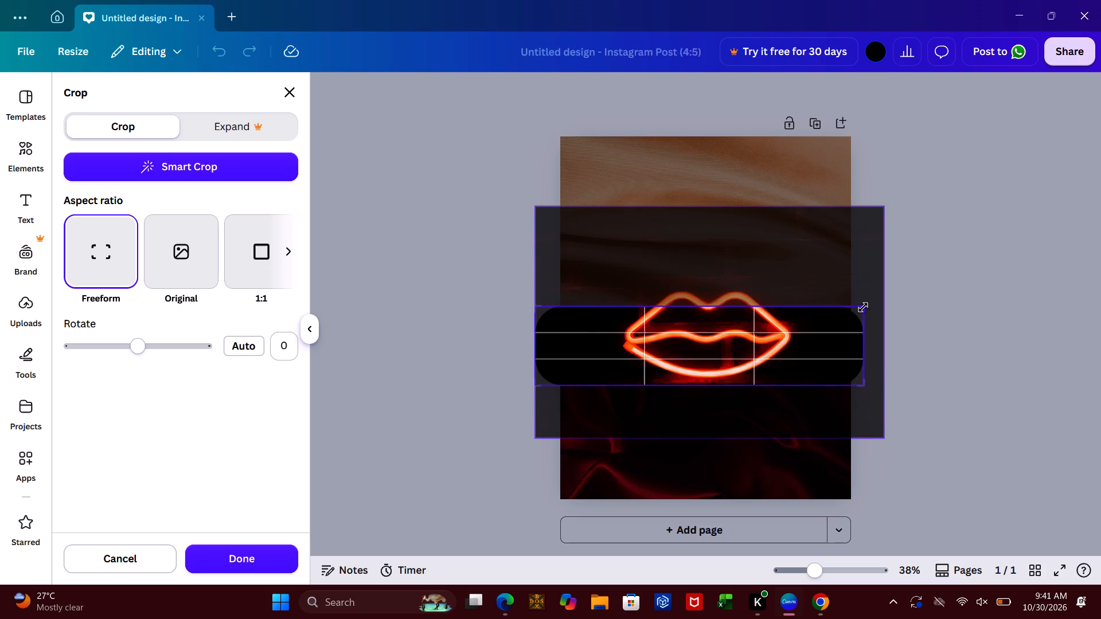
{"action": "left_click_drag", "start_coordinate": [863, 307], "coordinate": [803, 285]}
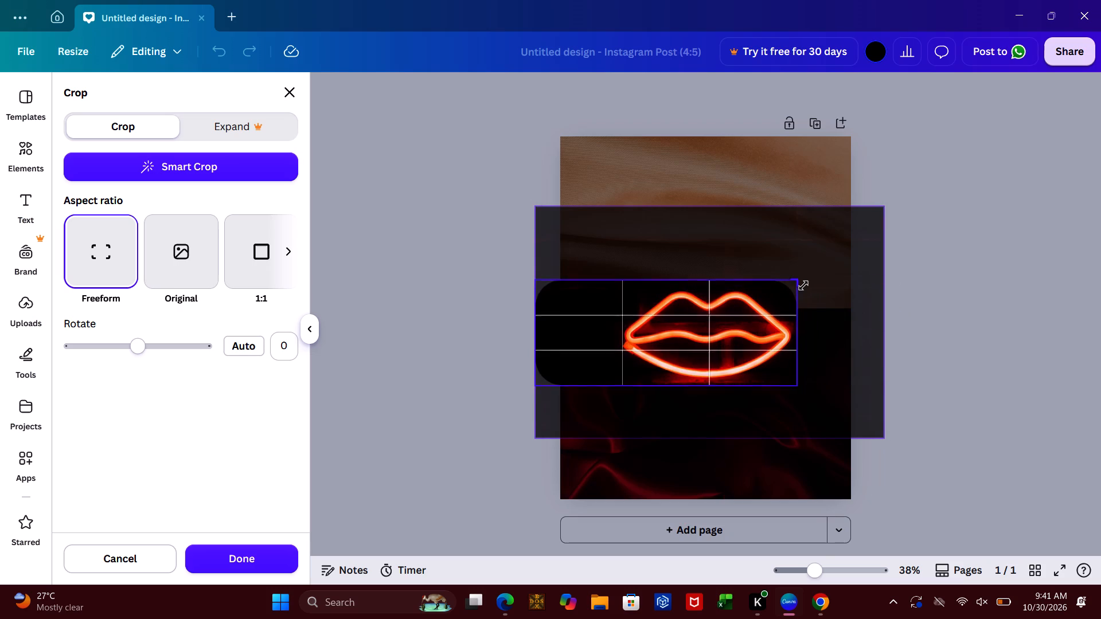
{"action": "left_click_drag", "start_coordinate": [803, 285], "coordinate": [798, 286]}
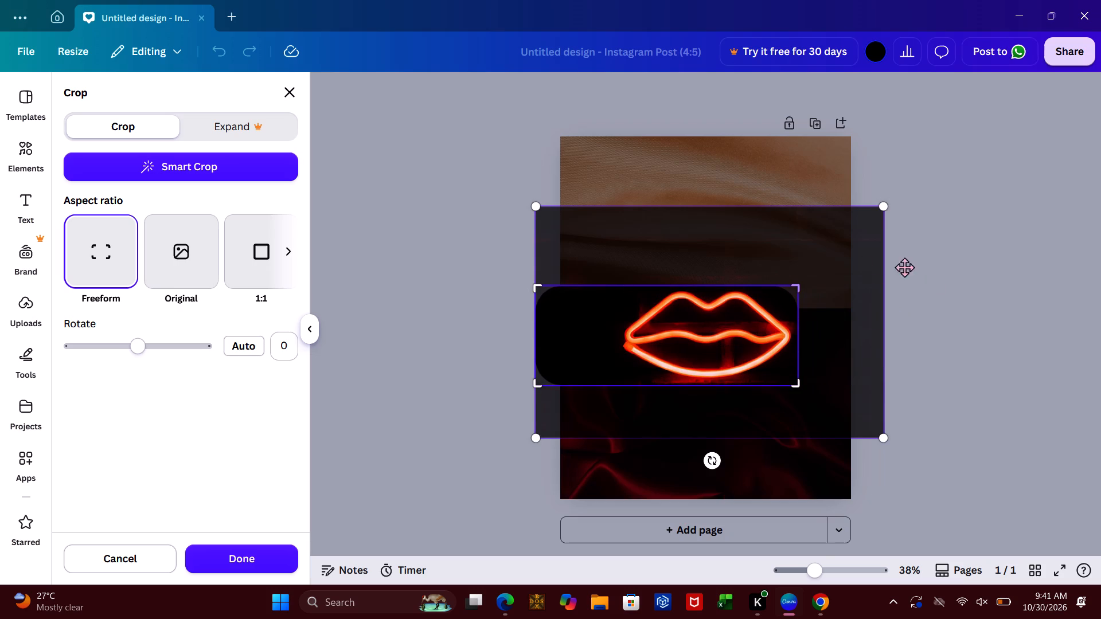
{"action": "left_click_drag", "start_coordinate": [537, 287], "coordinate": [540, 288]}
{"action": "left_click_drag", "start_coordinate": [540, 288], "coordinate": [616, 279]}
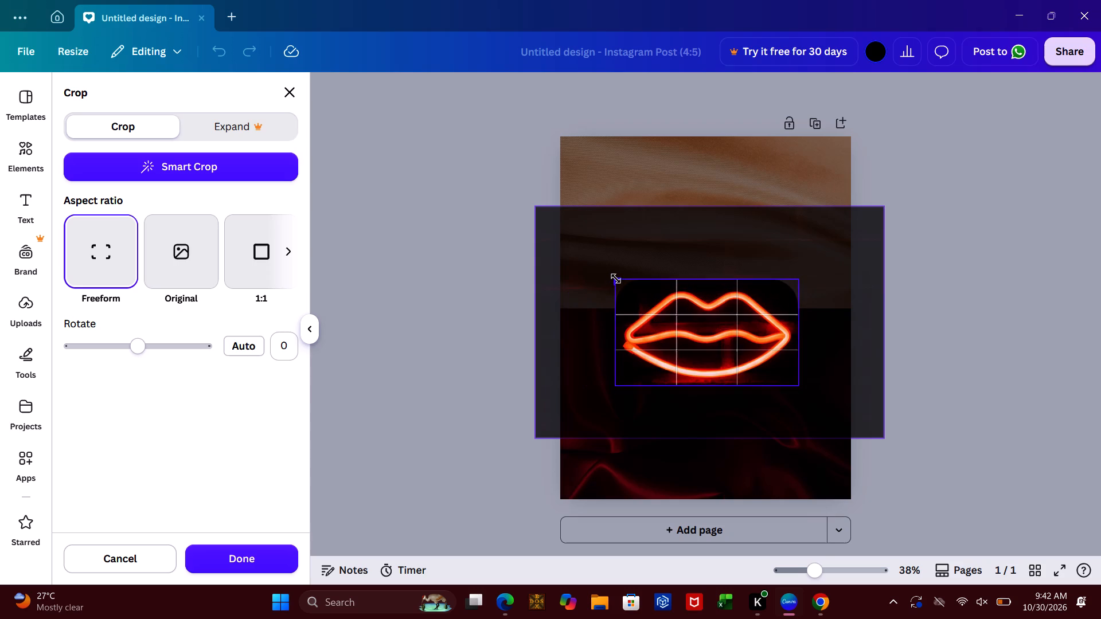
{"action": "left_click_drag", "start_coordinate": [616, 279], "coordinate": [619, 279]}
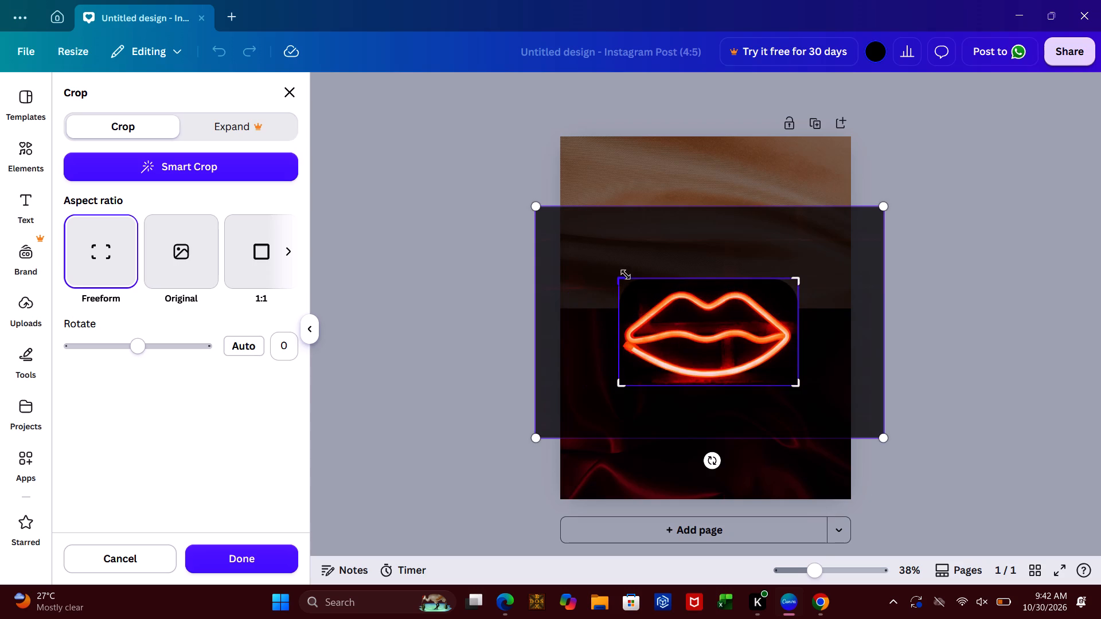
{"action": "left_click", "coordinate": [887, 187]}
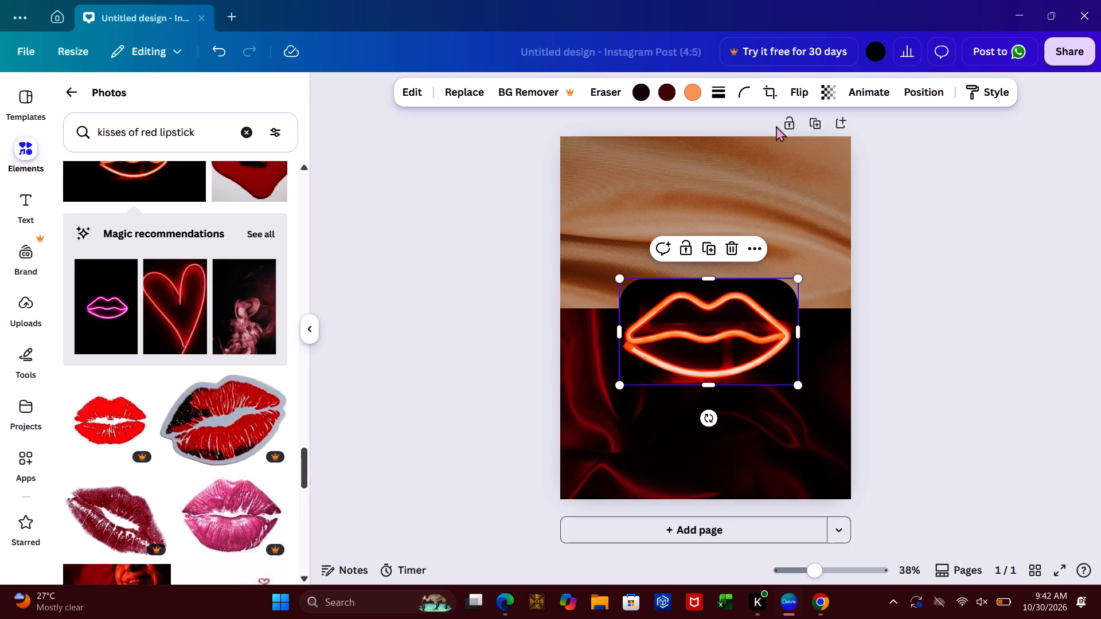
Set the cropped neon lips photo's corner rounding to 100.
{"action": "left_click", "coordinate": [748, 95]}
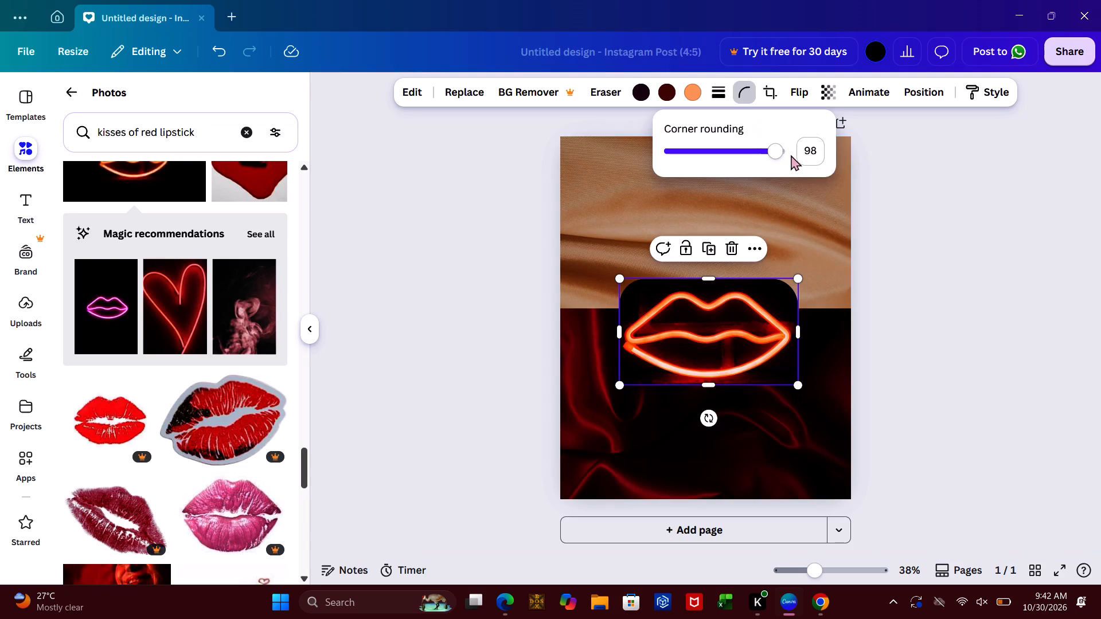
{"action": "left_click_drag", "start_coordinate": [779, 154], "coordinate": [800, 157]}
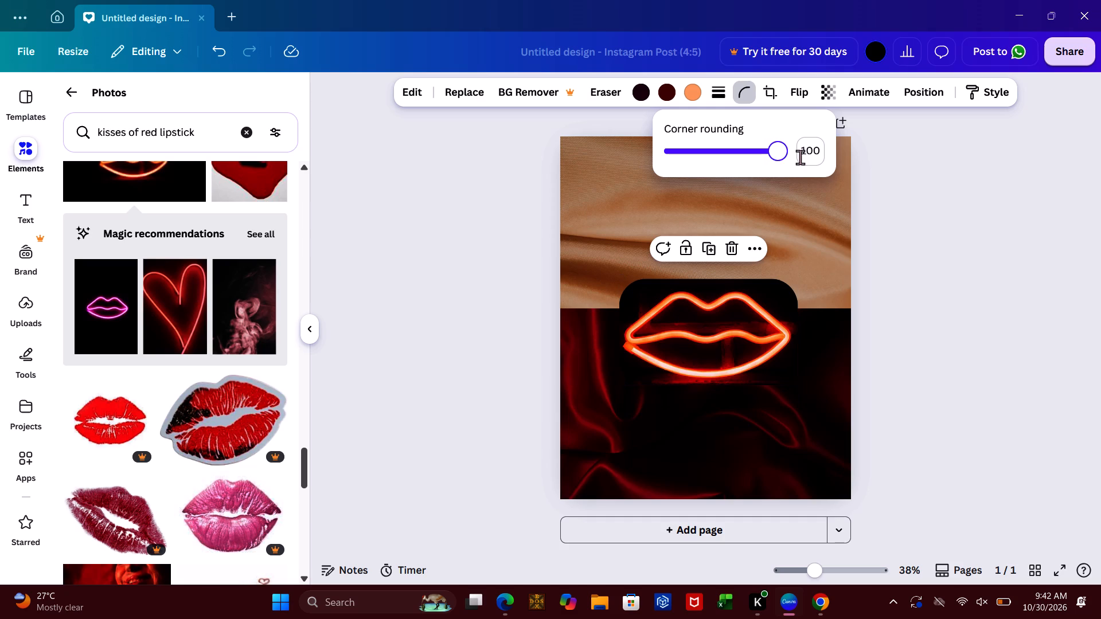
{"action": "left_click", "coordinate": [908, 216]}
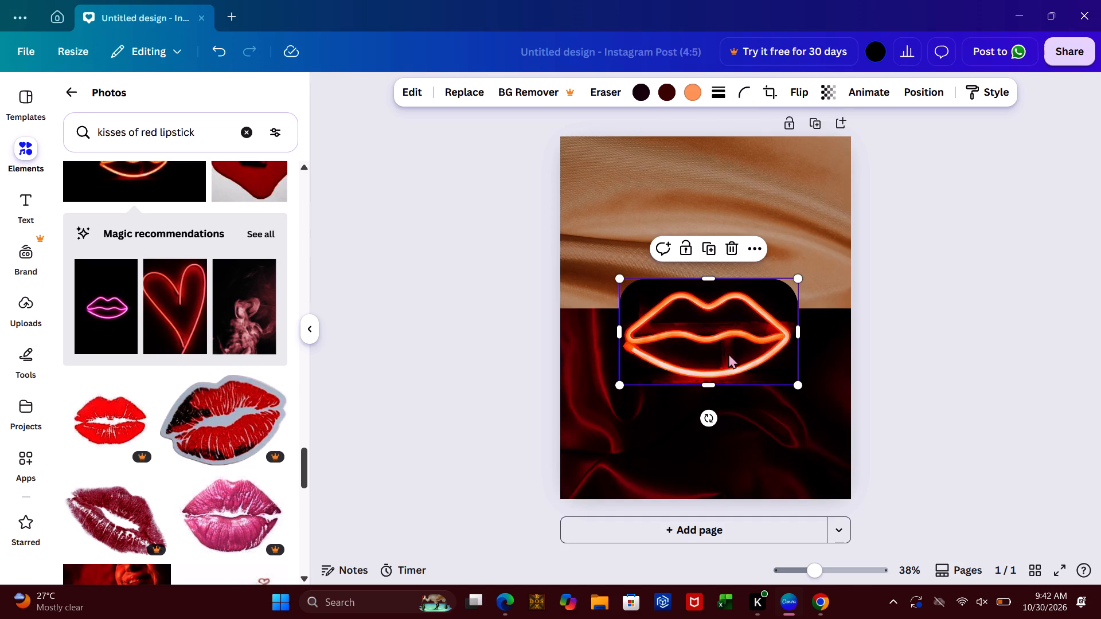
Move the rounded neon lips photo to the page's left edge, vertically centred on the seam between the two satins.
{"action": "left_click_drag", "start_coordinate": [729, 352], "coordinate": [667, 159]}
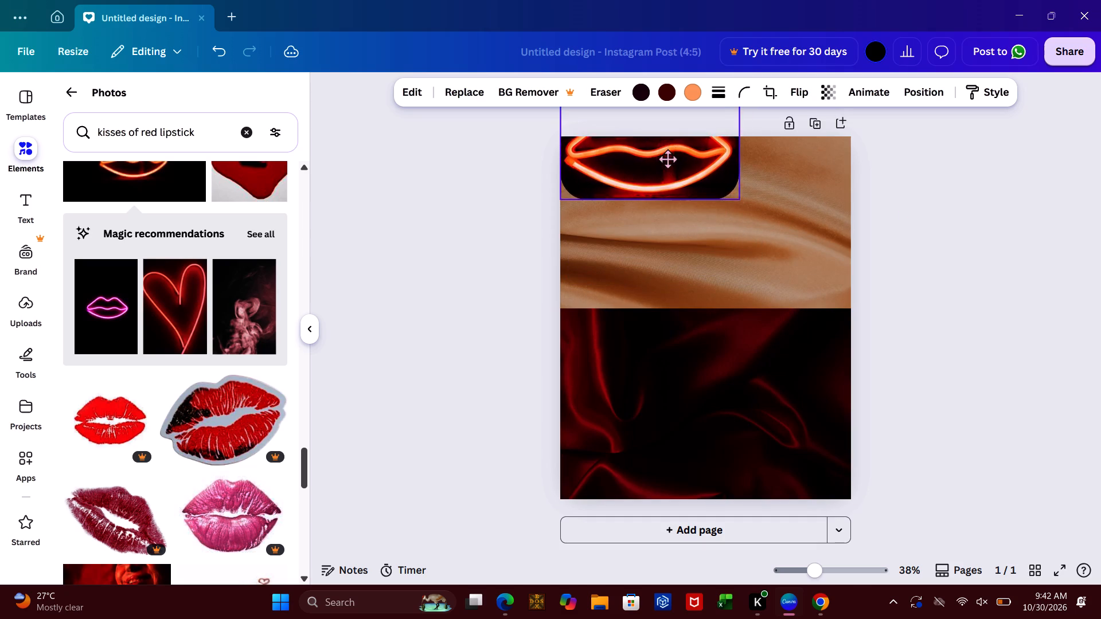
{"action": "left_click_drag", "start_coordinate": [667, 159], "coordinate": [683, 232]}
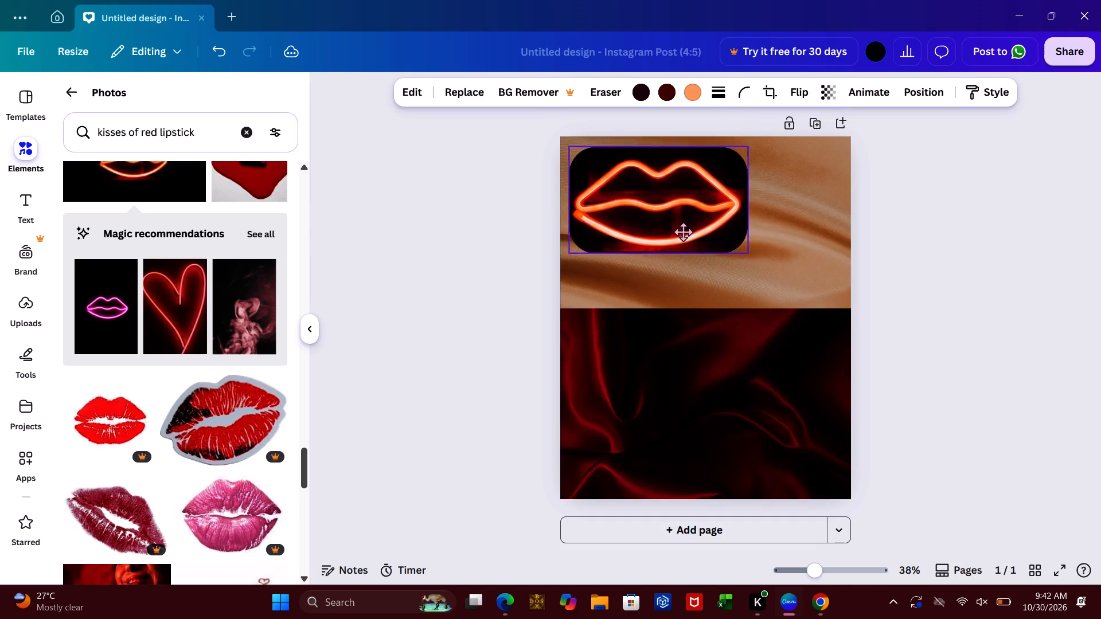
{"action": "left_click_drag", "start_coordinate": [683, 232], "coordinate": [669, 322]}
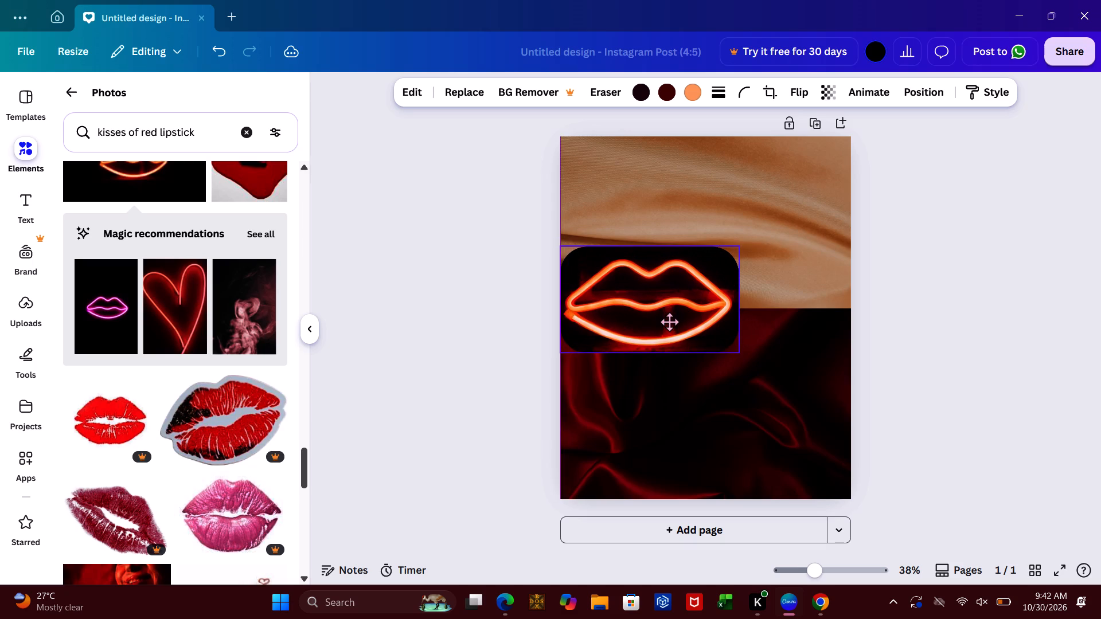
{"action": "left_click_drag", "start_coordinate": [669, 322], "coordinate": [669, 328]}
{"action": "left_click", "coordinate": [669, 328]}
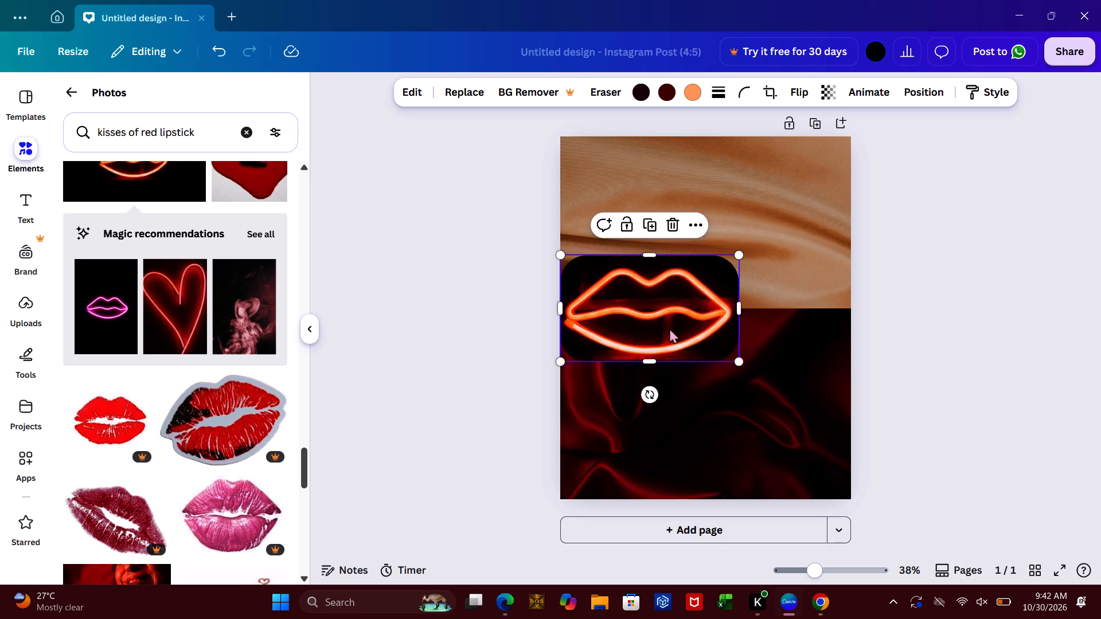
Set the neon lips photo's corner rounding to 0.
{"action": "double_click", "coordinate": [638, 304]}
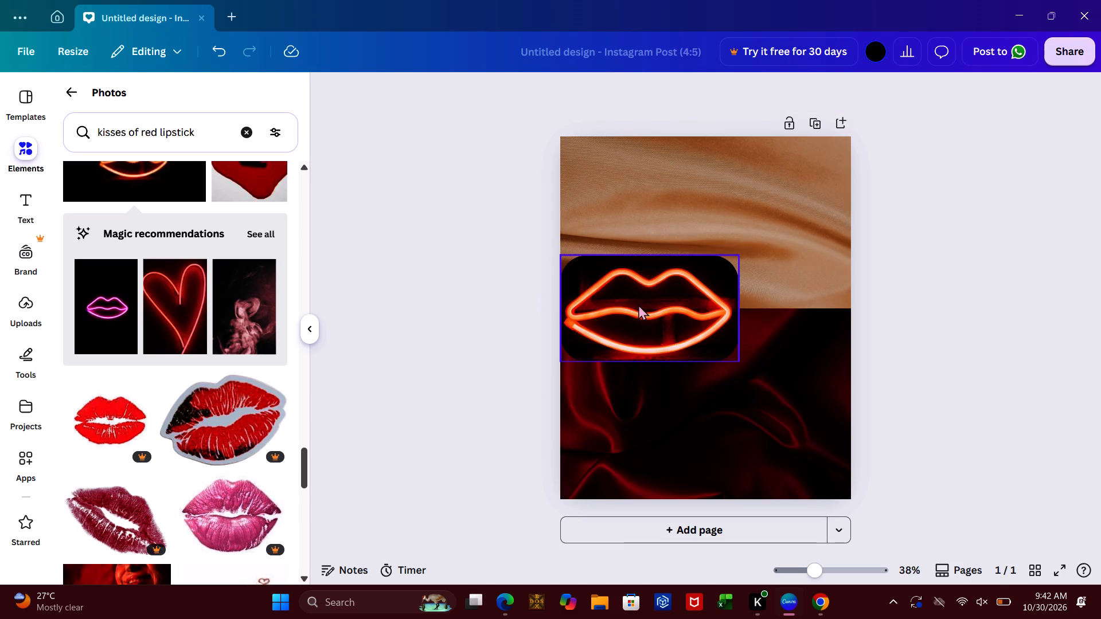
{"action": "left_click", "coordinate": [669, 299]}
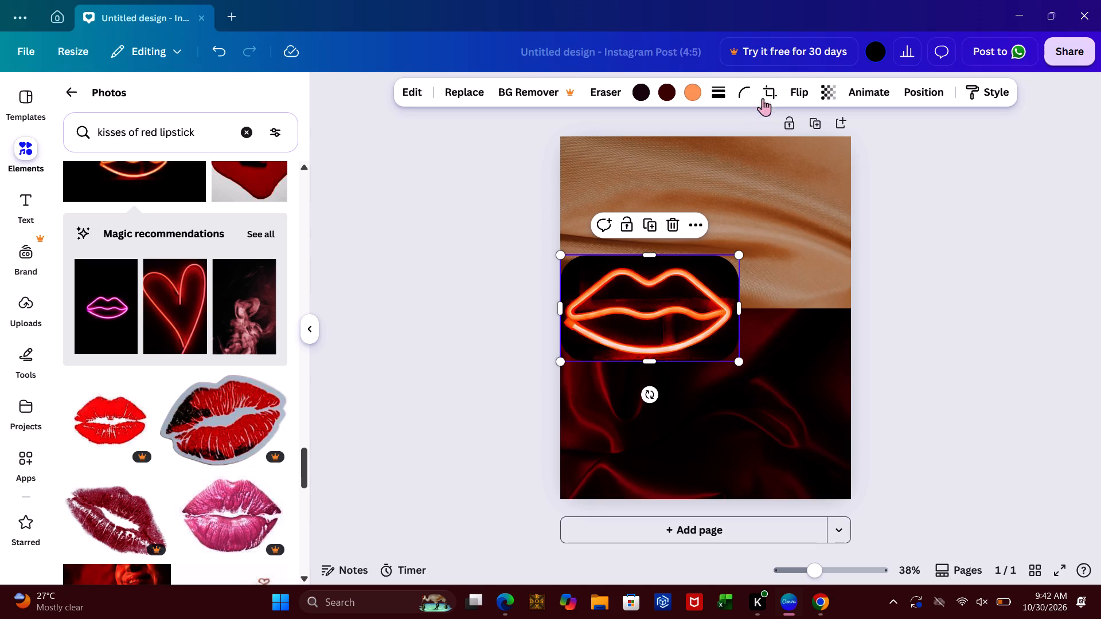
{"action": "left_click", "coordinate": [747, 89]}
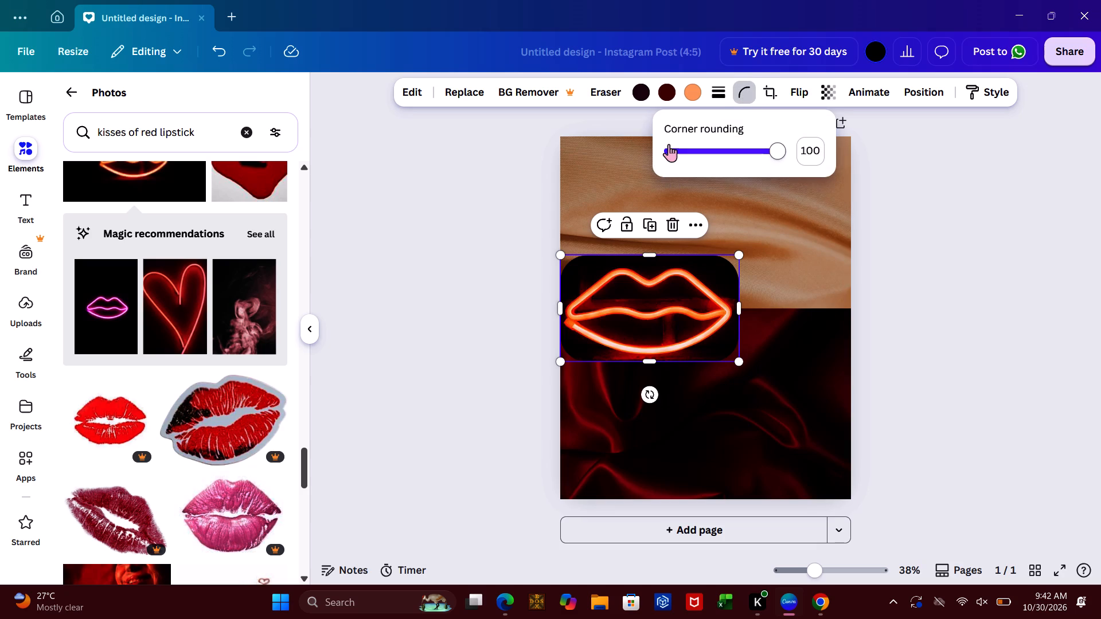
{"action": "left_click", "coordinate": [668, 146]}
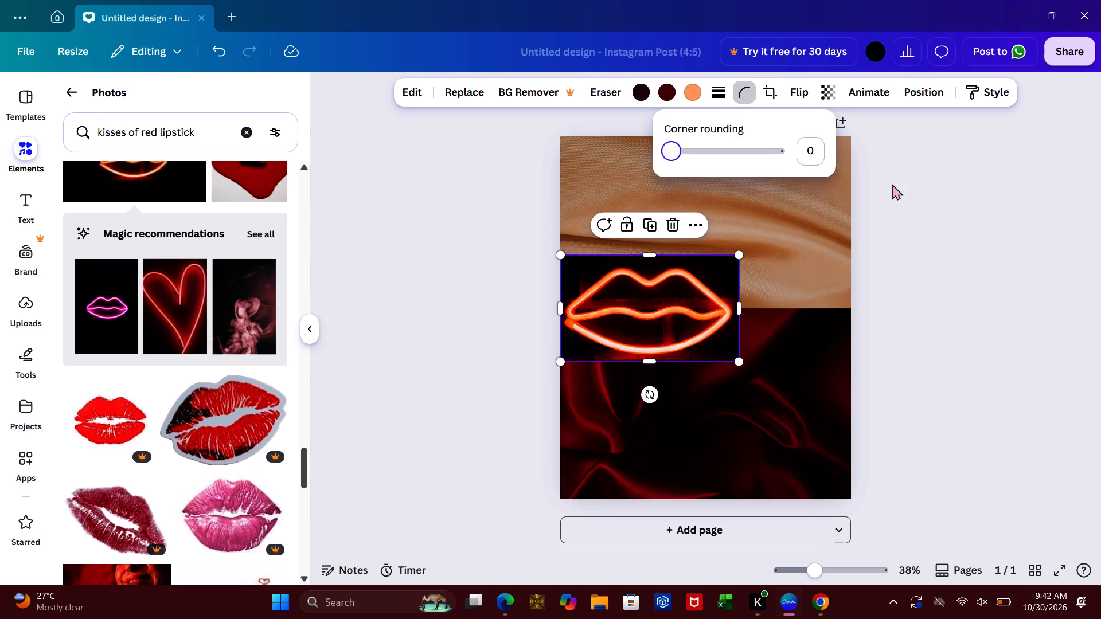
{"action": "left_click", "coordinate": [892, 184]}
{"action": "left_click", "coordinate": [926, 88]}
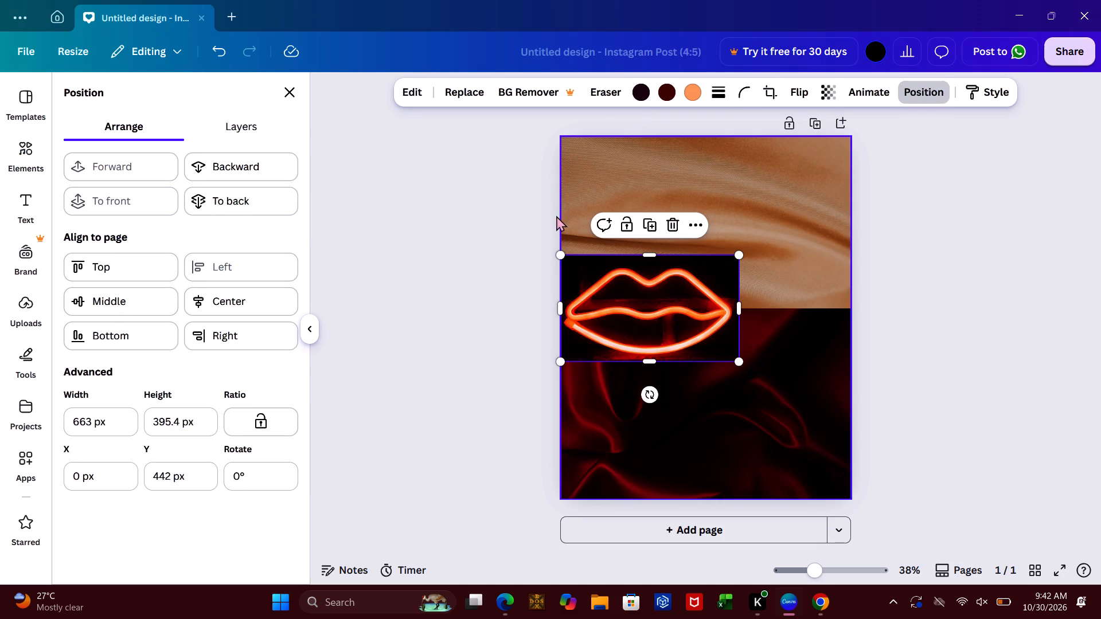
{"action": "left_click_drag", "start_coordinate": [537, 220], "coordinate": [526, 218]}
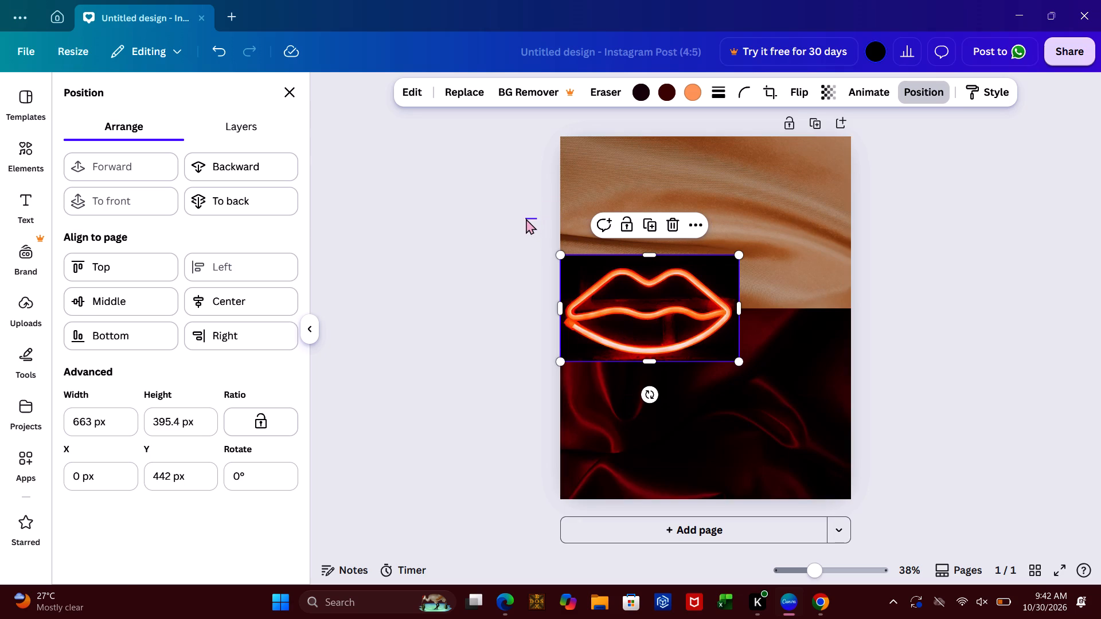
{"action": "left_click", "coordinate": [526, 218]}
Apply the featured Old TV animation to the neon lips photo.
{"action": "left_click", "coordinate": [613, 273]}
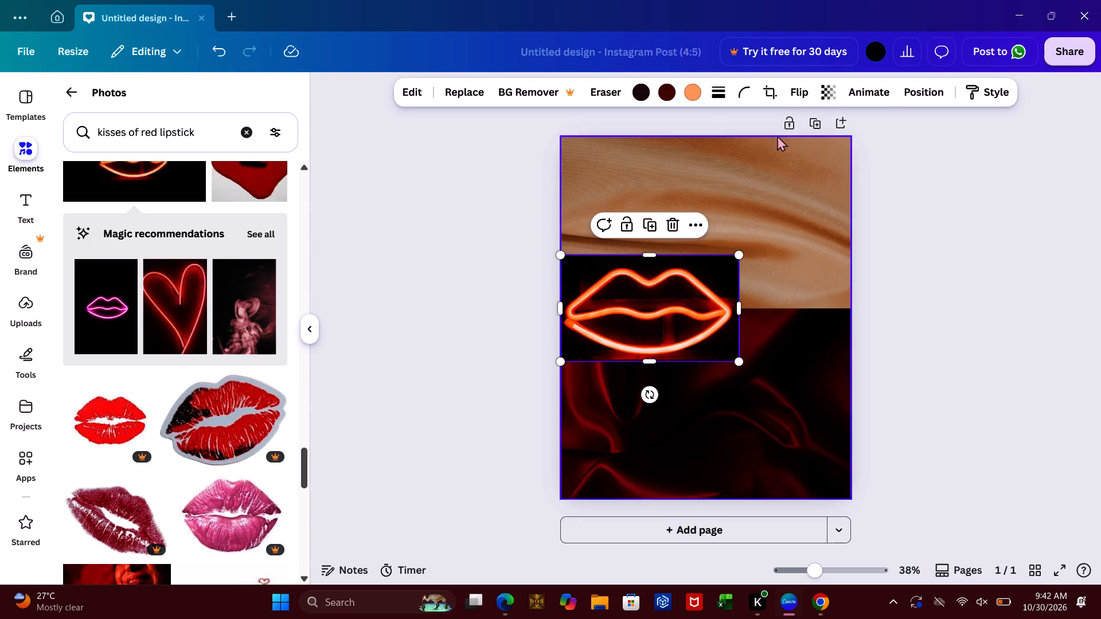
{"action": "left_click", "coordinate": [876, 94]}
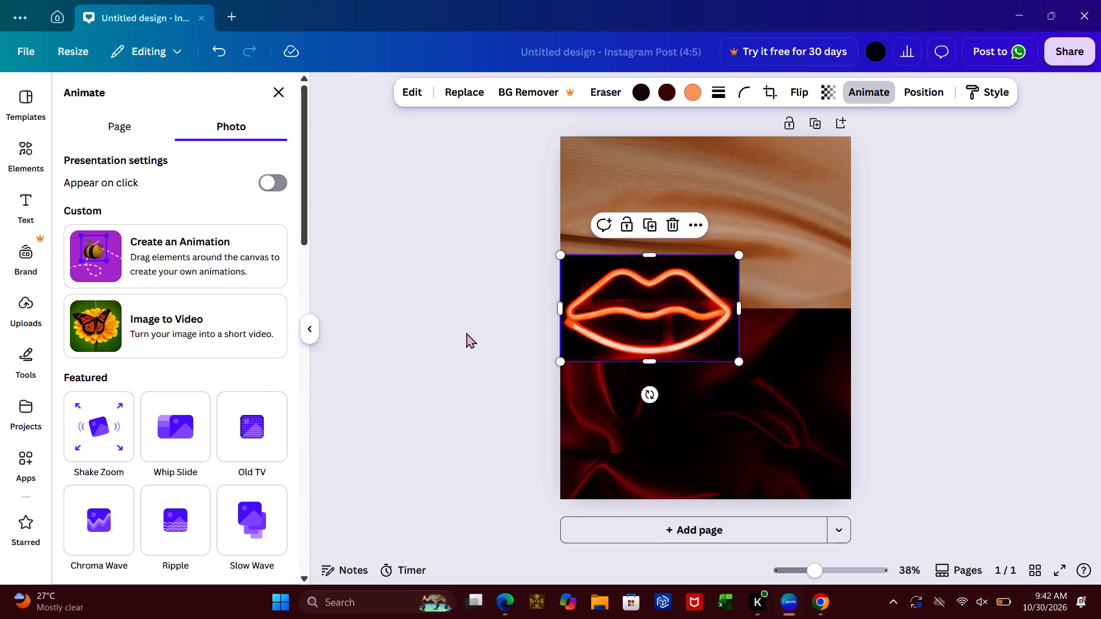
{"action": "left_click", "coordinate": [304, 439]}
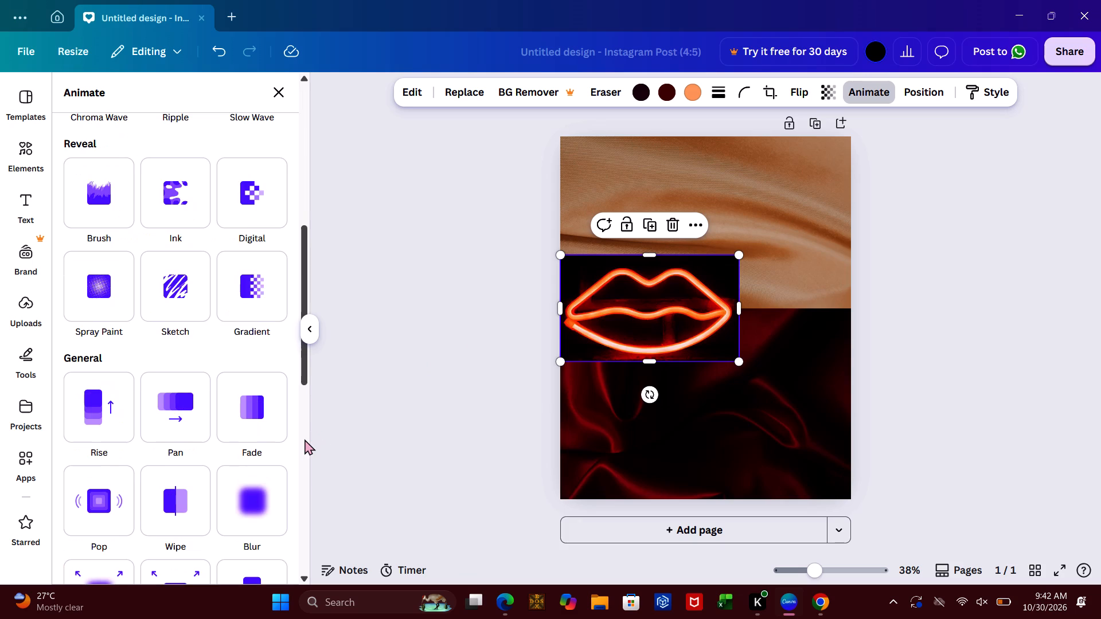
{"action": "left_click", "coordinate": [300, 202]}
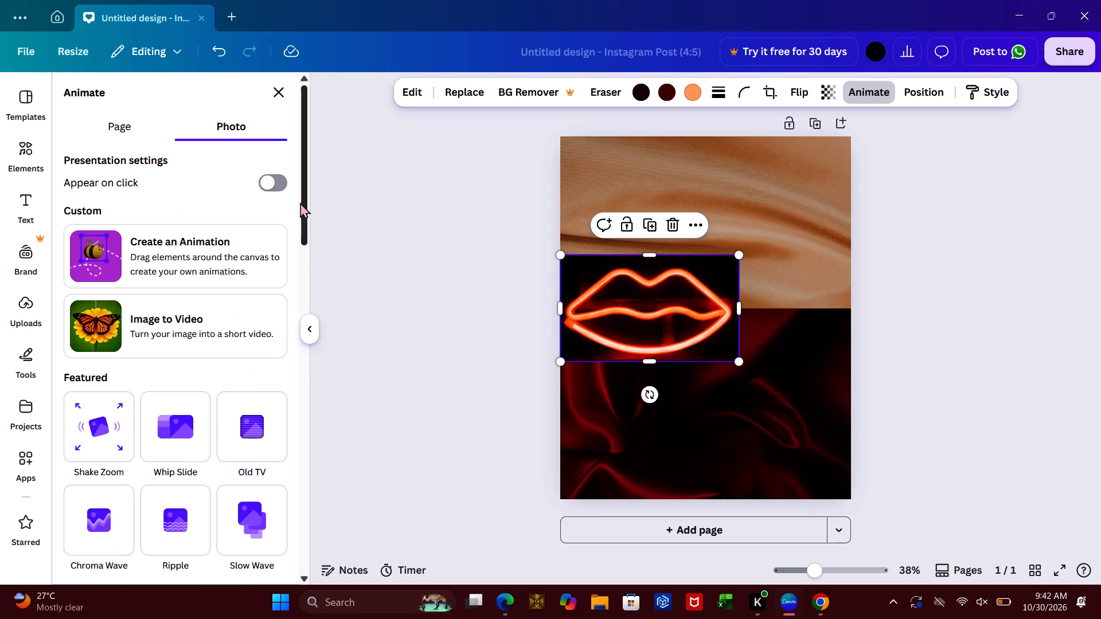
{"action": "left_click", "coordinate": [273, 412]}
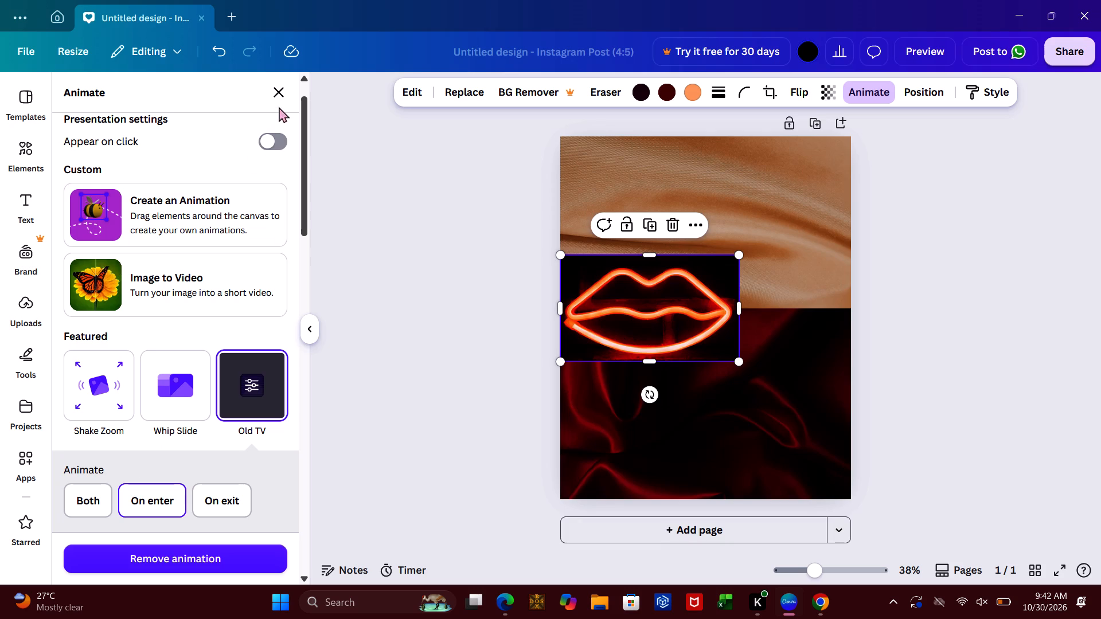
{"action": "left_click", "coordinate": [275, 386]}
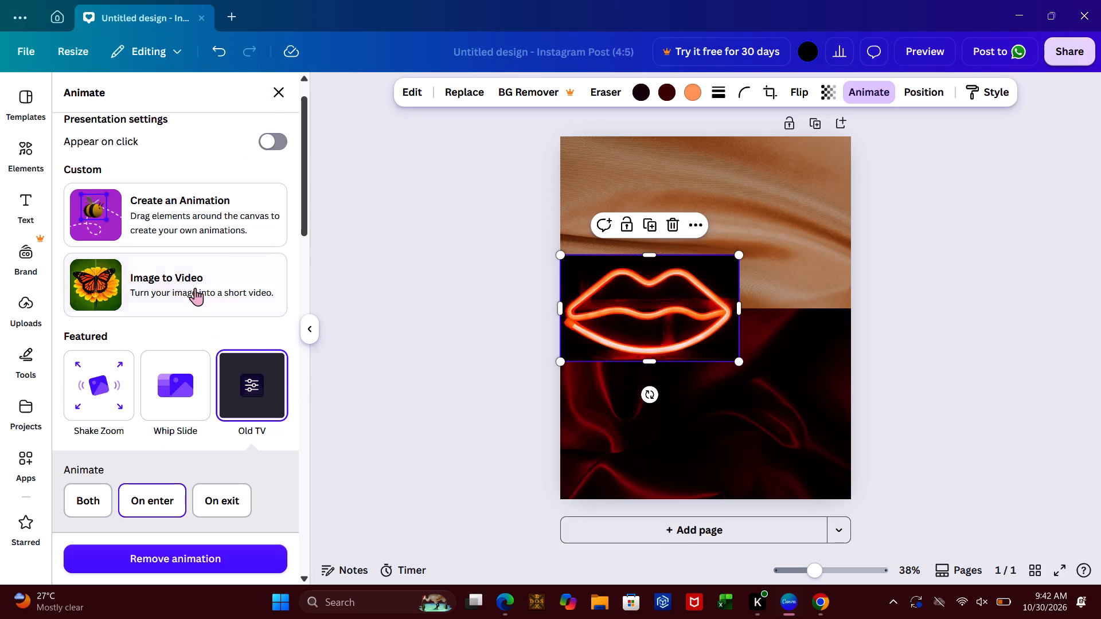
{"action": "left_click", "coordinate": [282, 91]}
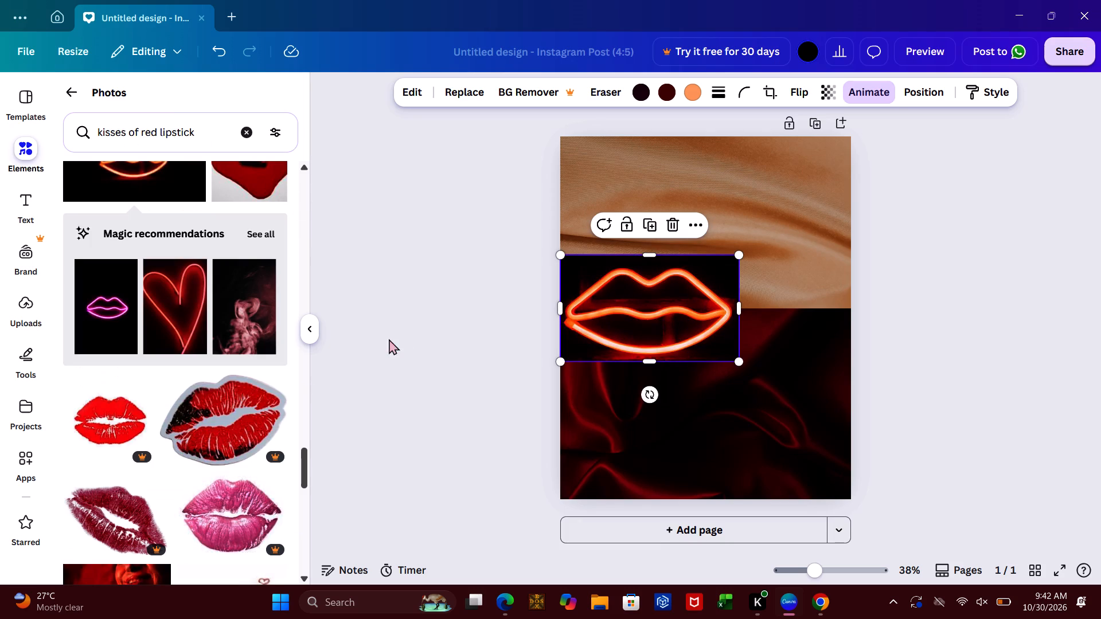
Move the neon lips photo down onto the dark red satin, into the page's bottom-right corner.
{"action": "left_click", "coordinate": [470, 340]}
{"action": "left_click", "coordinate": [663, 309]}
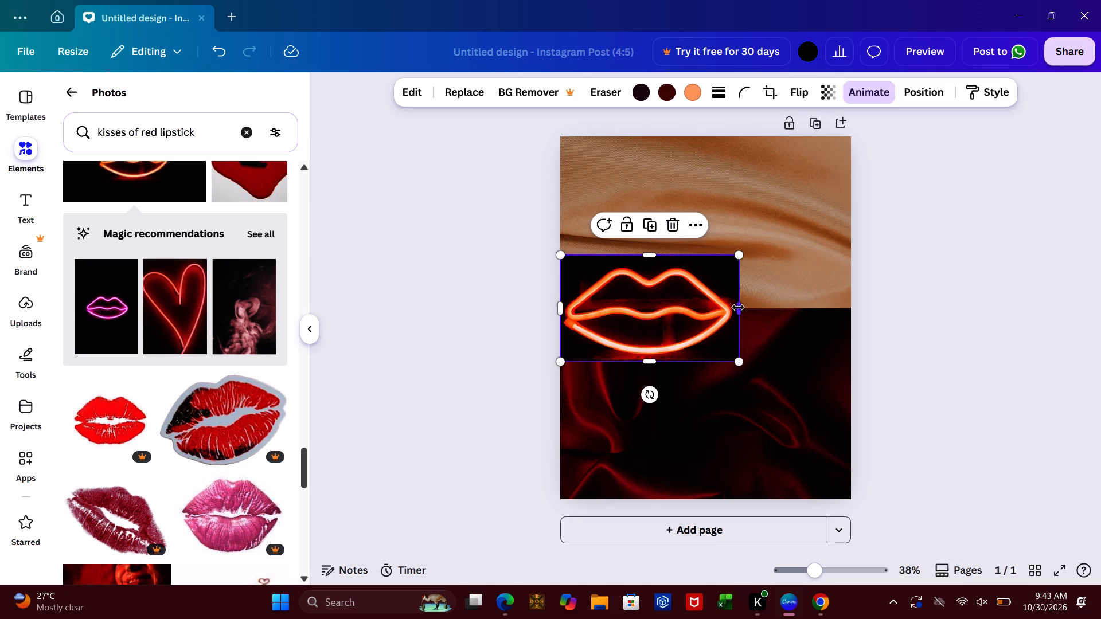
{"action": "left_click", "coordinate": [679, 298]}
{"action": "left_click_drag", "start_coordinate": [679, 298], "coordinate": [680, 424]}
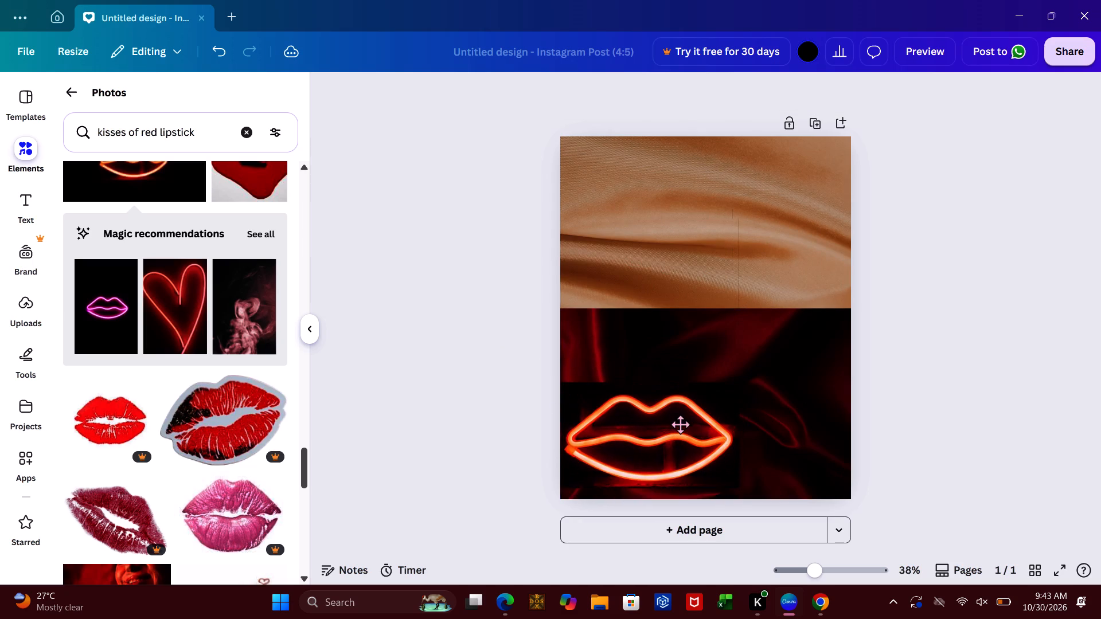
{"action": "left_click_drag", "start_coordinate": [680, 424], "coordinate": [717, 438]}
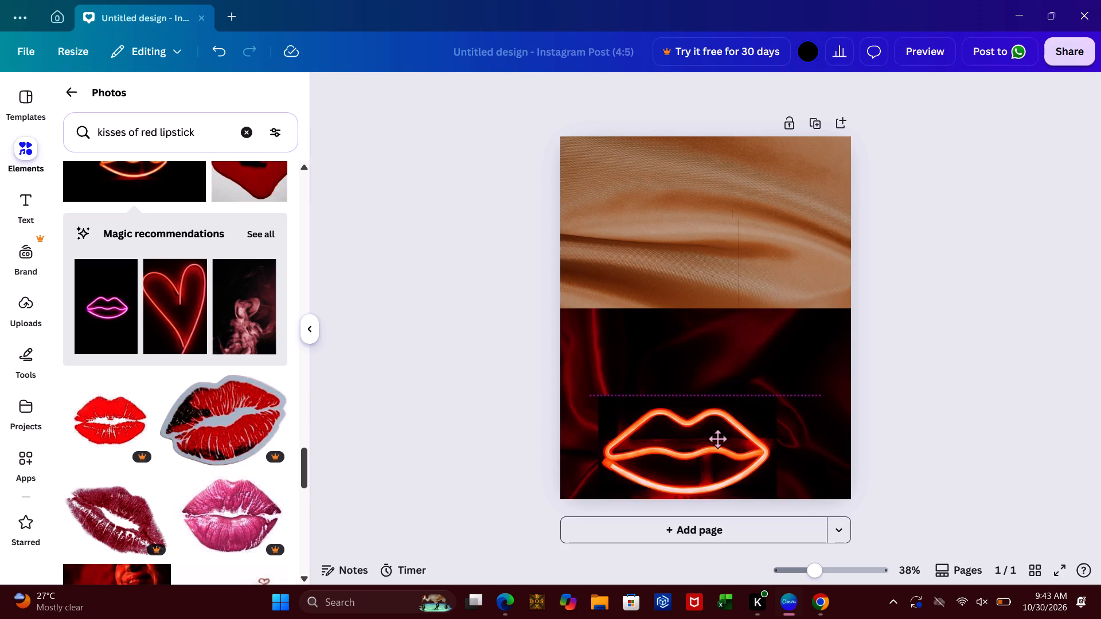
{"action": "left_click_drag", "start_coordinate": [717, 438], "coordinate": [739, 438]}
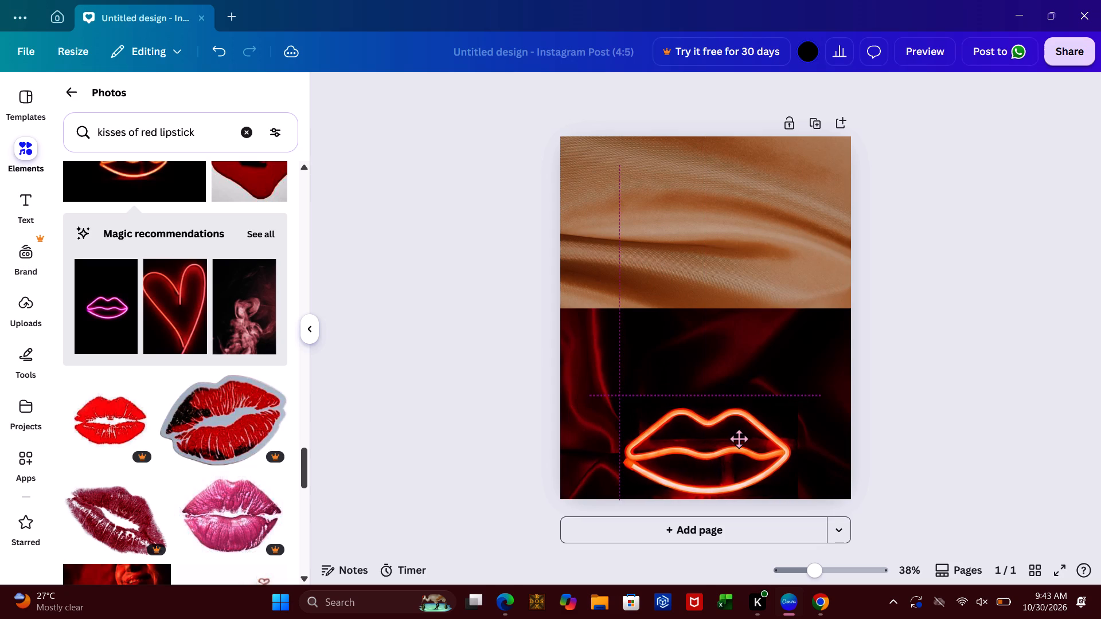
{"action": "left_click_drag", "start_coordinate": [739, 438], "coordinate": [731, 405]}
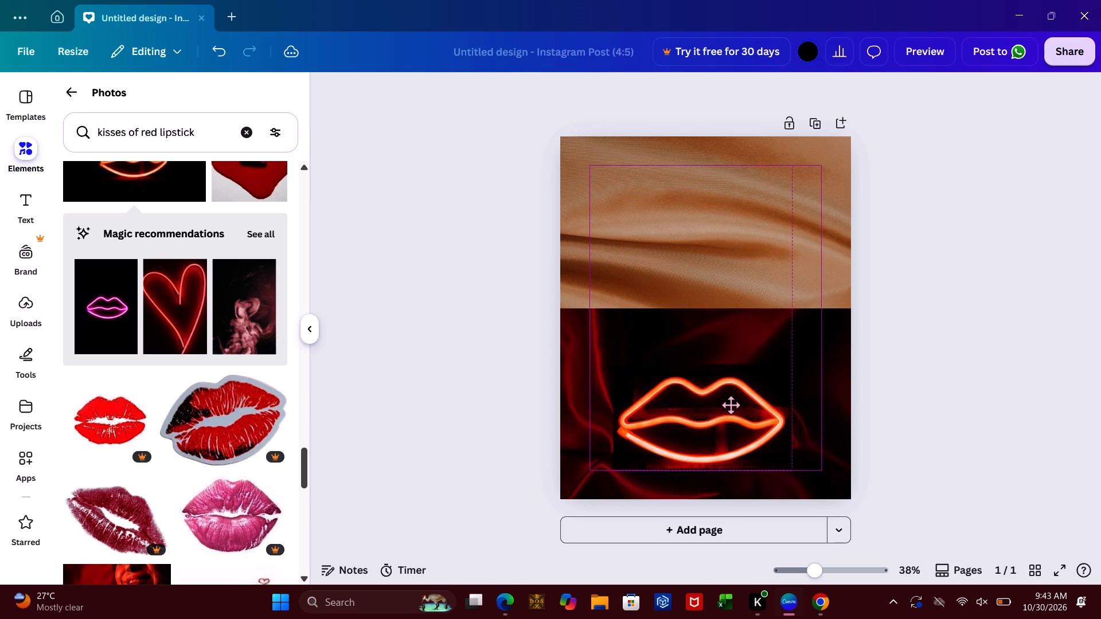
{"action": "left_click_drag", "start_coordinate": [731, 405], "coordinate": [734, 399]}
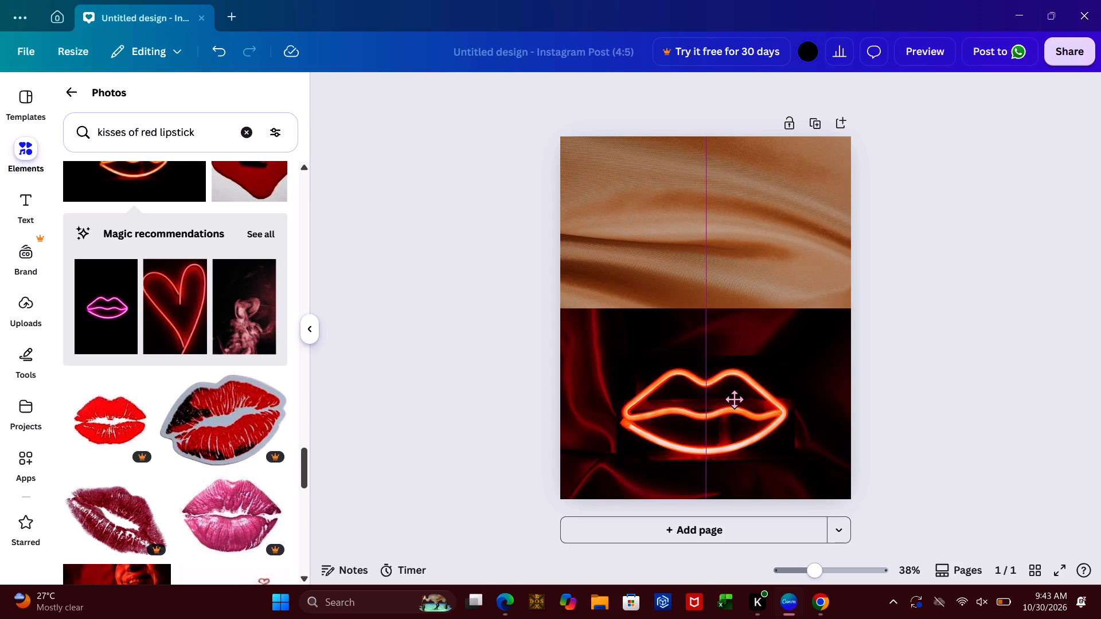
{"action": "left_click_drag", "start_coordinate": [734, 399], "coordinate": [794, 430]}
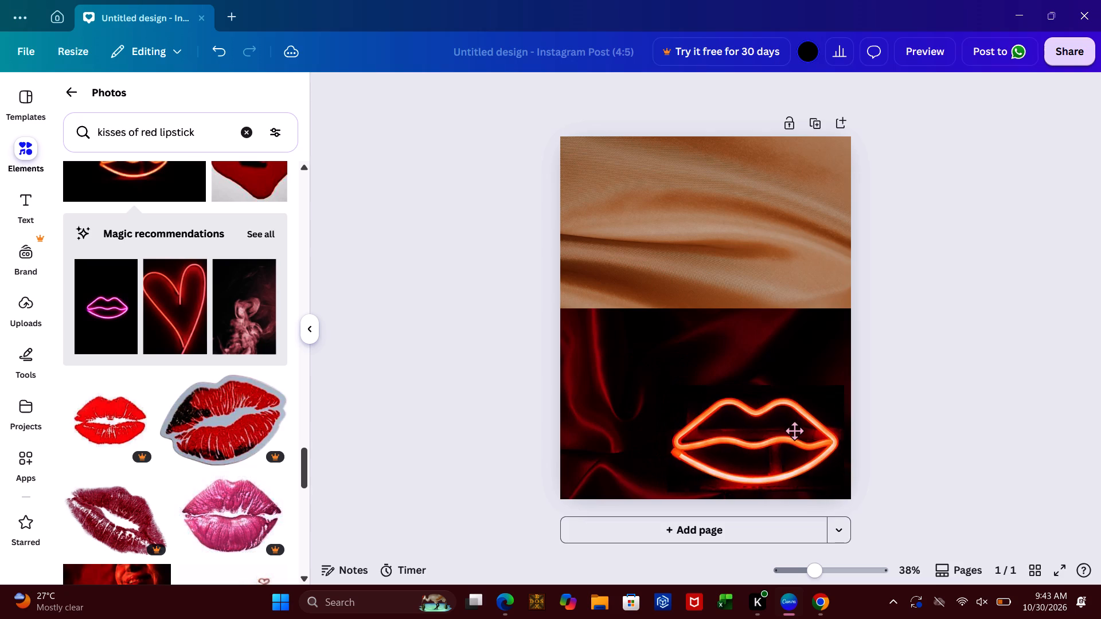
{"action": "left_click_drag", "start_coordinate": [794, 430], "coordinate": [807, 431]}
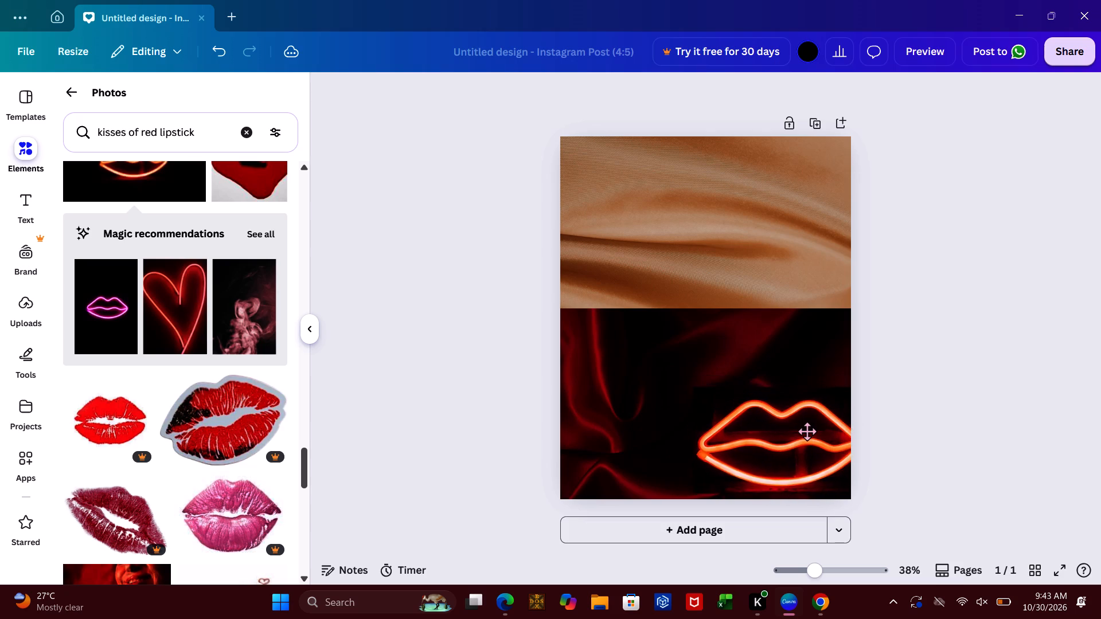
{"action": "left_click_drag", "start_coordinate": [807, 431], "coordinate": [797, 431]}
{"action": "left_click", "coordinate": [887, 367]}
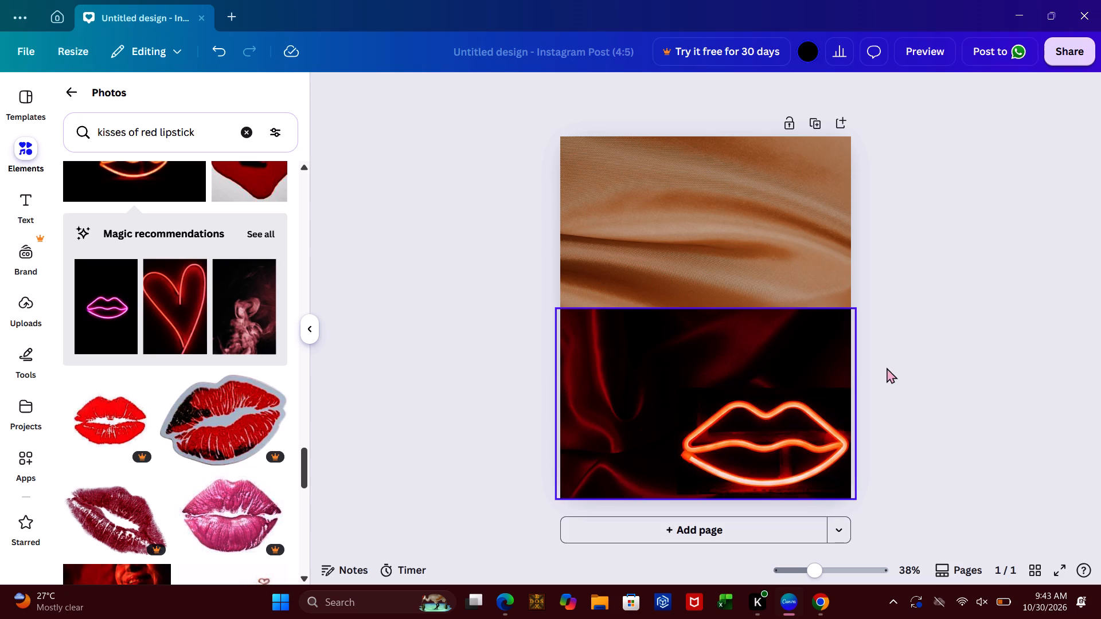
Nudge the neon lips photo slightly down so it sits flush with the page's bottom edge.
{"action": "left_click_drag", "start_coordinate": [766, 446], "coordinate": [764, 452]}
{"action": "left_click", "coordinate": [891, 402]}
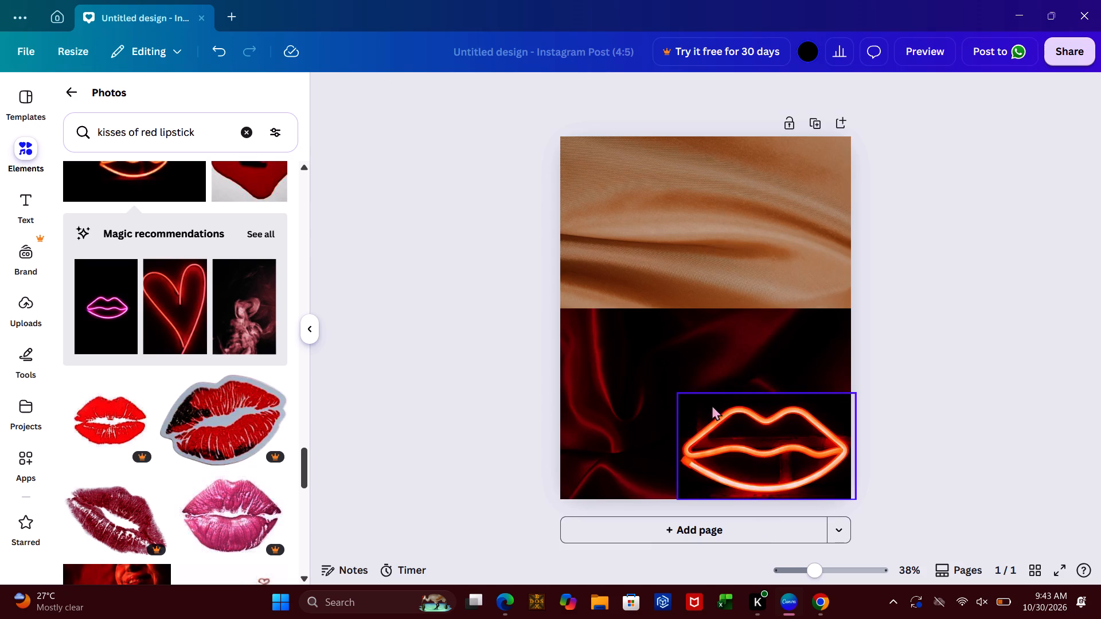
Stretch the neon lips photo's left side out to the page's left edge so it spans the full page width.
{"action": "double_click", "coordinate": [692, 405]}
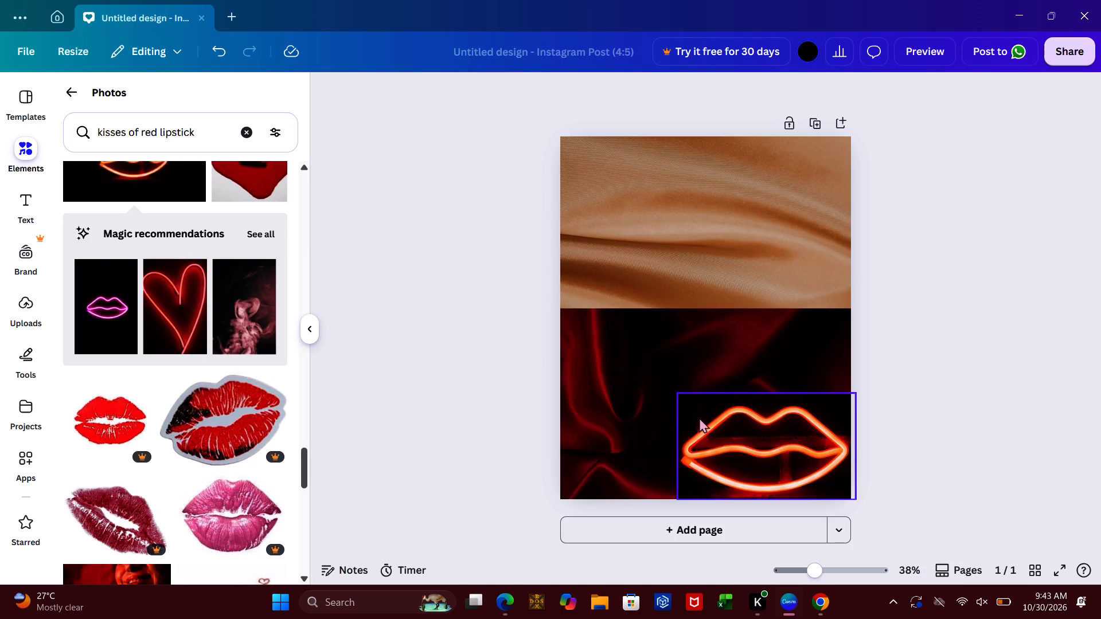
{"action": "left_click", "coordinate": [693, 428]}
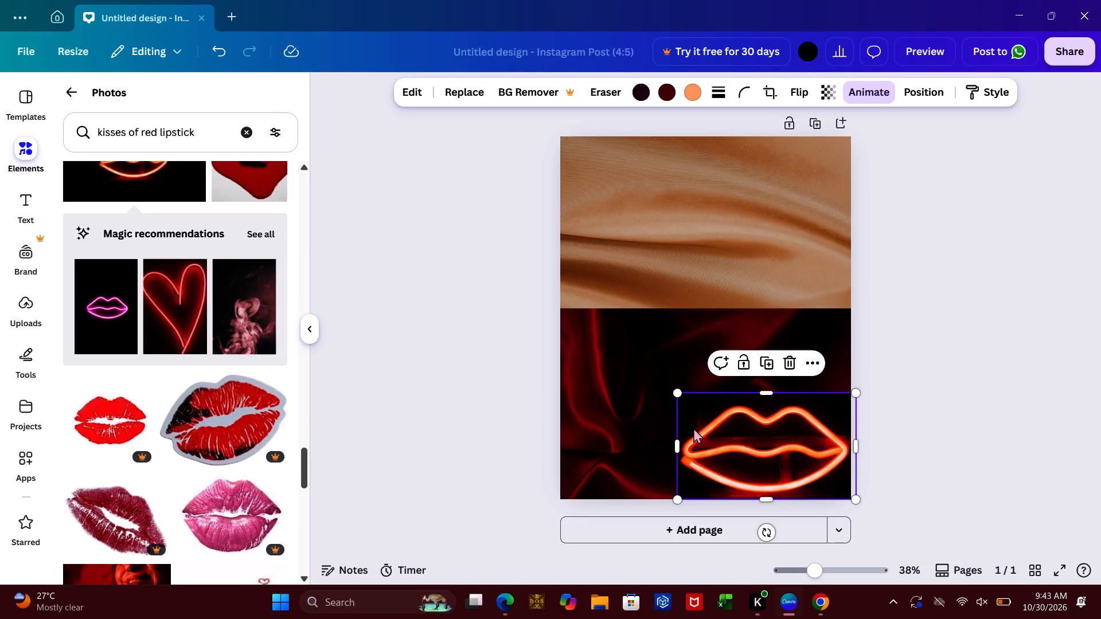
{"action": "left_click_drag", "start_coordinate": [677, 445], "coordinate": [569, 459]}
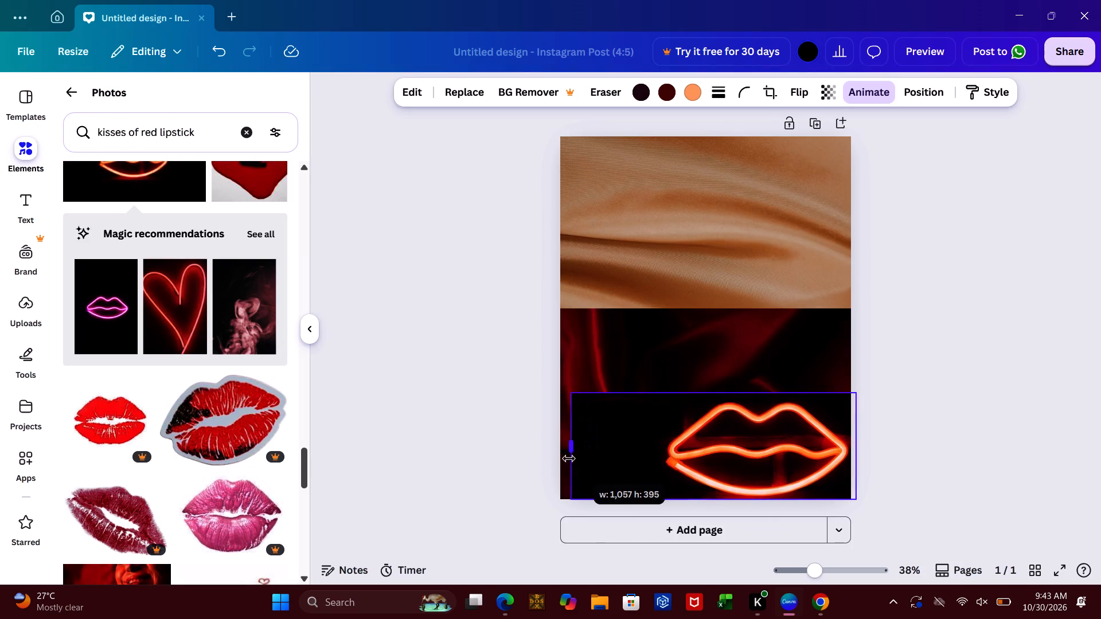
{"action": "left_click_drag", "start_coordinate": [569, 459], "coordinate": [553, 469]}
{"action": "left_click", "coordinate": [919, 325]}
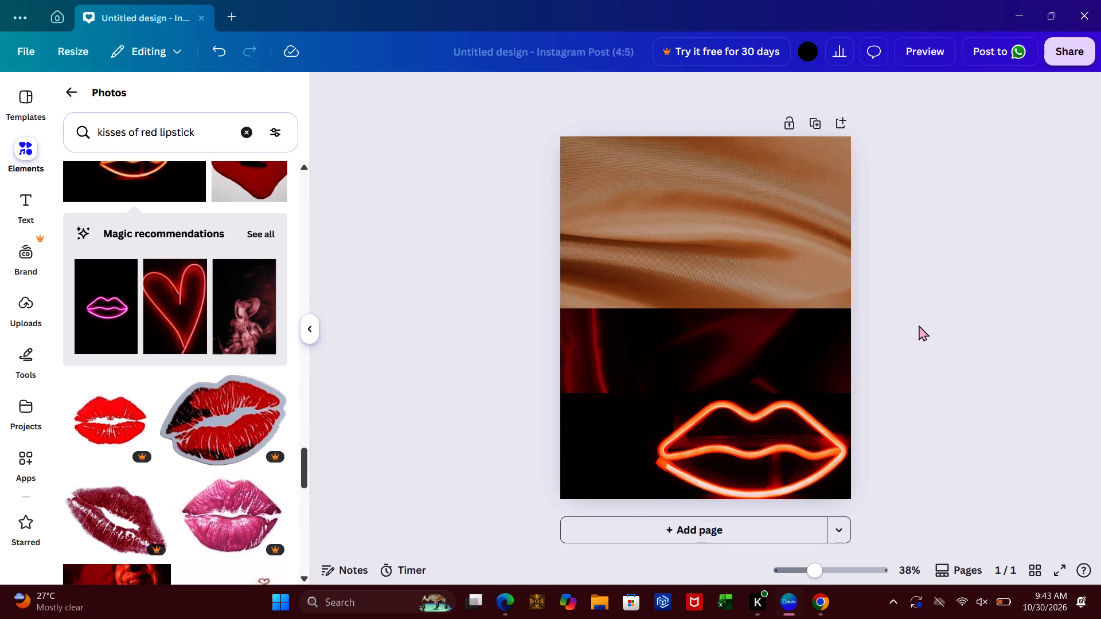
Crop the neon lips photo's left side back in to just beside the left corner of the lips.
{"action": "double_click", "coordinate": [631, 428]}
{"action": "left_click", "coordinate": [564, 434]}
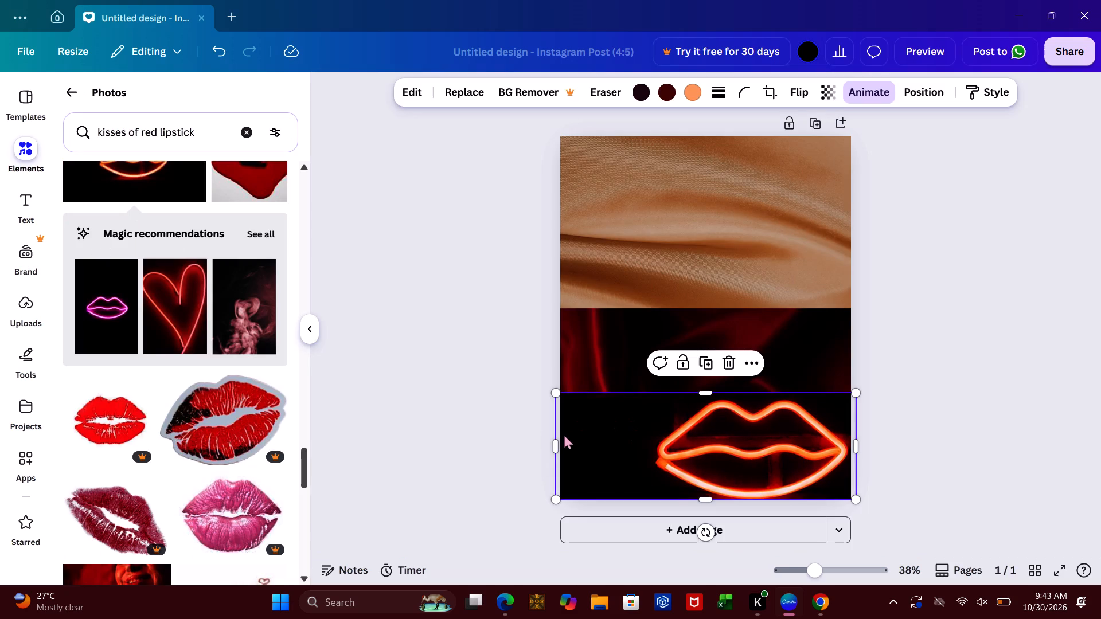
{"action": "left_click_drag", "start_coordinate": [555, 444], "coordinate": [646, 453]}
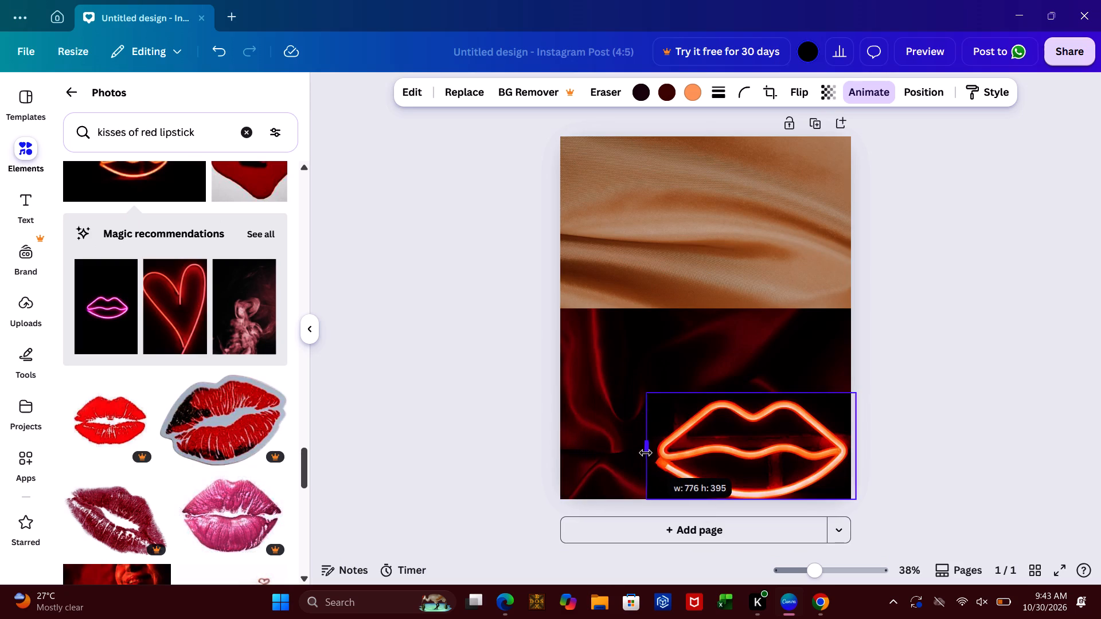
{"action": "left_click_drag", "start_coordinate": [646, 453], "coordinate": [653, 456]}
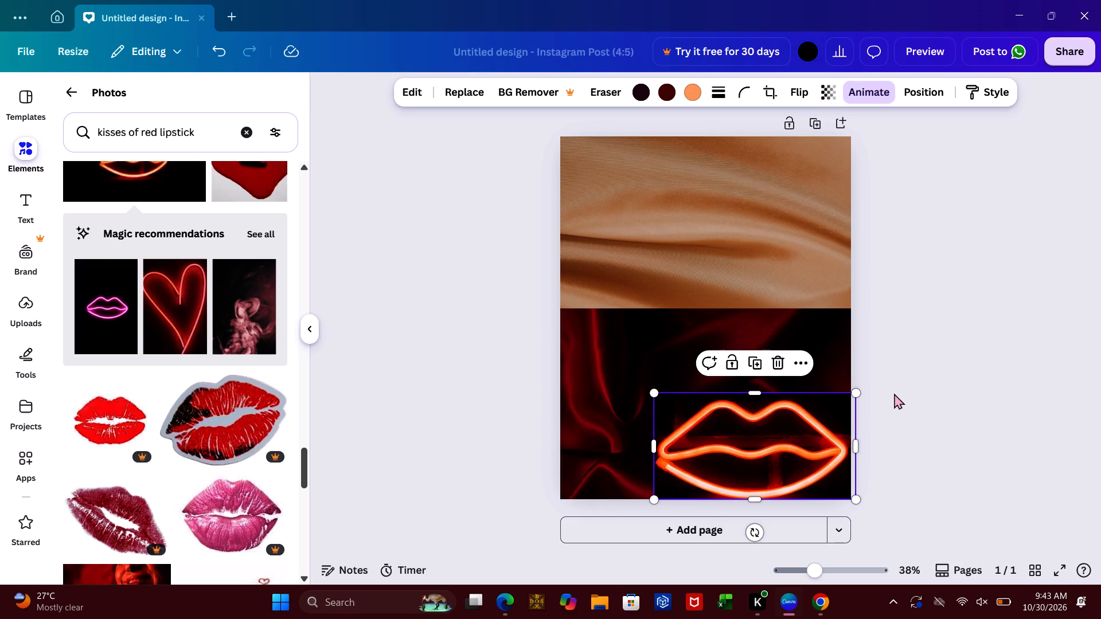
{"action": "left_click", "coordinate": [894, 393]}
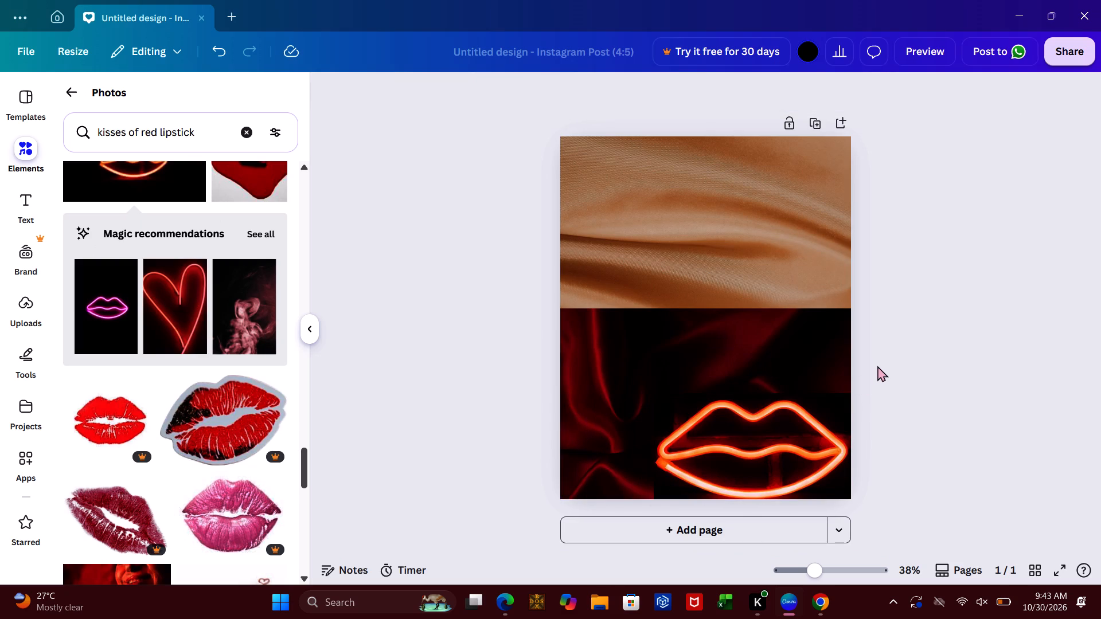
Select the neon lips photo on the dark red satin.
{"action": "left_click", "coordinate": [817, 419]}
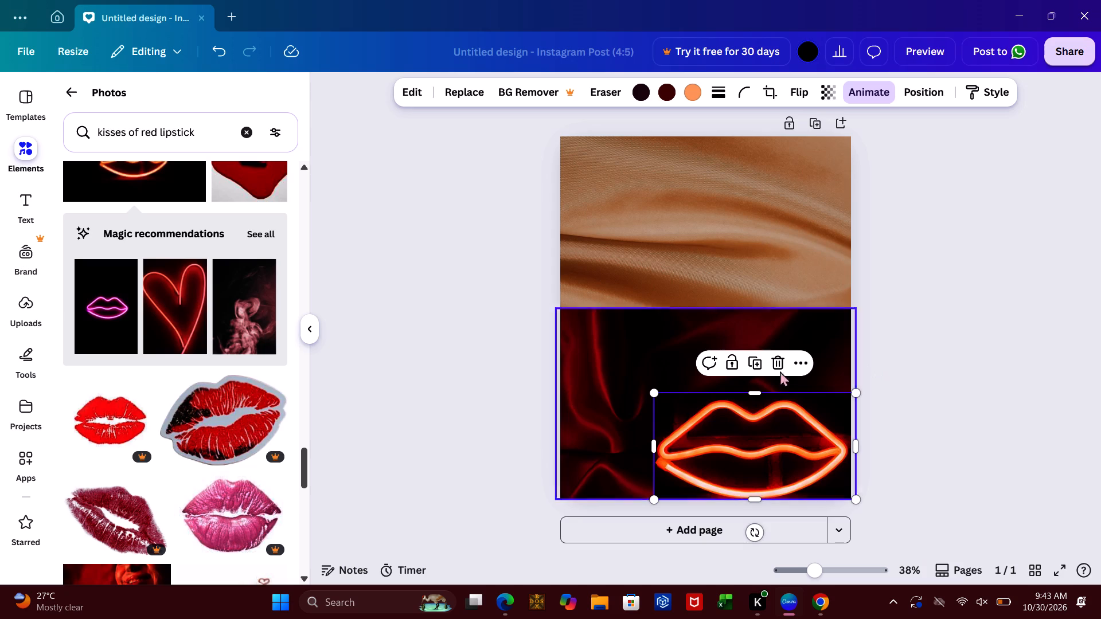
Delete the neon lips photo from the page.
{"action": "left_click", "coordinate": [779, 362]}
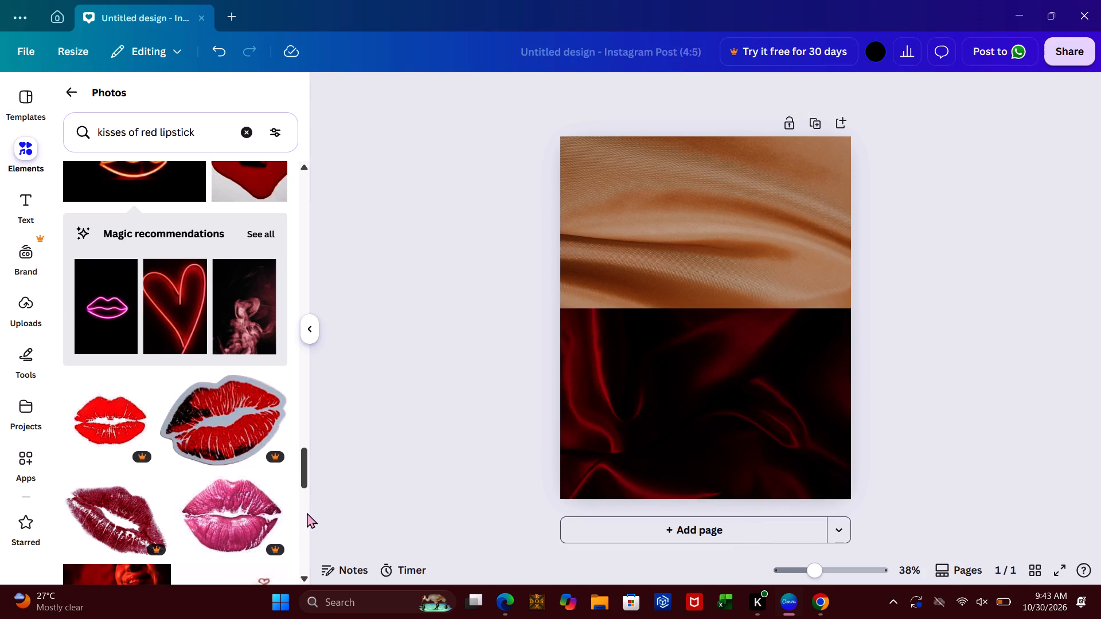
Add the red neon heart photo from the Magic recommendations to the page.
{"action": "double_click", "coordinate": [172, 316]}
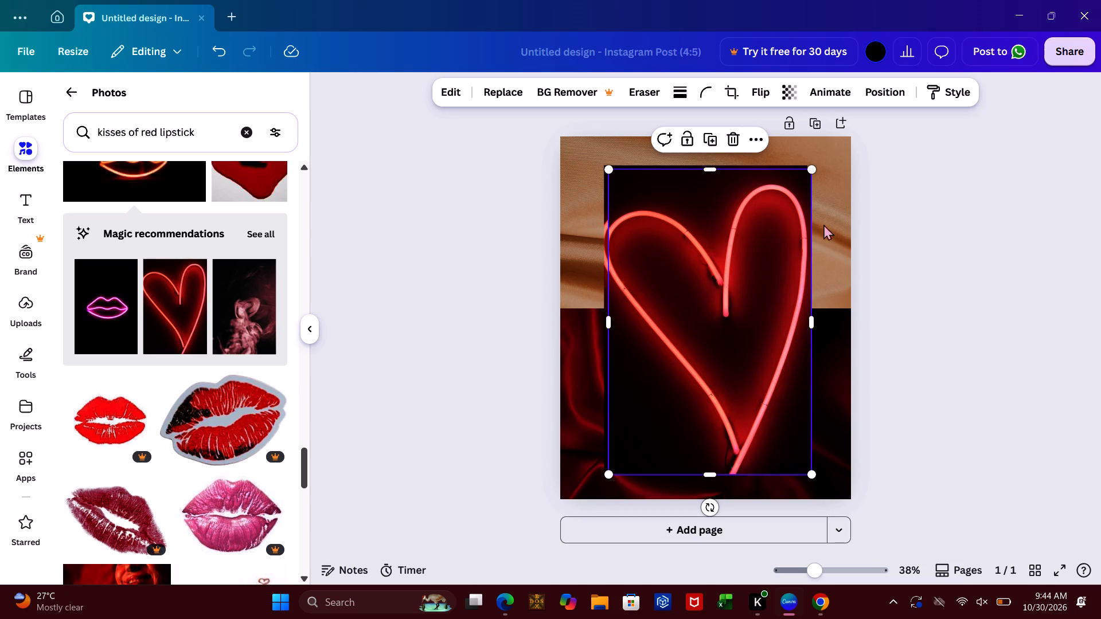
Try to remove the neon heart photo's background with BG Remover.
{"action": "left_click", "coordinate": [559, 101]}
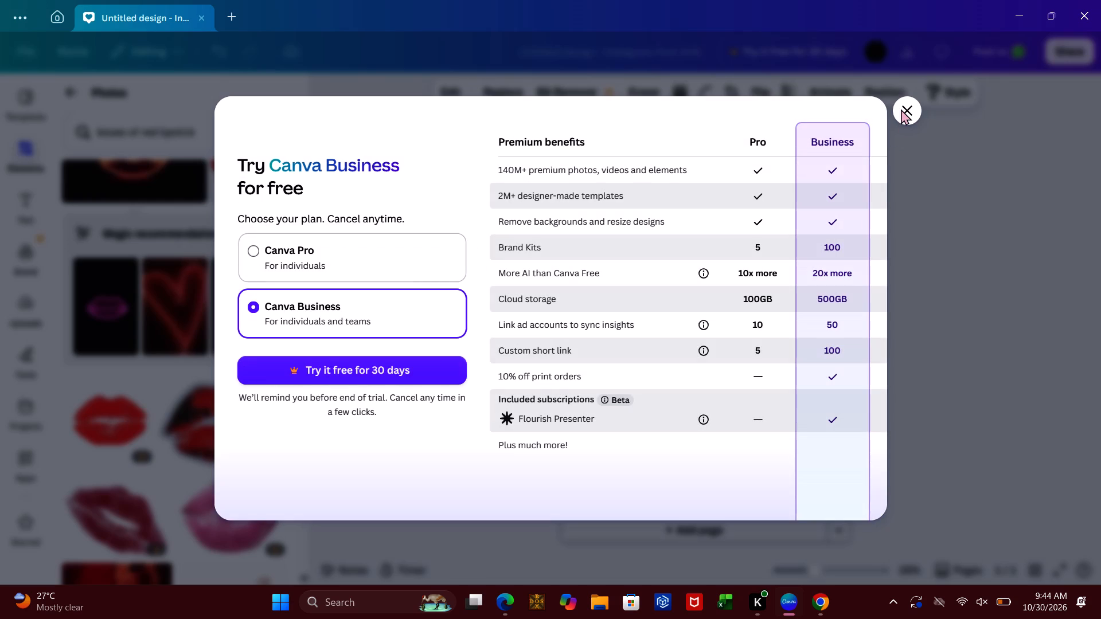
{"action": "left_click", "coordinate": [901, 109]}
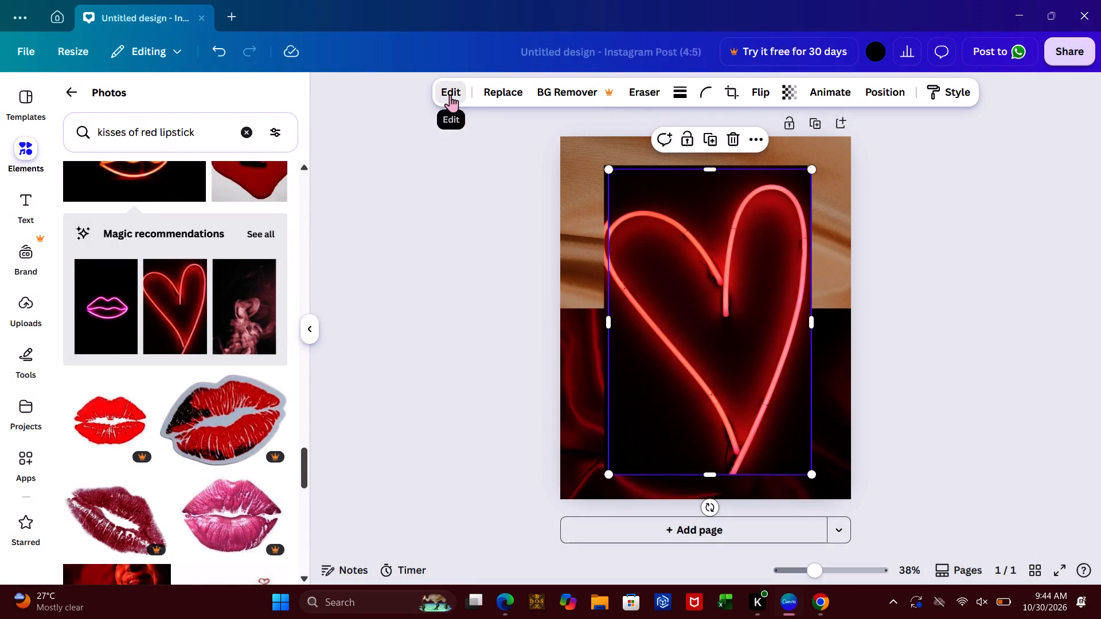
Look through the image editing tools, filters and effects offered for the neon heart photo.
{"action": "left_click", "coordinate": [450, 95]}
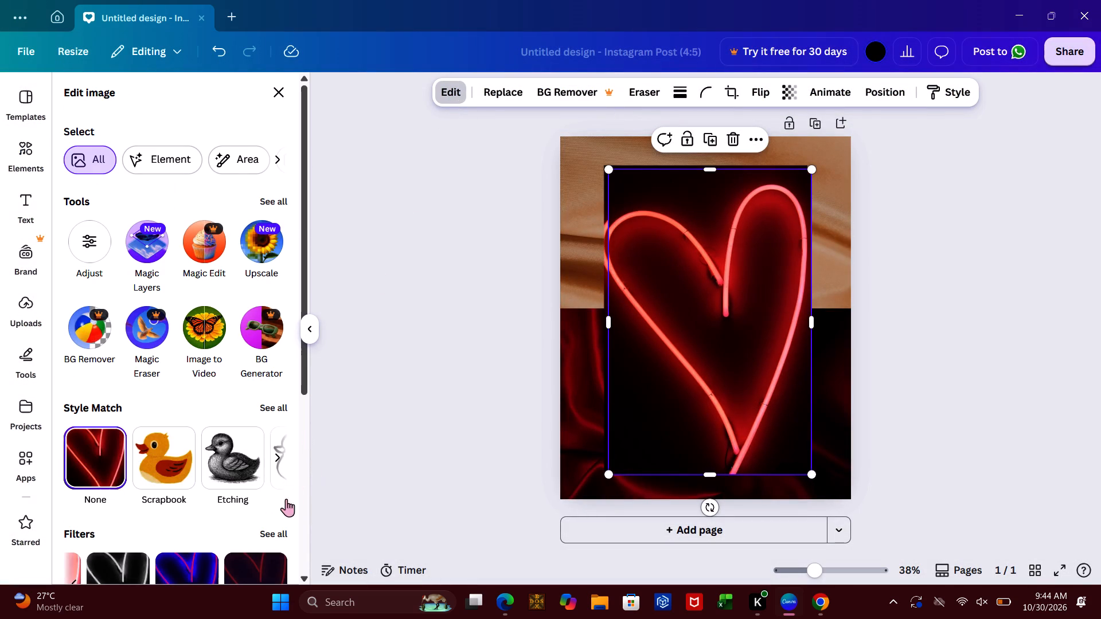
{"action": "left_click", "coordinate": [303, 464]}
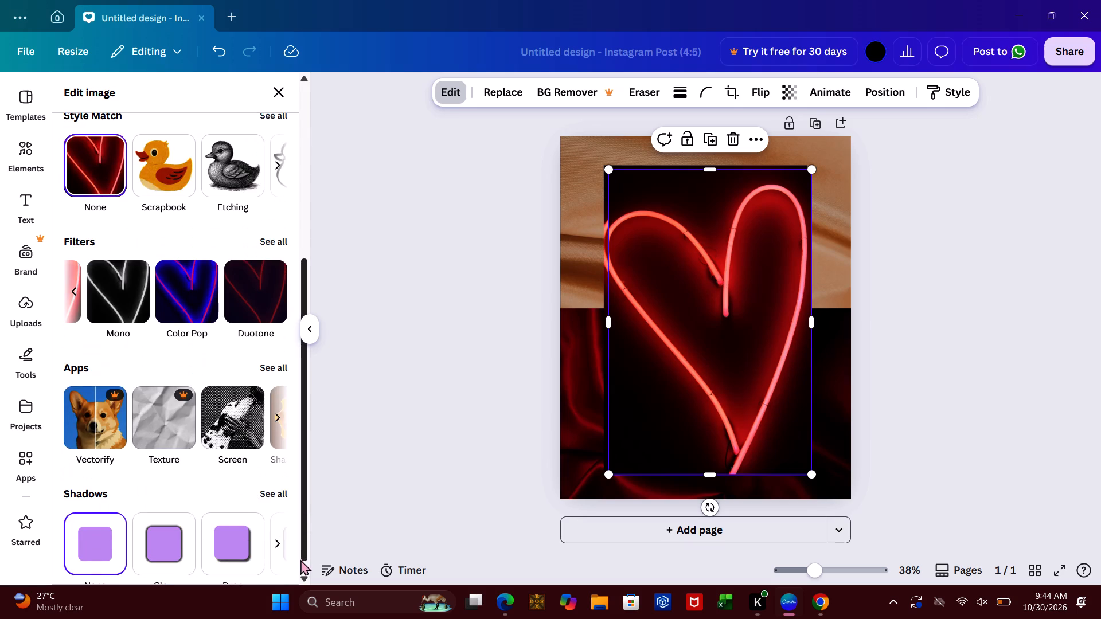
{"action": "left_click", "coordinate": [300, 564]}
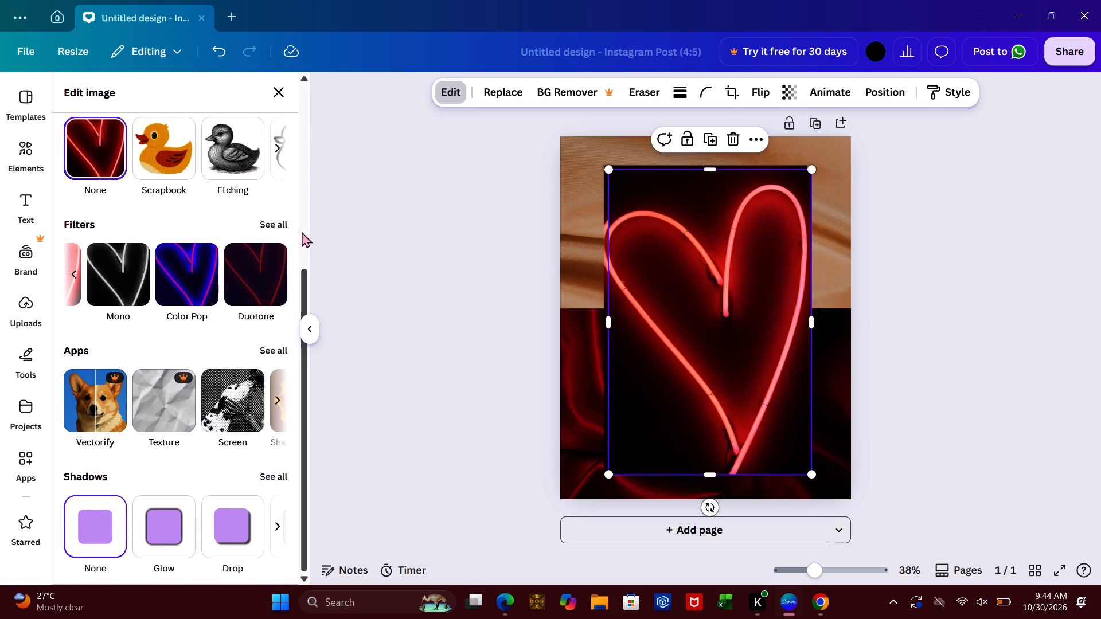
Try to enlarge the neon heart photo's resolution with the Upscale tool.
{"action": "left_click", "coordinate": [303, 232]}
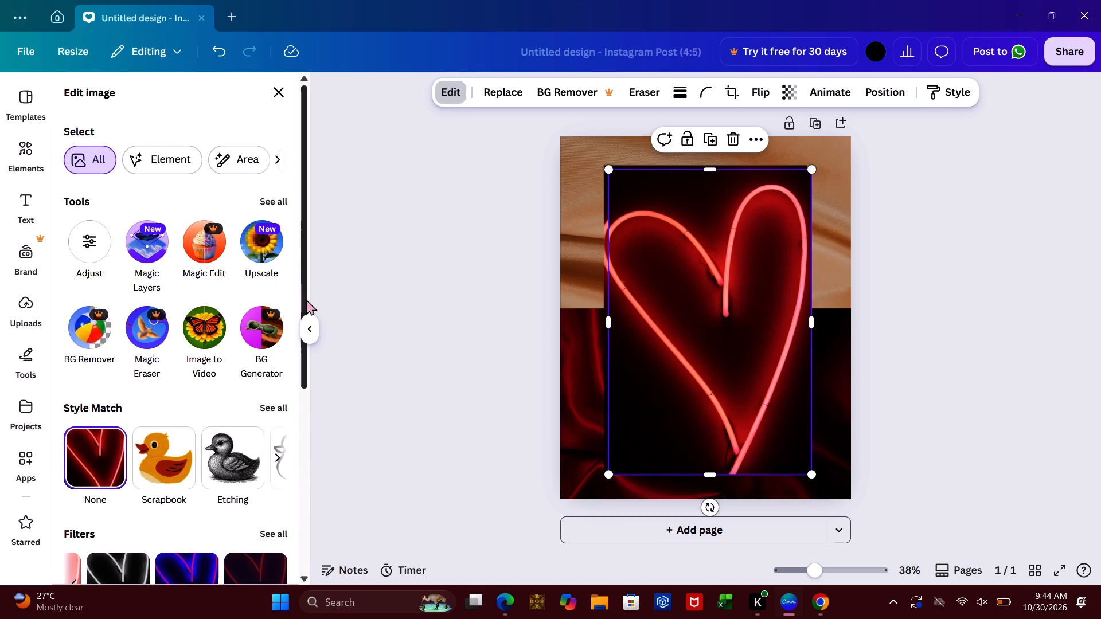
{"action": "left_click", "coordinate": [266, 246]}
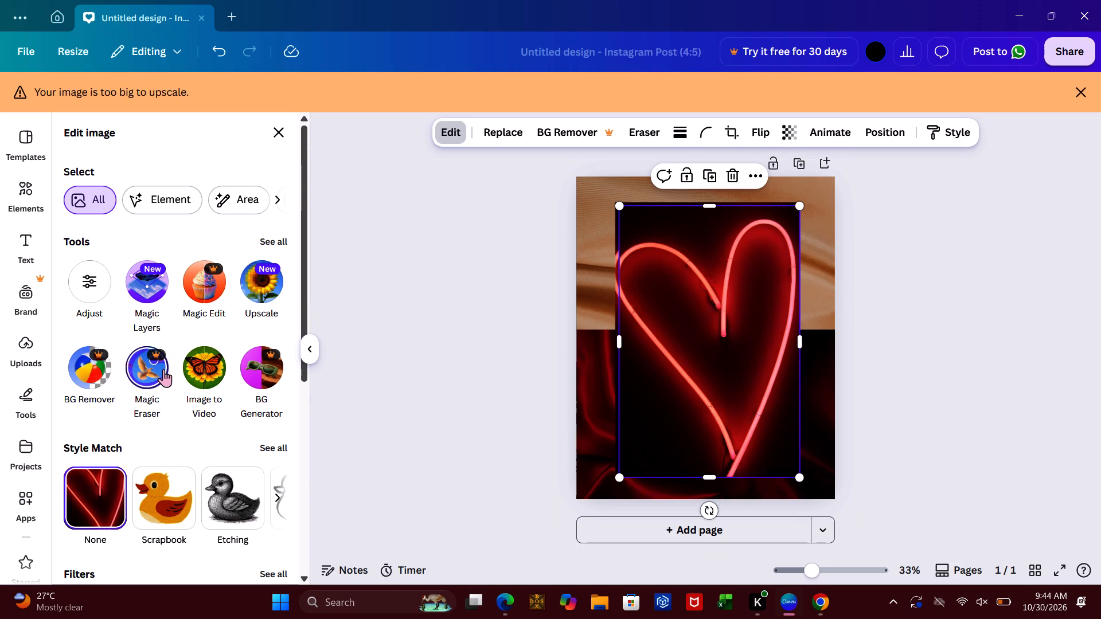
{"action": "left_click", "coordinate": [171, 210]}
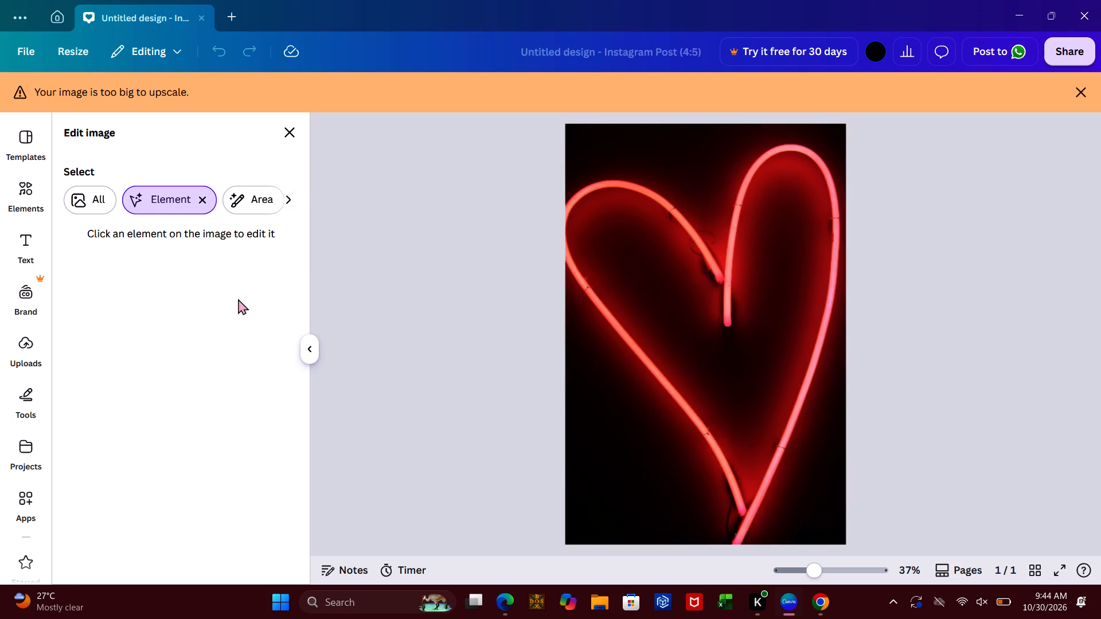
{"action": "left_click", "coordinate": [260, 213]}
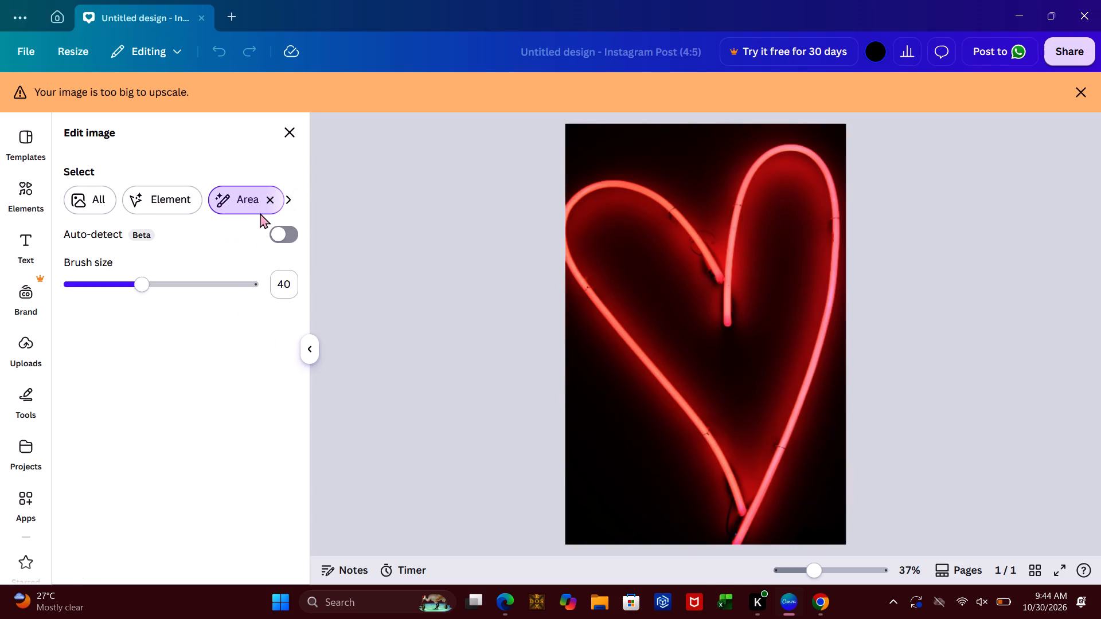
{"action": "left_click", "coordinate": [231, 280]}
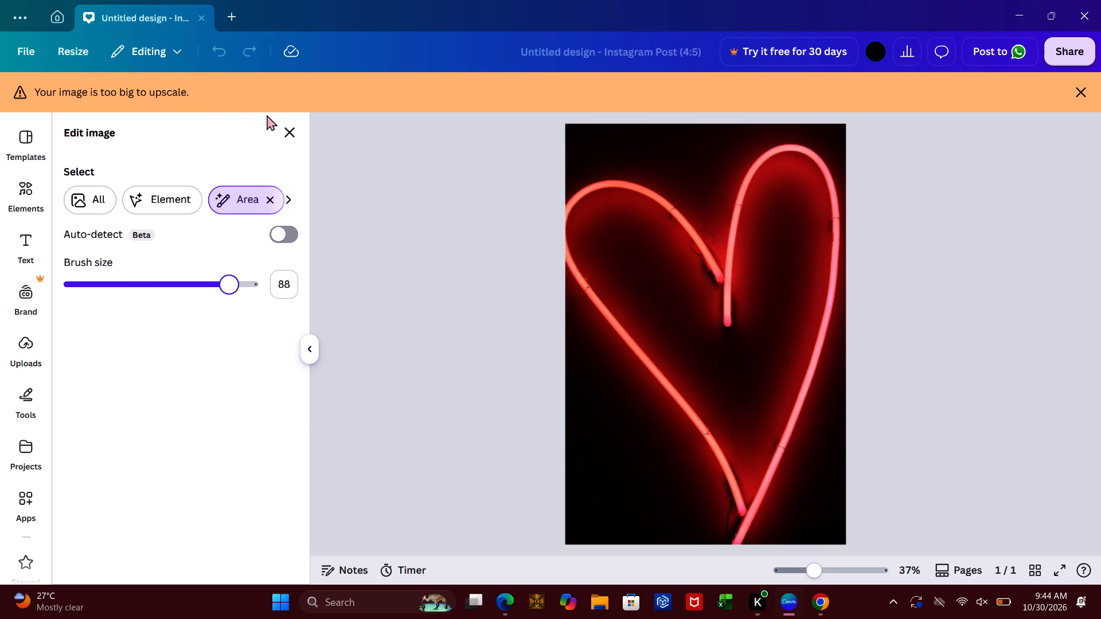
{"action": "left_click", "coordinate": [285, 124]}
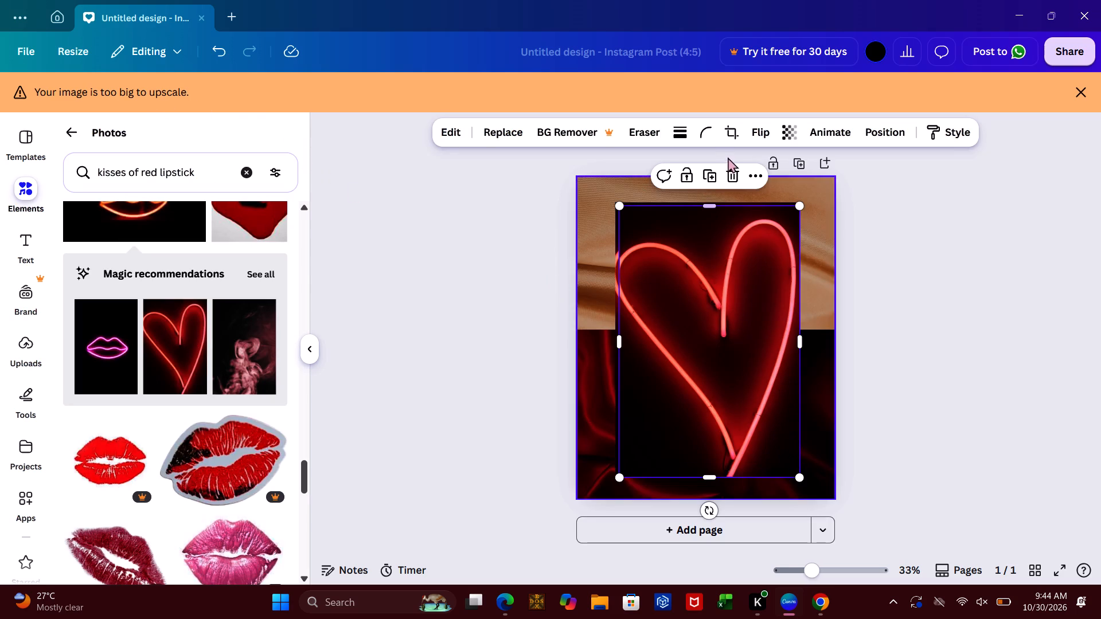
Delete the upper of the two overlapping neon heart photos.
{"action": "left_click", "coordinate": [732, 179]}
Shrink the remaining neon heart photo proportionally to a little under a fifth of the page width.
{"action": "left_click", "coordinate": [718, 364]}
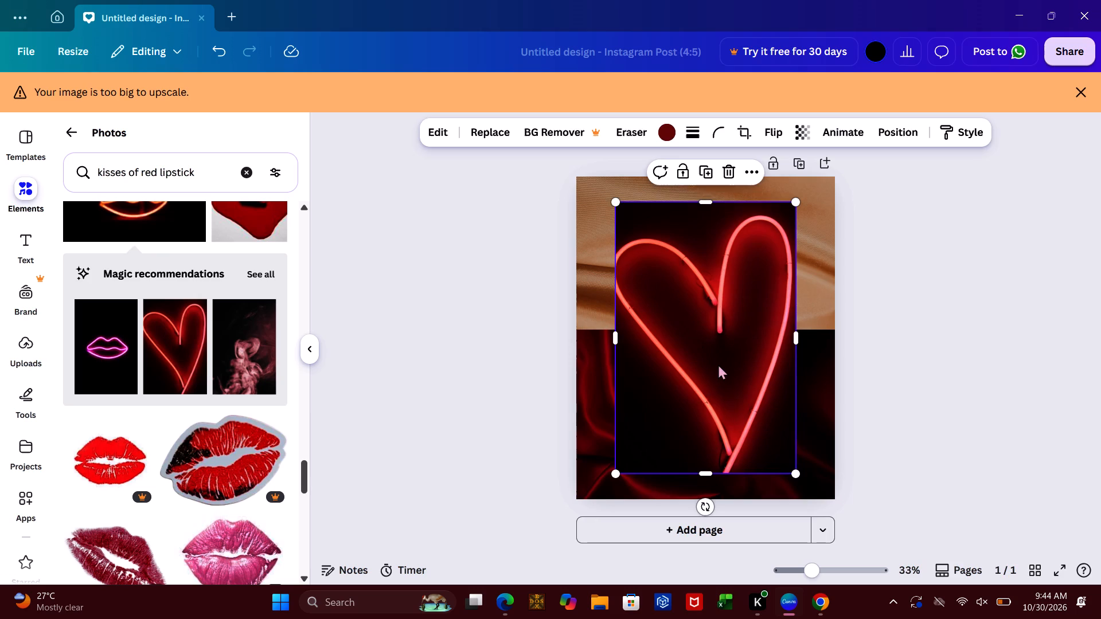
{"action": "left_click_drag", "start_coordinate": [793, 472], "coordinate": [785, 457]}
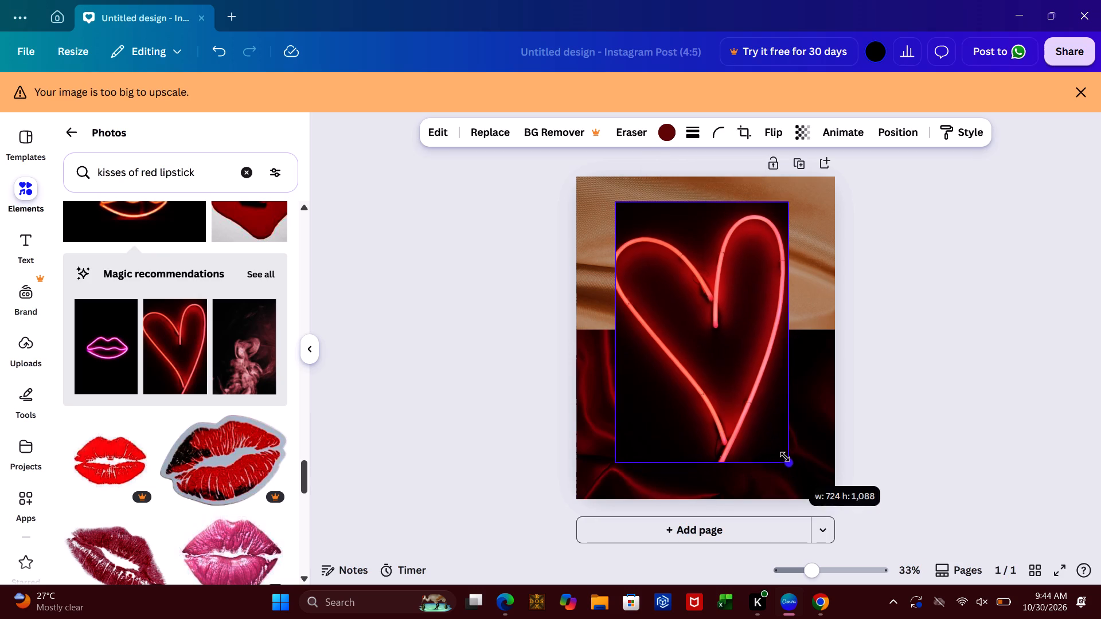
{"action": "left_click_drag", "start_coordinate": [785, 457], "coordinate": [655, 238]}
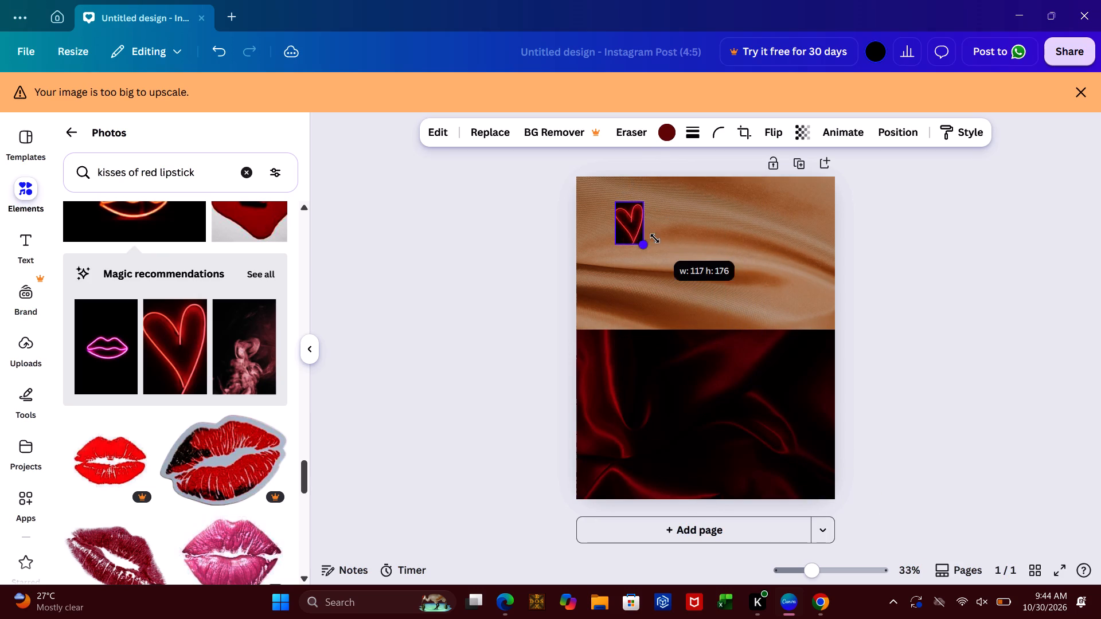
{"action": "left_click_drag", "start_coordinate": [655, 238], "coordinate": [676, 258]}
Move the small neon heart photo onto the dark red satin, toward the page's right side at about the satin's mid-height.
{"action": "left_click_drag", "start_coordinate": [645, 242], "coordinate": [627, 415]}
{"action": "left_click", "coordinate": [627, 415]}
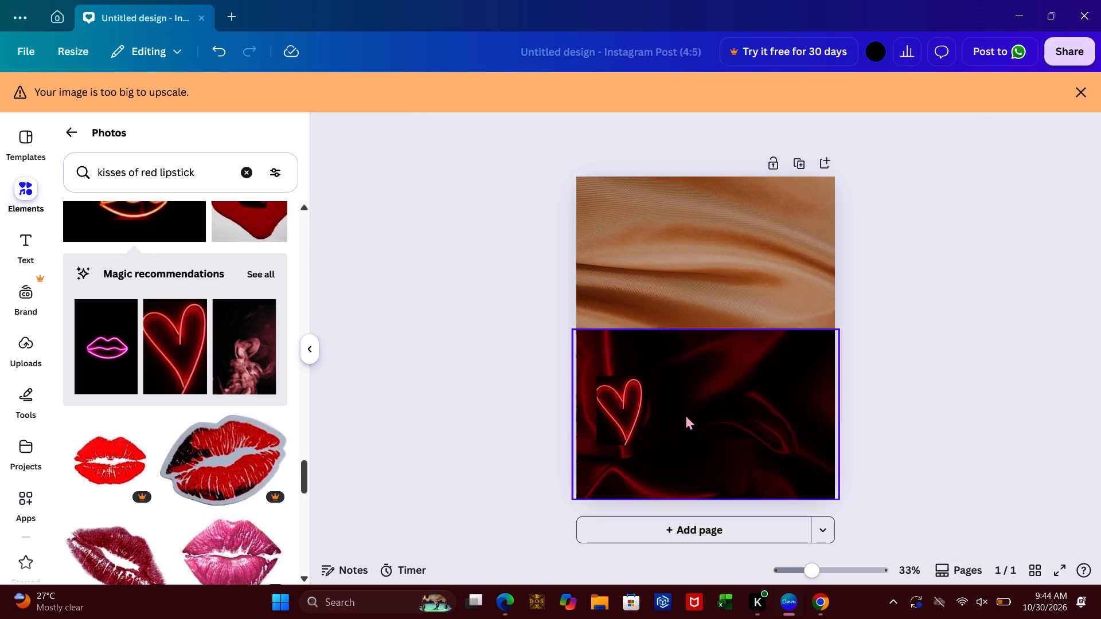
{"action": "left_click", "coordinate": [685, 414]}
{"action": "left_click", "coordinate": [622, 408]}
{"action": "left_click_drag", "start_coordinate": [622, 408], "coordinate": [760, 410]}
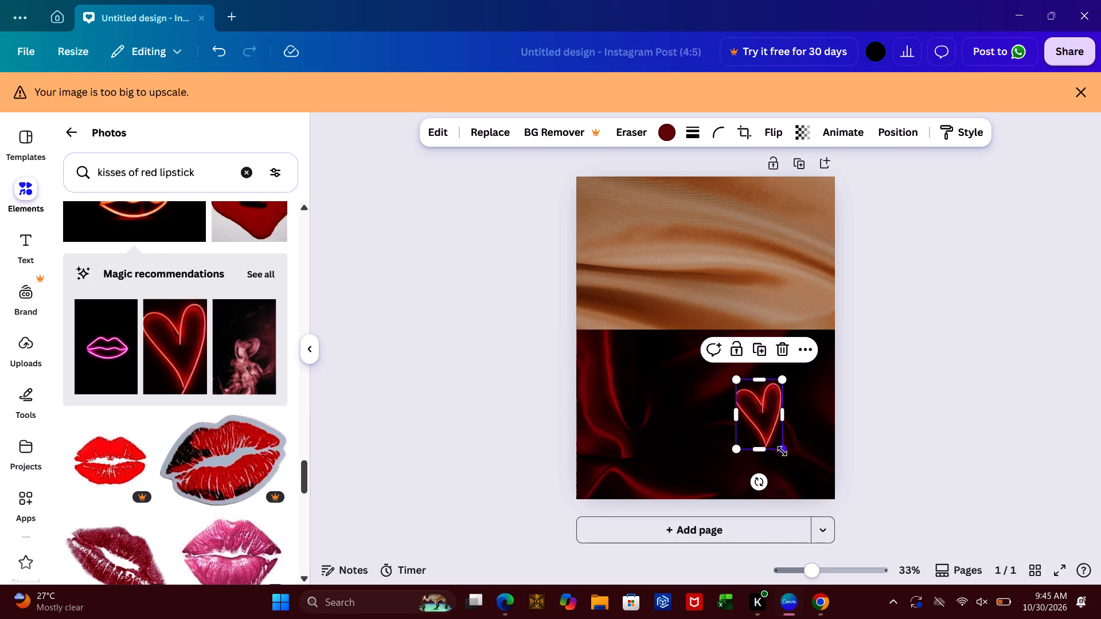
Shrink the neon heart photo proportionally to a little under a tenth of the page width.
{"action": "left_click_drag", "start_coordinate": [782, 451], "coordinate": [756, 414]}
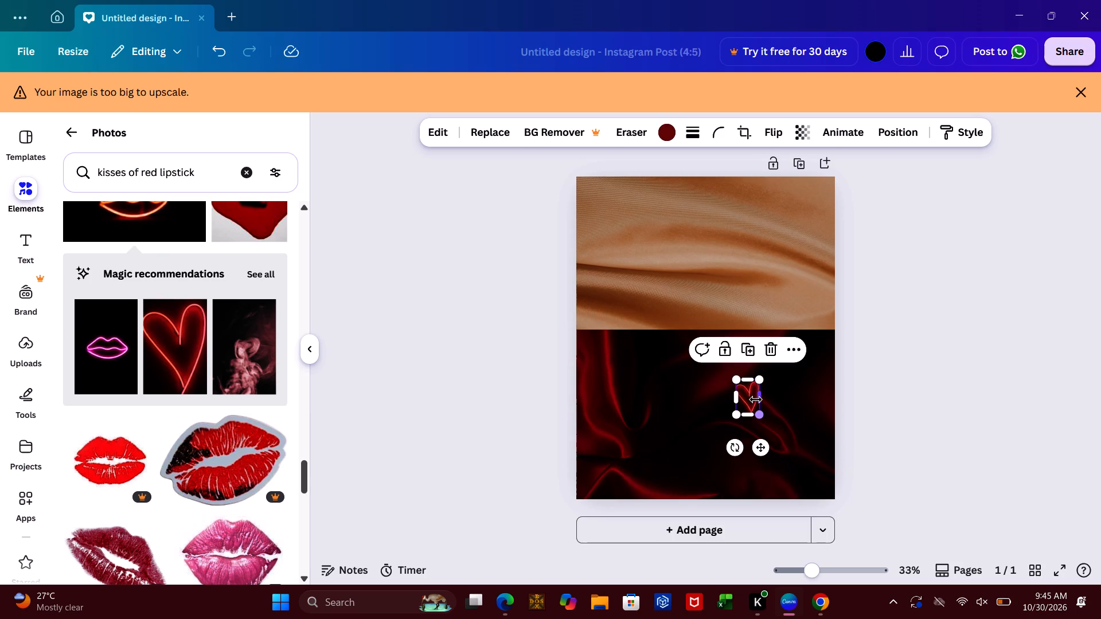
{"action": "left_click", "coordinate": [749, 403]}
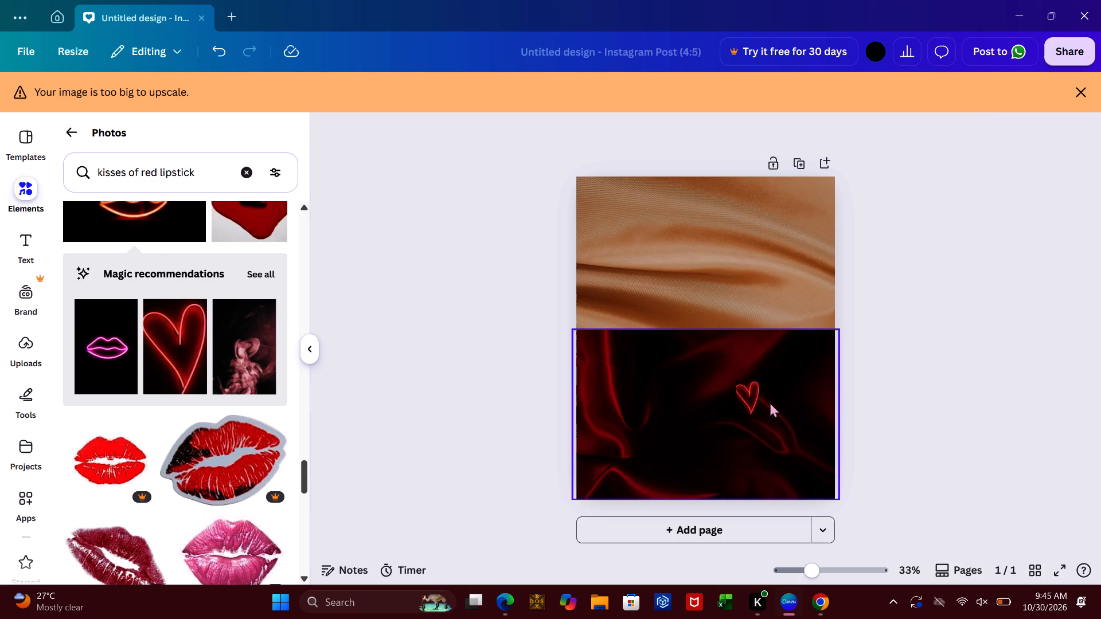
Open the image editing options for the small neon heart photo.
{"action": "left_click", "coordinate": [744, 396]}
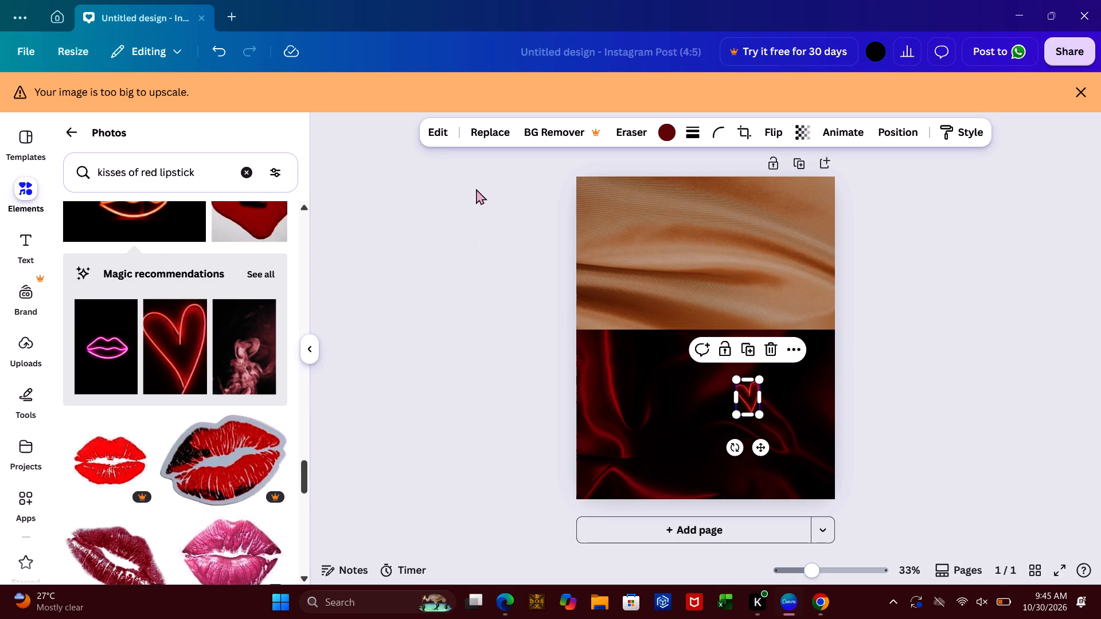
{"action": "left_click", "coordinate": [436, 132]}
{"action": "left_click", "coordinate": [436, 132]}
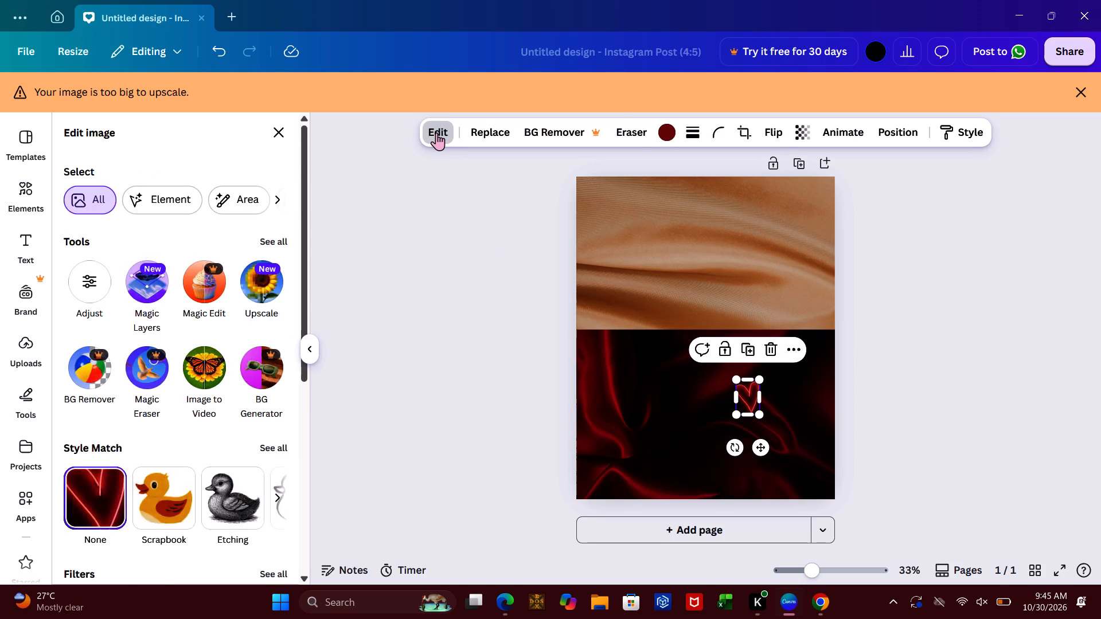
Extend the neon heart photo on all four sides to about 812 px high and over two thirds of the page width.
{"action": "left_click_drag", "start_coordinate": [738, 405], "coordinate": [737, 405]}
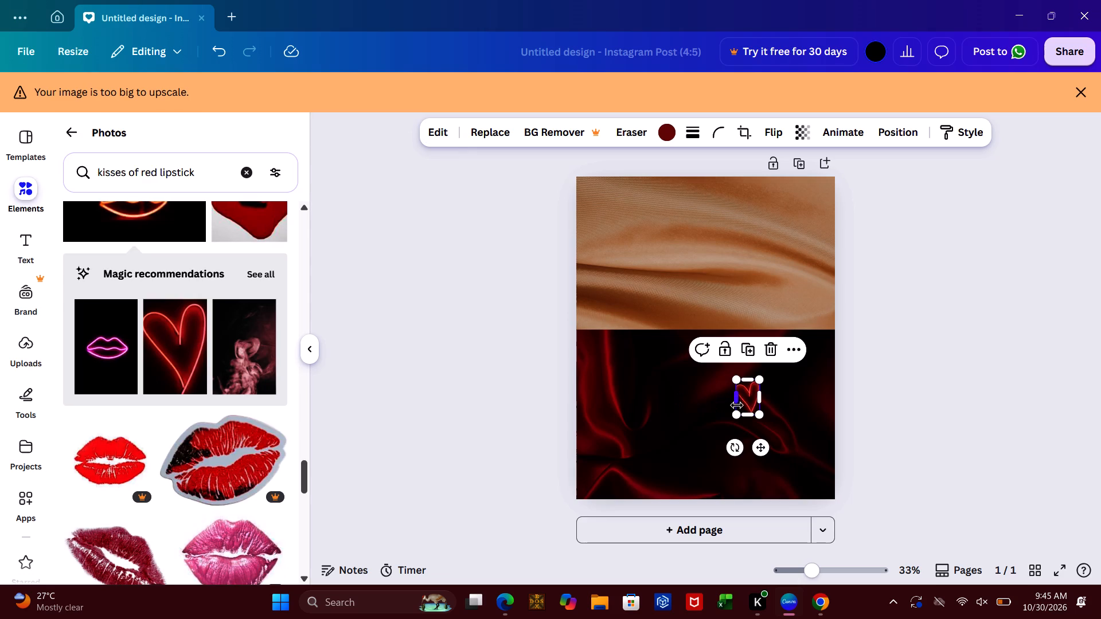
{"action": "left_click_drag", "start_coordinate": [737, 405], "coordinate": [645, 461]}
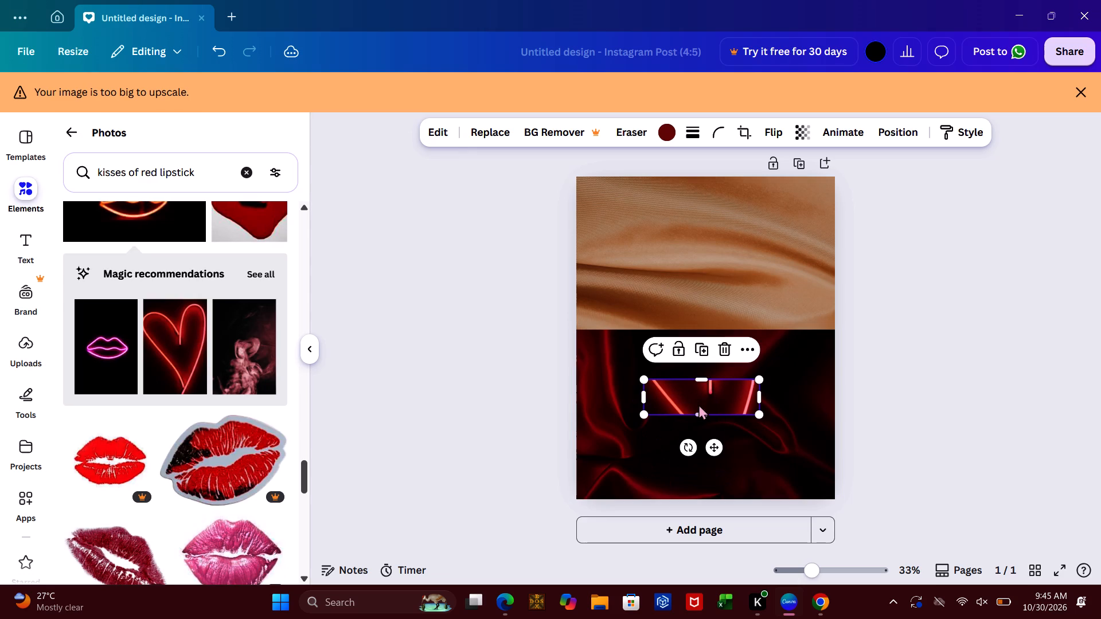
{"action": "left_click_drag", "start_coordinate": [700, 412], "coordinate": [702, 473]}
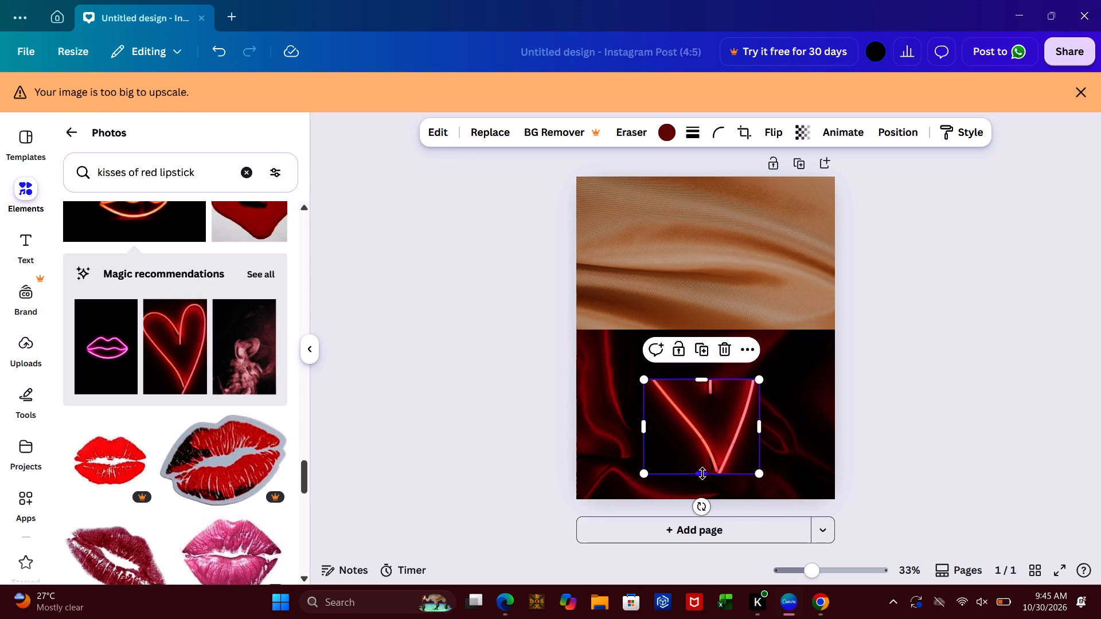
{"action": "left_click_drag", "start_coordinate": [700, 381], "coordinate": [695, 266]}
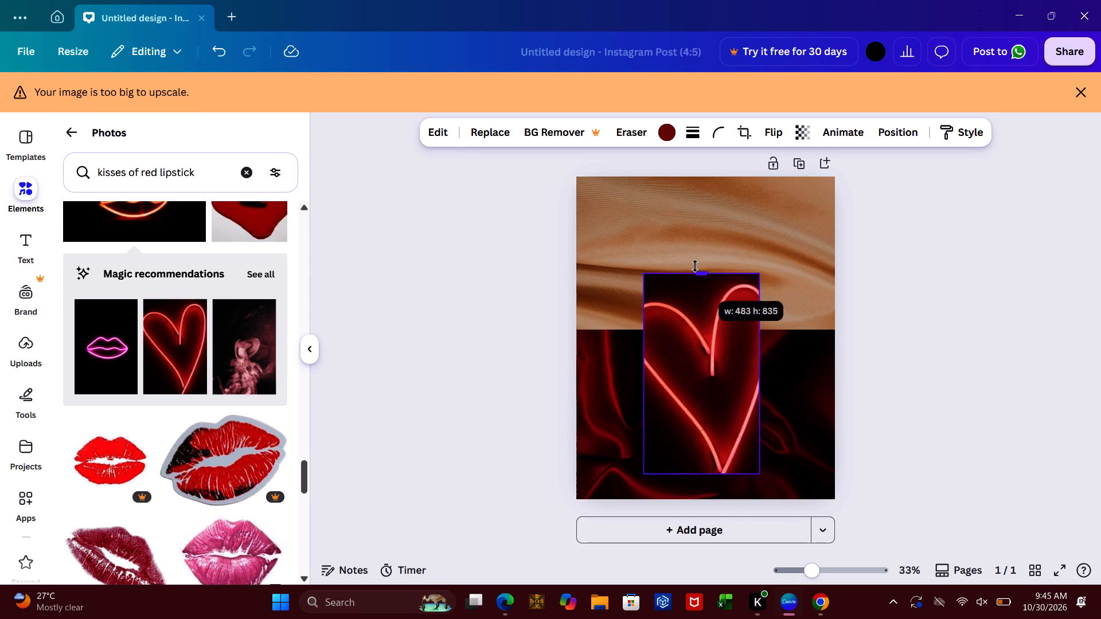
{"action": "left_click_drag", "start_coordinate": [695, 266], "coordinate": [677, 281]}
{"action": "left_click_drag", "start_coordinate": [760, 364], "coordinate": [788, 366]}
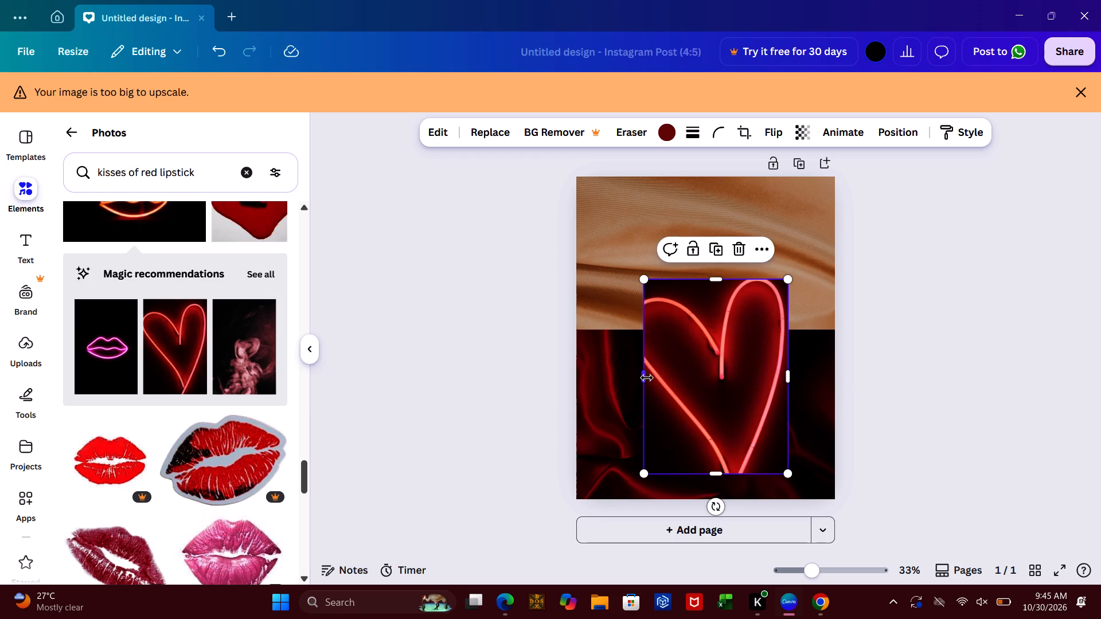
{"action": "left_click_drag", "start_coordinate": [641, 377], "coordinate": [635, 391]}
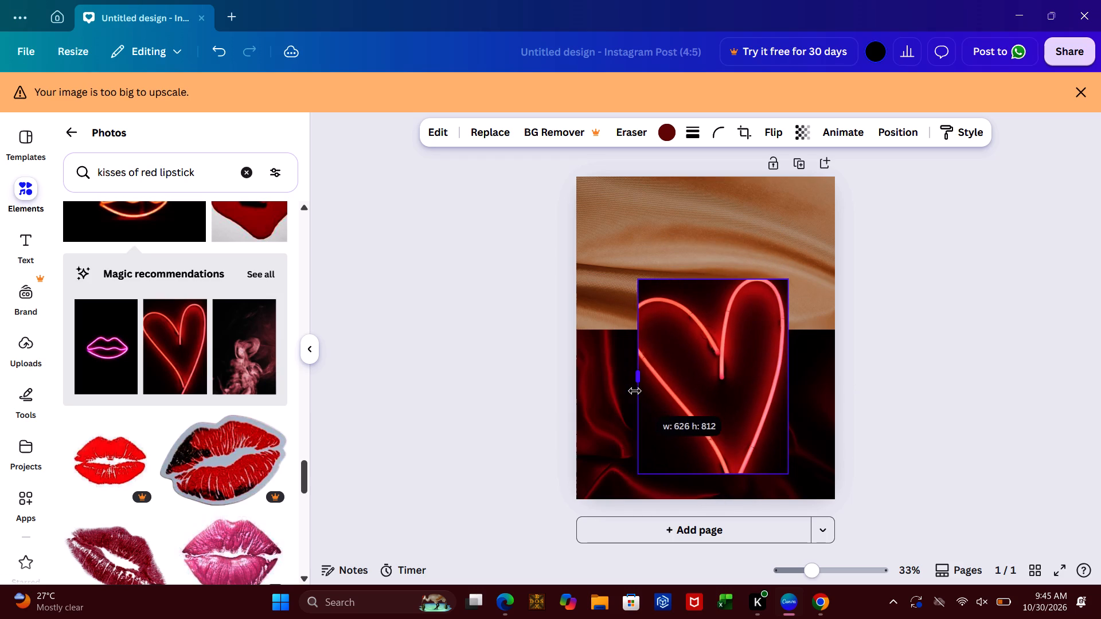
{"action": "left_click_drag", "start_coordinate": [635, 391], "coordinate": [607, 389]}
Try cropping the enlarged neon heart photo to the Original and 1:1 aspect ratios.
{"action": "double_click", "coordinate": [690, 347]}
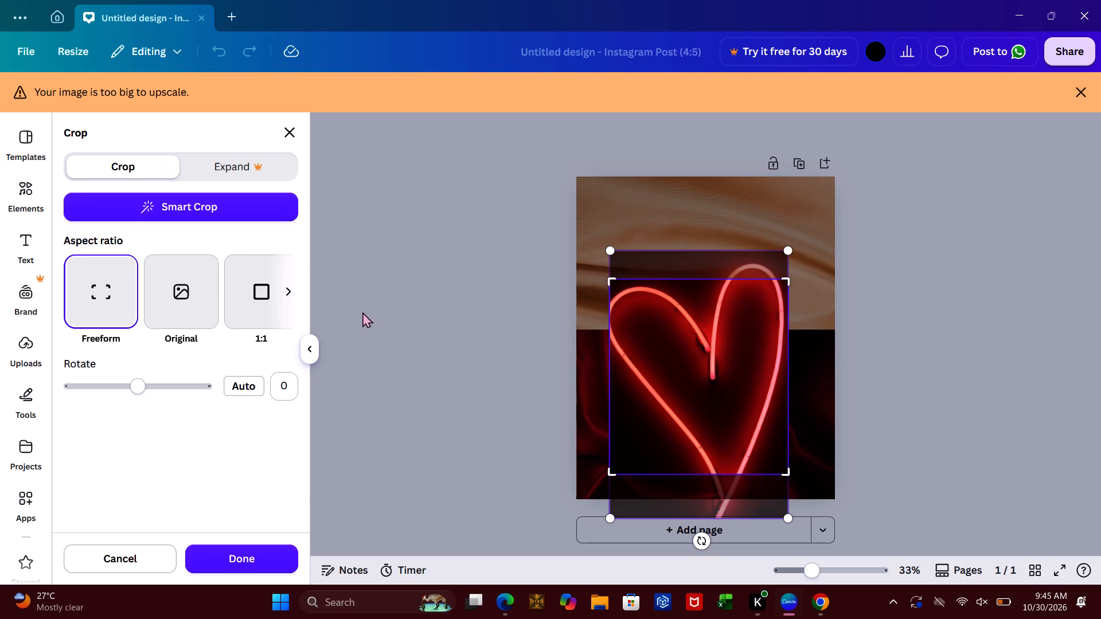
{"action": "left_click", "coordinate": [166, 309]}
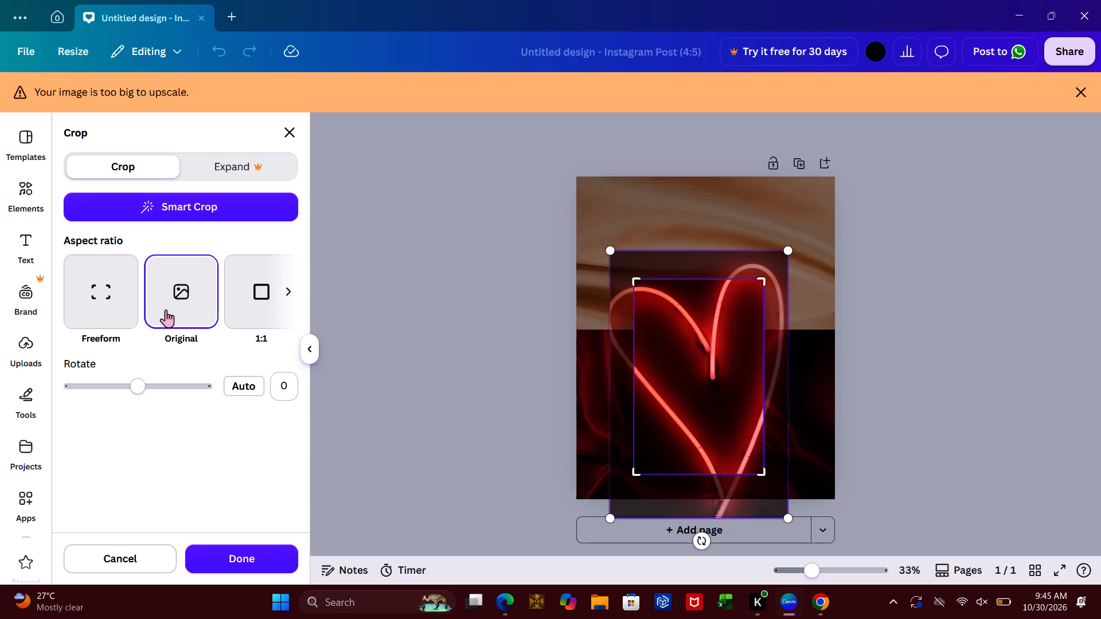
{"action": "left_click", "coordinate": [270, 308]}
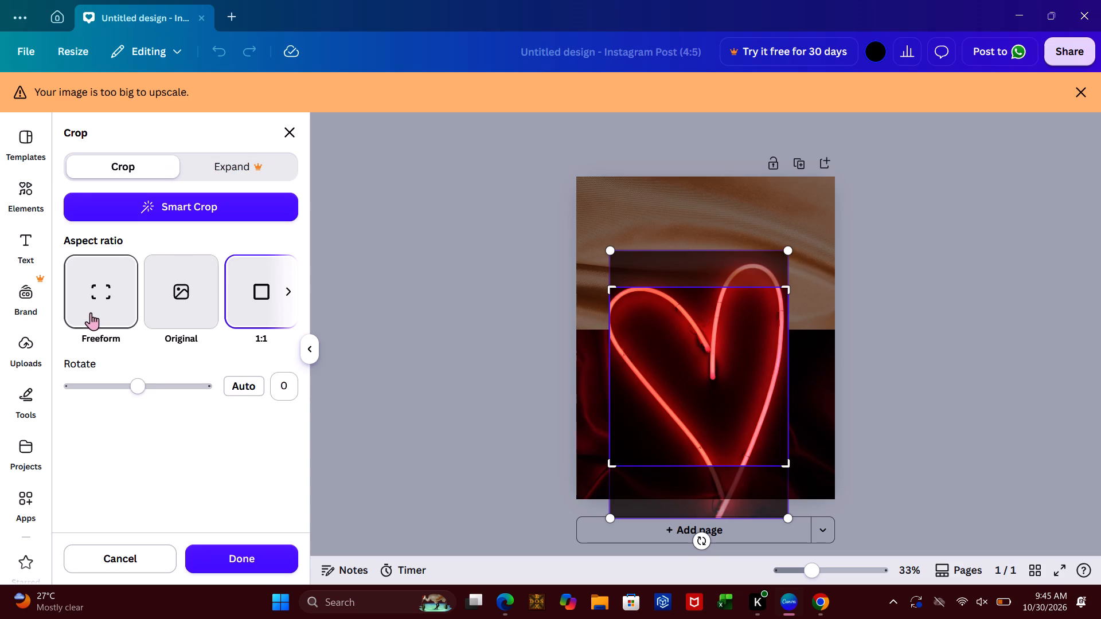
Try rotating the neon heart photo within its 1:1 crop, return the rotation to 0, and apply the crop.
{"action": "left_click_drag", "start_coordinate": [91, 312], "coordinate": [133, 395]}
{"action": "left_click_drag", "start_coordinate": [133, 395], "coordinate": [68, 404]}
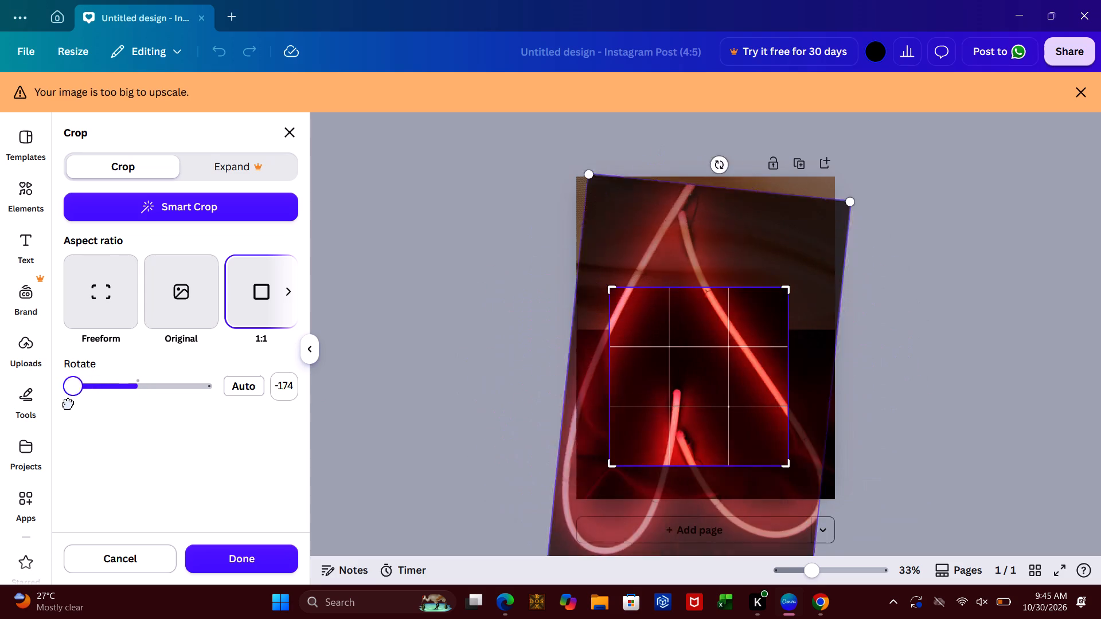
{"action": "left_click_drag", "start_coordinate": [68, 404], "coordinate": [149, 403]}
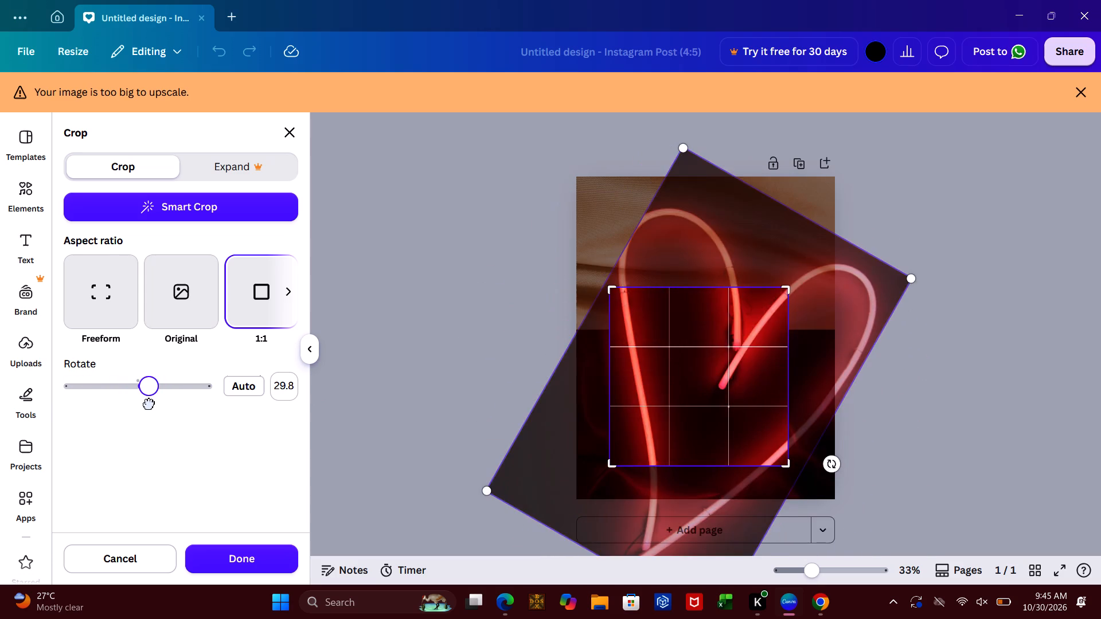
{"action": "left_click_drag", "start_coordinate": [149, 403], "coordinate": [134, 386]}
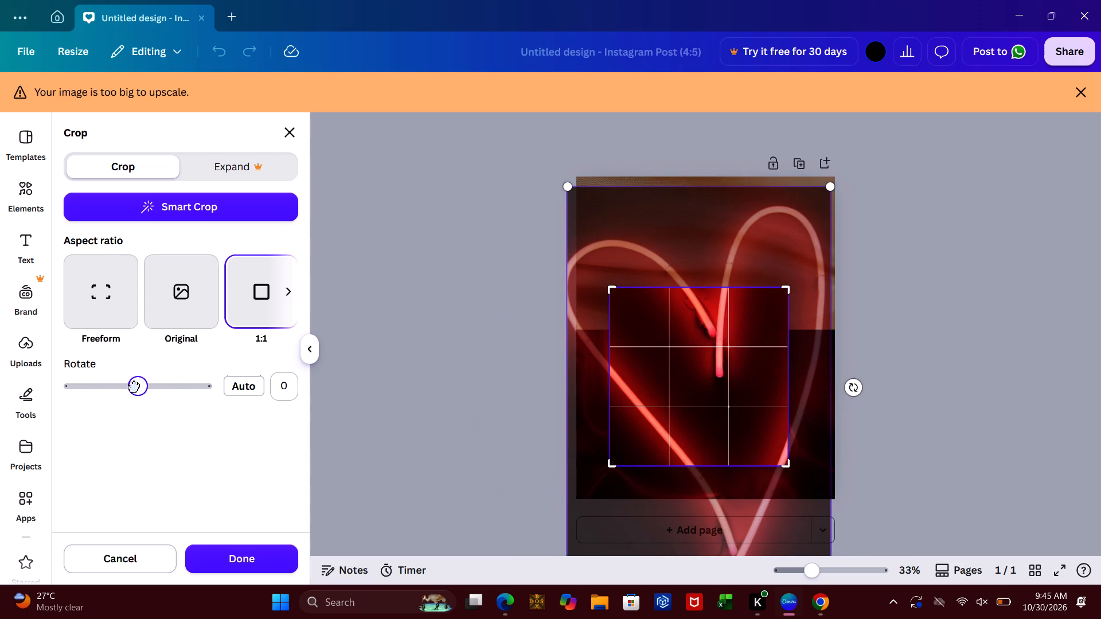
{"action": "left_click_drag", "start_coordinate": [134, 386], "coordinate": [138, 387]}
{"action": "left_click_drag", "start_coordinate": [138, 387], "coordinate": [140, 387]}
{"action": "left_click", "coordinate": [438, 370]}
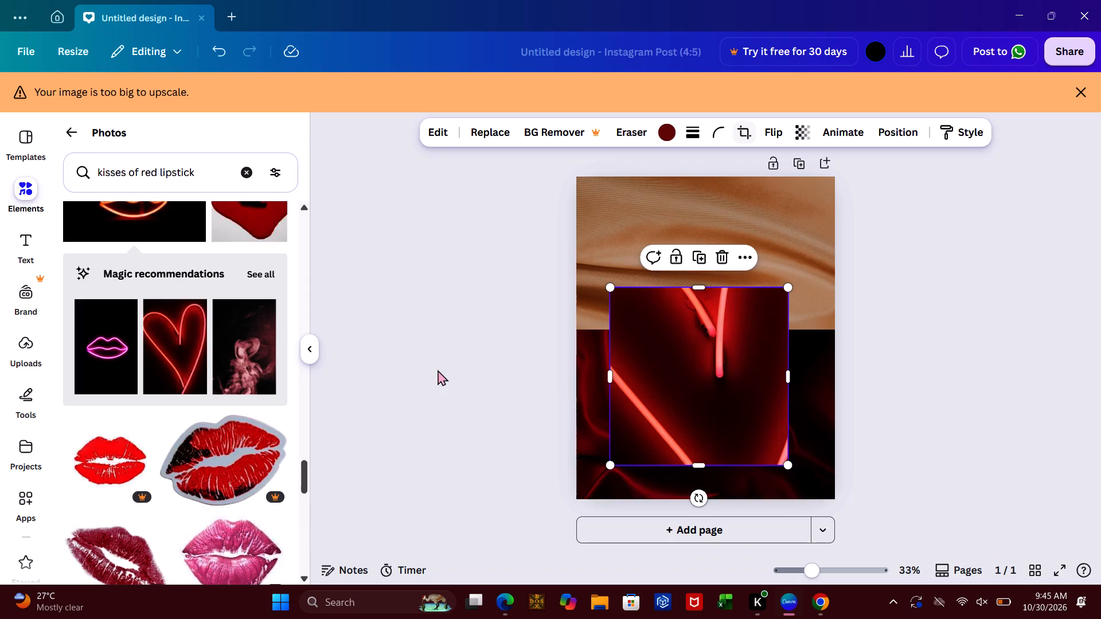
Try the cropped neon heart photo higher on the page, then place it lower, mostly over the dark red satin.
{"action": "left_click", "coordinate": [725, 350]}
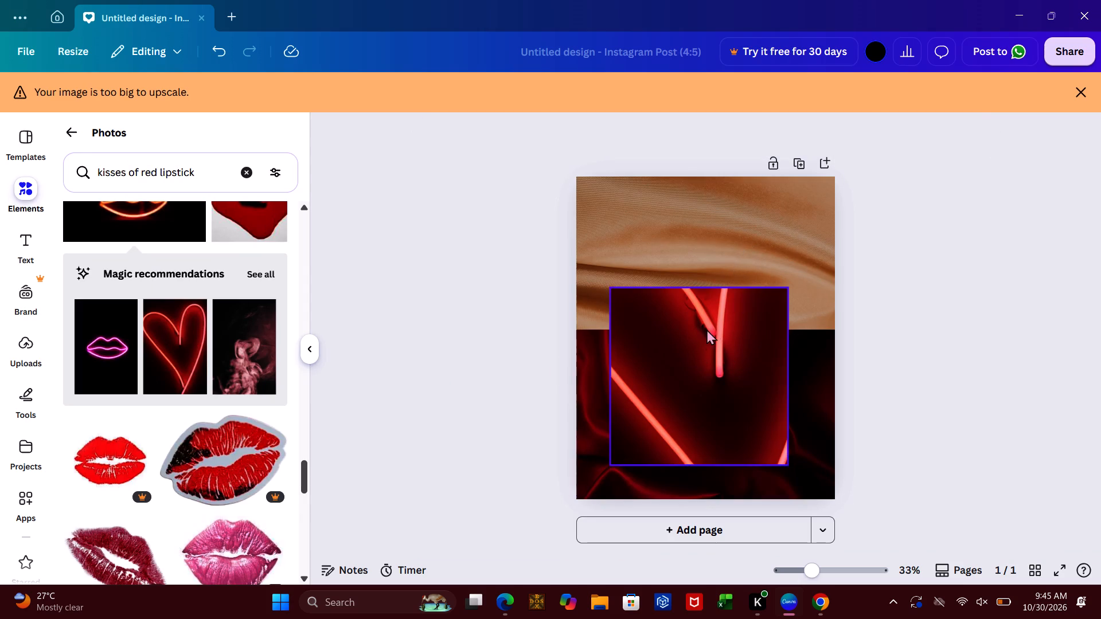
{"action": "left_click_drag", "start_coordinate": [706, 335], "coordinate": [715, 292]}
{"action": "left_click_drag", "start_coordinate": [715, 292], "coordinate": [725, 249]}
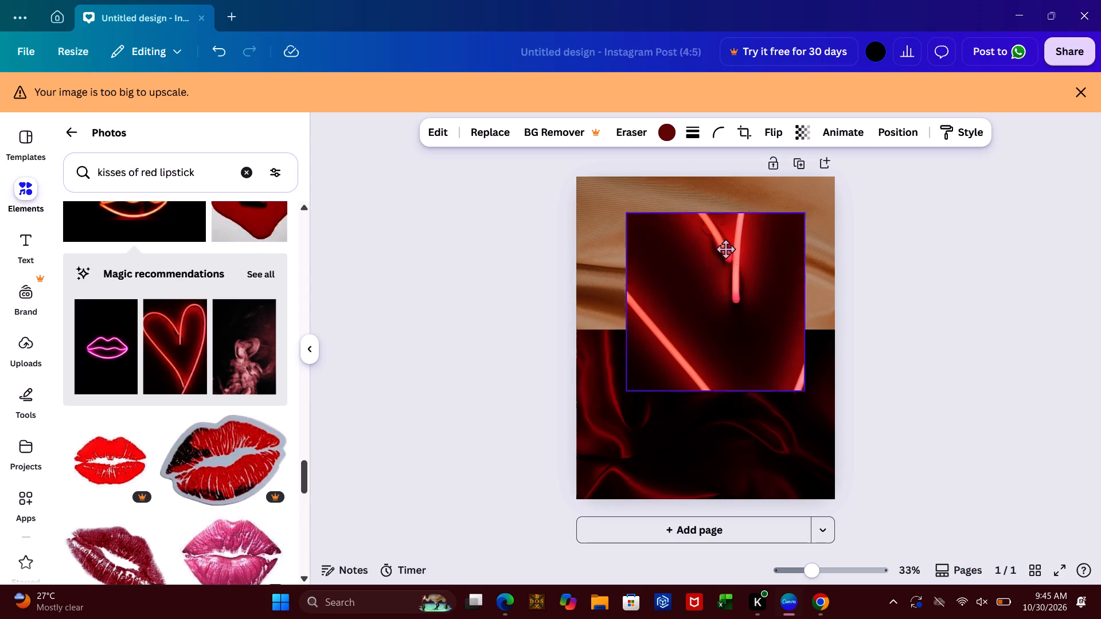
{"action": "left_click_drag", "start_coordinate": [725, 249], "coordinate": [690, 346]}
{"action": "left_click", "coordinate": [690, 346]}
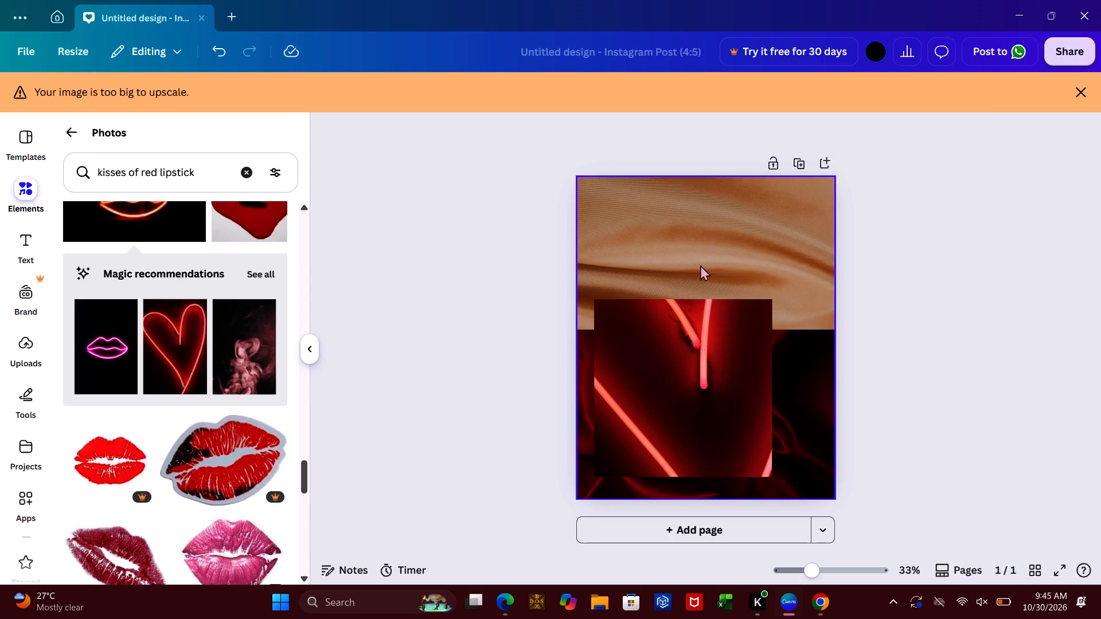
Delete the cropped neon heart photo from the page.
{"action": "left_click", "coordinate": [704, 307]}
{"action": "left_click", "coordinate": [706, 270]}
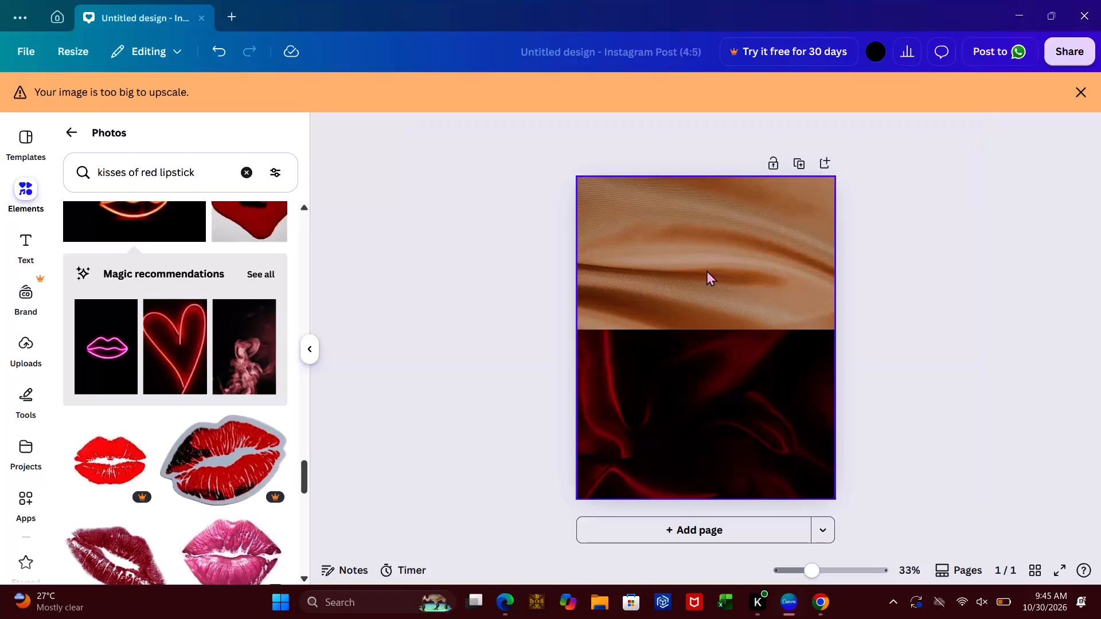
Open the image editing options for the dark red satin photo and explore its Area and Element selection modes.
{"action": "left_click", "coordinate": [695, 376]}
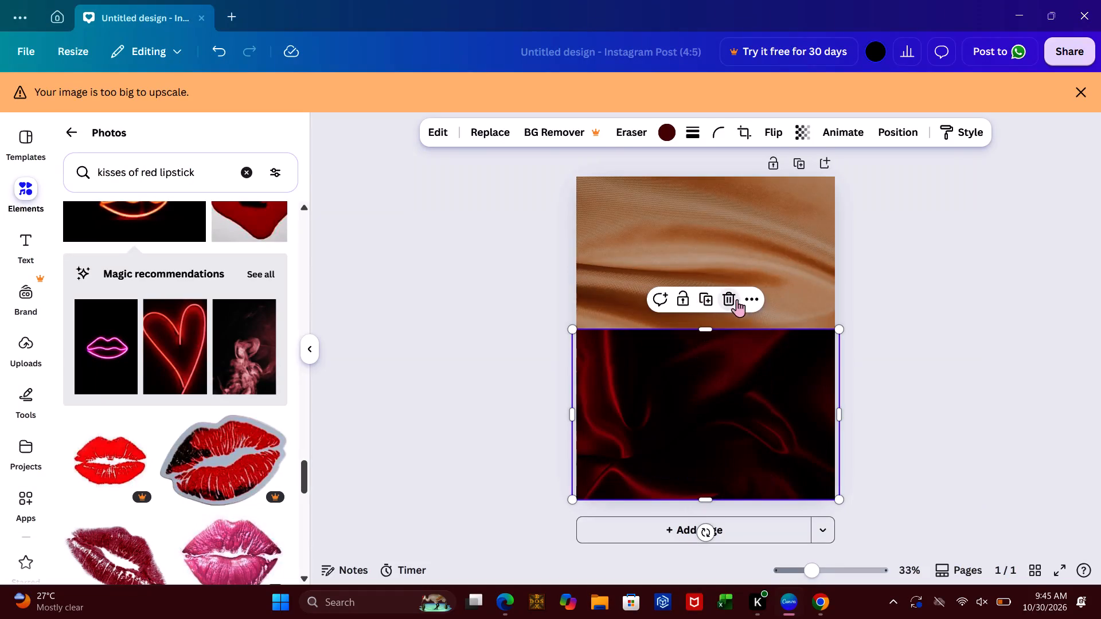
{"action": "left_click", "coordinate": [444, 144]}
{"action": "left_click", "coordinate": [445, 139]}
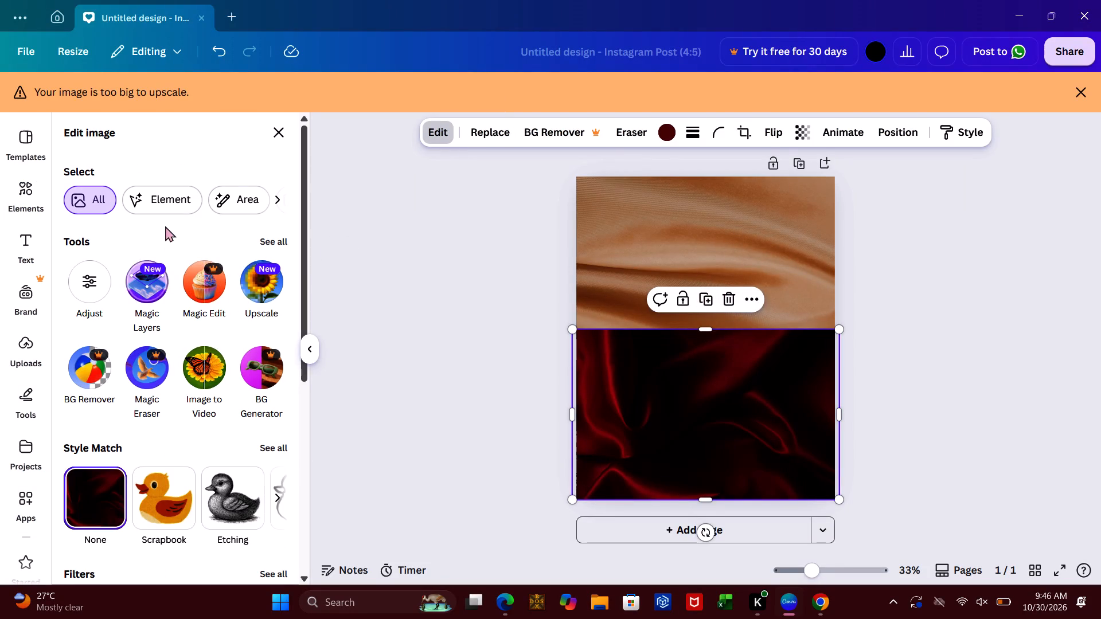
{"action": "left_click", "coordinate": [252, 187]}
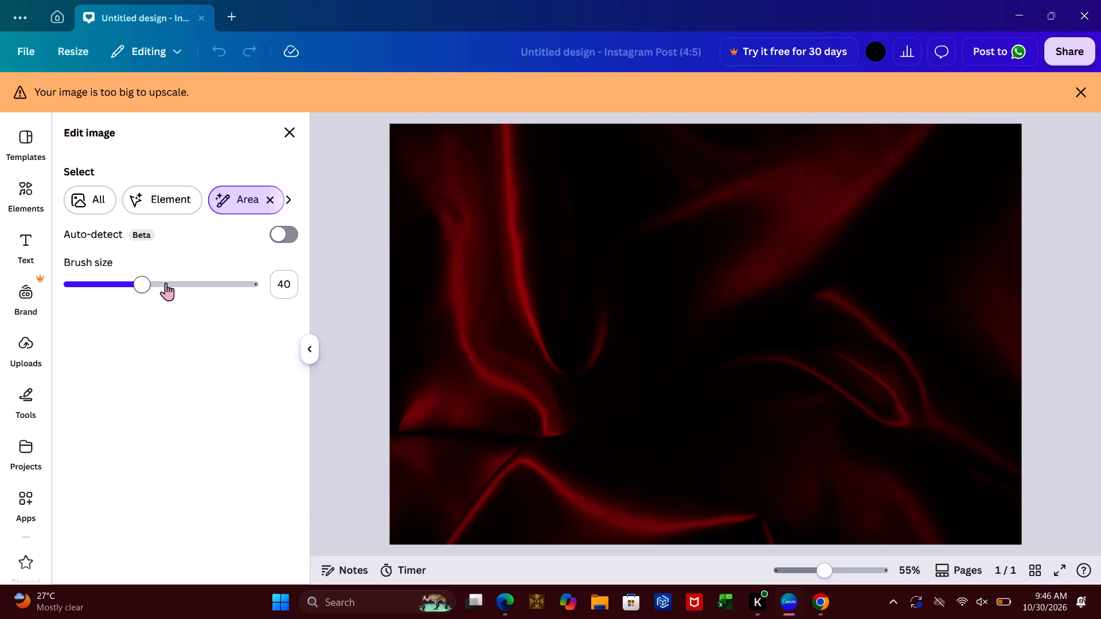
{"action": "left_click", "coordinate": [166, 283]}
Look at the Element and Area selection modes for editing the dark red satin photo.
{"action": "left_click", "coordinate": [175, 195]}
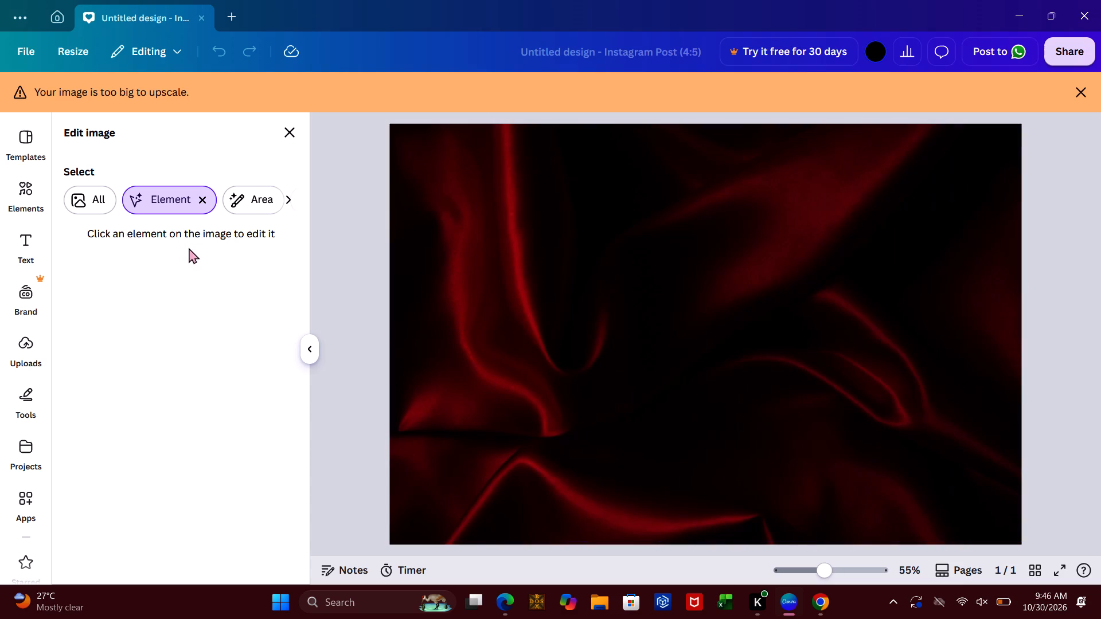
{"action": "left_click", "coordinate": [247, 203]}
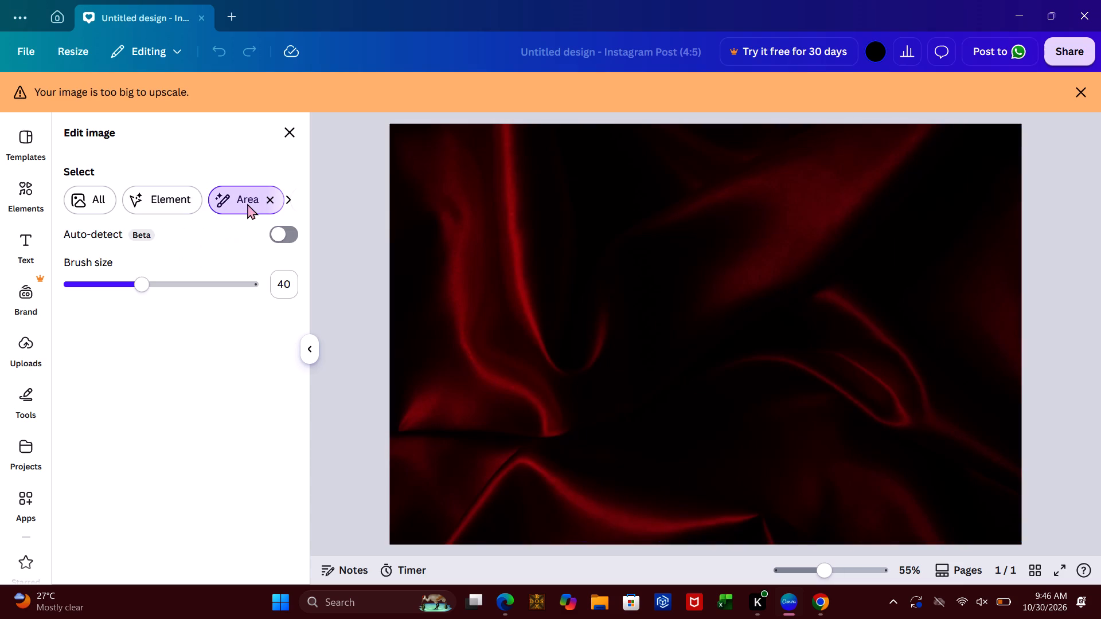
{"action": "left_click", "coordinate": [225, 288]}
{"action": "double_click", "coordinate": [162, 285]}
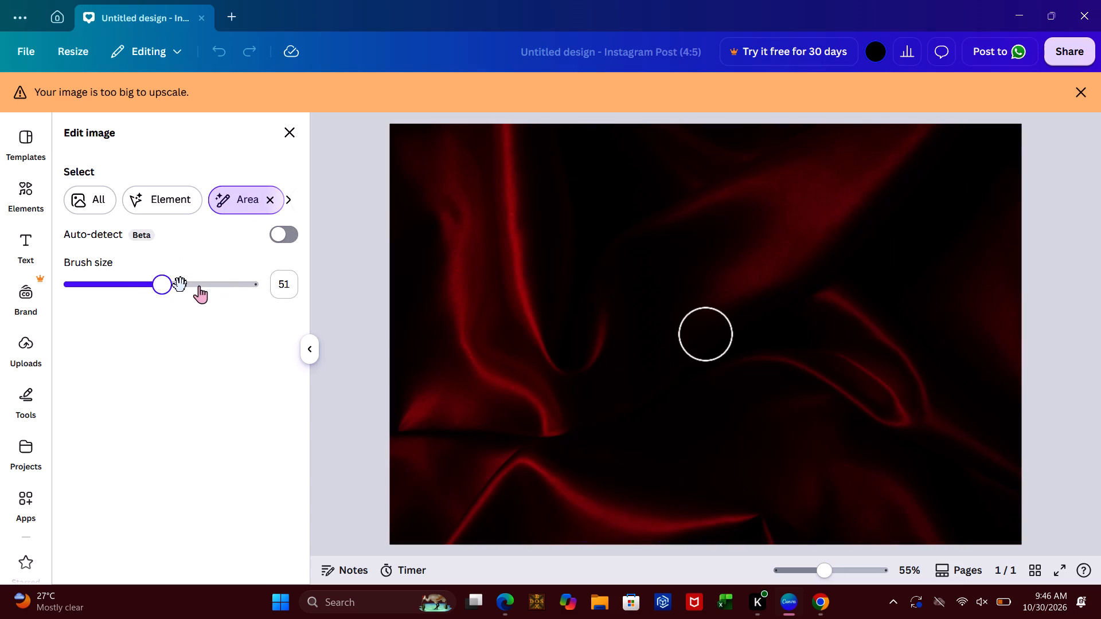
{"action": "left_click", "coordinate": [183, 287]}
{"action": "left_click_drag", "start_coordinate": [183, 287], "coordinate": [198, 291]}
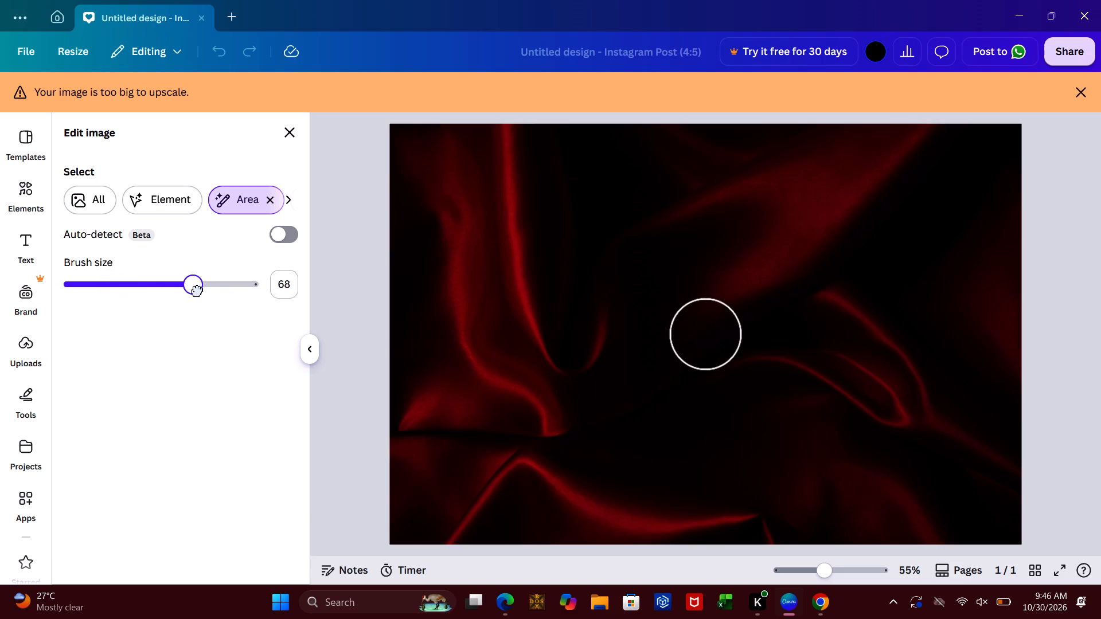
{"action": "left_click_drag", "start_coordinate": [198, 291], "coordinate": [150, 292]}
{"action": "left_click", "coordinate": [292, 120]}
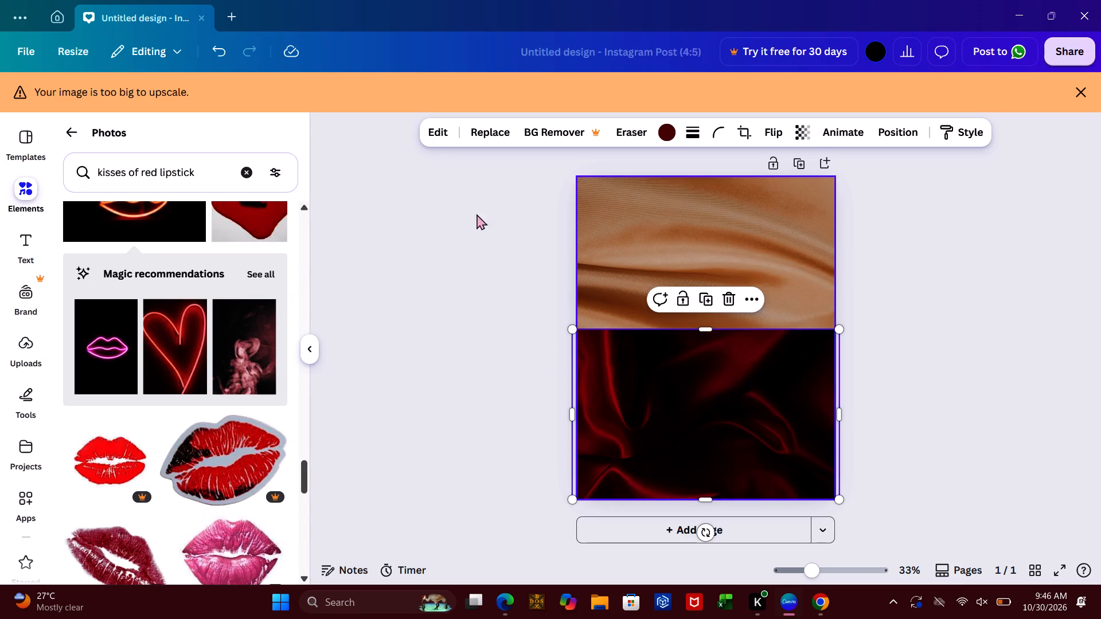
Try the Curved, Page lift and Angled shadows on the dark red satin photo, settling on the Drop shadow.
{"action": "left_click", "coordinate": [446, 135]}
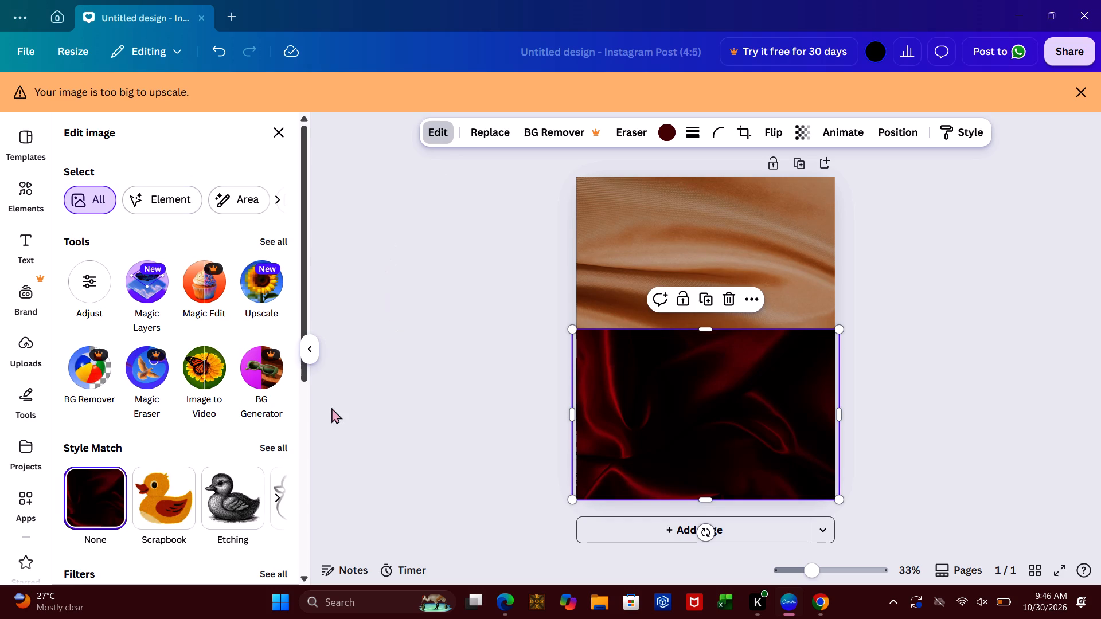
{"action": "left_click", "coordinate": [306, 461]}
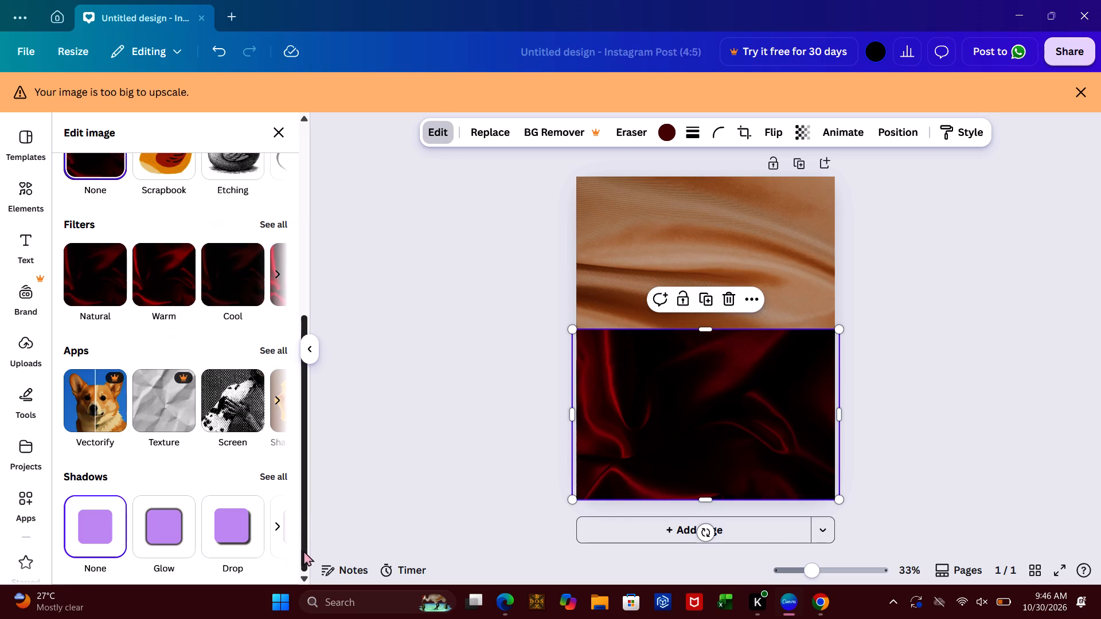
{"action": "left_click", "coordinate": [279, 476]}
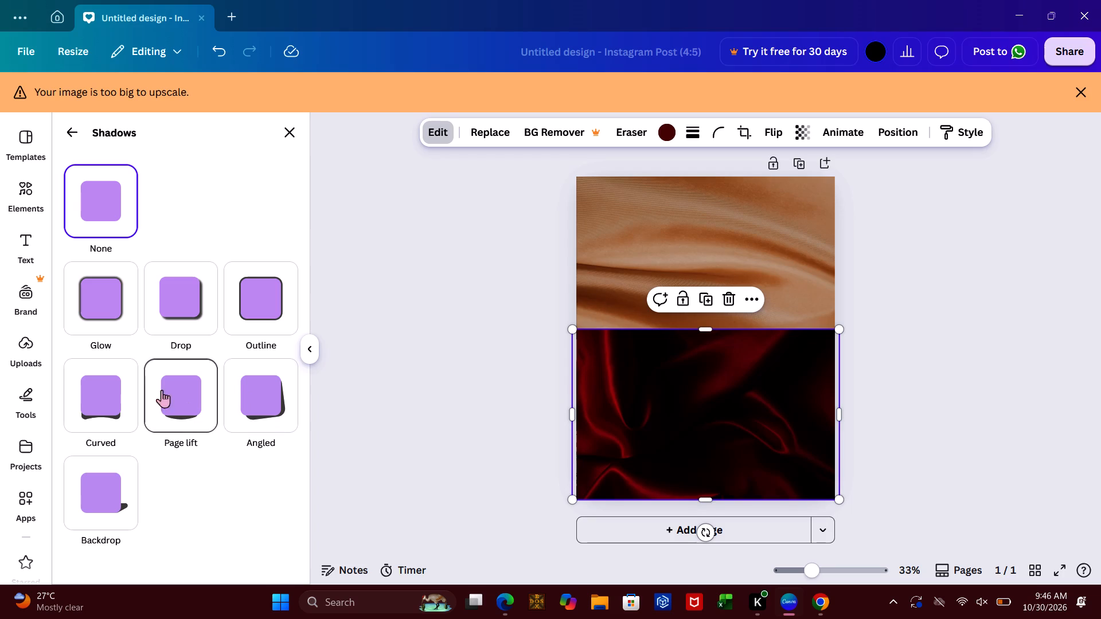
{"action": "left_click", "coordinate": [107, 386]}
{"action": "left_click", "coordinate": [178, 400]}
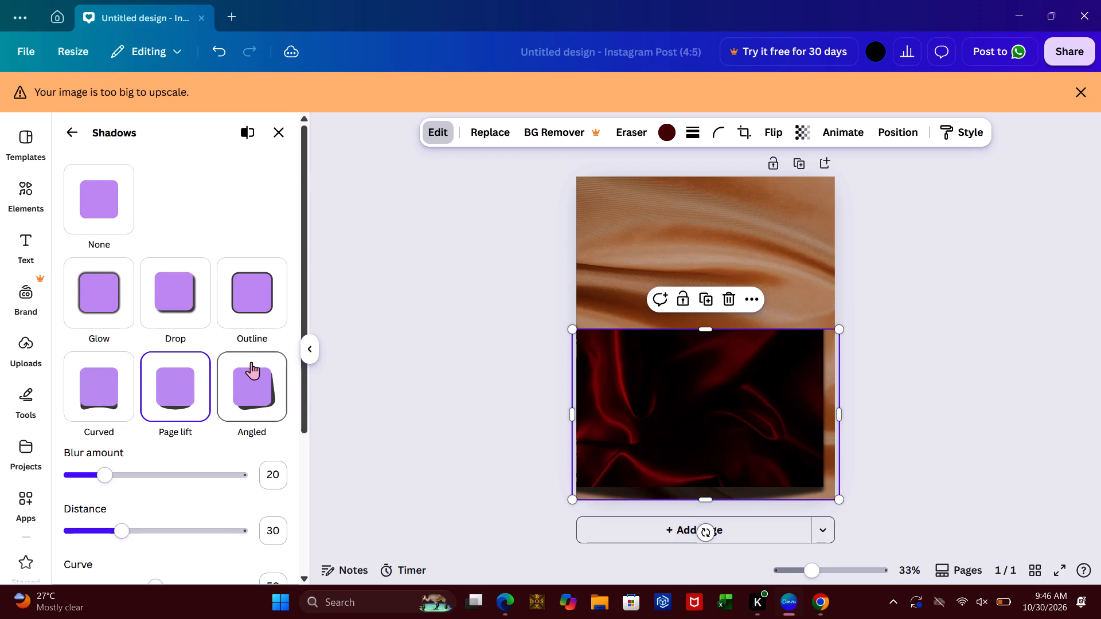
{"action": "left_click", "coordinate": [255, 378]}
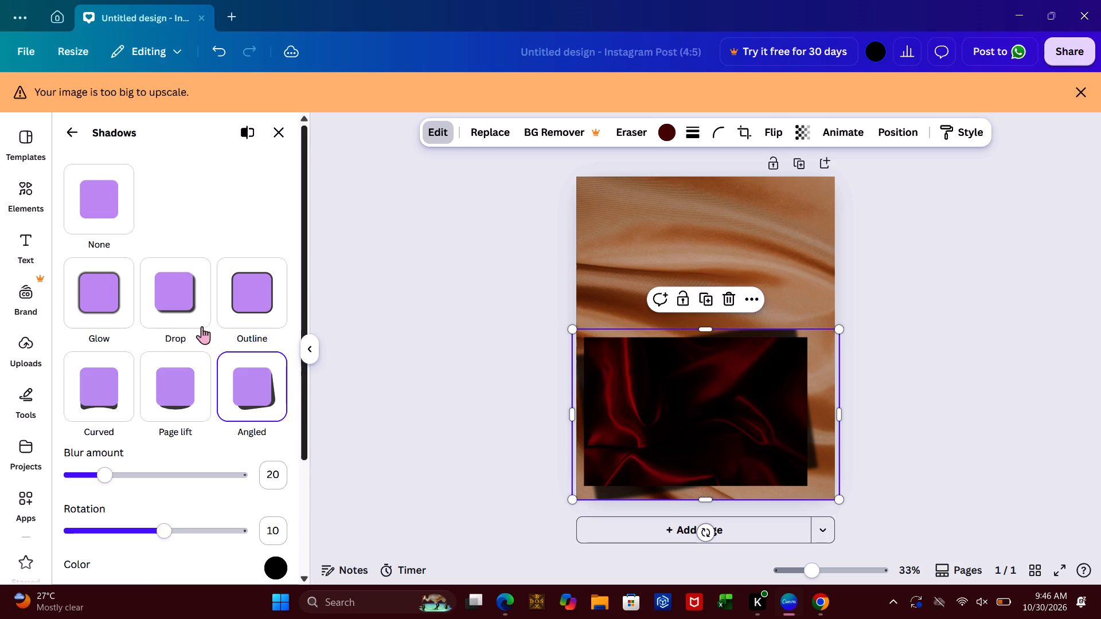
{"action": "left_click", "coordinate": [185, 305]}
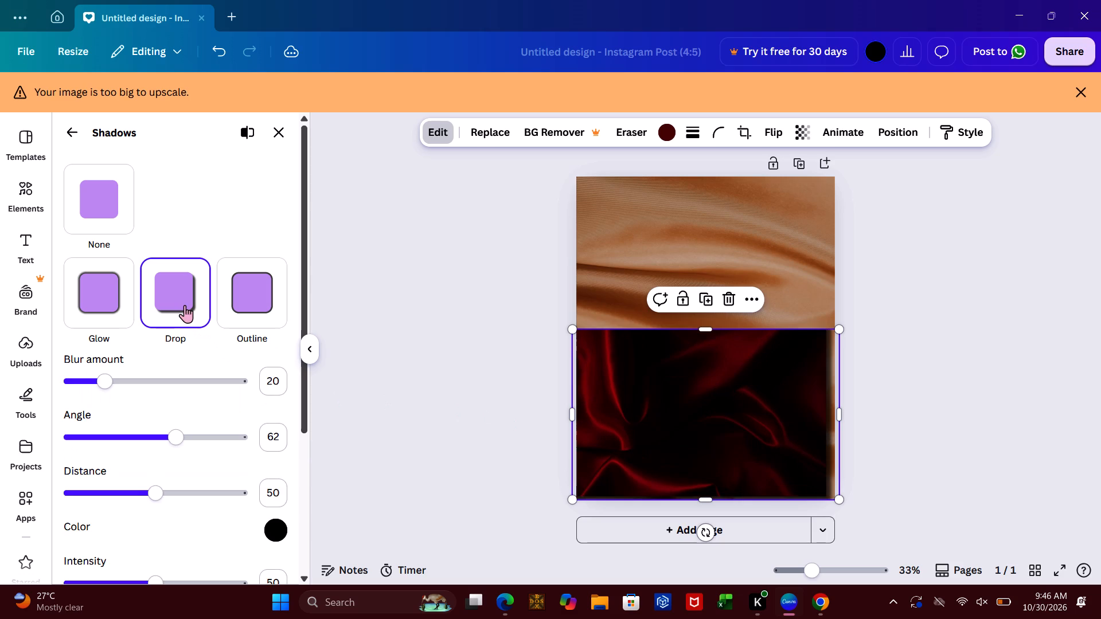
Apply the Drop shadow effect to the dark red satin photo.
{"action": "left_click", "coordinate": [172, 307]}
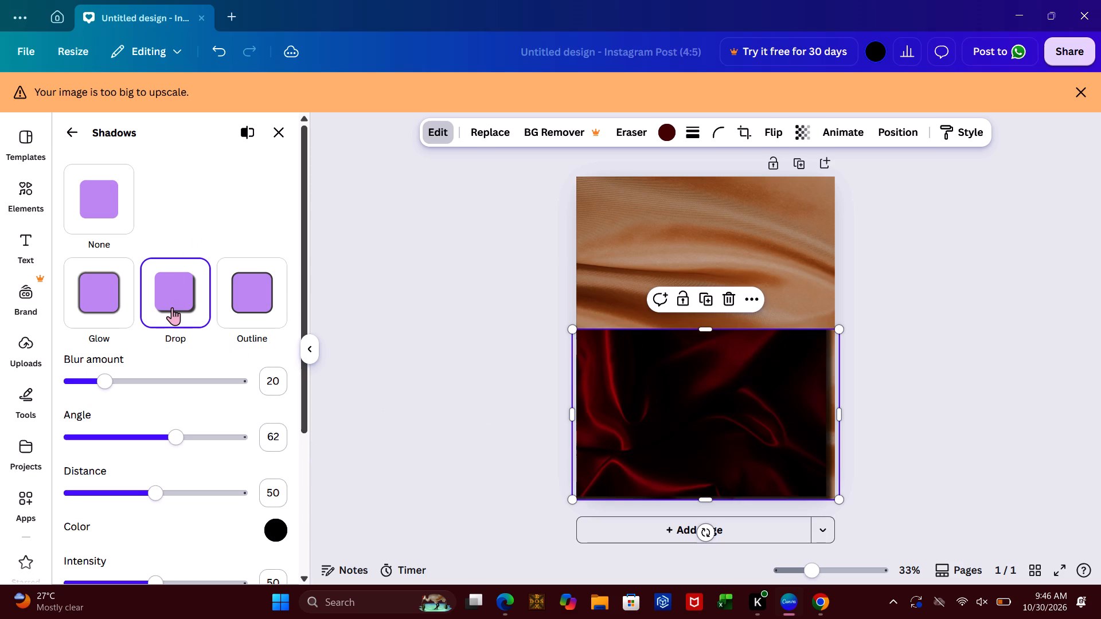
{"action": "double_click", "coordinate": [172, 307]}
{"action": "left_click", "coordinate": [255, 132]}
{"action": "left_click", "coordinate": [255, 132]}
{"action": "left_click", "coordinate": [272, 130]}
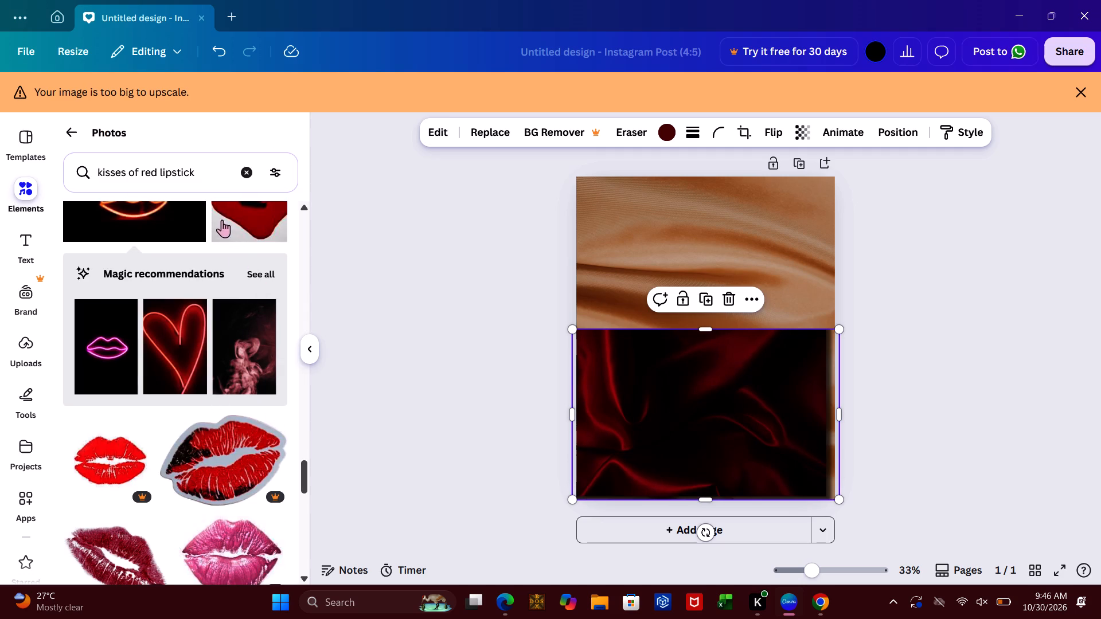
Set the brightness of the dark red satin photo to -11, after trying brighter and darker values.
{"action": "left_click", "coordinate": [441, 128]}
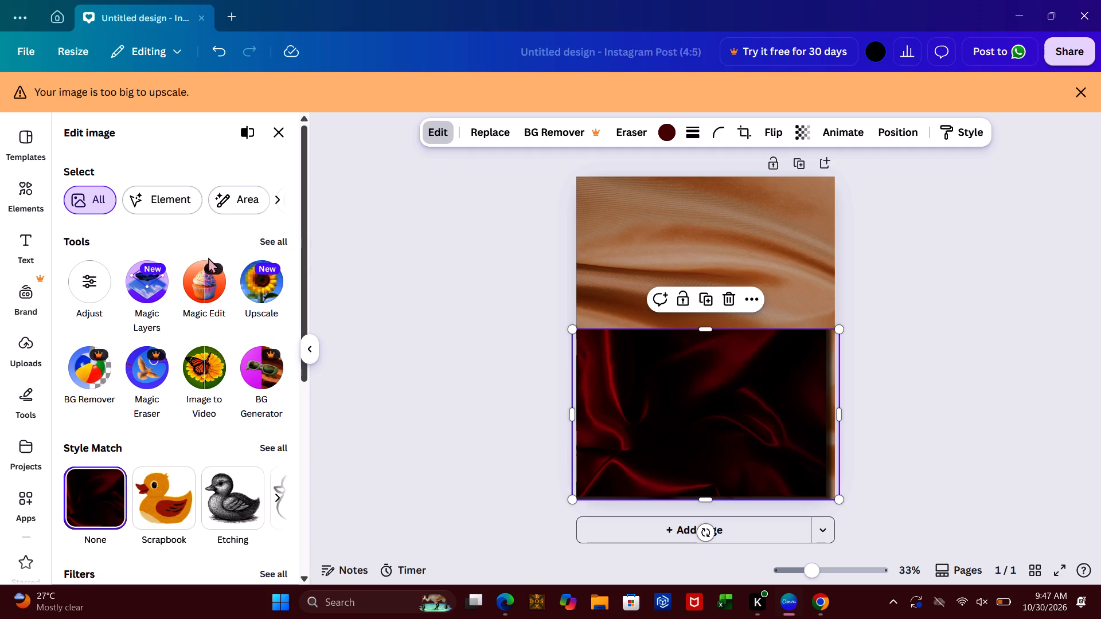
{"action": "left_click", "coordinate": [103, 275]}
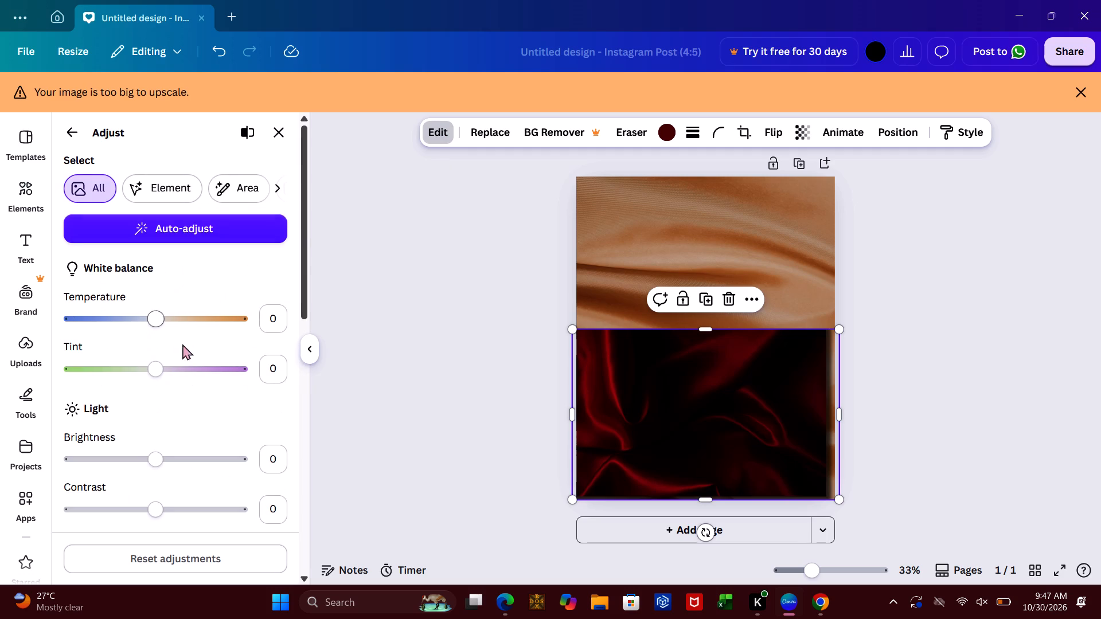
{"action": "left_click_drag", "start_coordinate": [157, 457], "coordinate": [172, 463]}
{"action": "left_click_drag", "start_coordinate": [172, 463], "coordinate": [192, 470]}
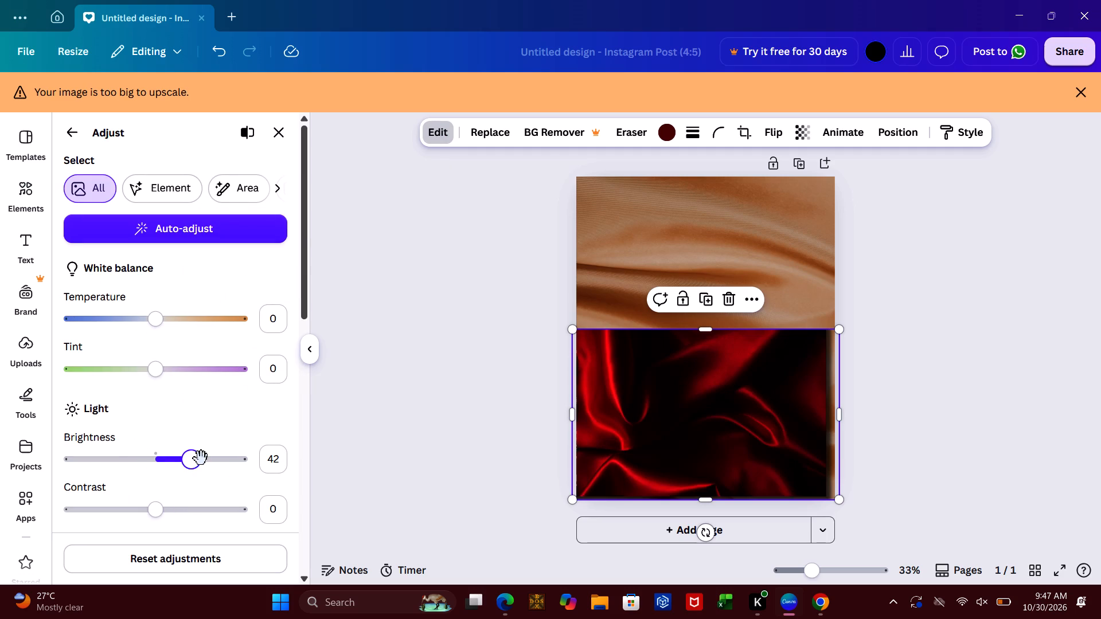
{"action": "left_click", "coordinate": [100, 448]}
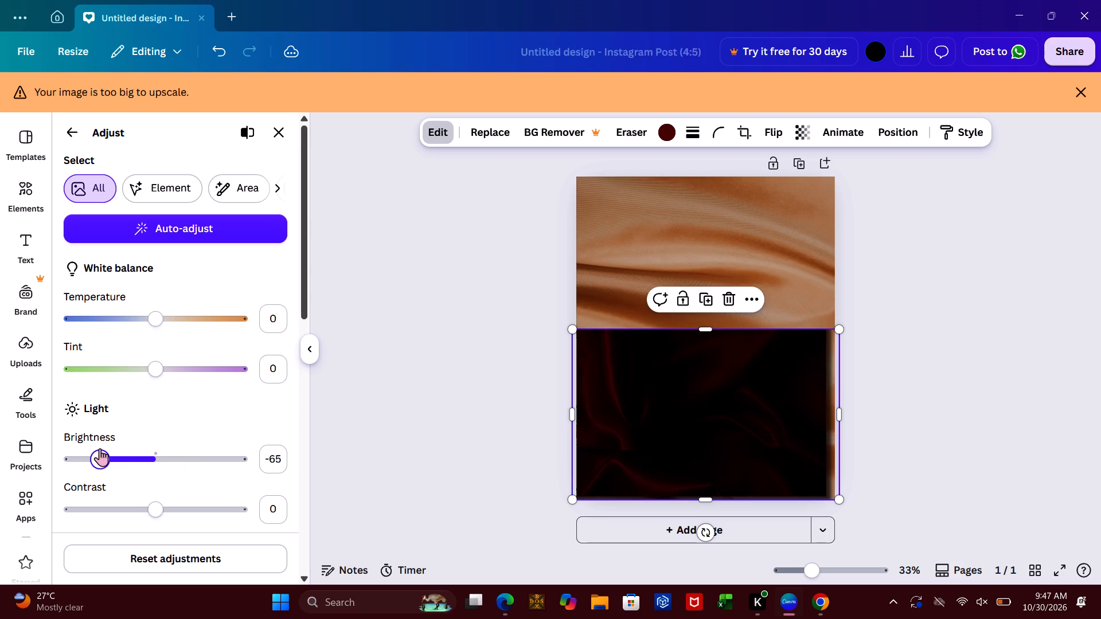
{"action": "left_click", "coordinate": [130, 456]}
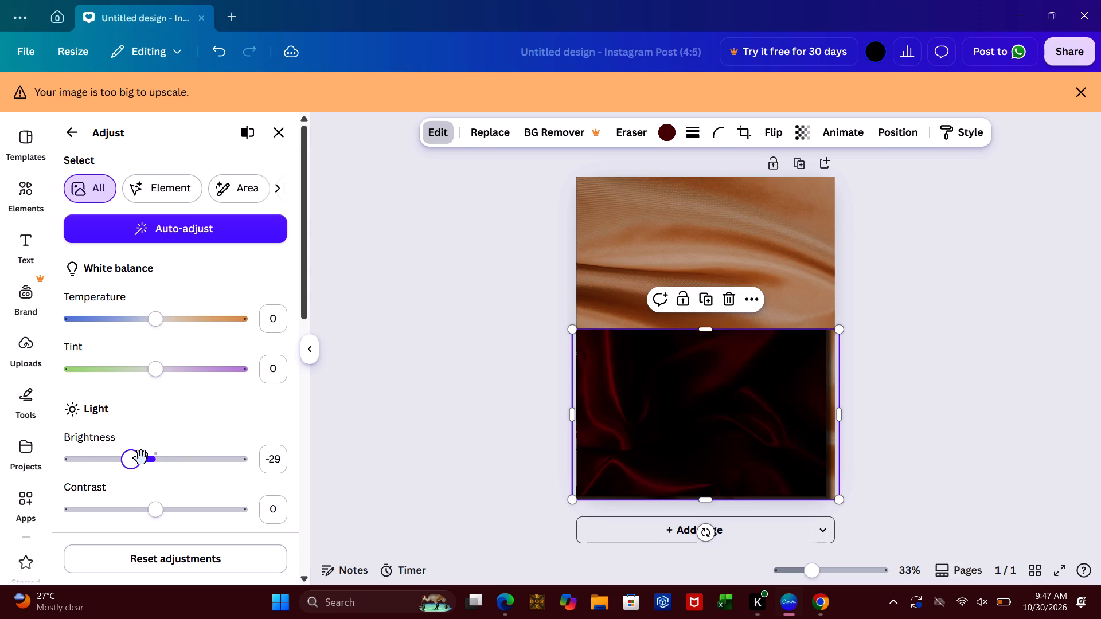
{"action": "left_click", "coordinate": [146, 460]}
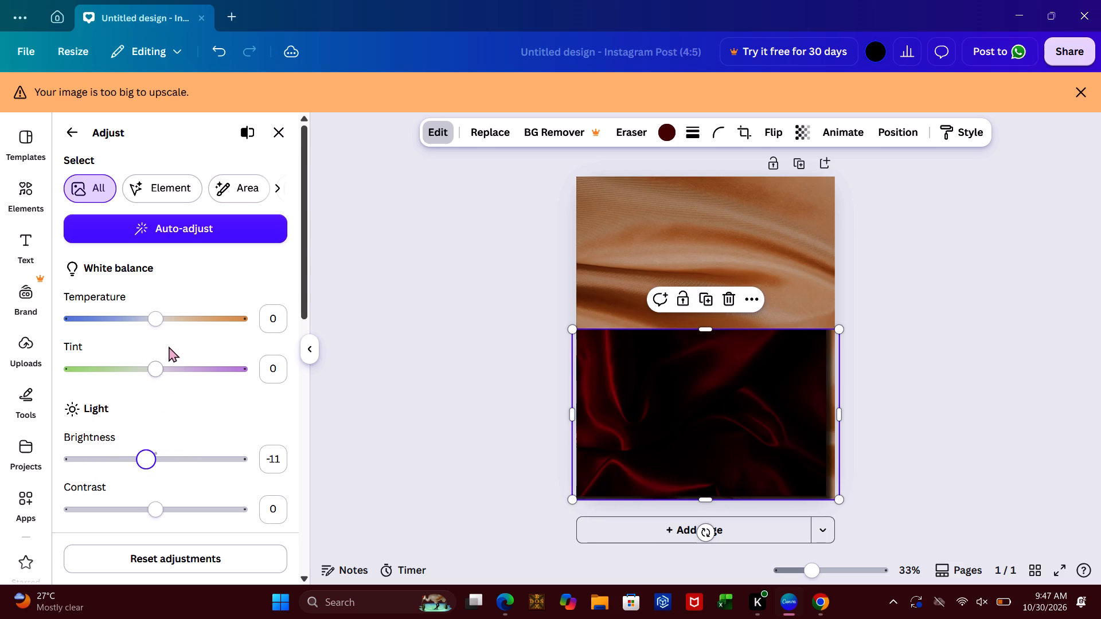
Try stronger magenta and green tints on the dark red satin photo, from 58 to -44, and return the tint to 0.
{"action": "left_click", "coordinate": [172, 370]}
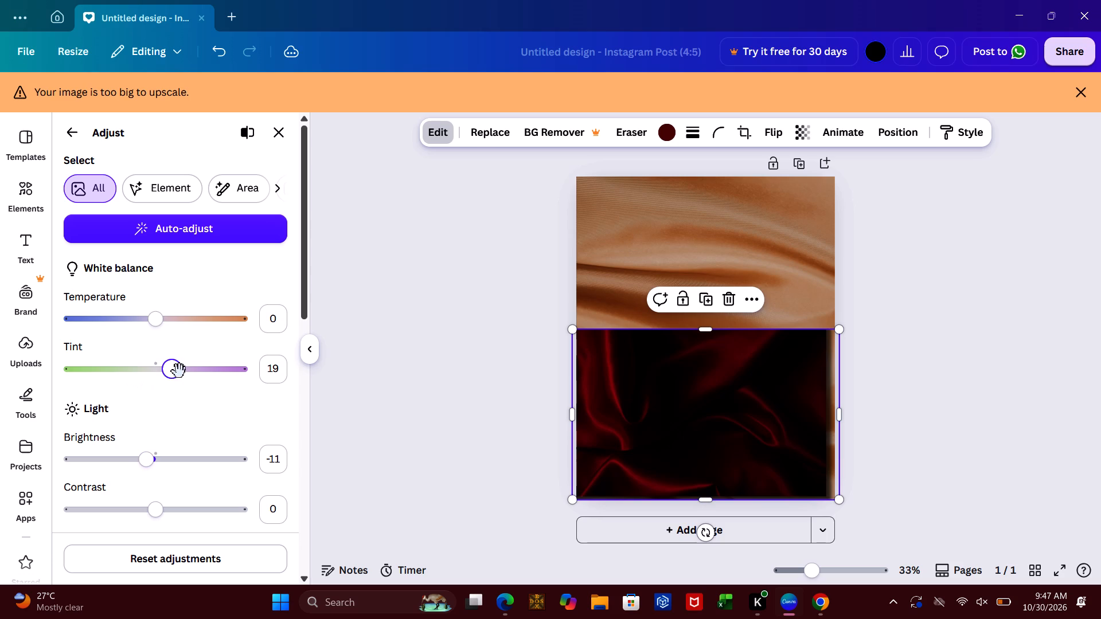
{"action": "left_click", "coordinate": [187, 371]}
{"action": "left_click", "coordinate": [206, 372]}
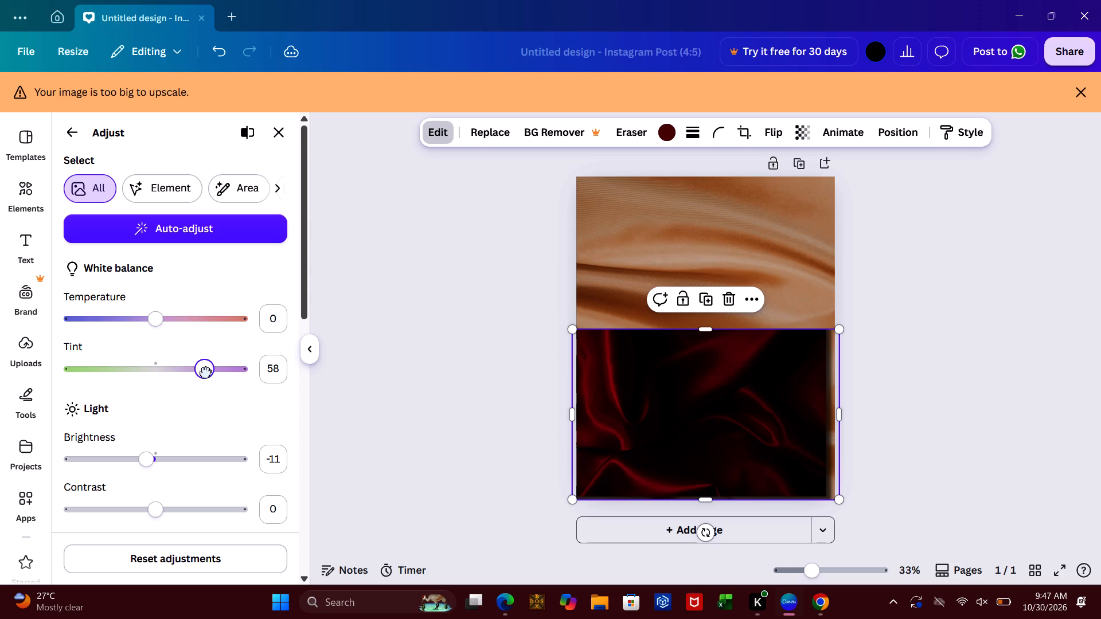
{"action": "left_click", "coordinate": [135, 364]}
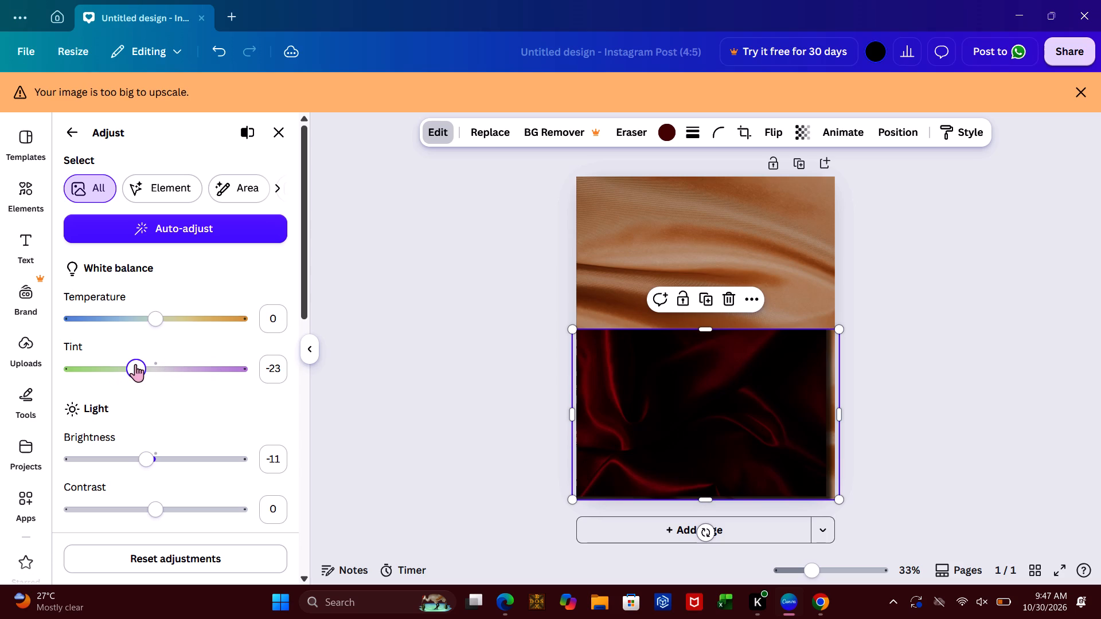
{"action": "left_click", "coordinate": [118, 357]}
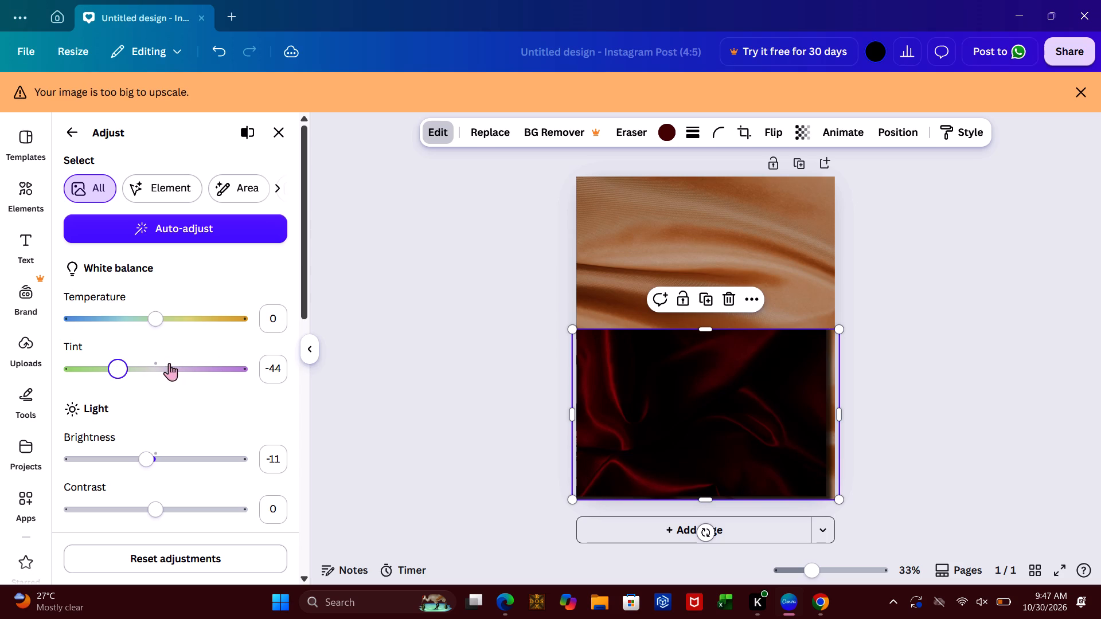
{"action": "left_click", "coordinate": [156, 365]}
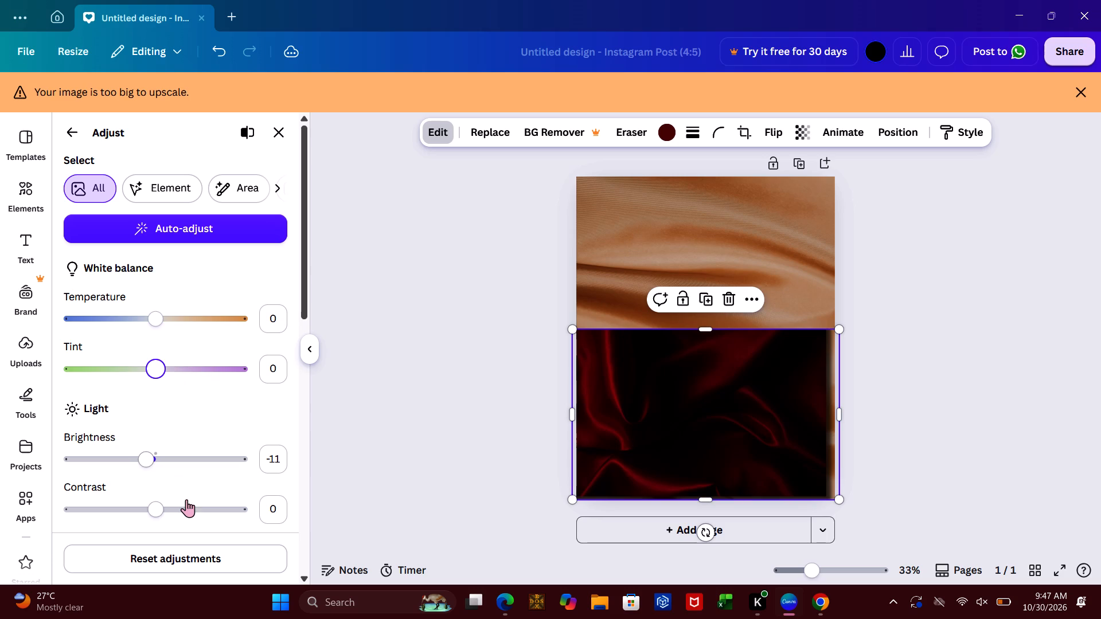
Set the contrast of the dark red satin photo to 14, after trying 37 and -15.
{"action": "left_click", "coordinate": [188, 500]}
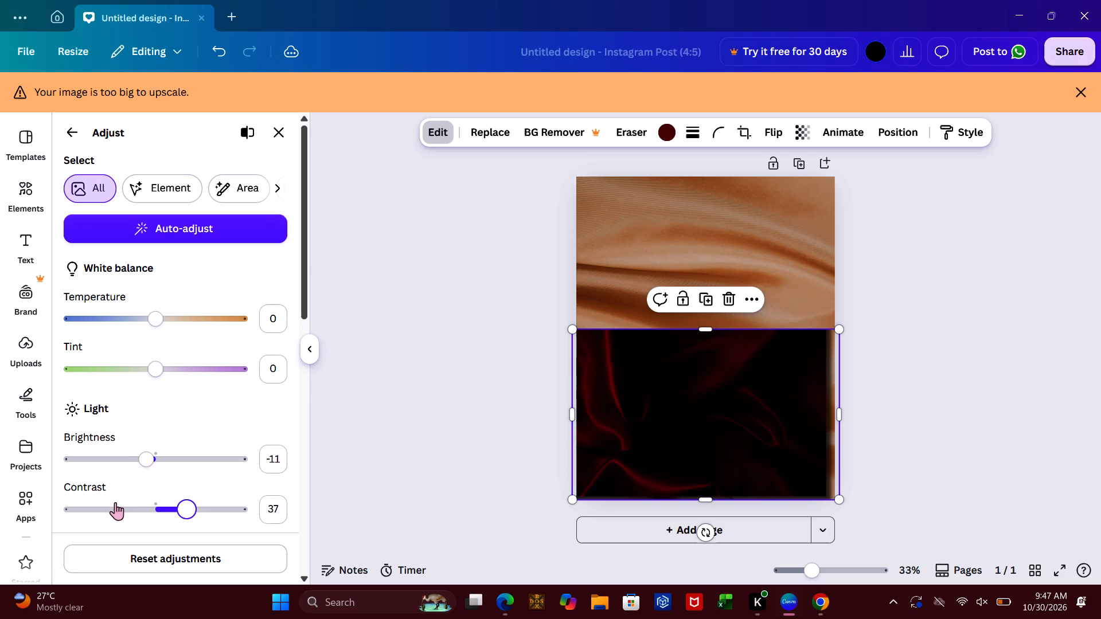
{"action": "left_click", "coordinate": [115, 502]}
{"action": "left_click", "coordinate": [143, 508]}
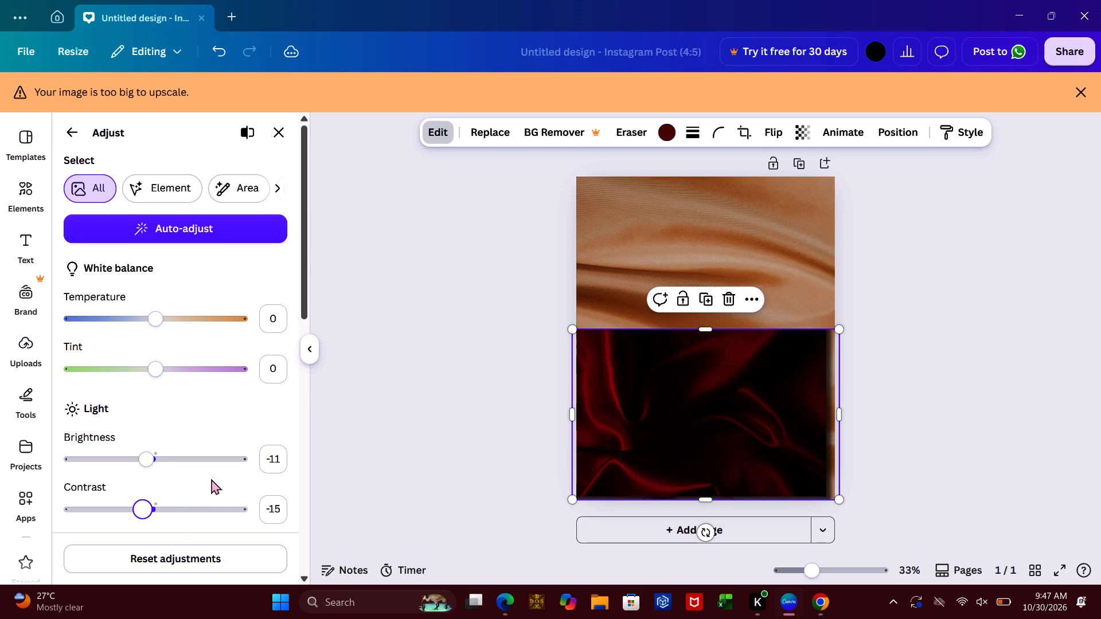
{"action": "left_click", "coordinate": [168, 508]}
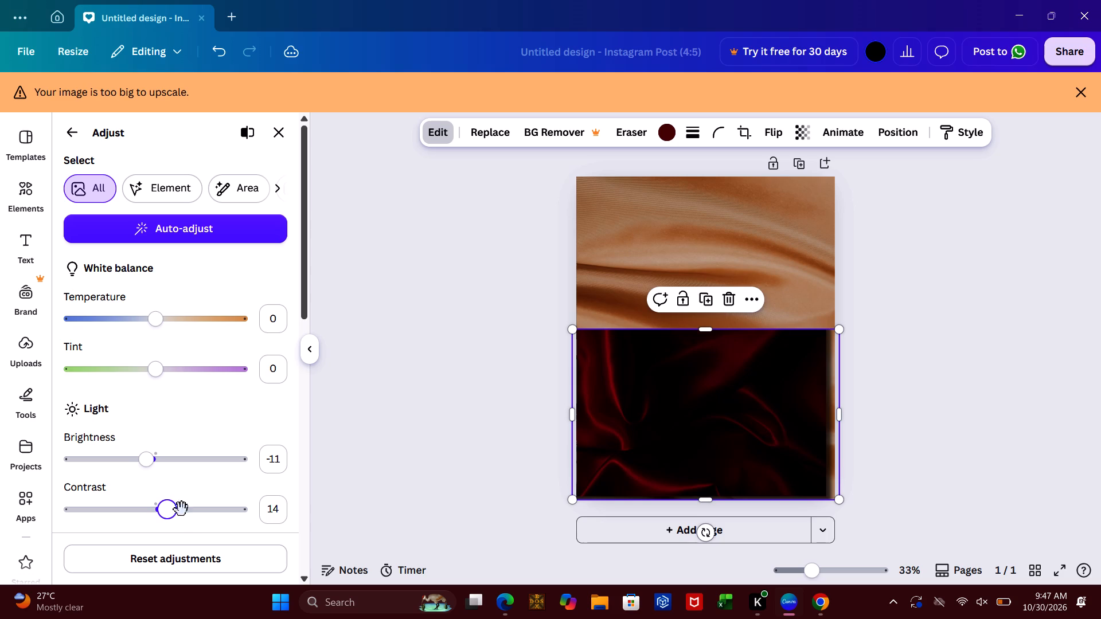
Look at the Color edit swatches of the dark red satin photo, including the dark red #8c0f17.
{"action": "left_click", "coordinate": [301, 483]}
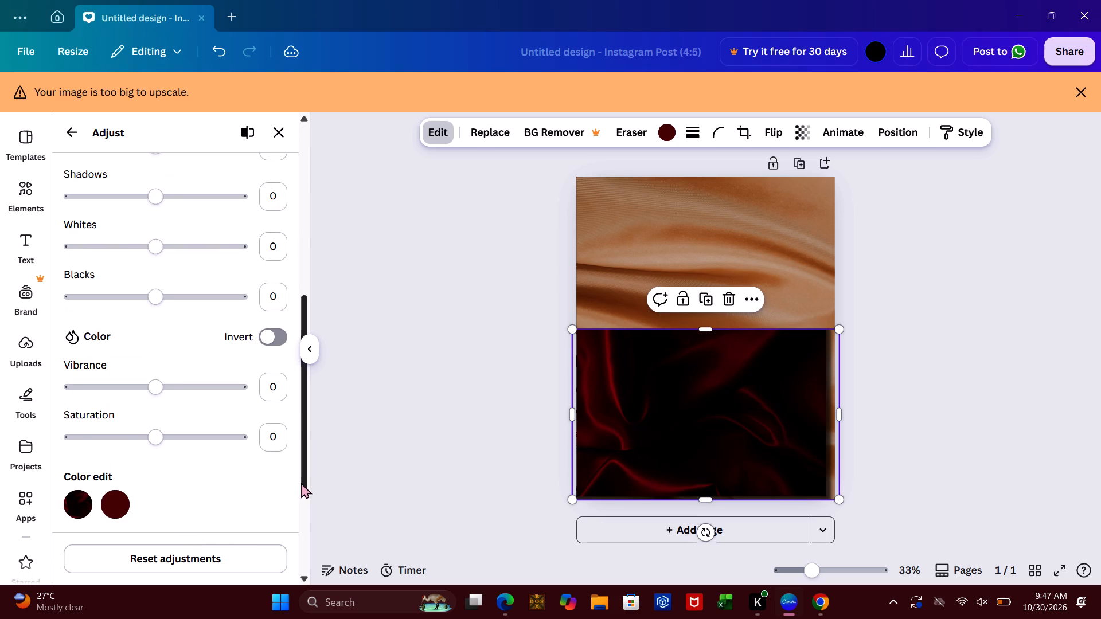
{"action": "left_click", "coordinate": [82, 507]}
{"action": "left_click", "coordinate": [118, 508]}
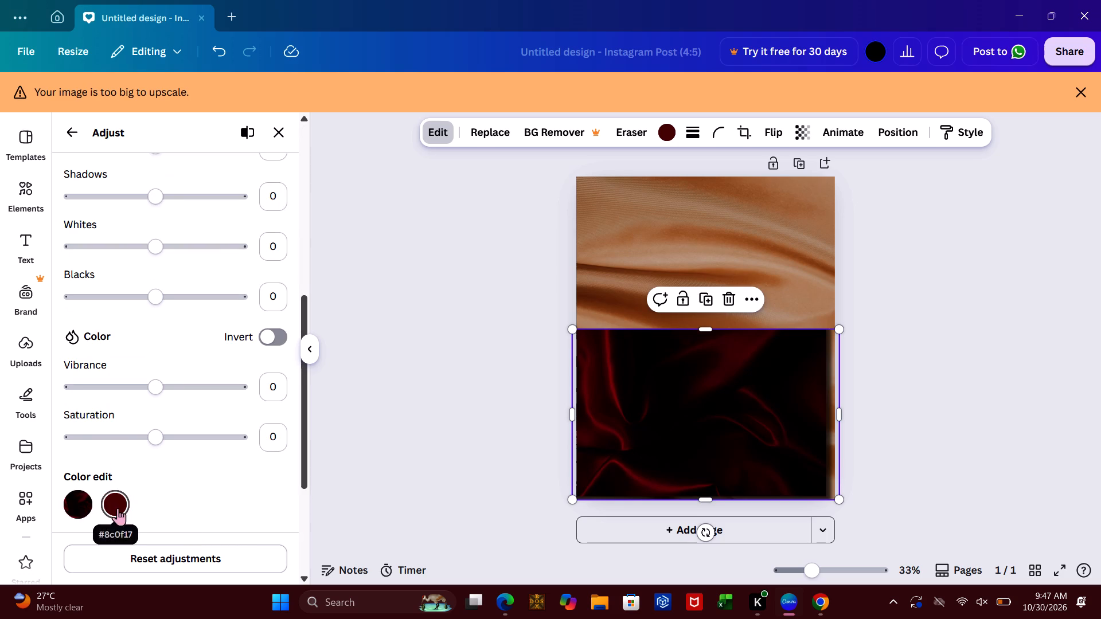
{"action": "left_click", "coordinate": [77, 499]}
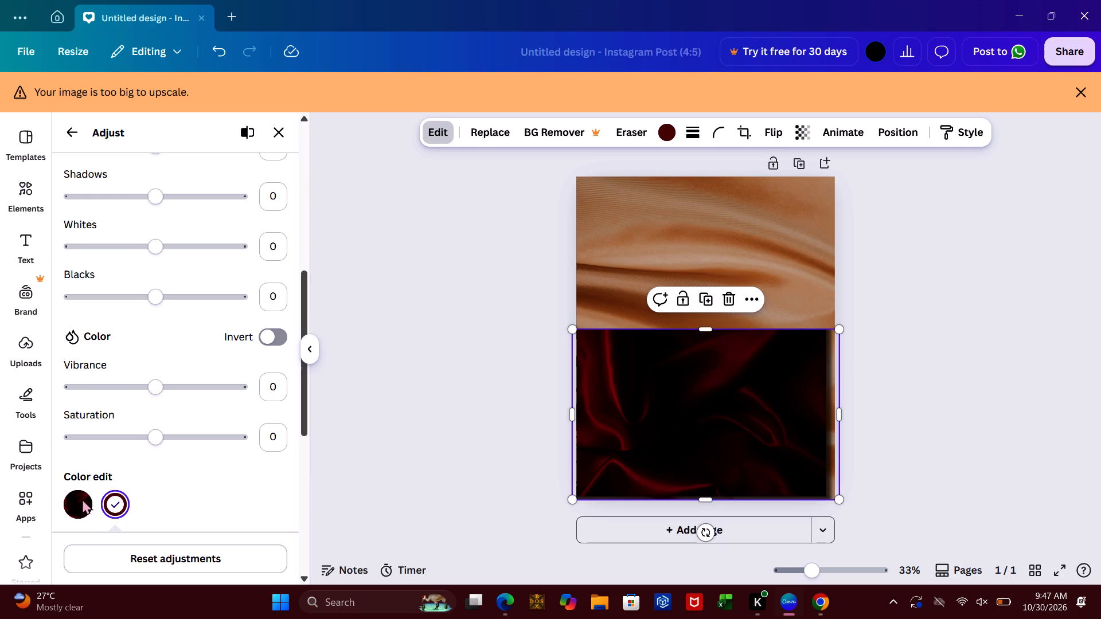
{"action": "left_click", "coordinate": [82, 499]}
{"action": "left_click_drag", "start_coordinate": [114, 507], "coordinate": [219, 397]}
Set the vibrance of the dark red satin photo close to neutral, after trying 60 and -58.
{"action": "left_click", "coordinate": [208, 381]}
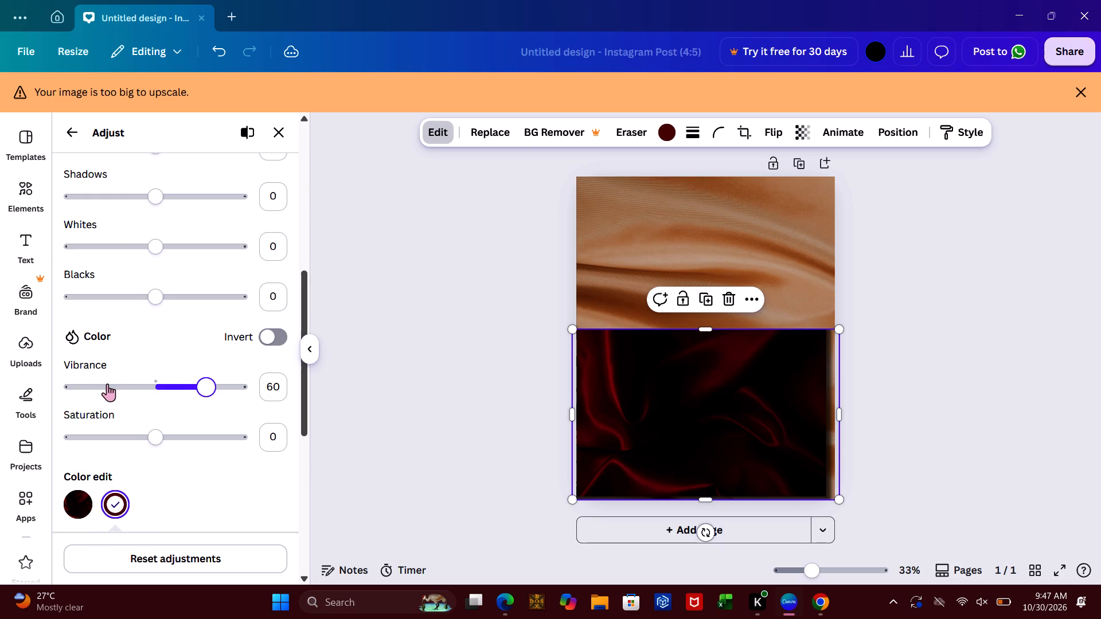
{"action": "left_click", "coordinate": [106, 383]}
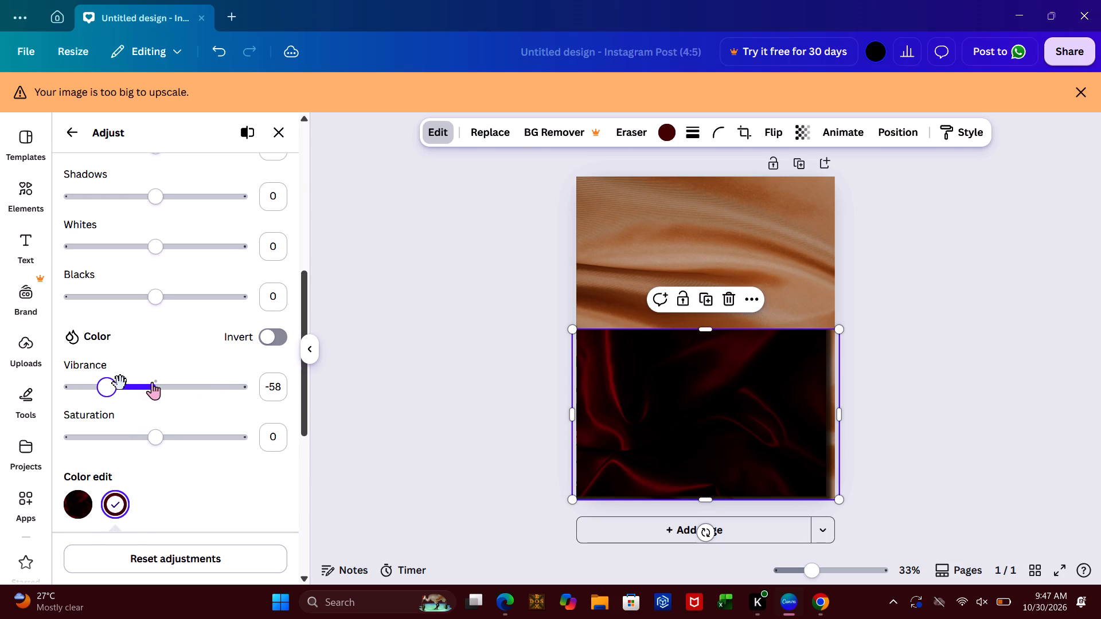
{"action": "left_click", "coordinate": [152, 382]}
{"action": "left_click", "coordinate": [308, 241]}
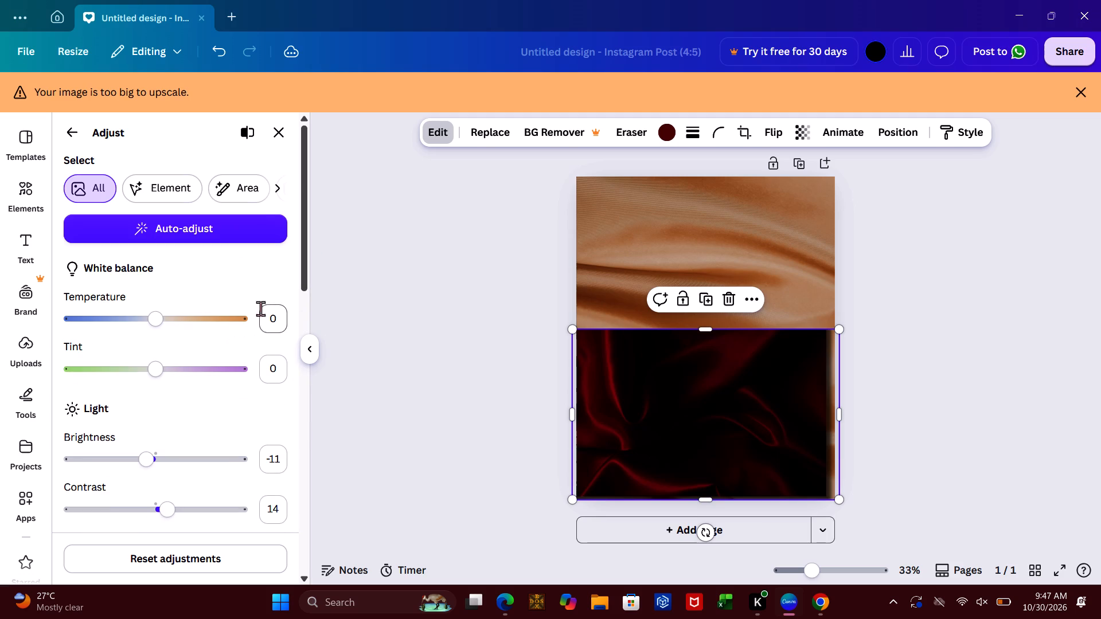
Look through the Foreground, Background and Area selection options for adjusting the dark red satin photo.
{"action": "left_click", "coordinate": [279, 181]}
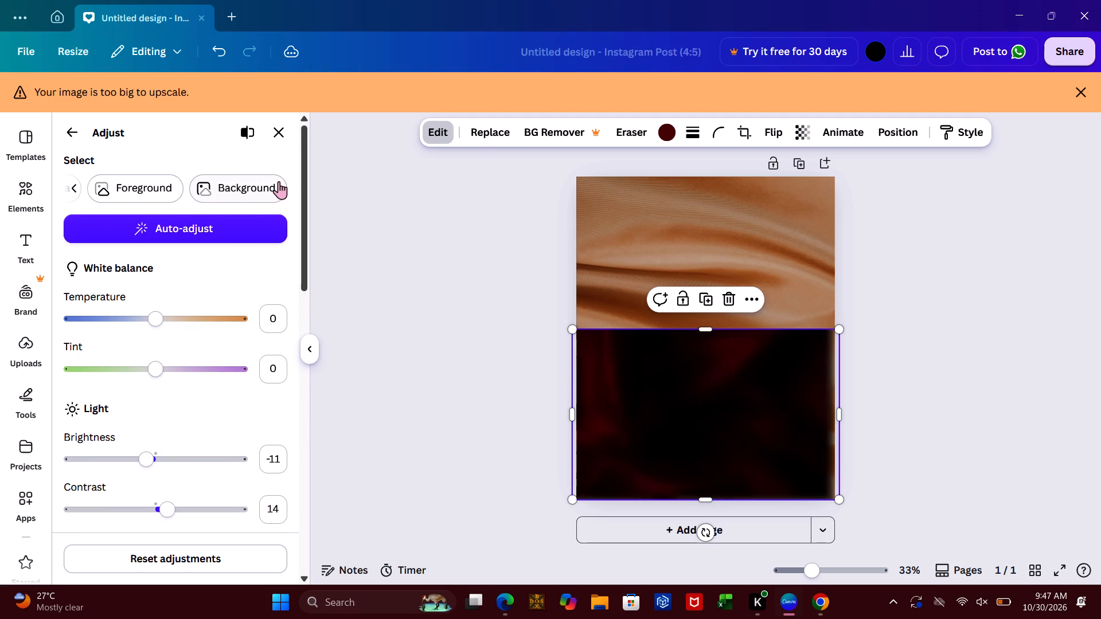
{"action": "left_click", "coordinate": [74, 187]}
{"action": "left_click", "coordinate": [79, 190]}
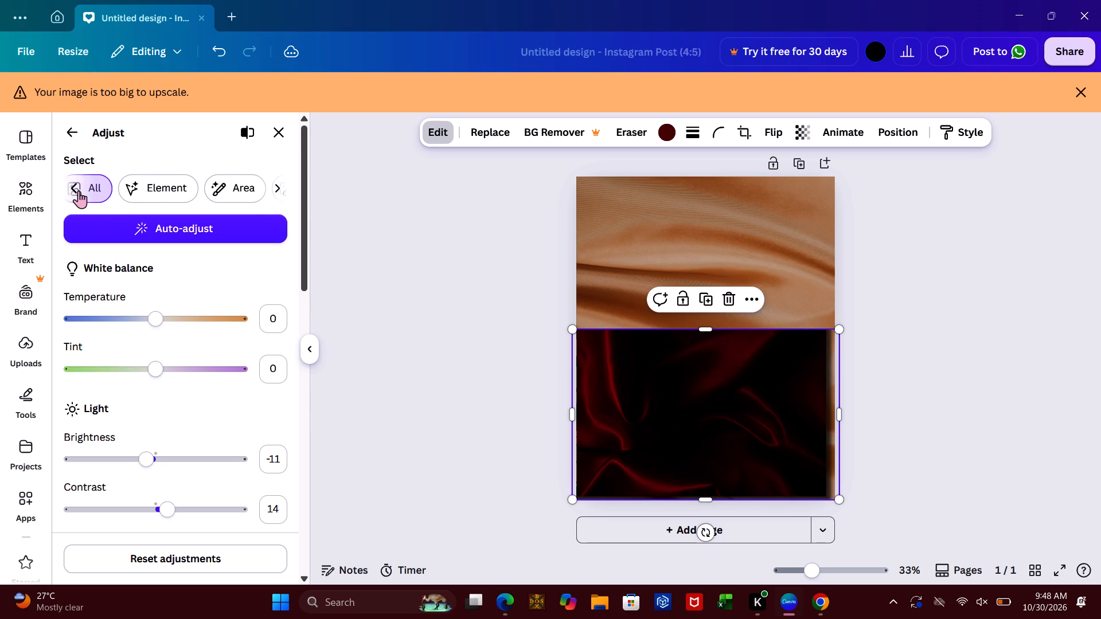
{"action": "left_click", "coordinate": [222, 190]}
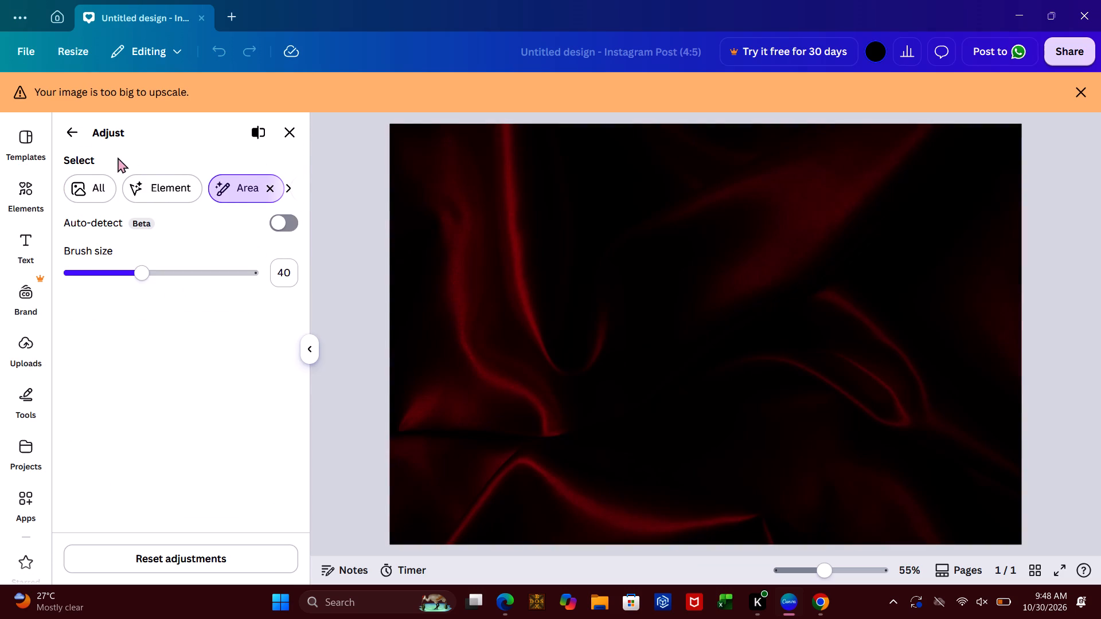
{"action": "left_click", "coordinate": [73, 126]}
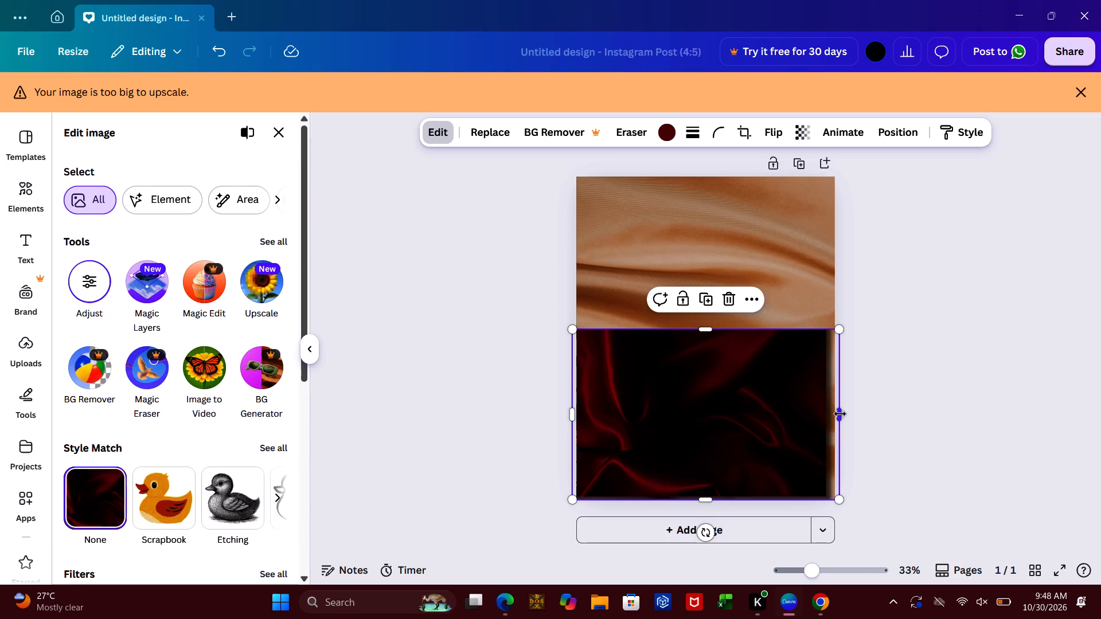
Widen the dark red satin photo so that it extends well past the page's right edge.
{"action": "left_click_drag", "start_coordinate": [840, 414], "coordinate": [844, 415]}
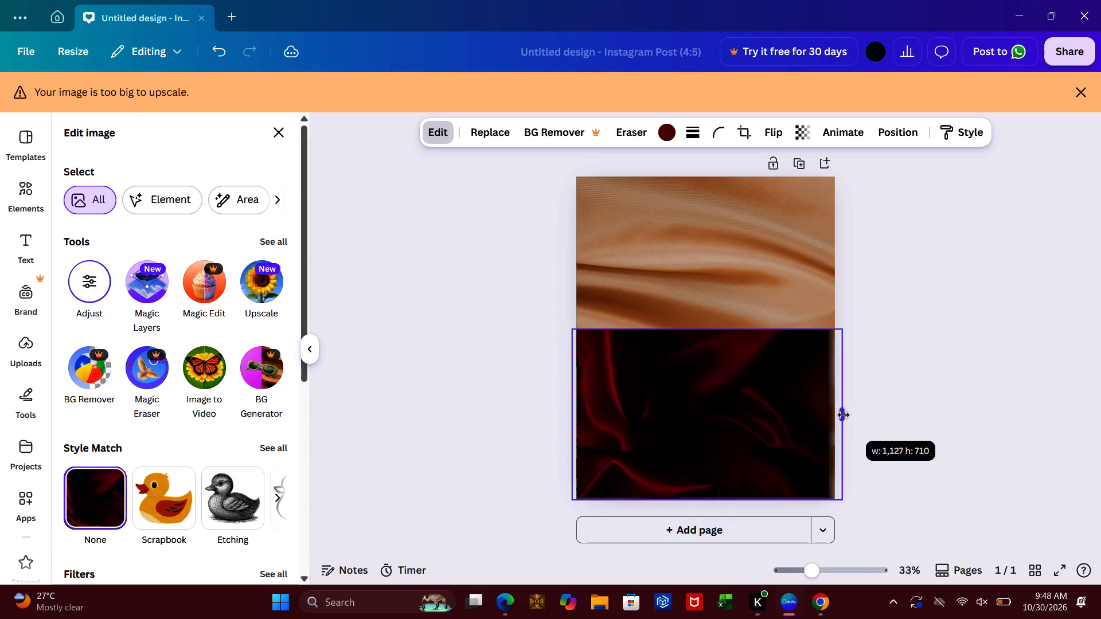
{"action": "left_click_drag", "start_coordinate": [844, 415], "coordinate": [857, 418]}
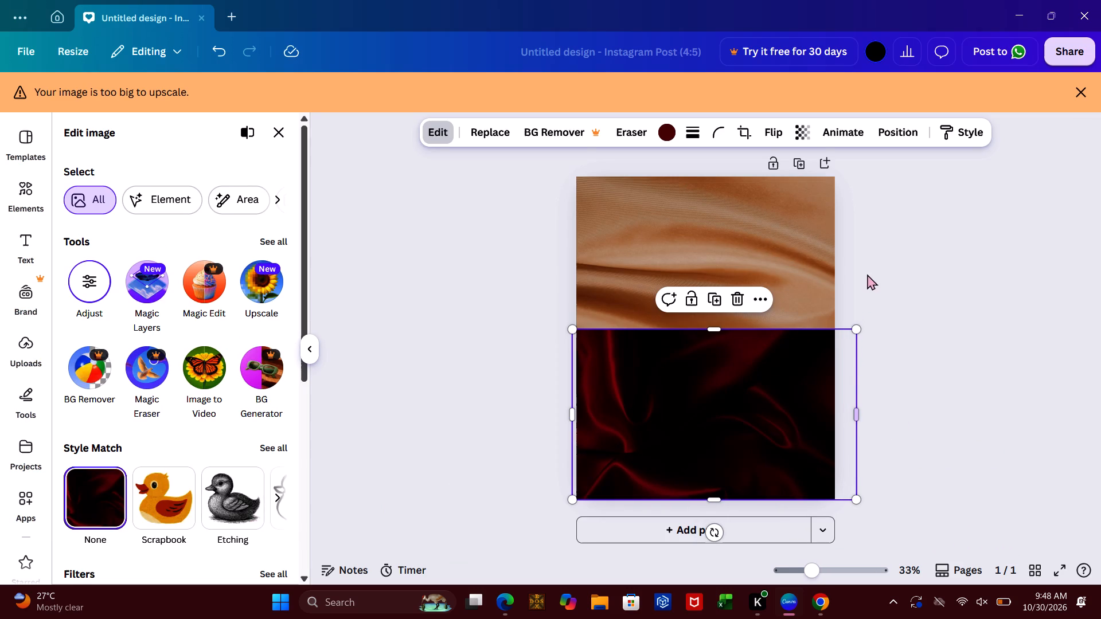
Remove the dark red satin photo from the page, leaving only the brown satin background.
{"action": "left_click", "coordinate": [783, 347]}
{"action": "double_click", "coordinate": [783, 347]}
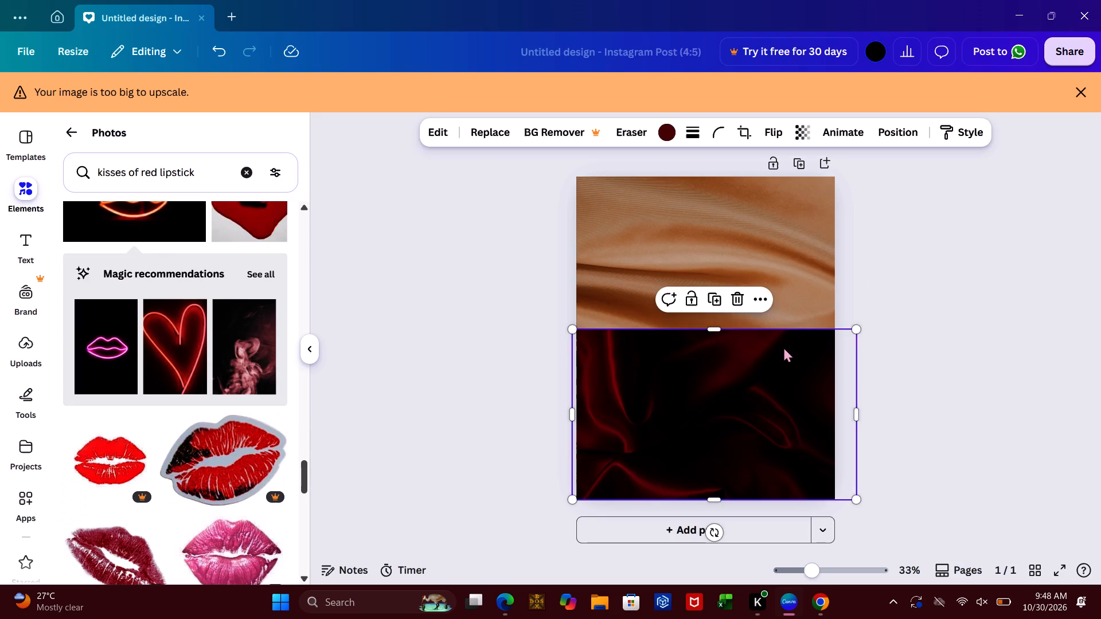
{"action": "left_click", "coordinate": [724, 384]}
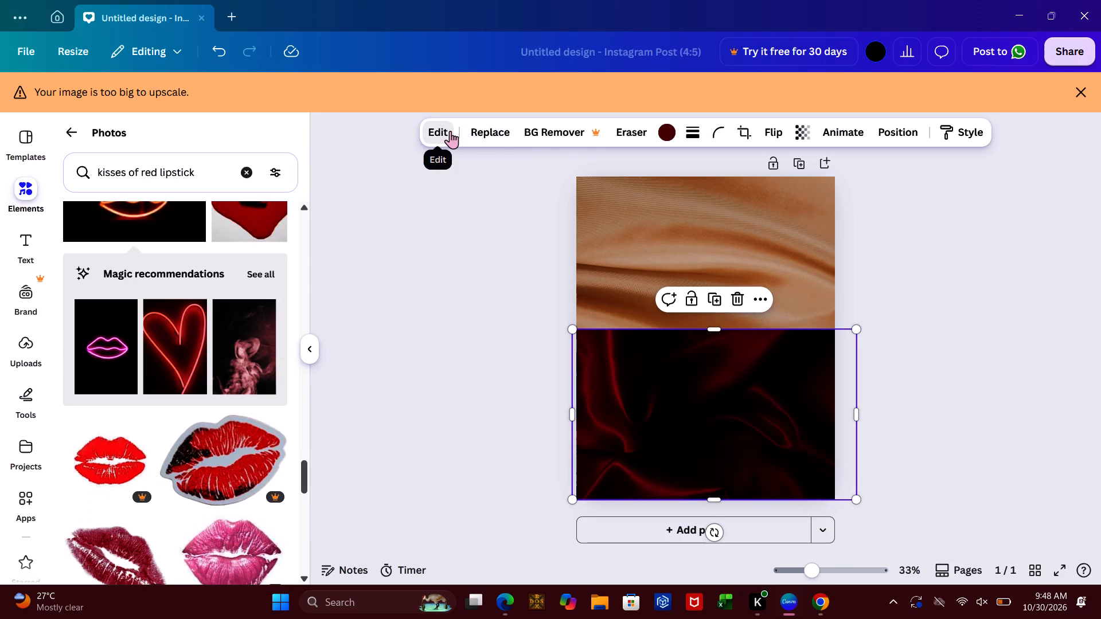
Send the dark red satin photo to the back, behind the brown satin, and align it to the page's top and left edges.
{"action": "left_click", "coordinate": [892, 136]}
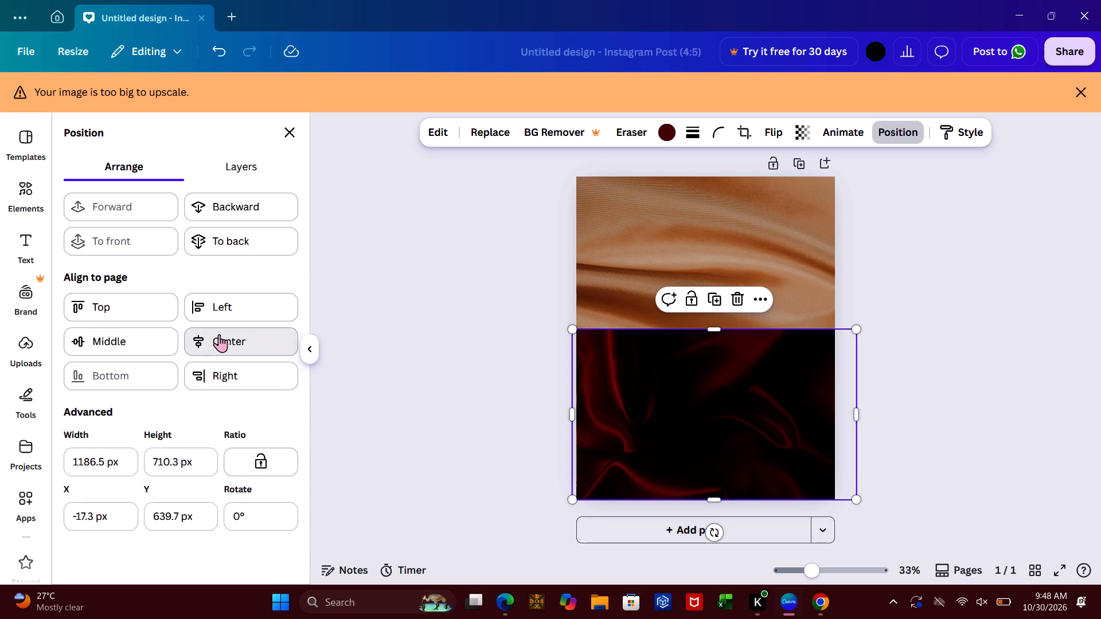
{"action": "left_click", "coordinate": [155, 347]}
{"action": "left_click", "coordinate": [250, 208]}
{"action": "left_click", "coordinate": [250, 208]}
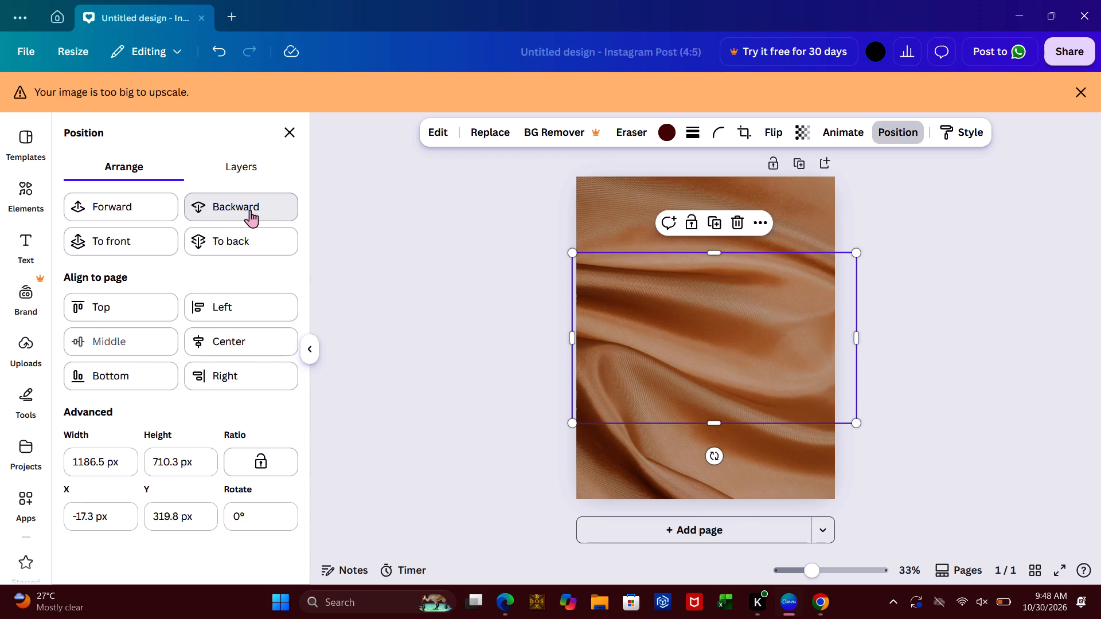
{"action": "left_click", "coordinate": [247, 232]}
{"action": "left_click", "coordinate": [209, 300]}
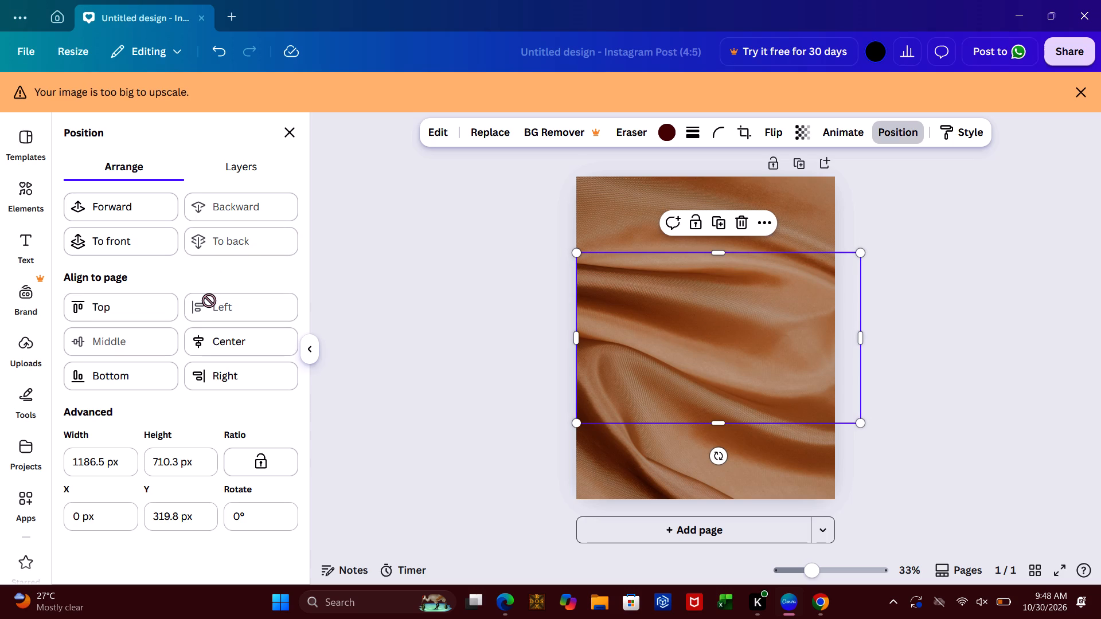
{"action": "left_click", "coordinate": [209, 300]}
{"action": "left_click", "coordinate": [161, 303]}
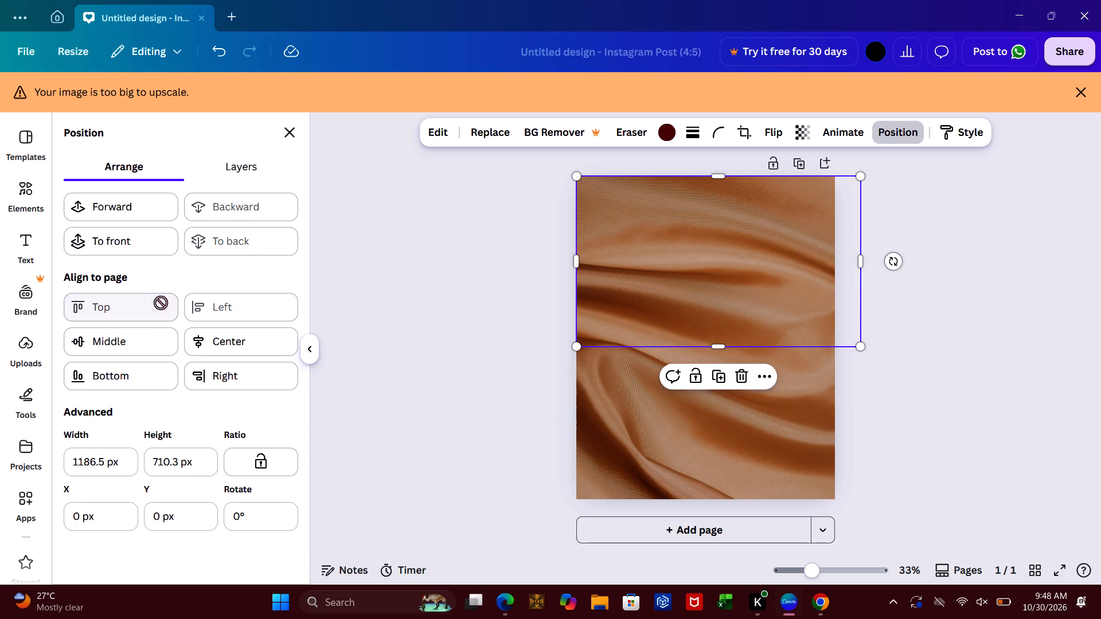
{"action": "triple_click", "coordinate": [247, 210]}
{"action": "left_click", "coordinate": [292, 131]}
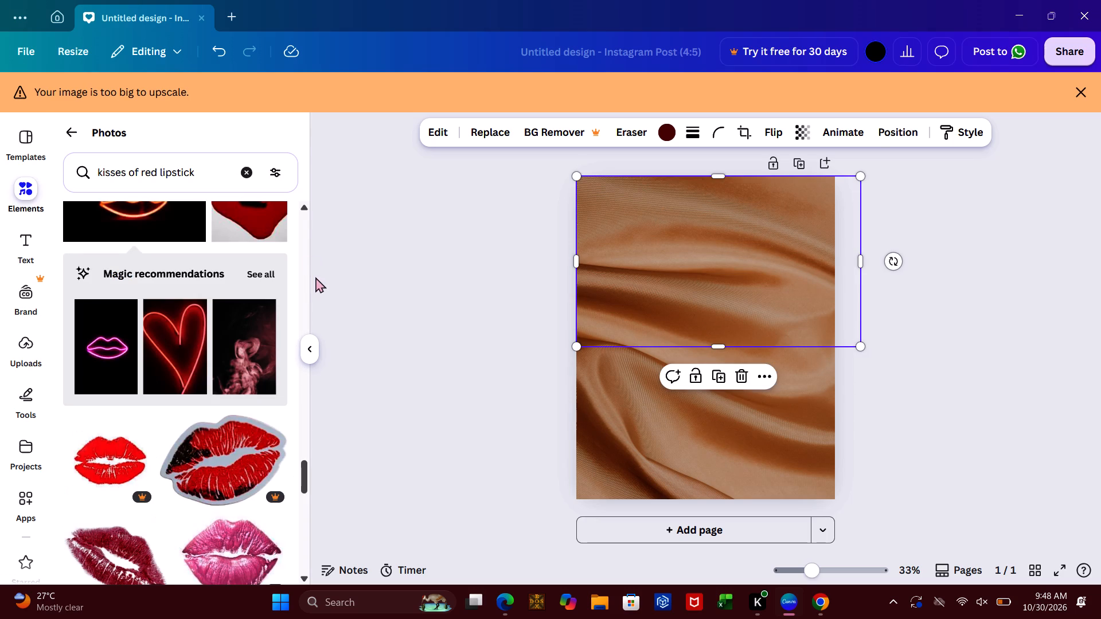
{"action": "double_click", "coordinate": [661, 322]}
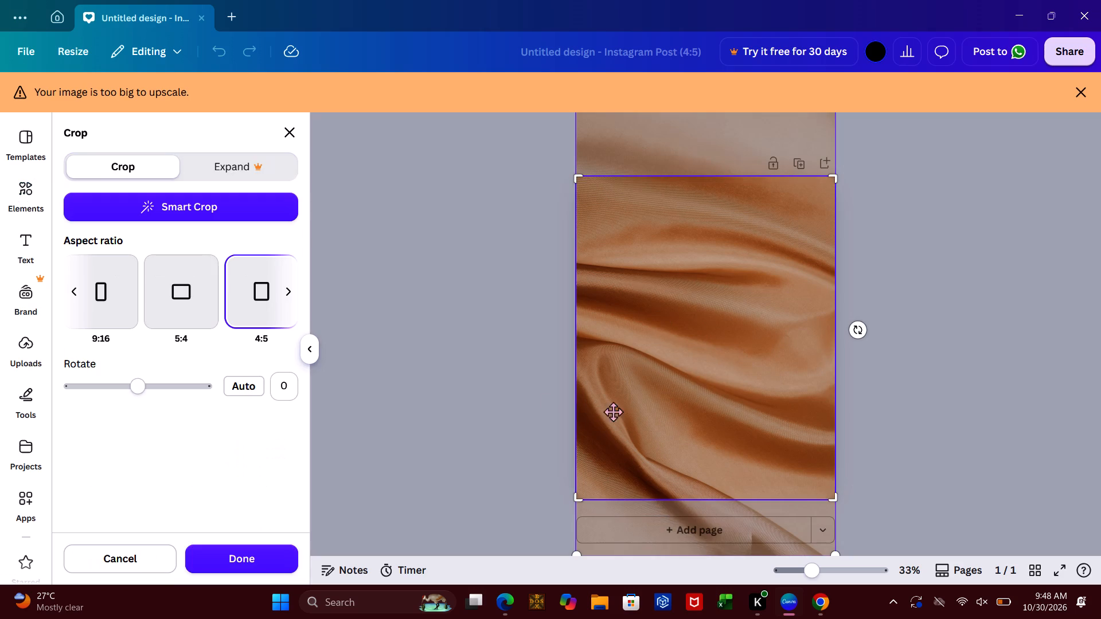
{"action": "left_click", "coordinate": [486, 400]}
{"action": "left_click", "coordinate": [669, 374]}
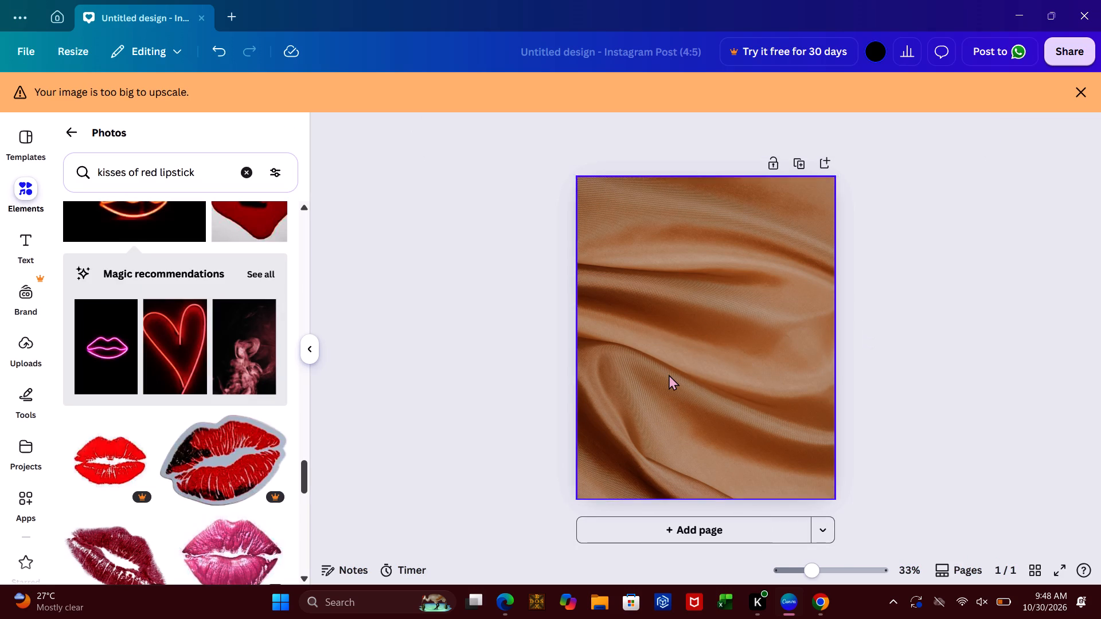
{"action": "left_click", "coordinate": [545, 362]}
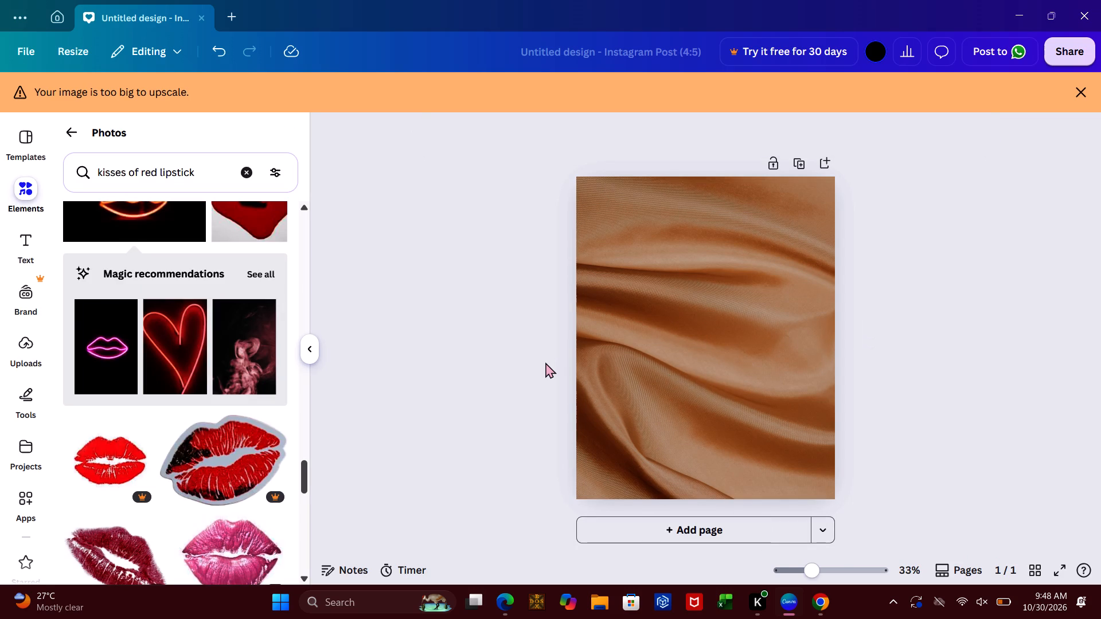
Look through the photo results for kisses of red lipstick for a suitable lipstick image.
{"action": "left_click", "coordinate": [304, 510]}
{"action": "left_click", "coordinate": [302, 536]}
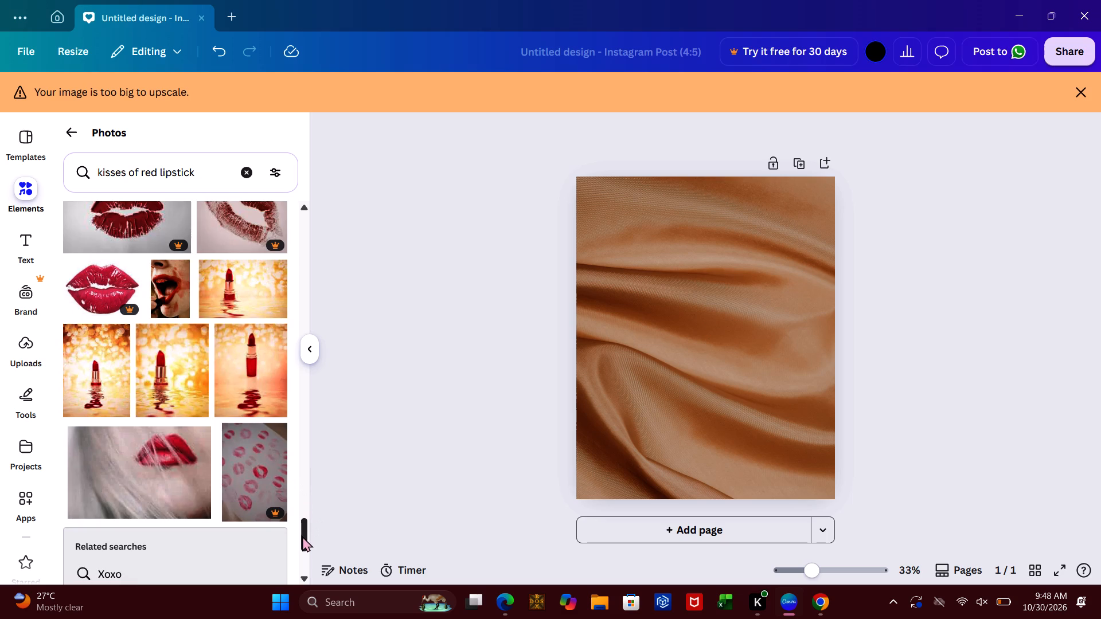
{"action": "left_click", "coordinate": [302, 564]}
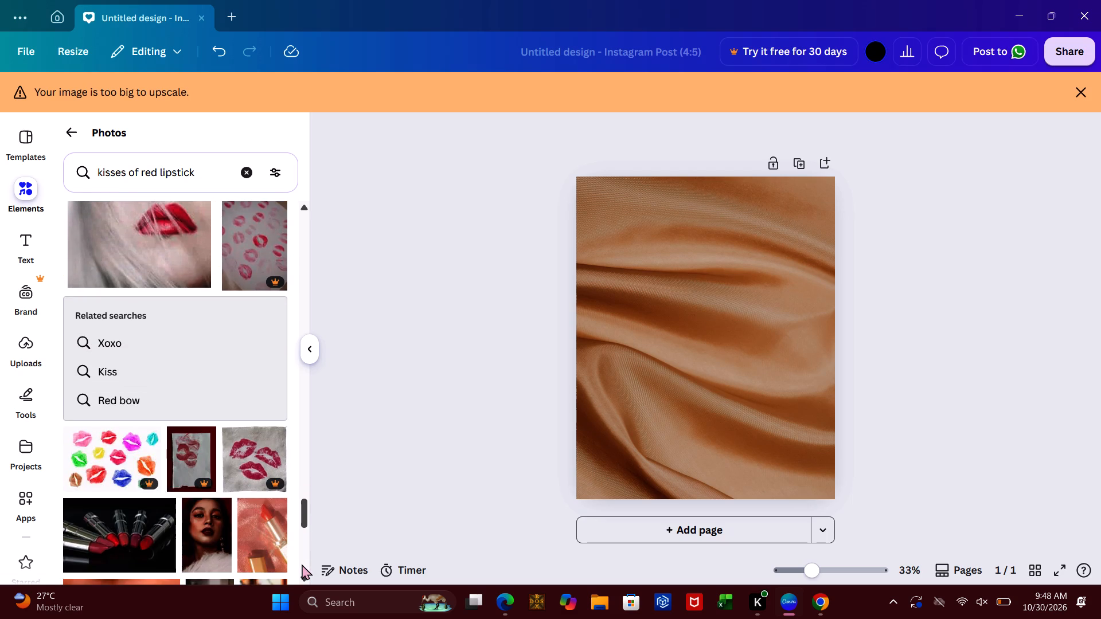
{"action": "left_click", "coordinate": [302, 564]}
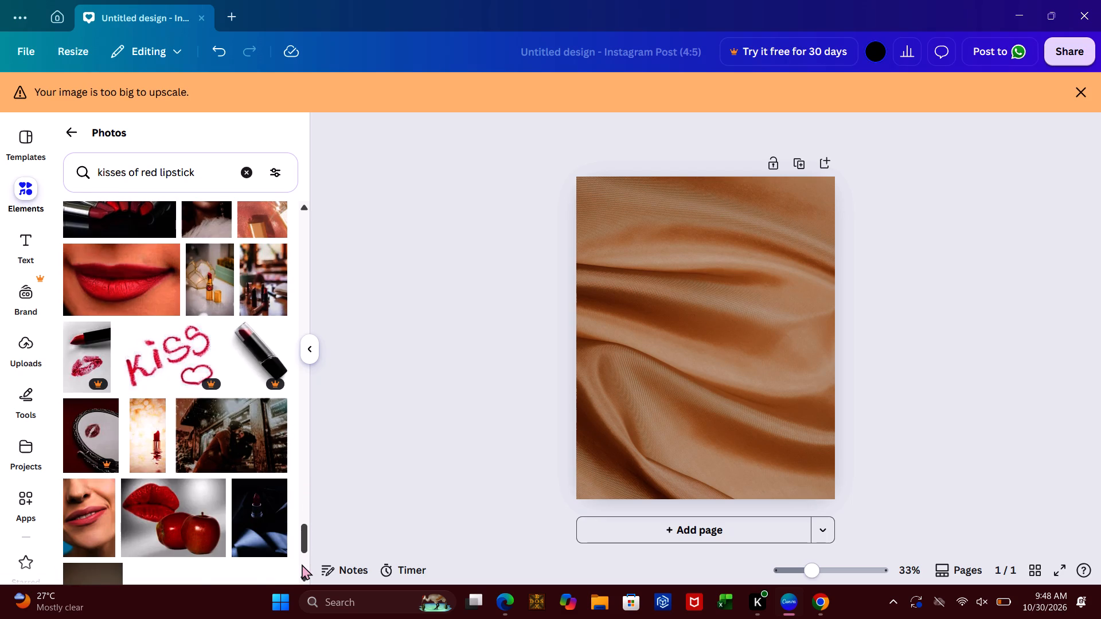
{"action": "left_click", "coordinate": [302, 564]}
{"action": "left_click", "coordinate": [302, 564]}
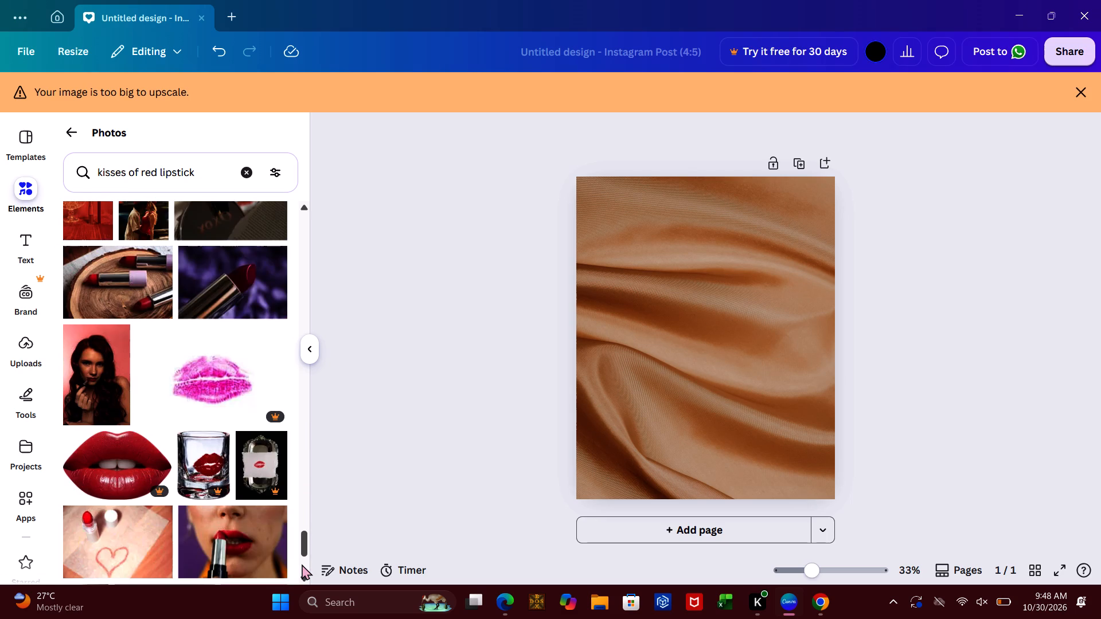
{"action": "left_click", "coordinate": [302, 564]}
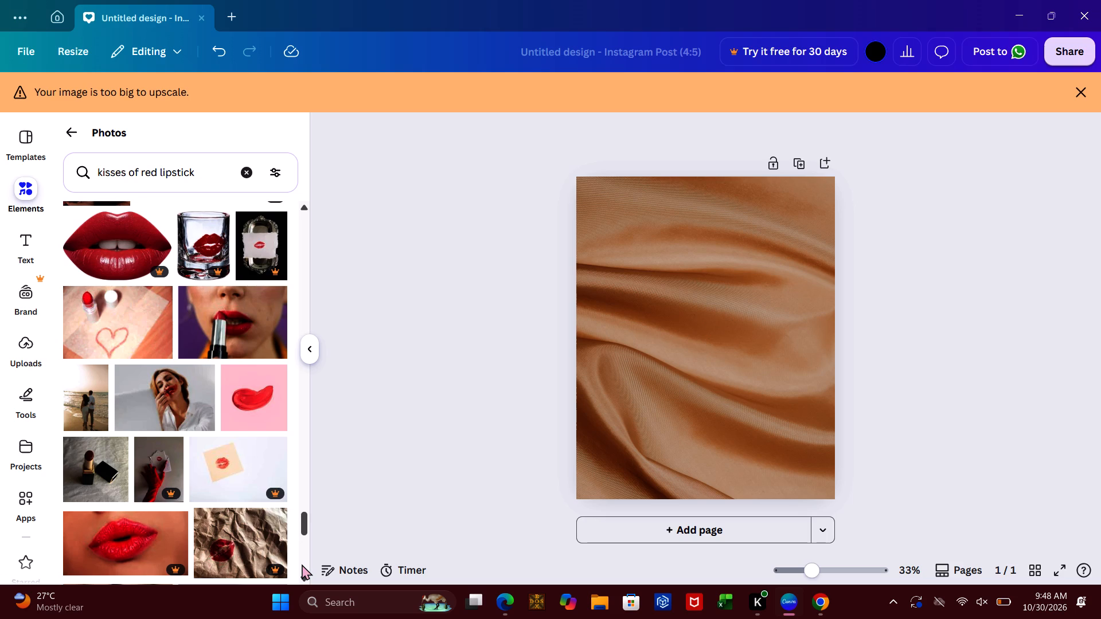
{"action": "left_click", "coordinate": [302, 564]}
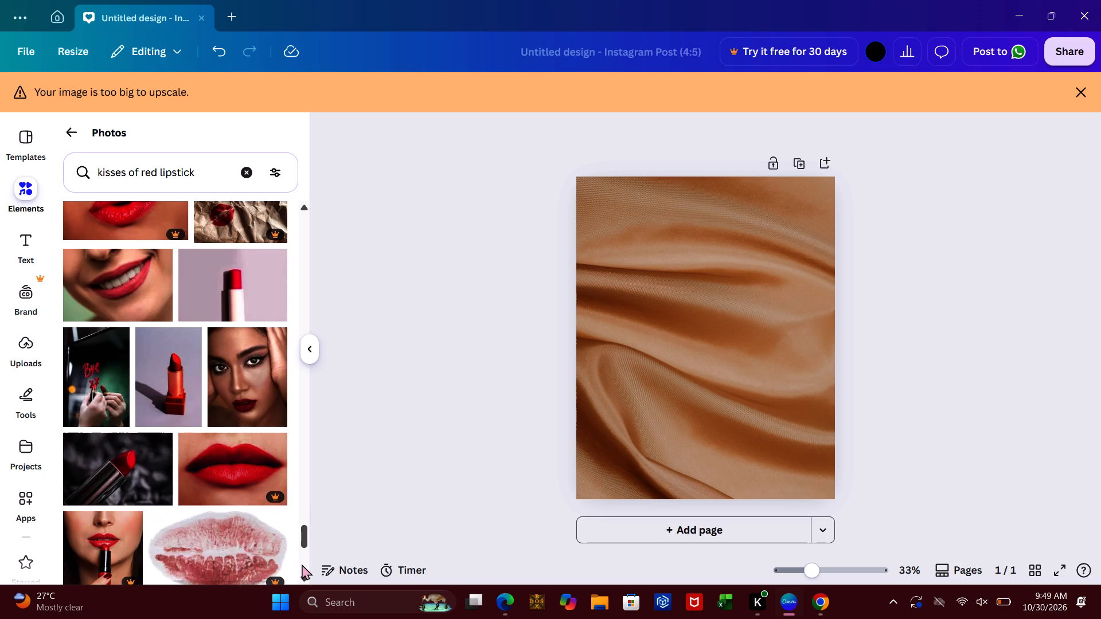
{"action": "left_click", "coordinate": [302, 564]}
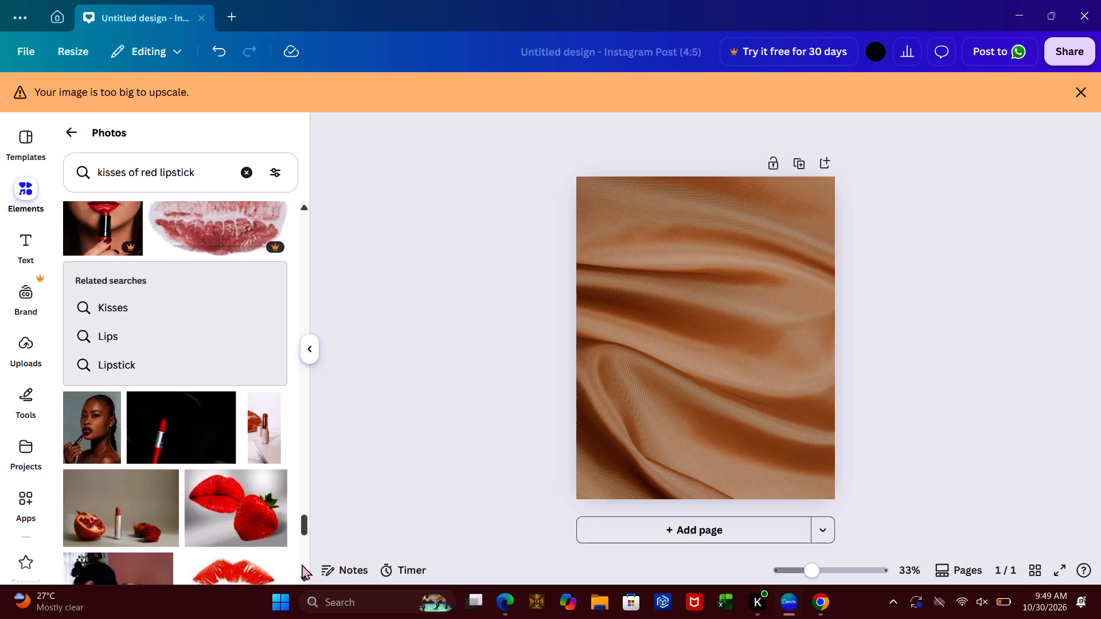
{"action": "left_click", "coordinate": [302, 564]}
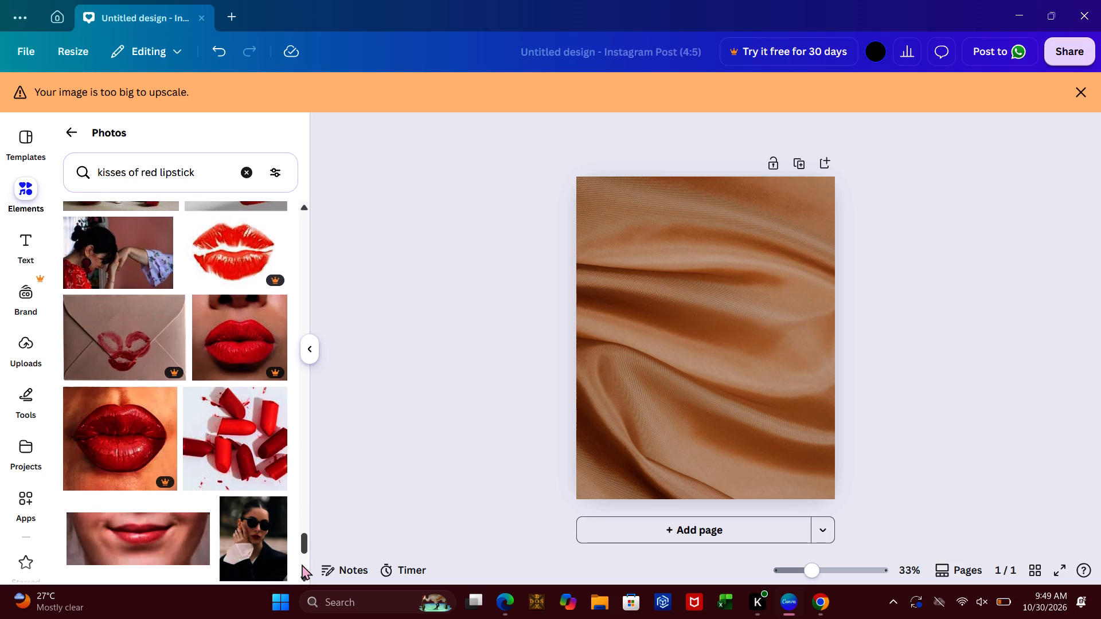
{"action": "left_click", "coordinate": [302, 564]}
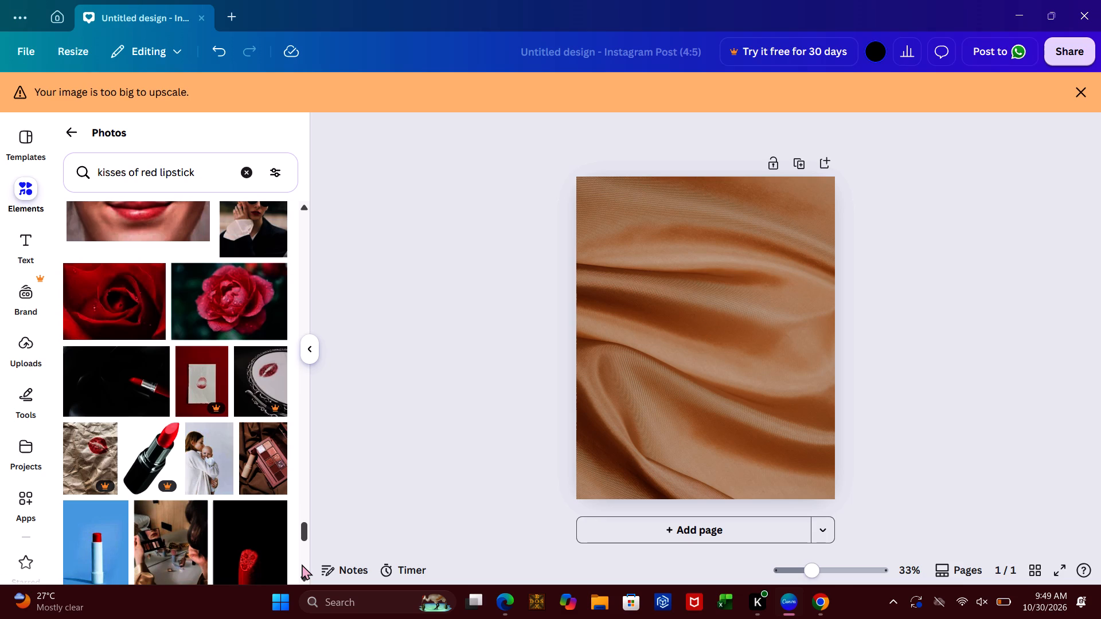
{"action": "left_click", "coordinate": [302, 564]}
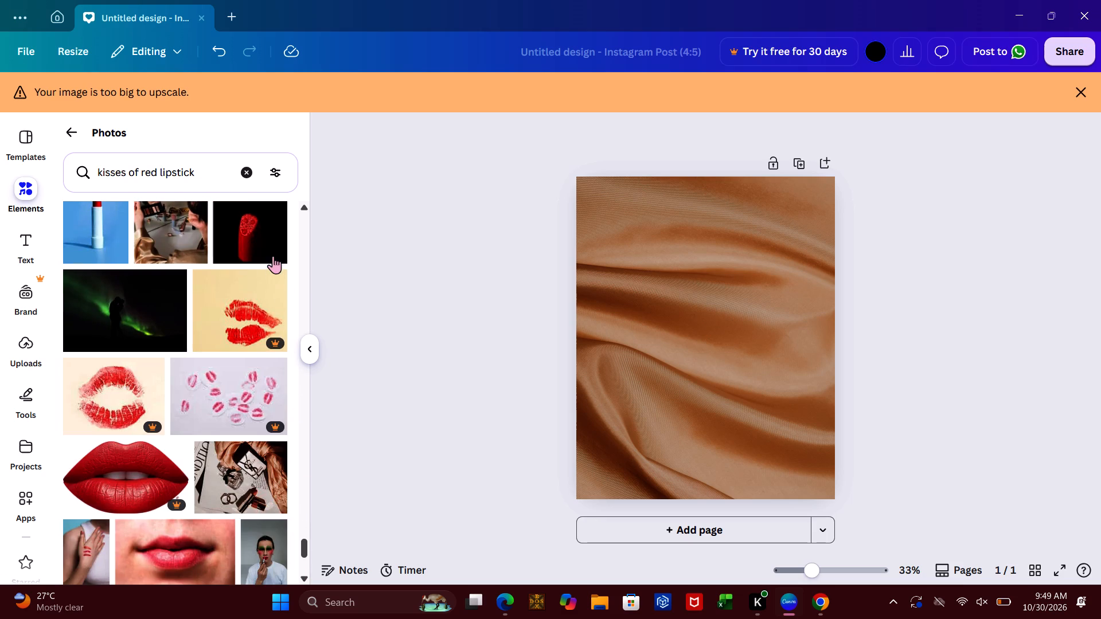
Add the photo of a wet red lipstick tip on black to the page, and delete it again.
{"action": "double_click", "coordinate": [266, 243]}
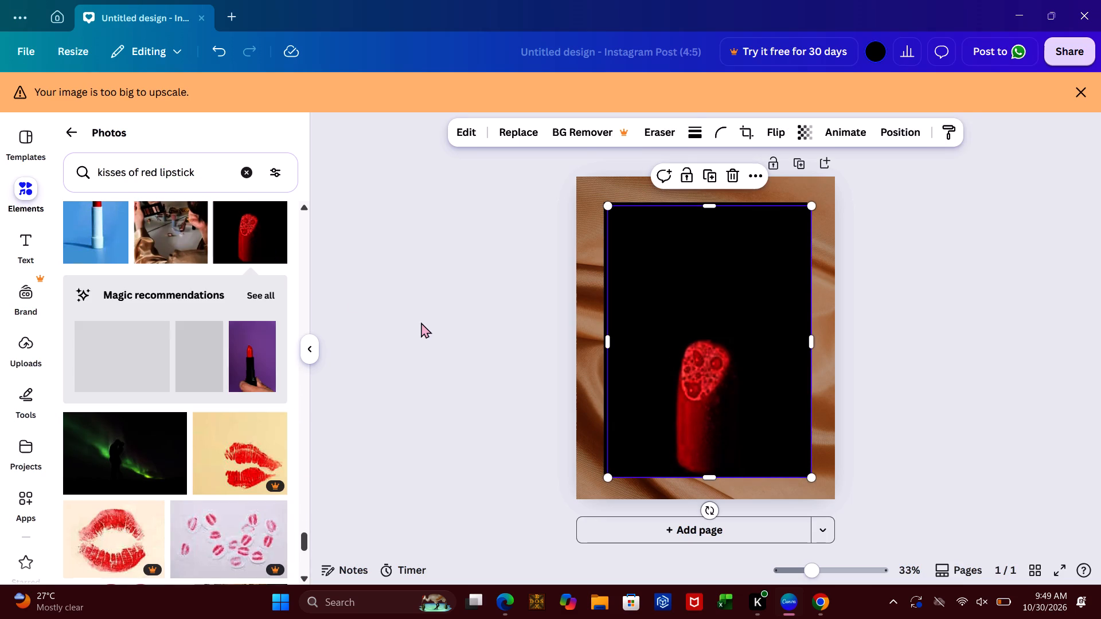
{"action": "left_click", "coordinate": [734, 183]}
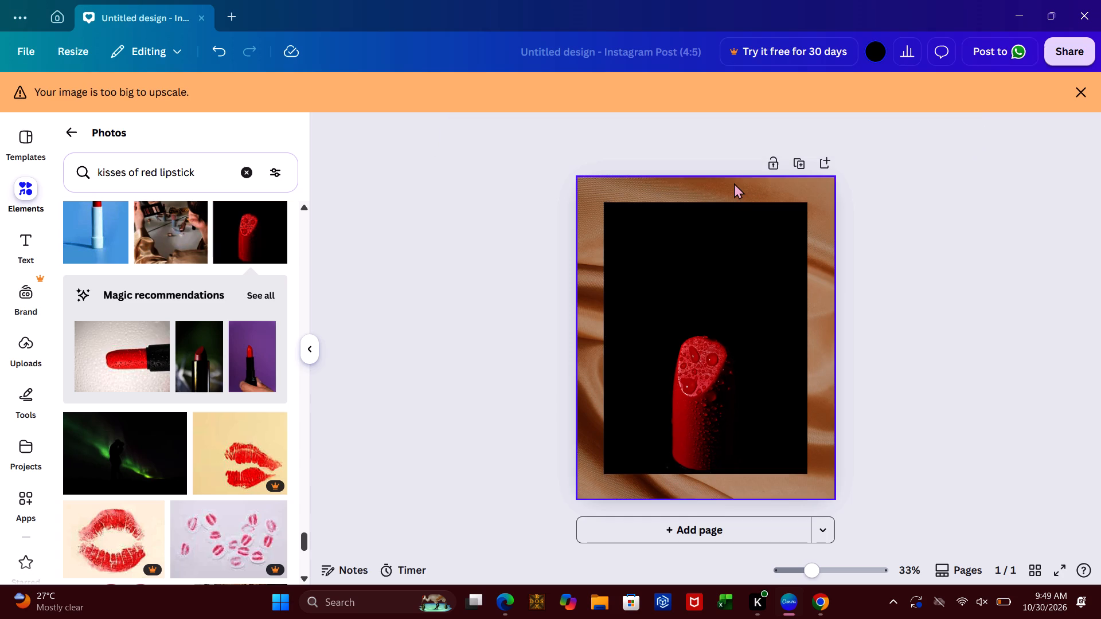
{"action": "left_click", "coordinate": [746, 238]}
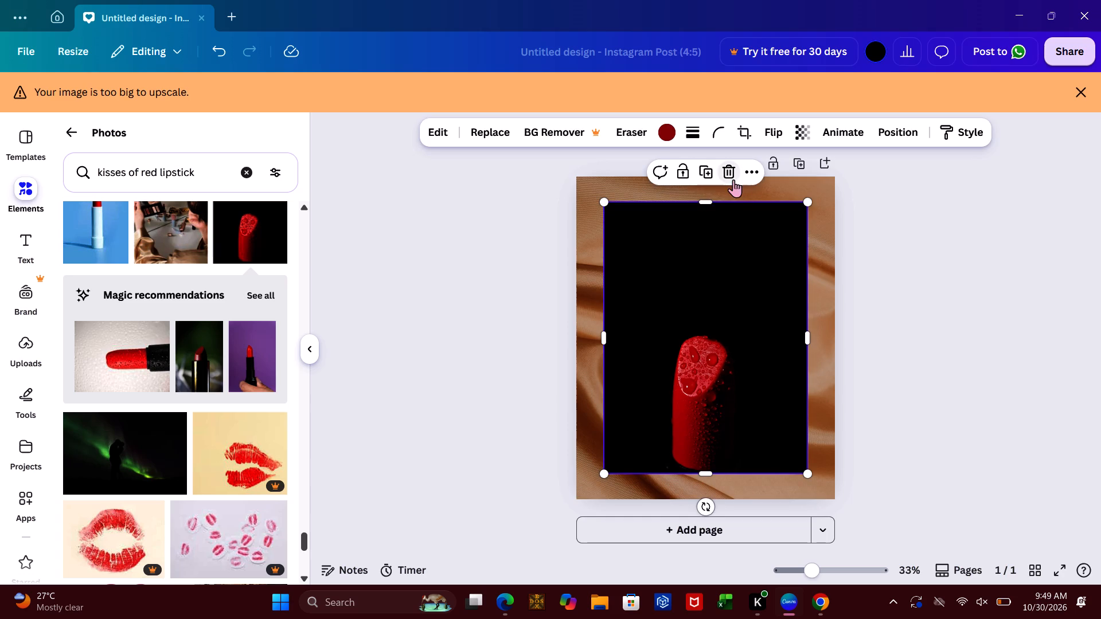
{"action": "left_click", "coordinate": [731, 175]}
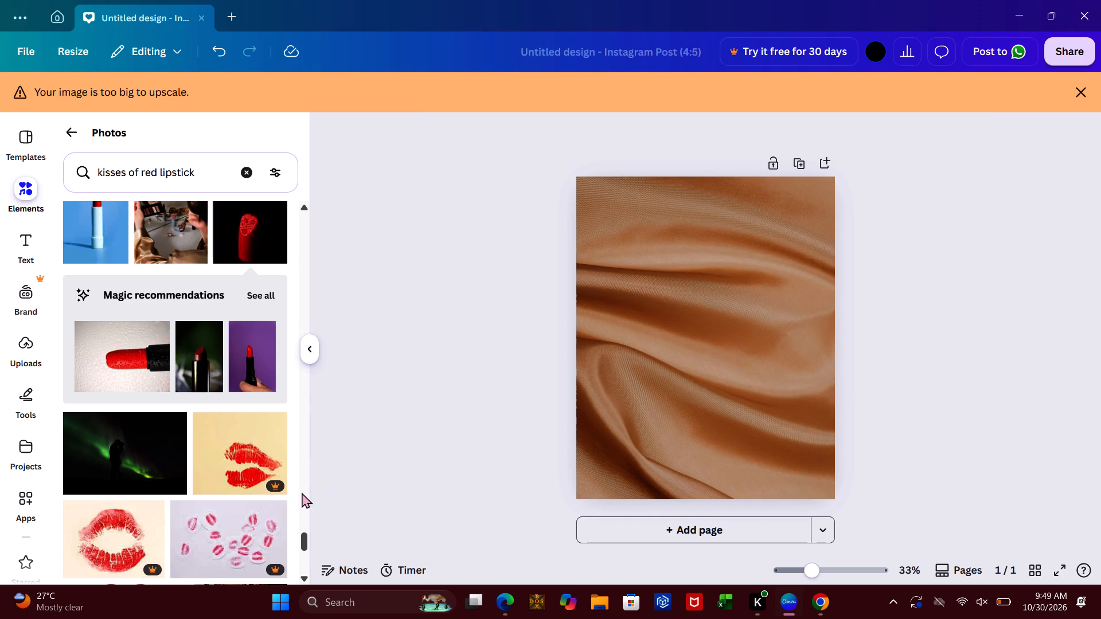
Look further through the kisses of red lipstick photo results for a lipstick or lip-print image to use.
{"action": "left_click", "coordinate": [302, 557]}
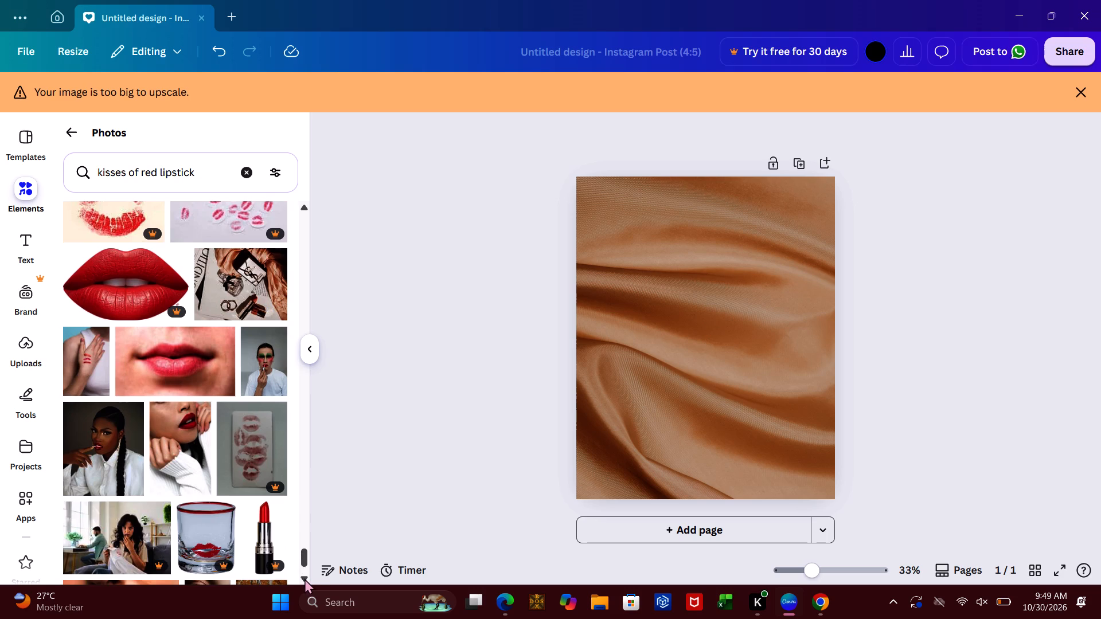
{"action": "left_click", "coordinate": [304, 577]}
{"action": "triple_click", "coordinate": [304, 577]}
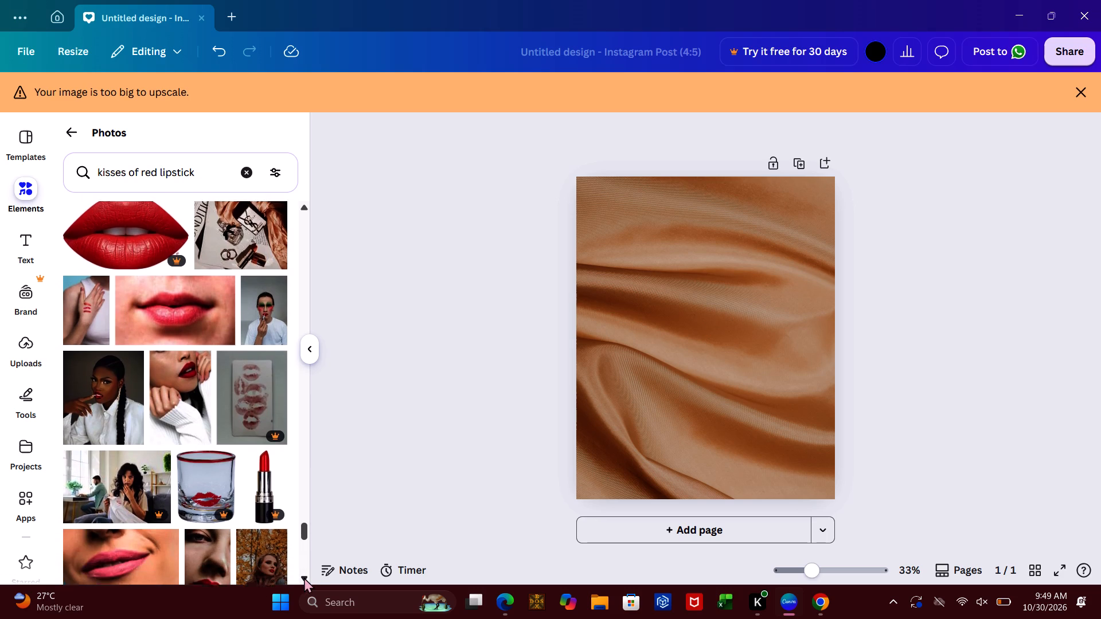
{"action": "triple_click", "coordinate": [304, 577]}
{"action": "triple_click", "coordinate": [304, 577]}
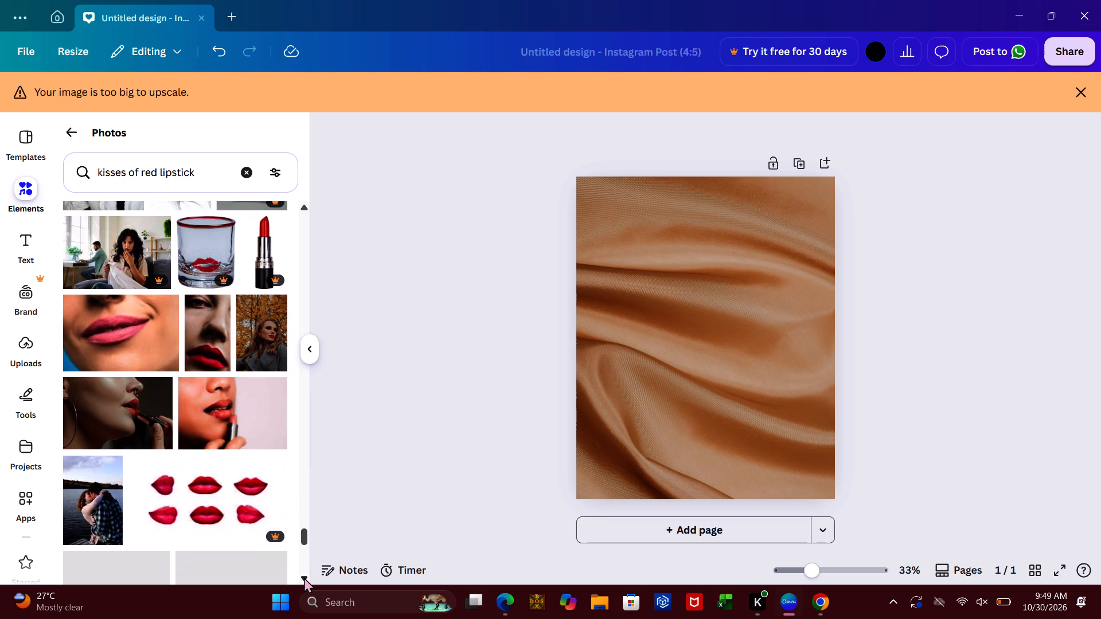
{"action": "triple_click", "coordinate": [304, 577]}
{"action": "triple_click", "coordinate": [304, 577]}
{"action": "left_click", "coordinate": [304, 577]}
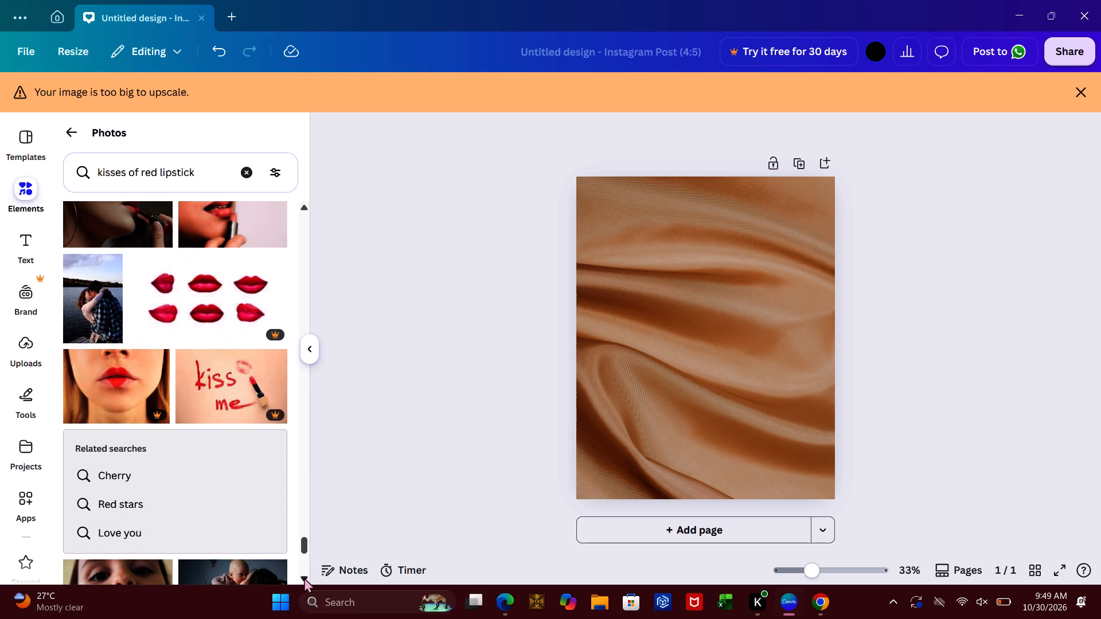
{"action": "triple_click", "coordinate": [304, 577]}
{"action": "triple_click", "coordinate": [304, 577]}
{"action": "triple_click", "coordinate": [304, 577]}
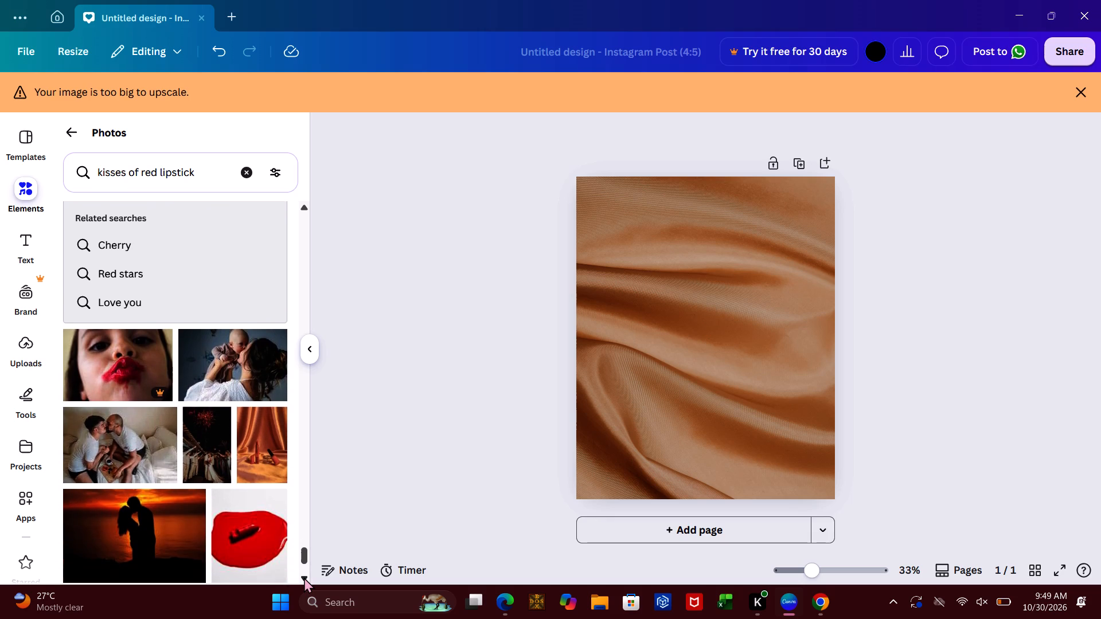
{"action": "triple_click", "coordinate": [304, 577]}
{"action": "double_click", "coordinate": [304, 577]}
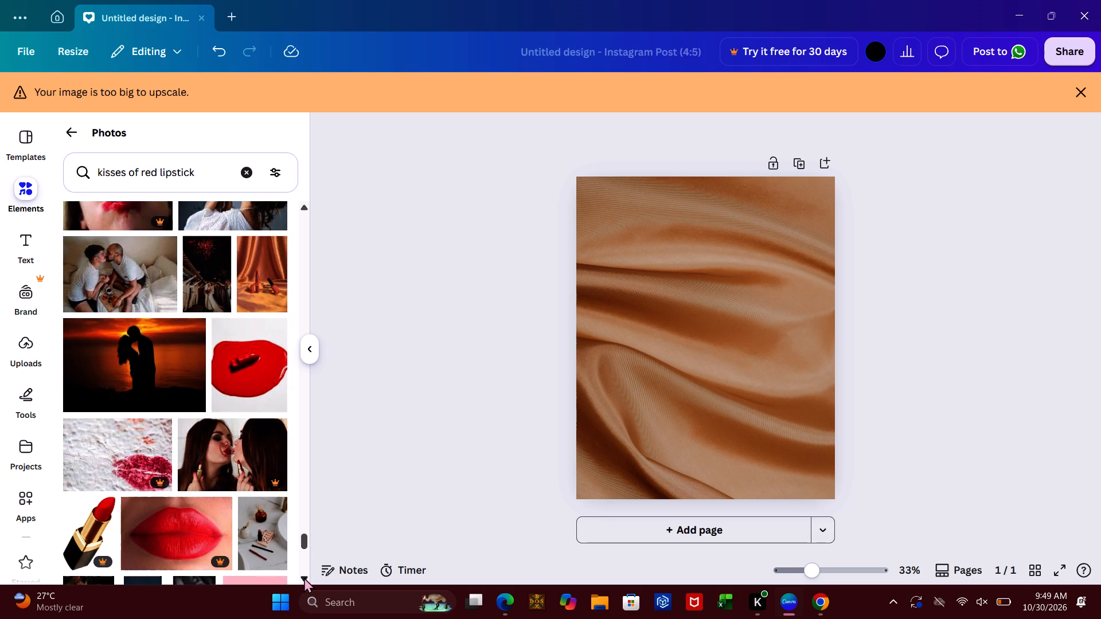
{"action": "double_click", "coordinate": [304, 577]}
{"action": "triple_click", "coordinate": [304, 577]}
{"action": "triple_click", "coordinate": [304, 577]}
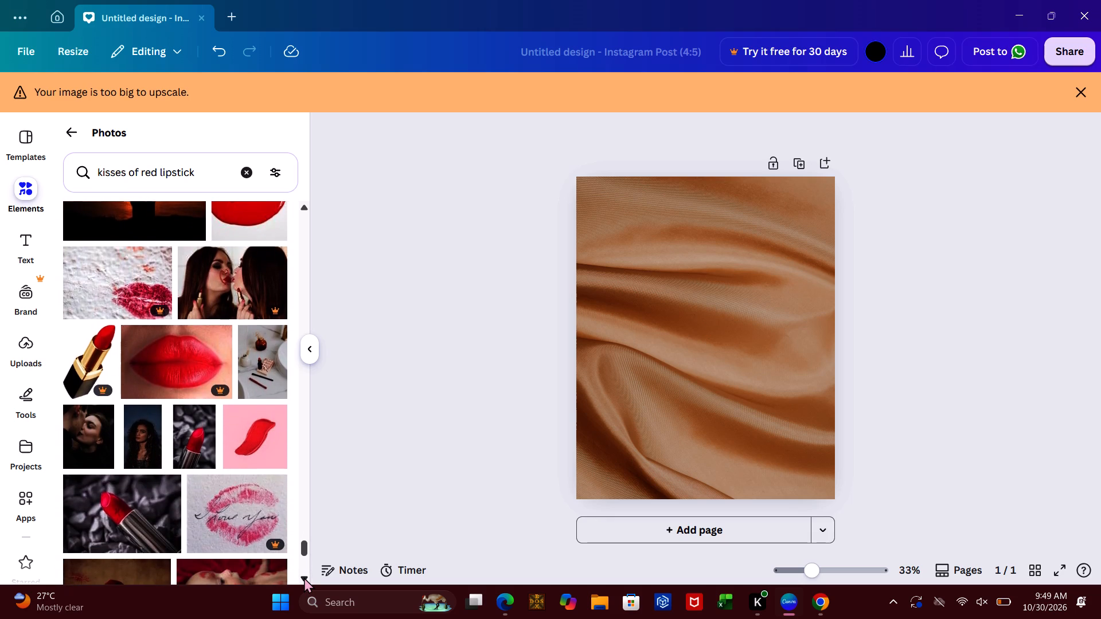
{"action": "left_click", "coordinate": [304, 577]}
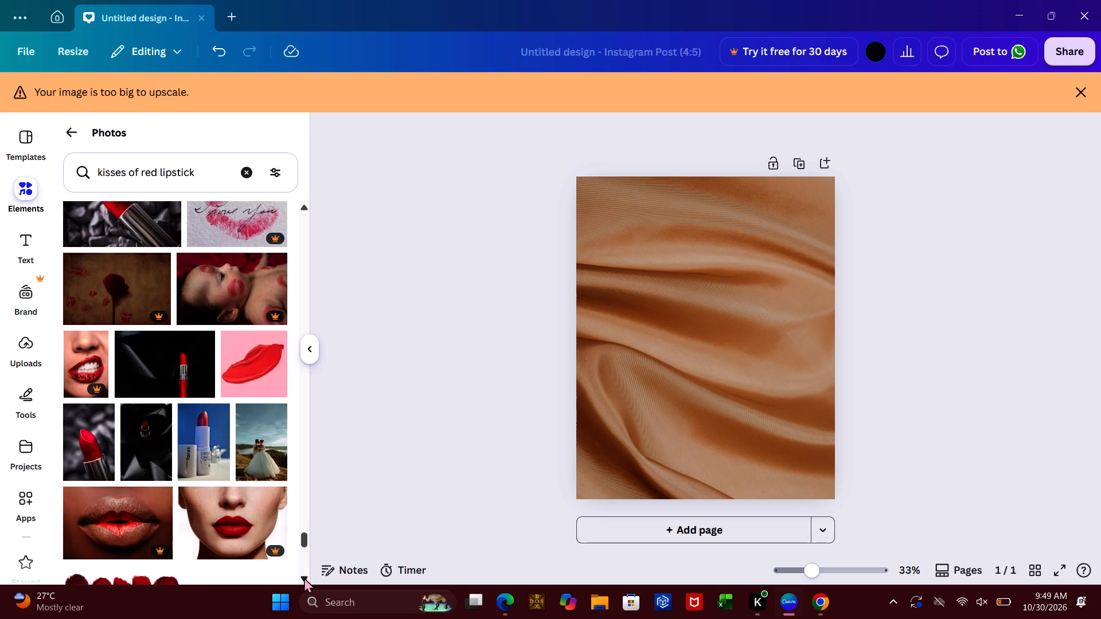
{"action": "triple_click", "coordinate": [304, 577]}
{"action": "double_click", "coordinate": [304, 577]}
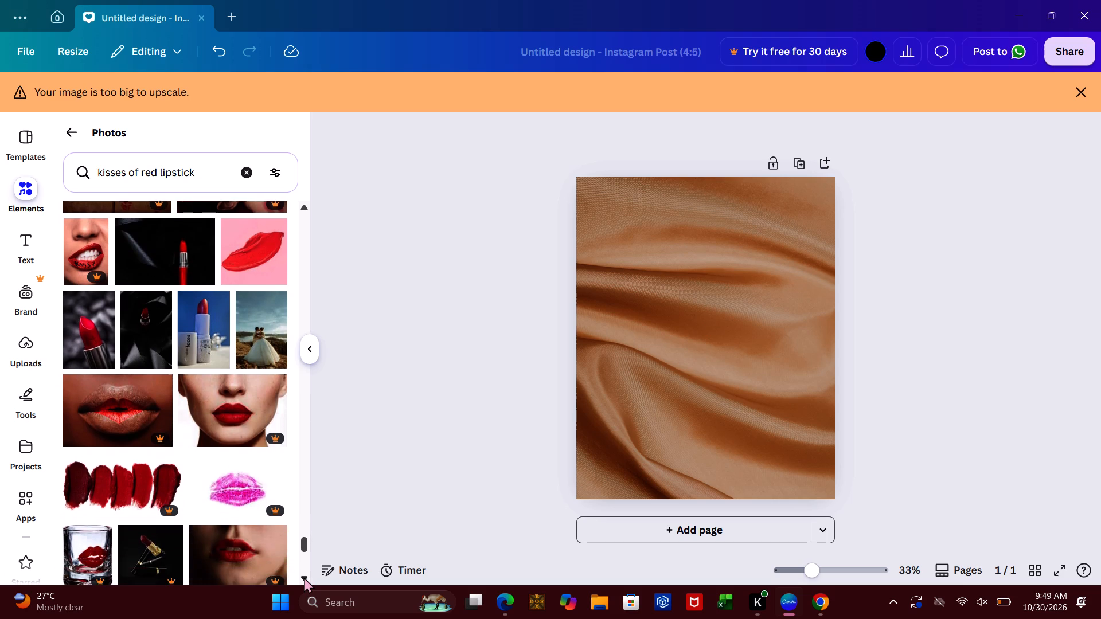
{"action": "triple_click", "coordinate": [304, 577]}
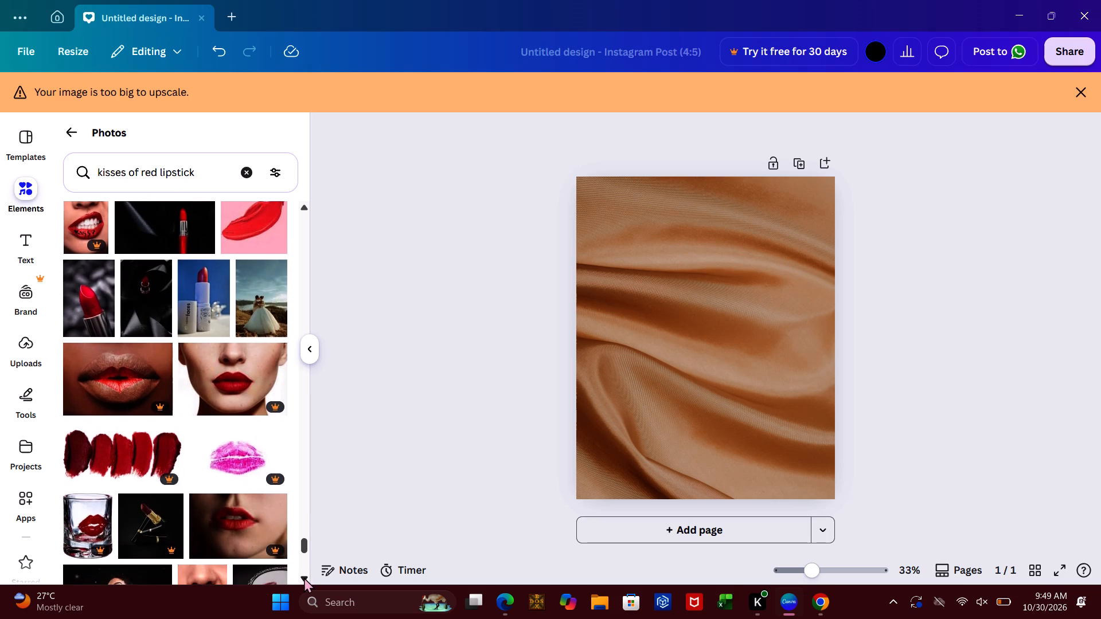
{"action": "triple_click", "coordinate": [304, 577]}
{"action": "triple_click", "coordinate": [304, 577]}
{"action": "triple_click", "coordinate": [304, 577]}
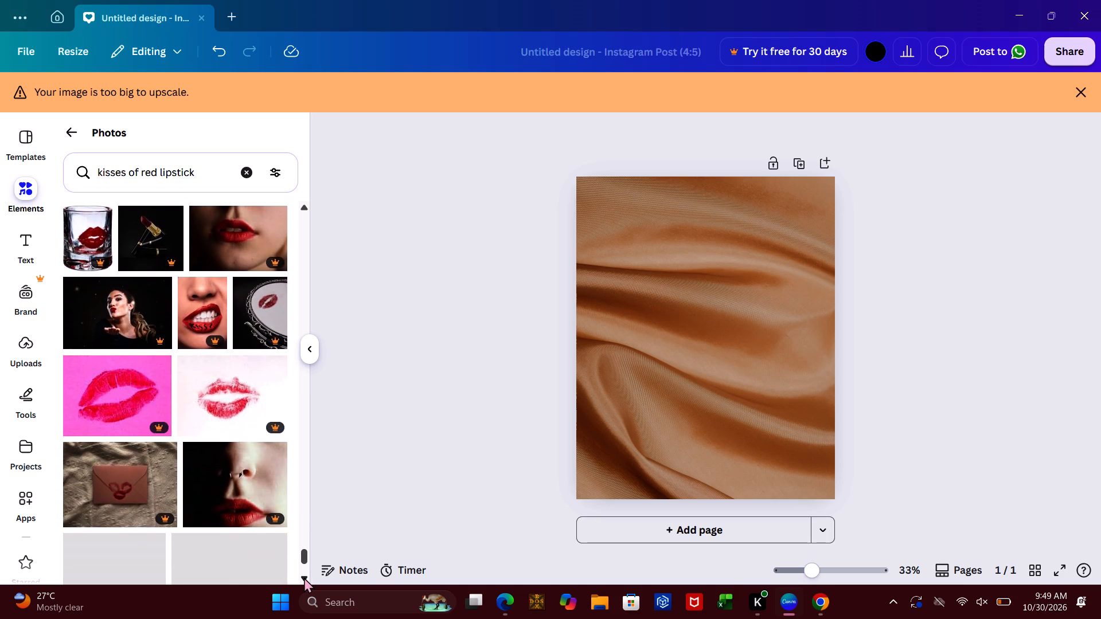
{"action": "triple_click", "coordinate": [304, 577]}
{"action": "double_click", "coordinate": [304, 577]}
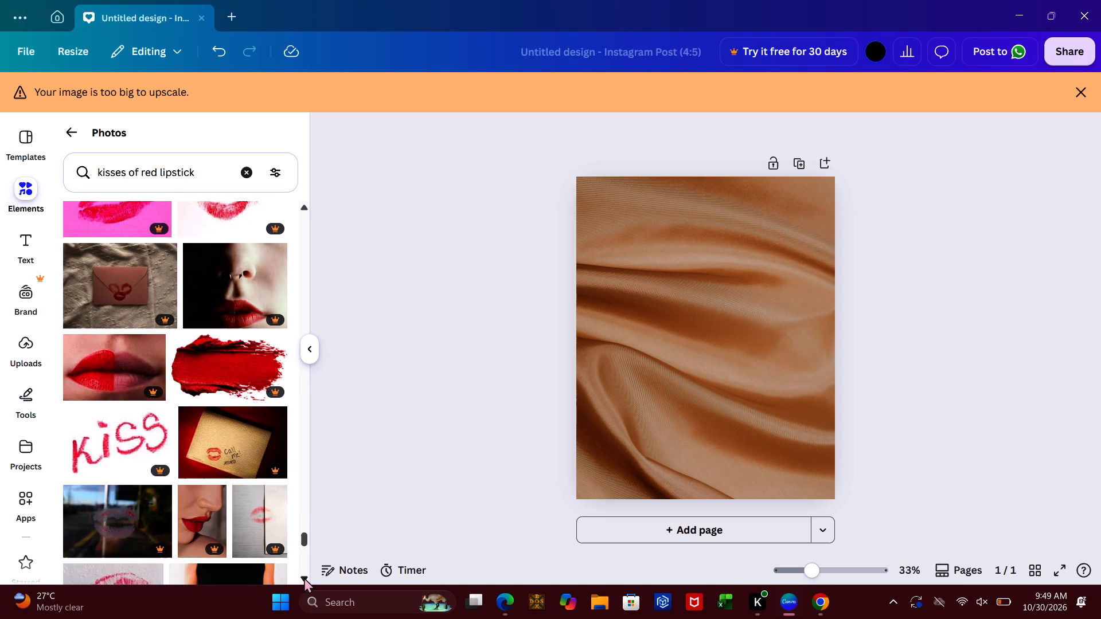
{"action": "triple_click", "coordinate": [304, 577]}
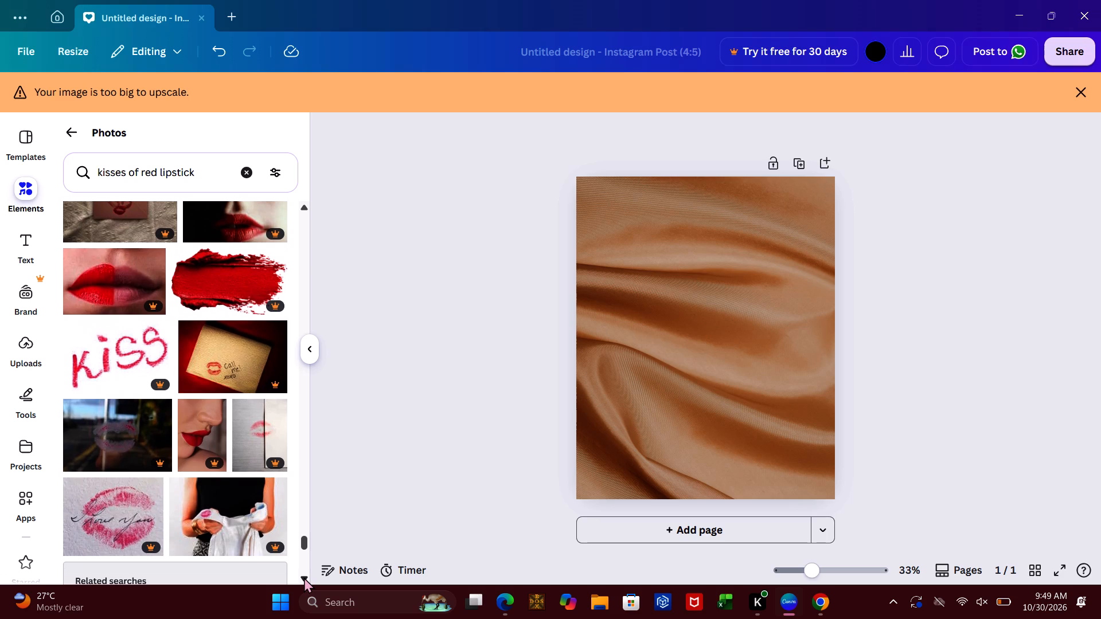
{"action": "triple_click", "coordinate": [304, 577]}
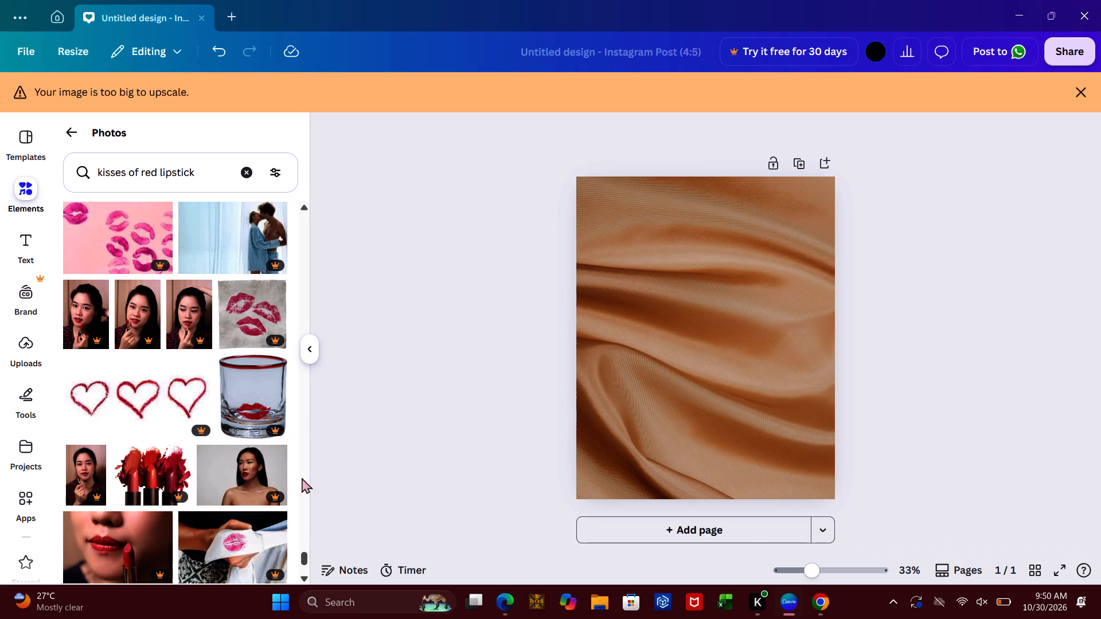
{"action": "left_click", "coordinate": [235, 171]}
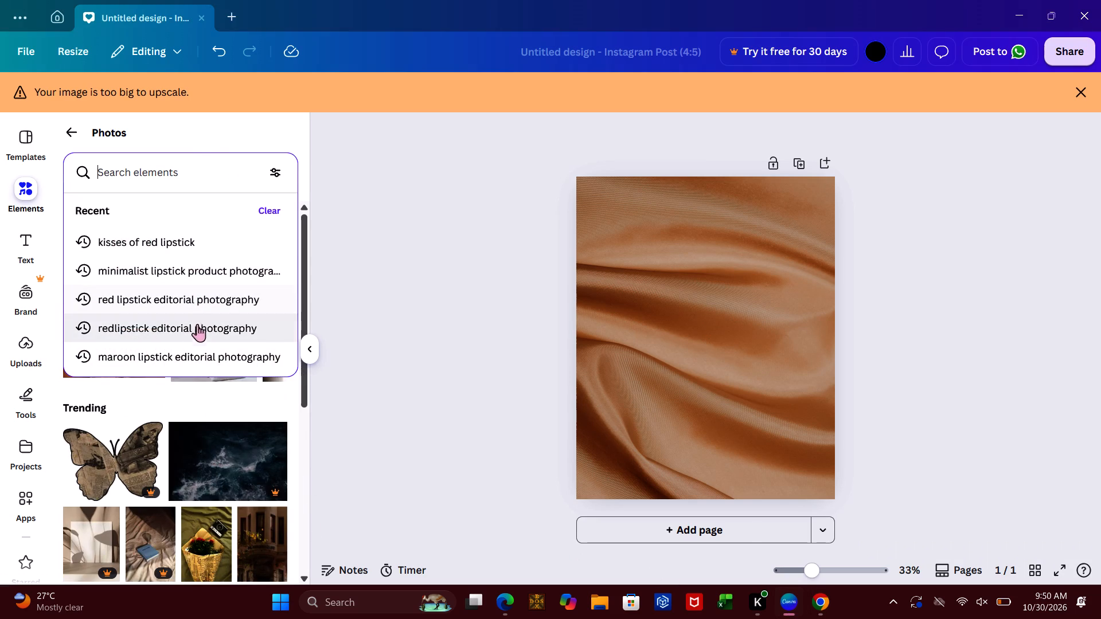
{"action": "left_click", "coordinate": [201, 263]}
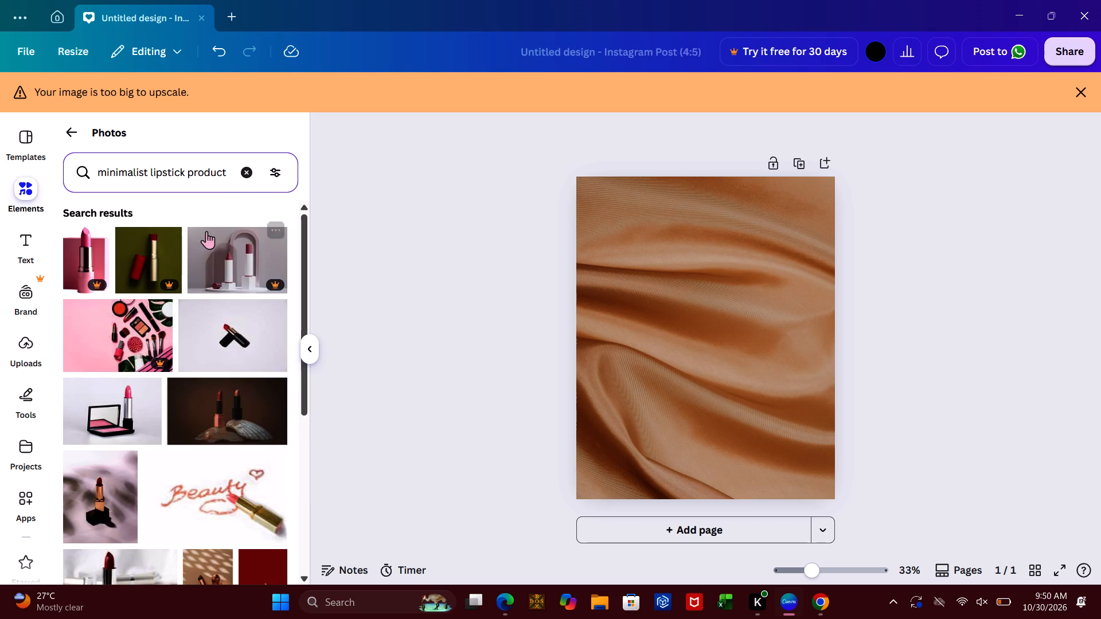
Repeat the recent search for maroon lipstick editorial photography and look through the photos.
{"action": "left_click", "coordinate": [245, 169]}
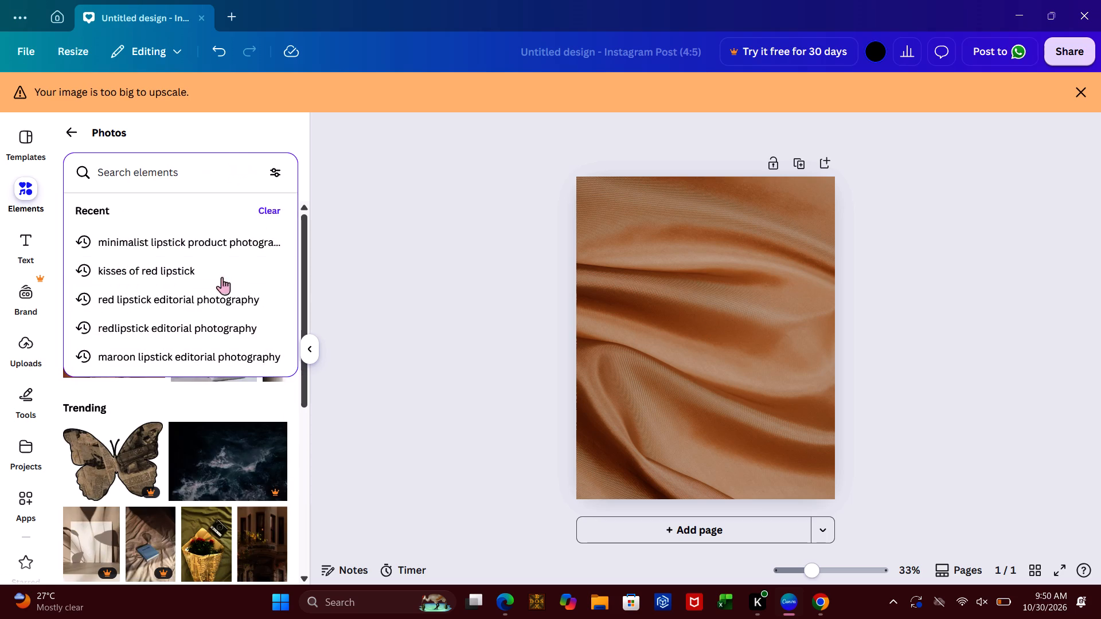
{"action": "left_click", "coordinate": [232, 346]}
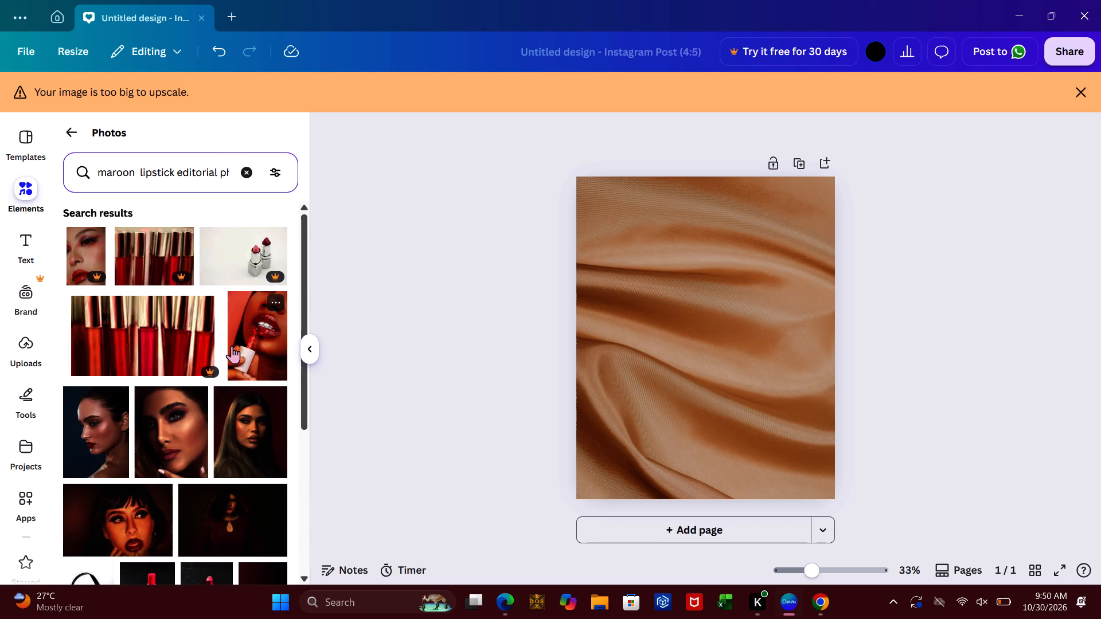
{"action": "left_click", "coordinate": [307, 445]}
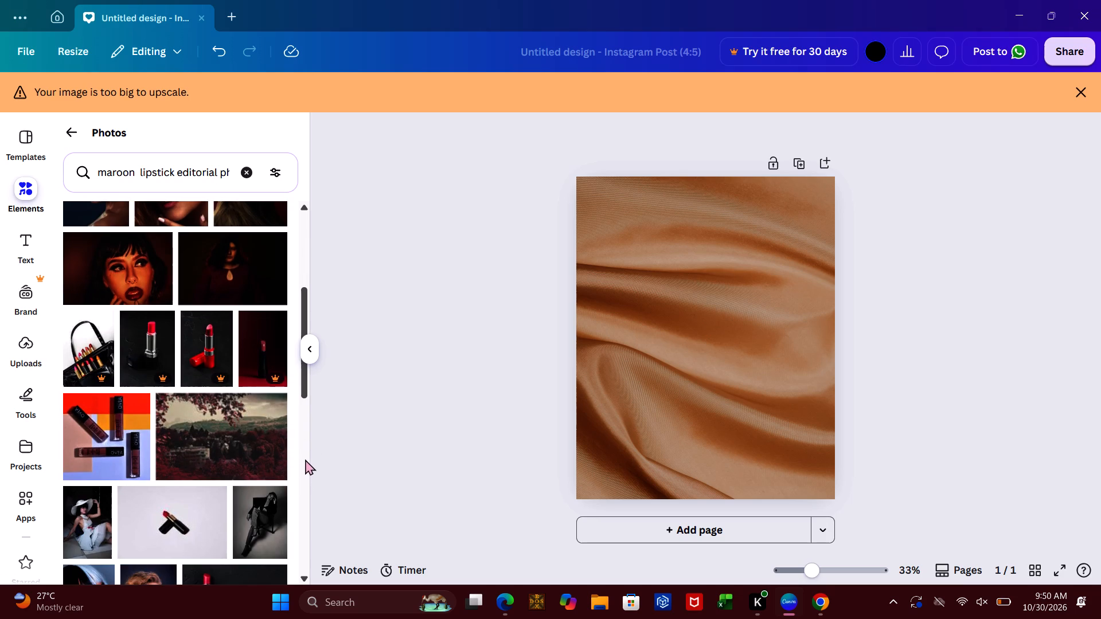
{"action": "left_click", "coordinate": [302, 454]}
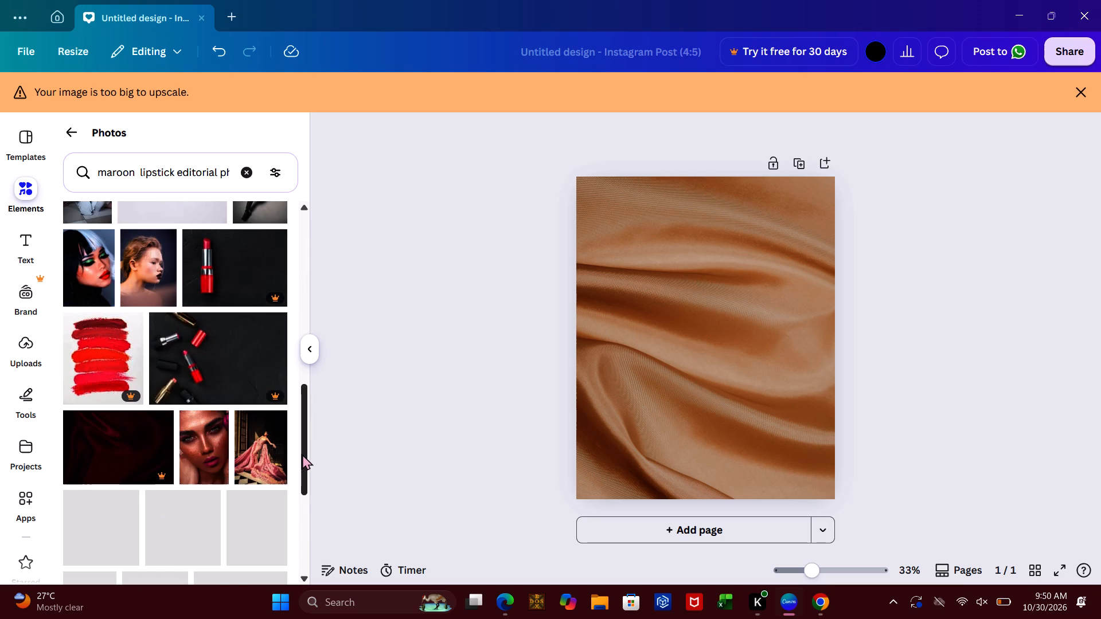
Add "elegent" after "lipstick" in the maroon lipstick editorial photography search, run it and browse the photos.
{"action": "left_click", "coordinate": [190, 180]}
{"action": "left_click", "coordinate": [175, 173]}
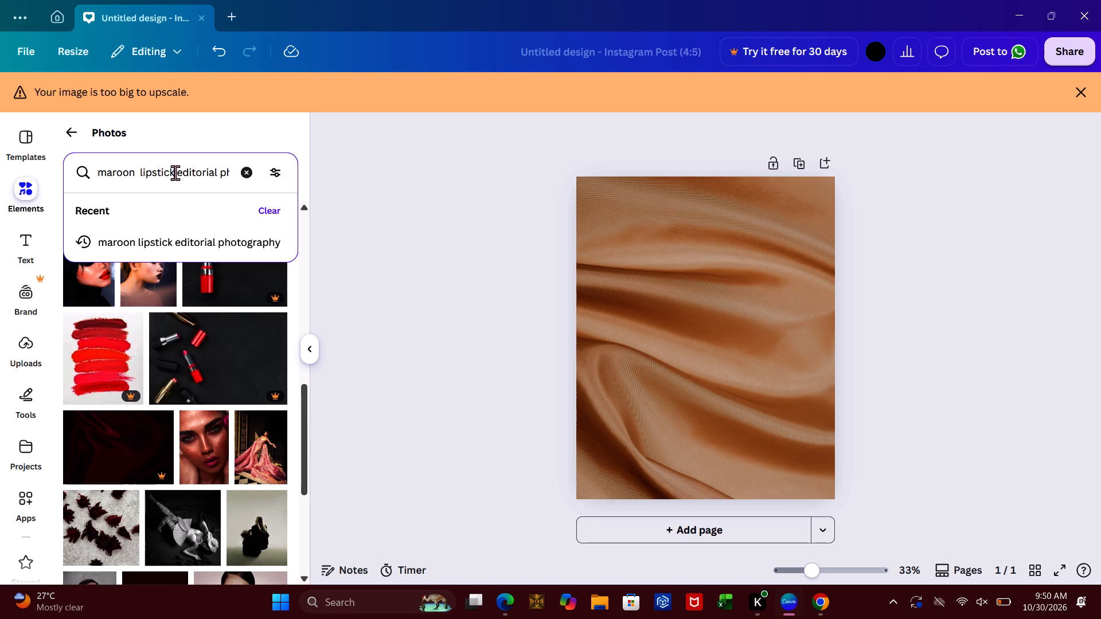
{"action": "key", "text": "space"}
{"action": "type", "text": "elegent"}
{"action": "key", "text": "space"}
{"action": "key", "text": "Return"}
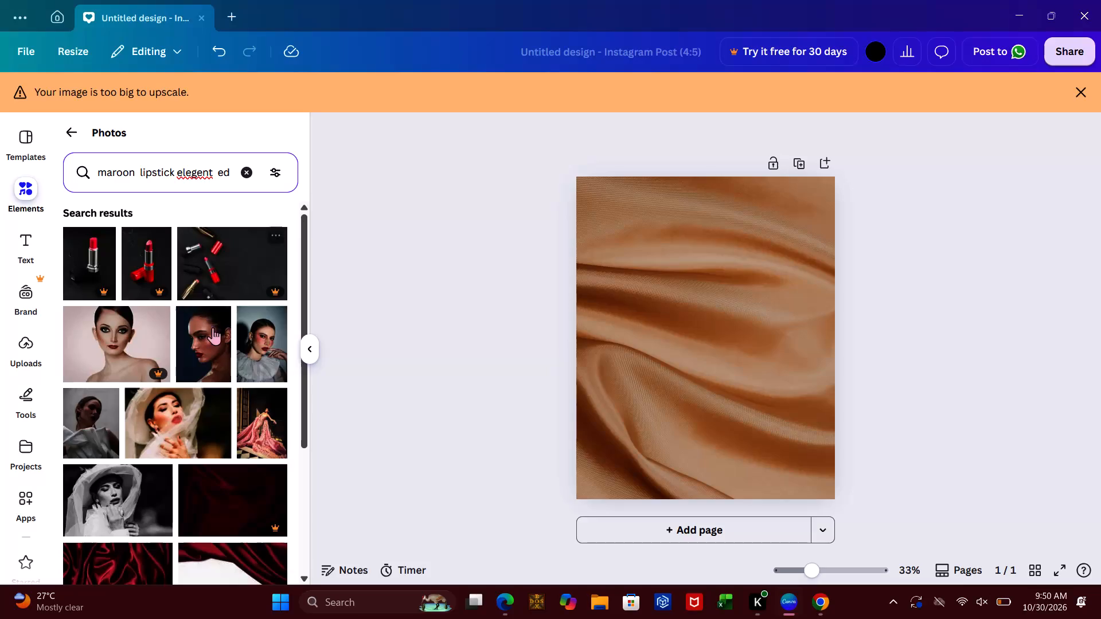
{"action": "left_click", "coordinate": [306, 459]}
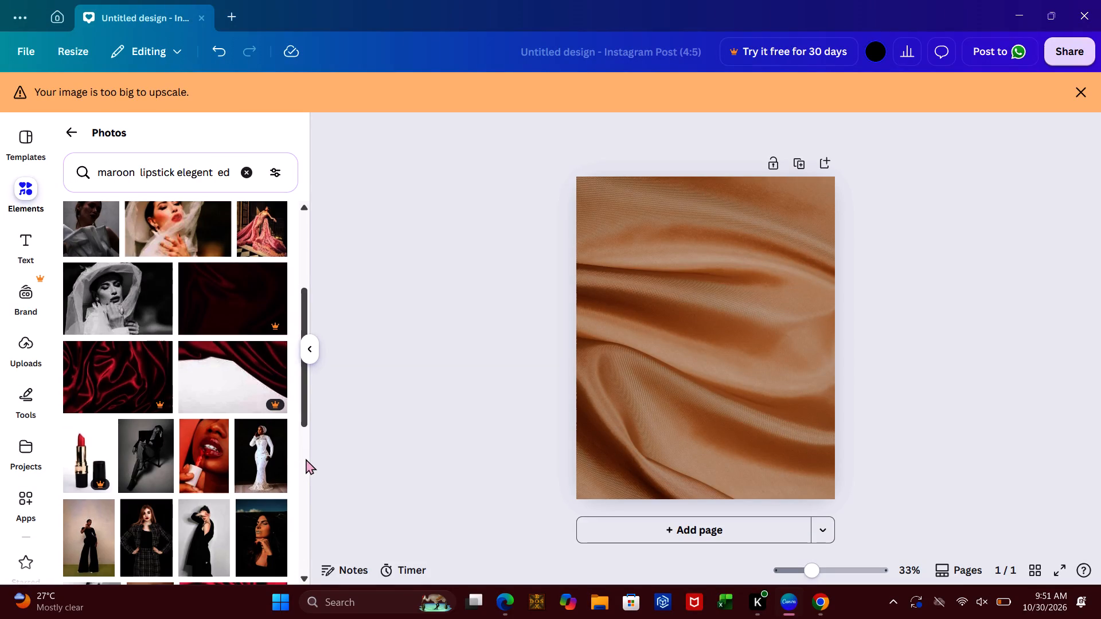
{"action": "left_click", "coordinate": [306, 459]}
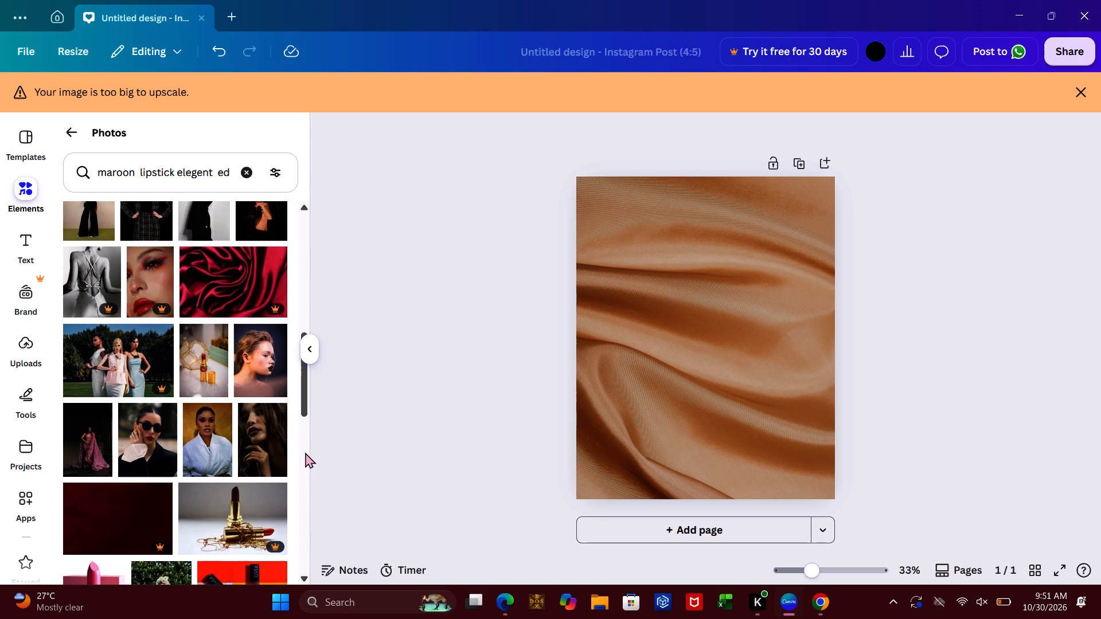
Browse further through the maroon lipstick elegent editorial photography results for a suitable lipstick photo.
{"action": "left_click", "coordinate": [304, 448]}
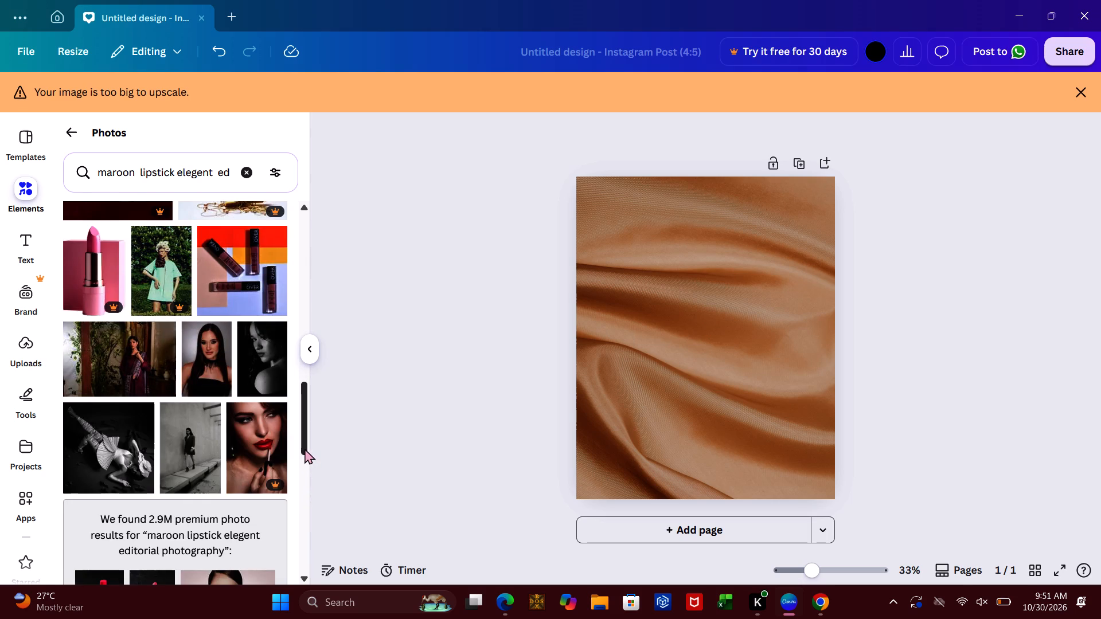
{"action": "left_click", "coordinate": [304, 467]}
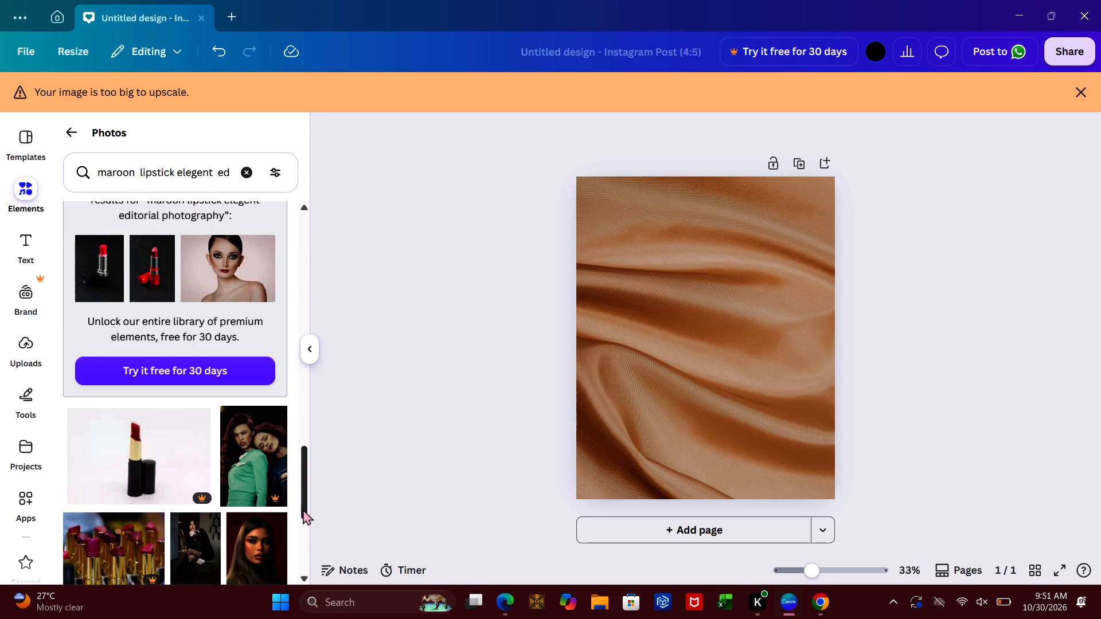
{"action": "left_click", "coordinate": [303, 561]}
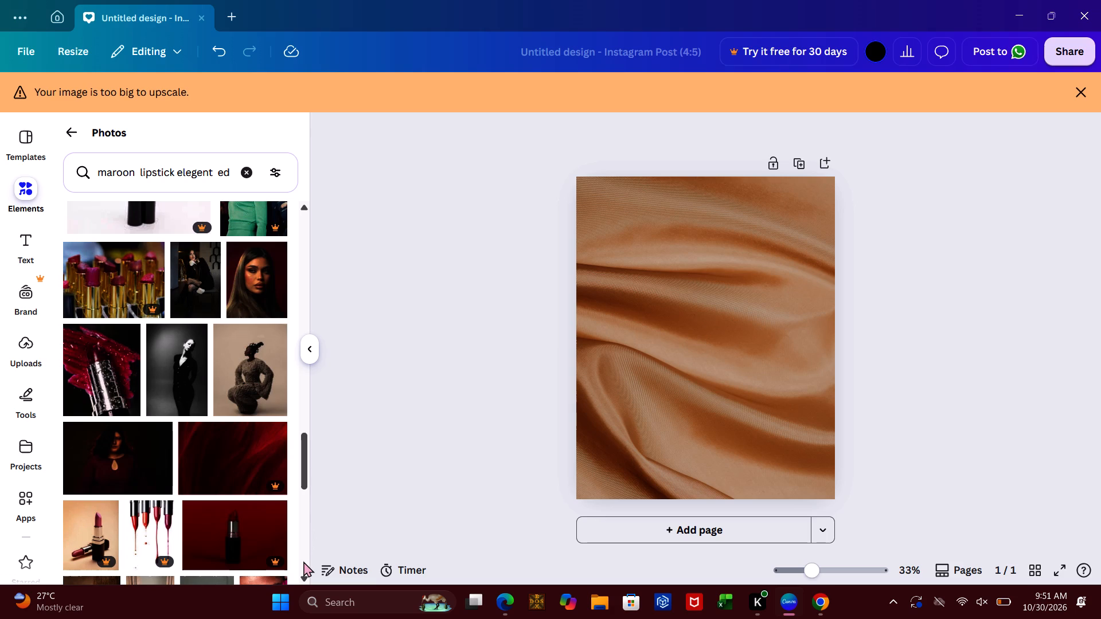
{"action": "left_click", "coordinate": [303, 561]}
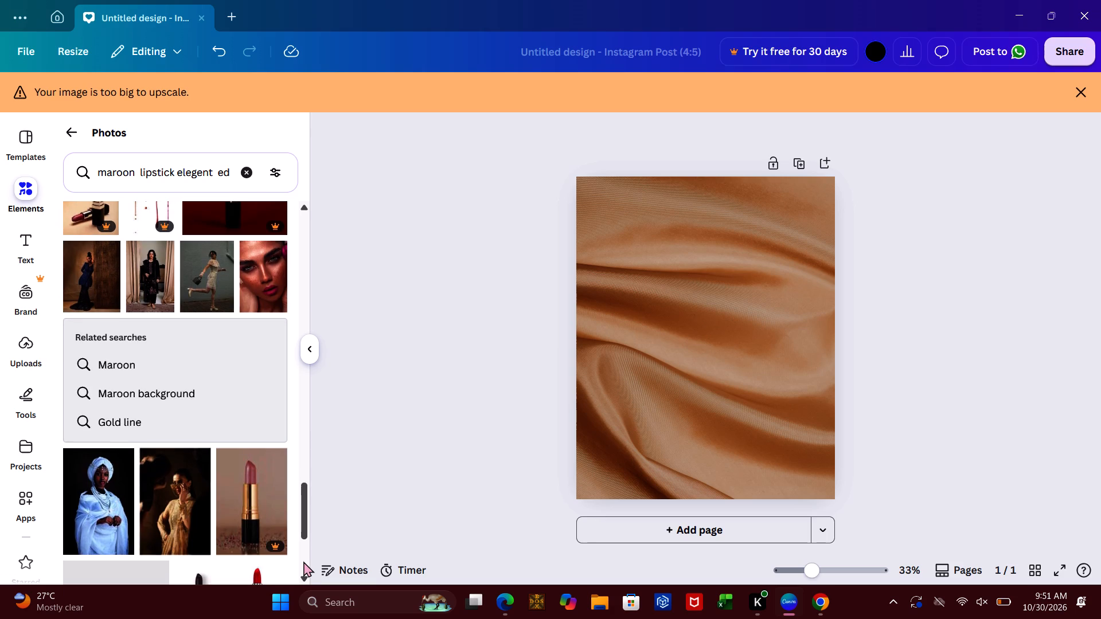
{"action": "left_click", "coordinate": [303, 561]}
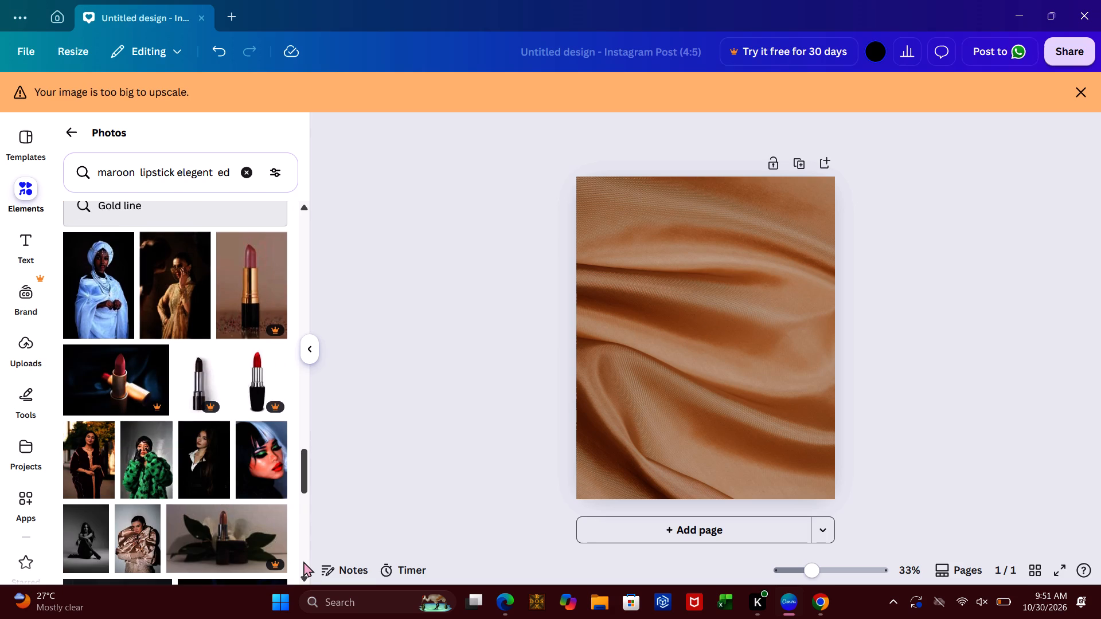
{"action": "left_click", "coordinate": [303, 561]}
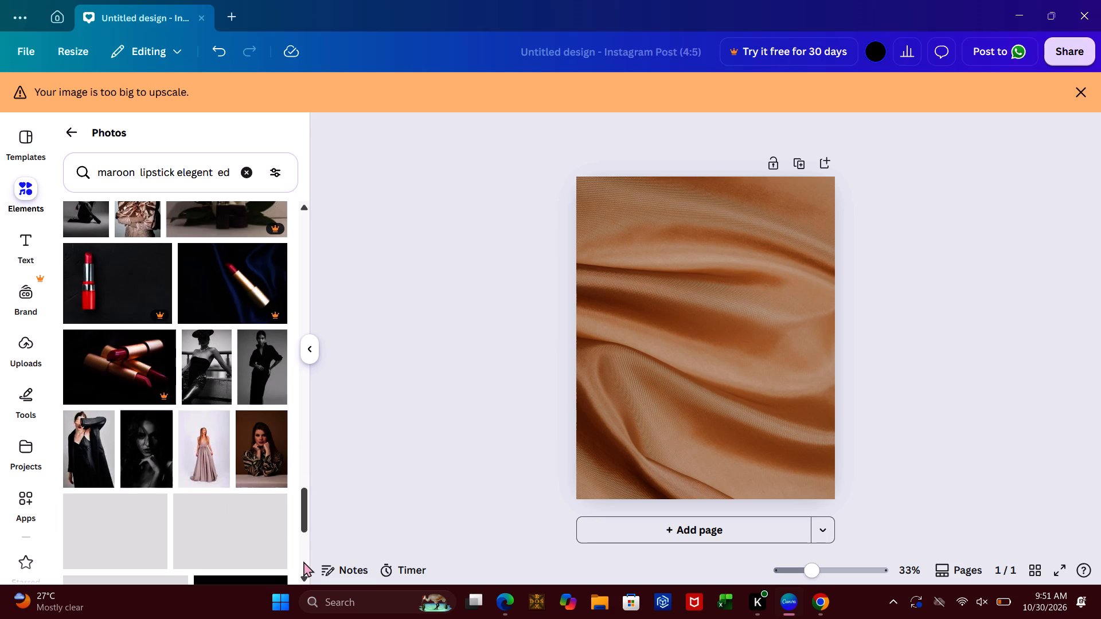
{"action": "left_click", "coordinate": [303, 561]}
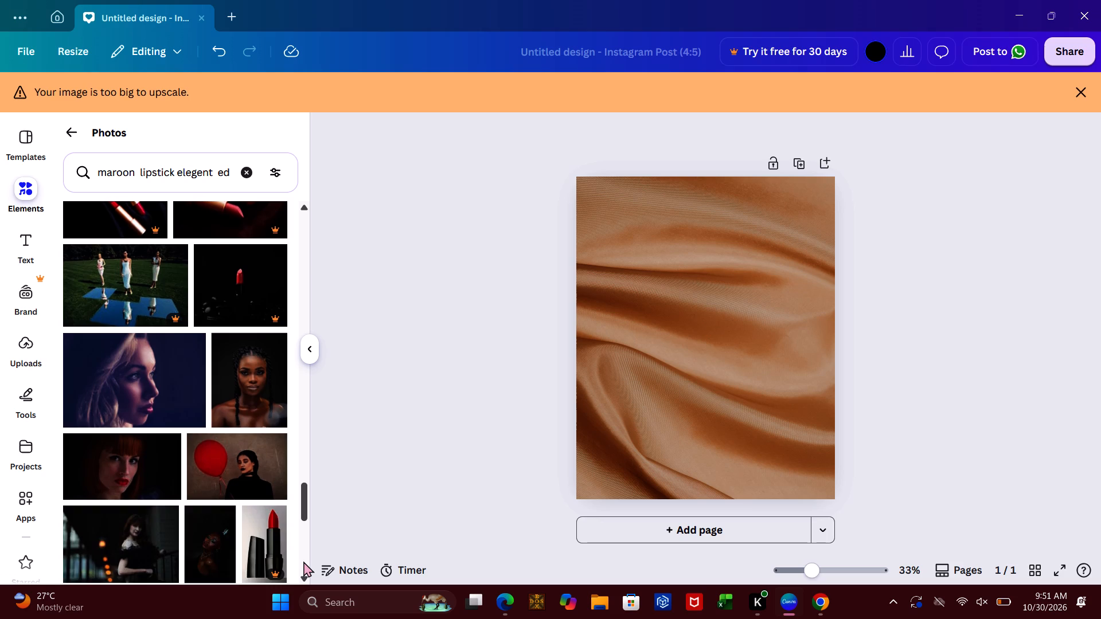
{"action": "left_click", "coordinate": [303, 561]}
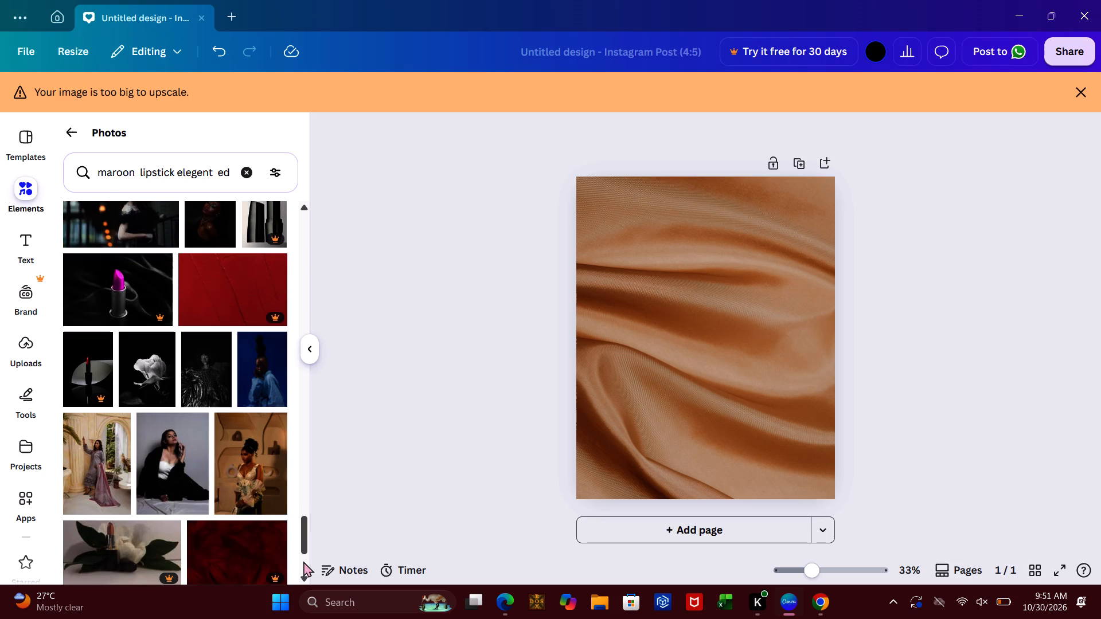
{"action": "left_click", "coordinate": [303, 561]}
{"action": "left_click", "coordinate": [303, 561]}
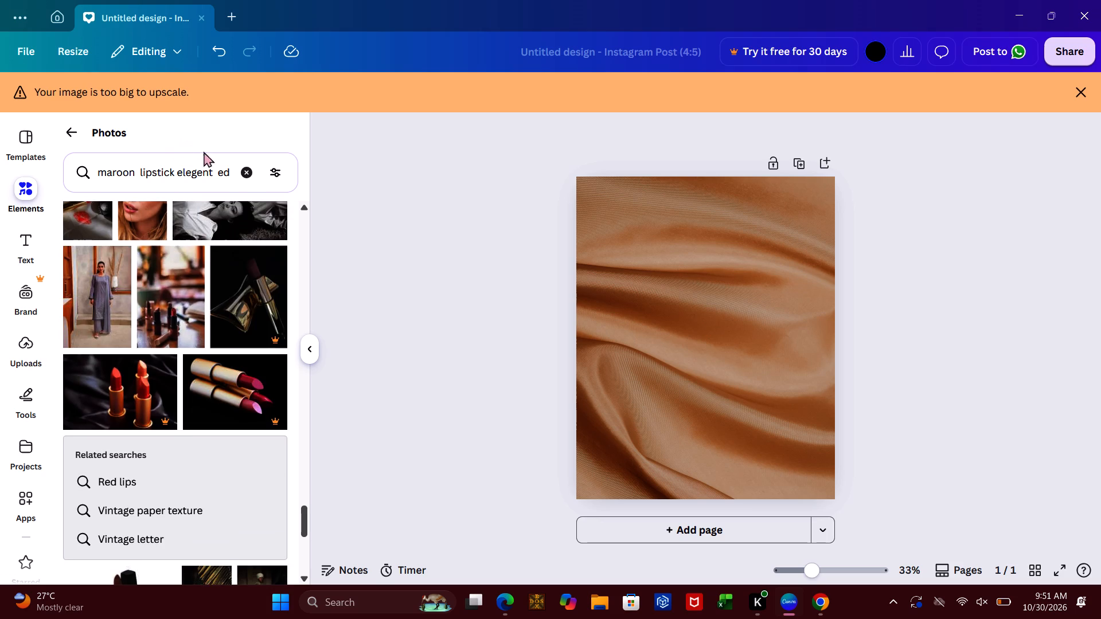
Repeat the recent photo search for minimalist lipstick product photography and look through the photos.
{"action": "left_click", "coordinate": [244, 171]}
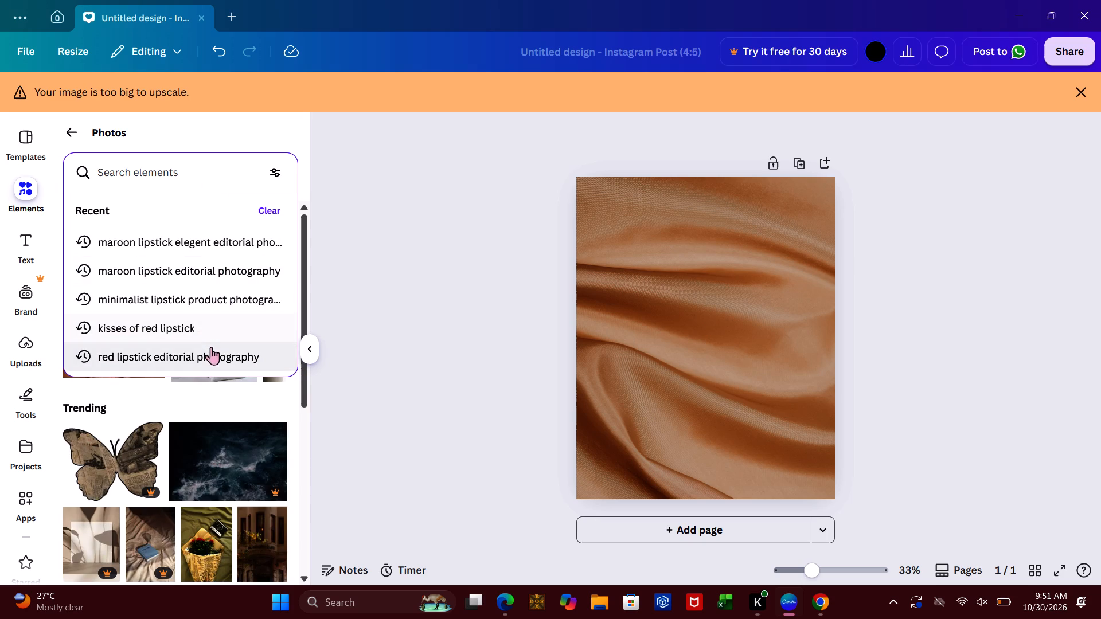
{"action": "left_click", "coordinate": [223, 288]}
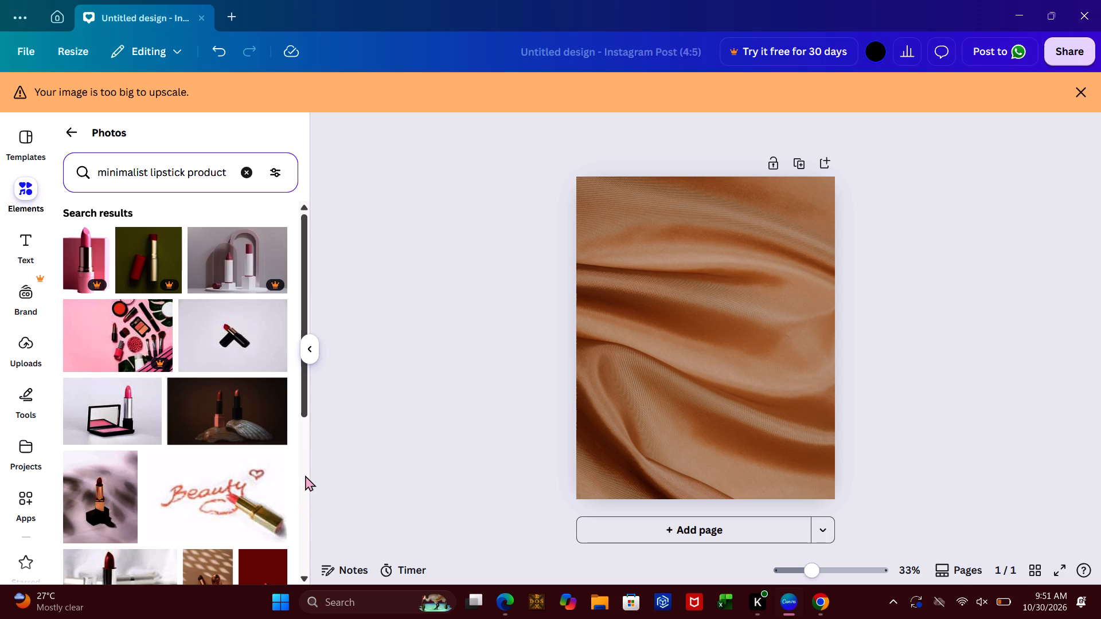
{"action": "left_click", "coordinate": [305, 475]}
{"action": "left_click", "coordinate": [305, 476]}
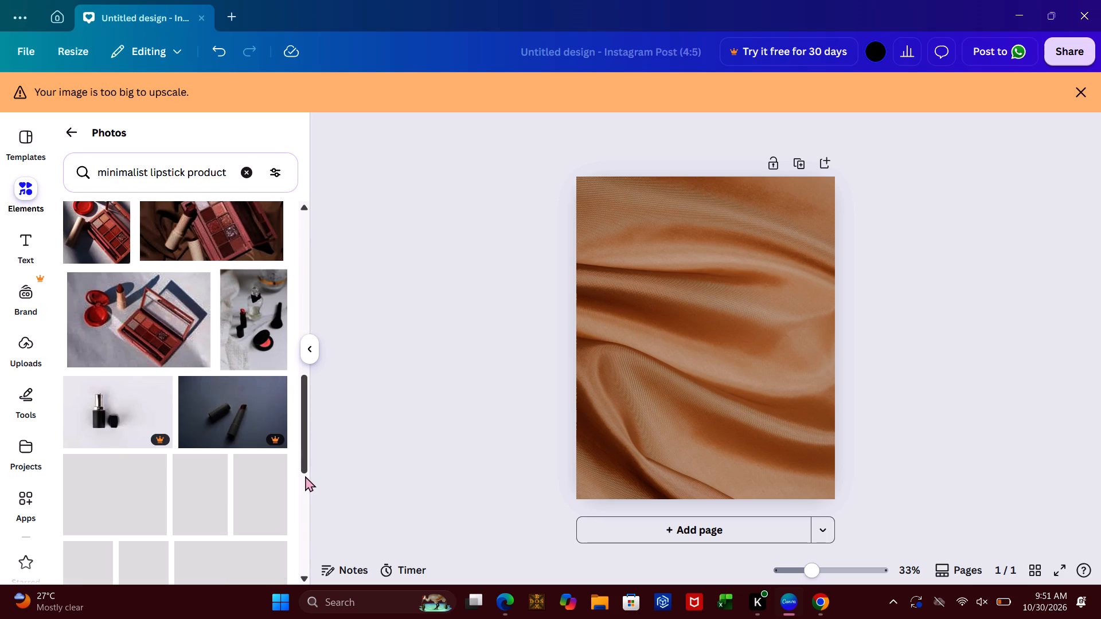
{"action": "left_click", "coordinate": [308, 544]}
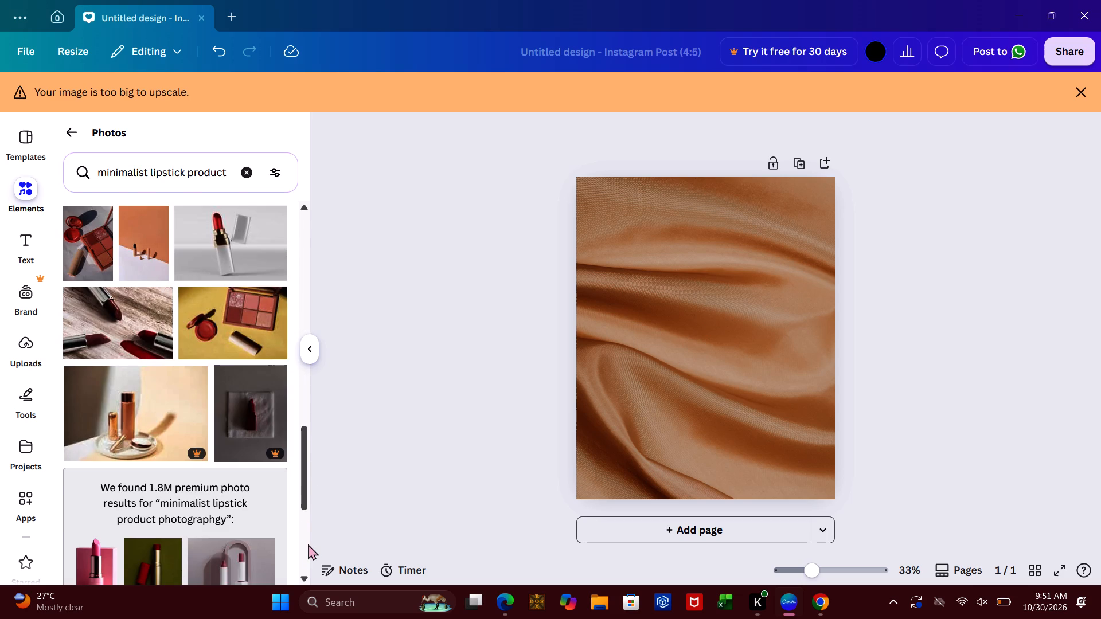
{"action": "left_click", "coordinate": [308, 544]}
Repeat the recent search for maroon lipstick elegent editorial photography and look through the photos.
{"action": "left_click", "coordinate": [257, 175]}
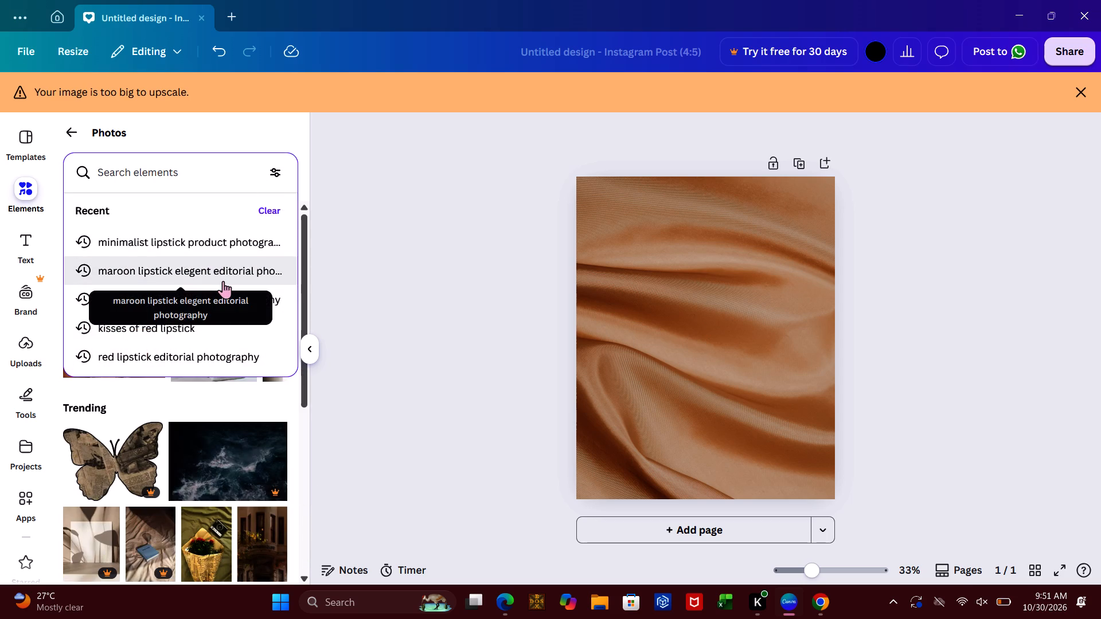
{"action": "left_click", "coordinate": [223, 281]}
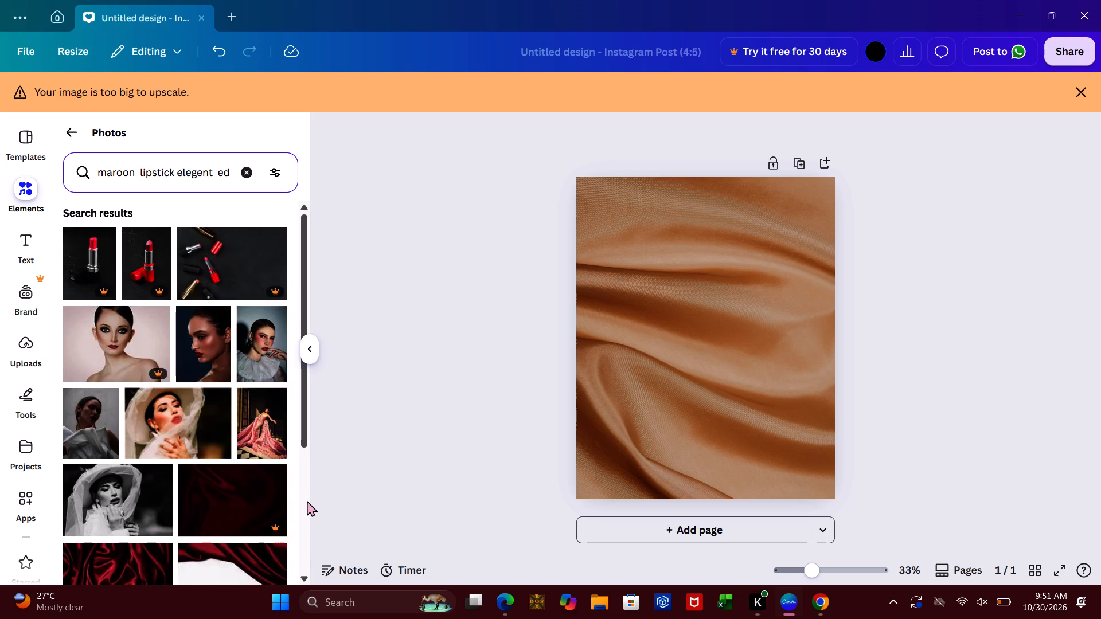
{"action": "left_click", "coordinate": [304, 506]}
{"action": "double_click", "coordinate": [304, 506]}
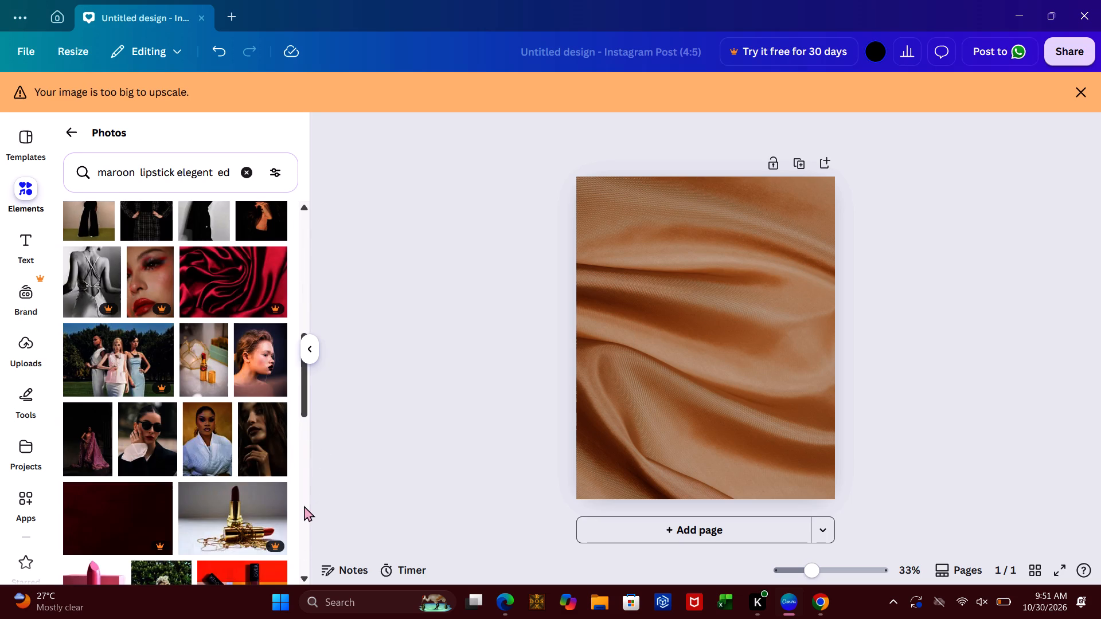
{"action": "left_click", "coordinate": [304, 506]}
{"action": "double_click", "coordinate": [304, 506]}
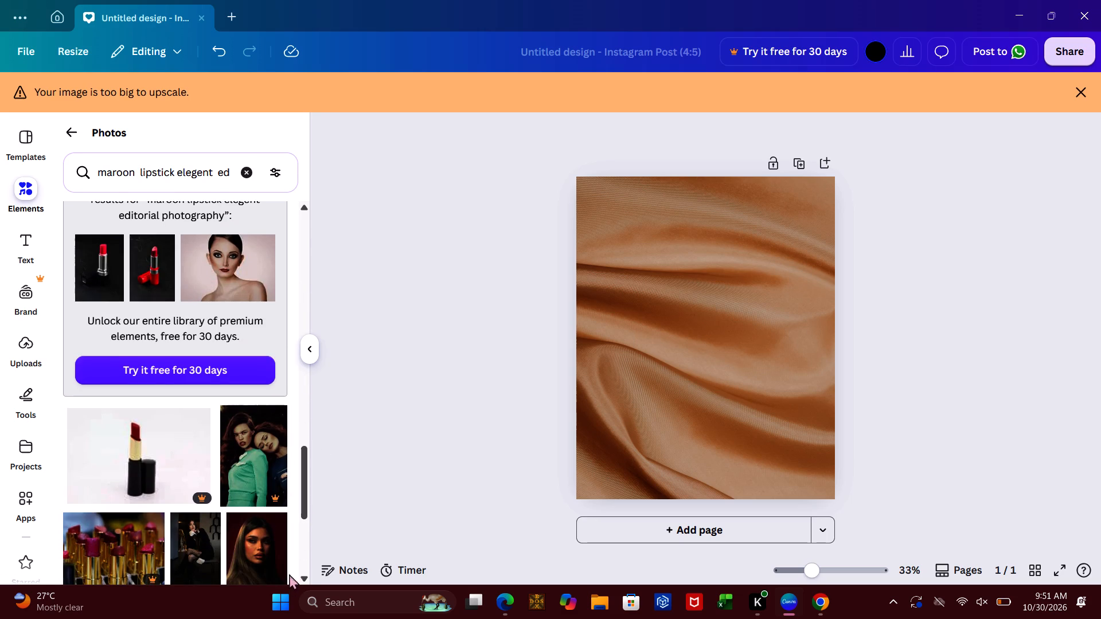
{"action": "double_click", "coordinate": [304, 565]}
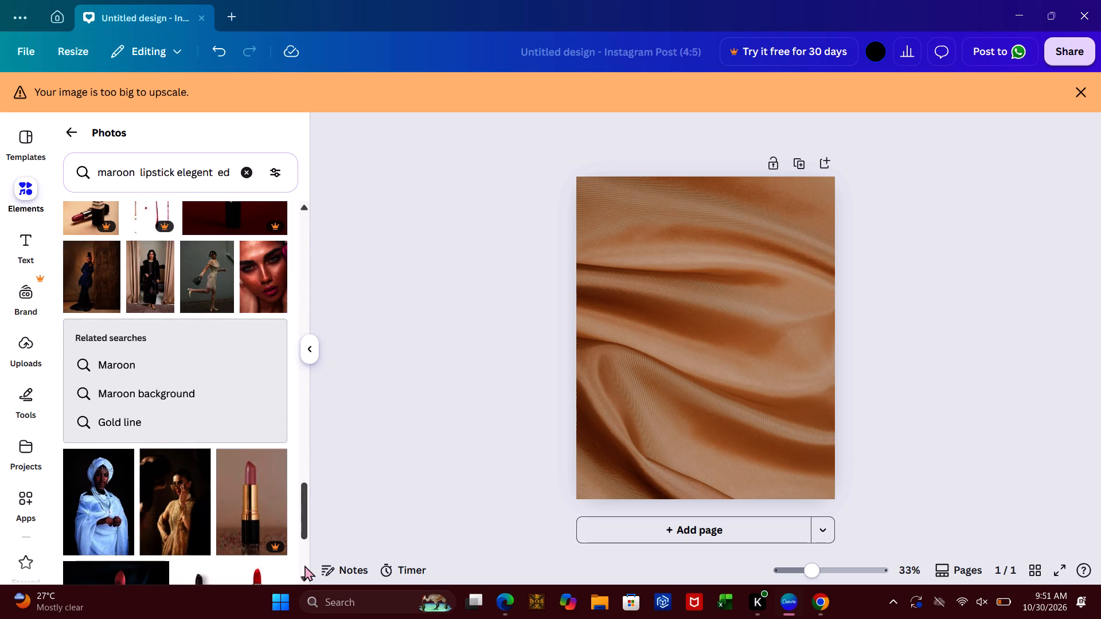
{"action": "left_click", "coordinate": [304, 565]}
{"action": "left_click", "coordinate": [304, 565]}
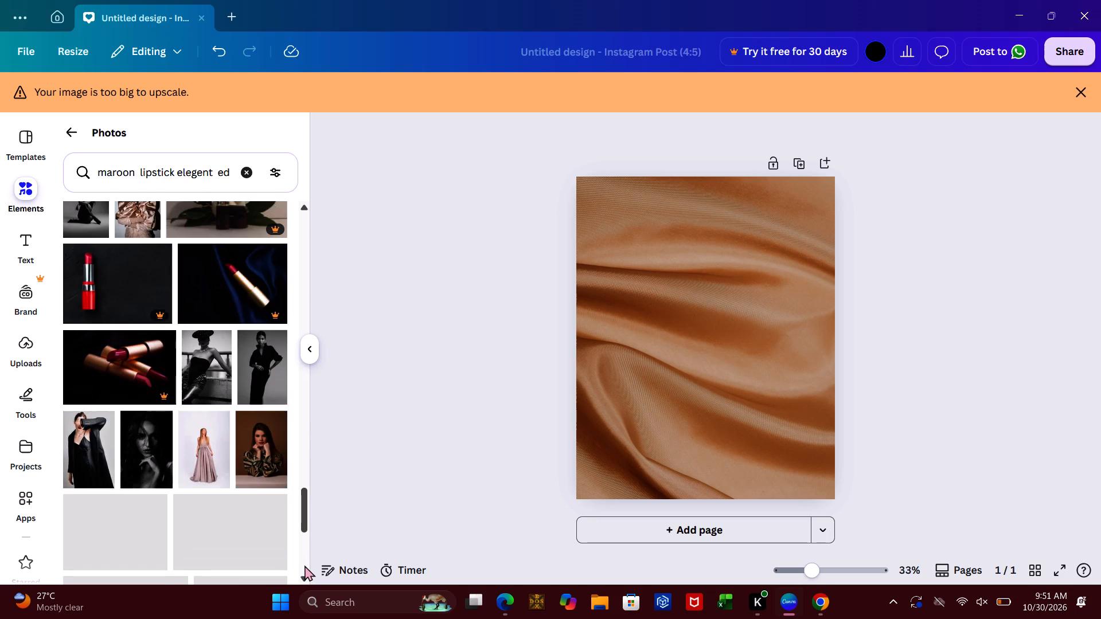
Search the photos for "lipstick crushed" and browse the results.
{"action": "left_click", "coordinate": [239, 183]}
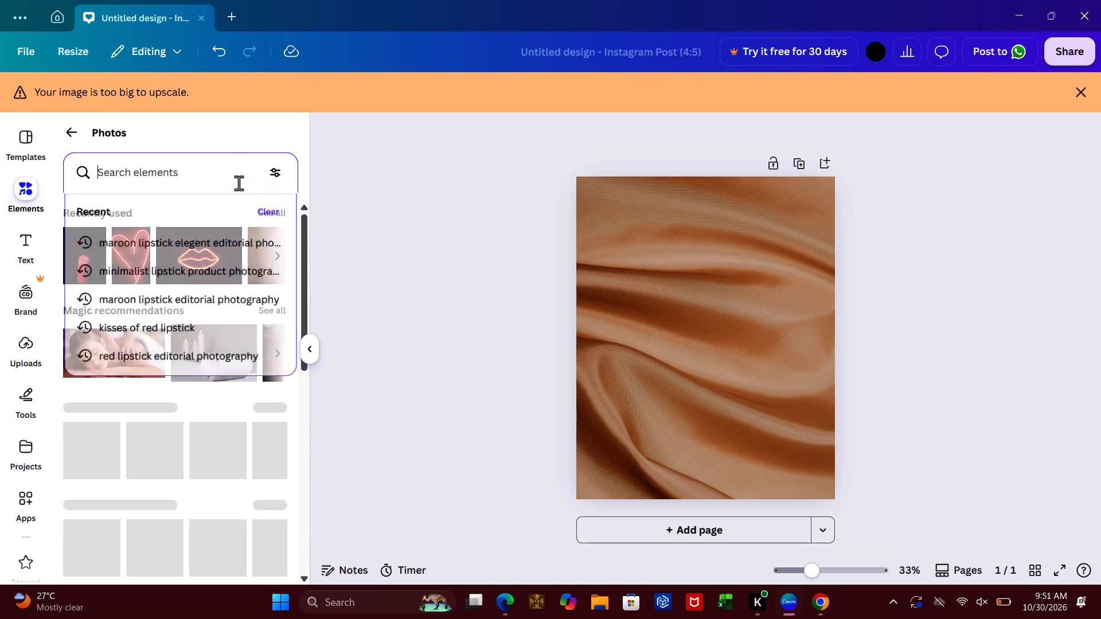
{"action": "type", "text": "lipstick"}
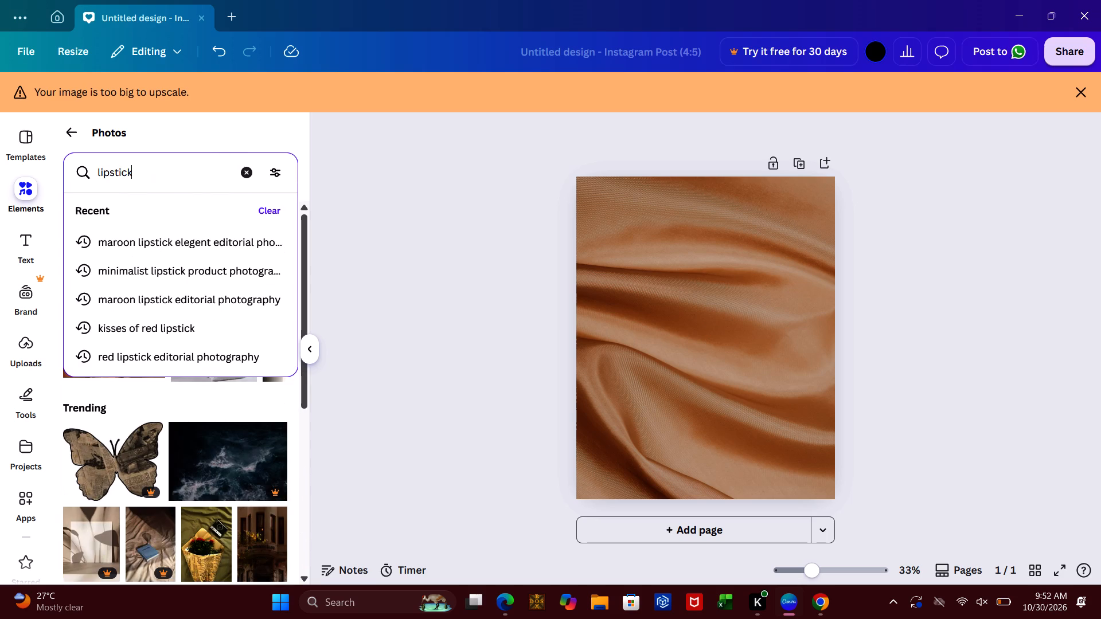
{"action": "key", "text": "space"}
{"action": "key", "text": "c"}
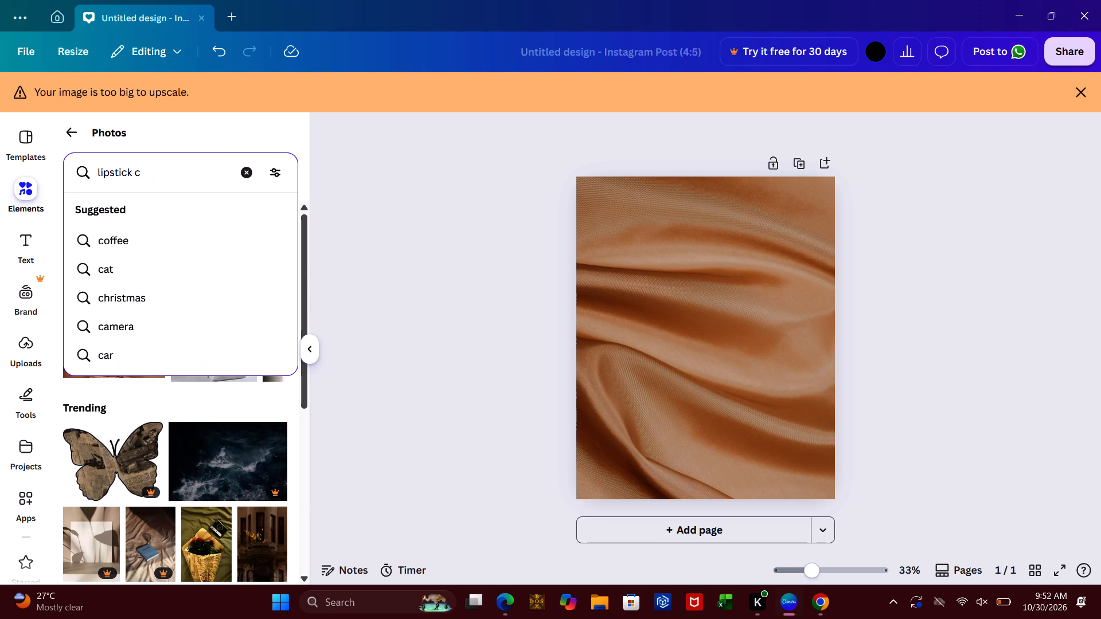
{"action": "type", "text": "rud"}
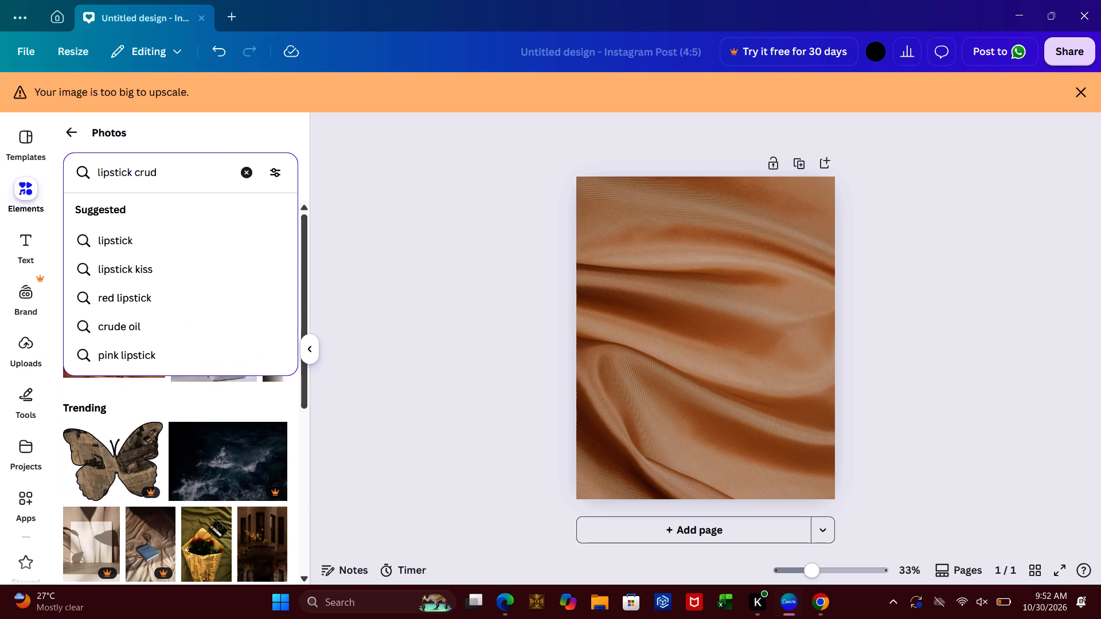
{"action": "key", "text": "BackSpace"}
{"action": "type", "text": "shed"}
{"action": "key", "text": "space"}
{"action": "key", "text": "Return"}
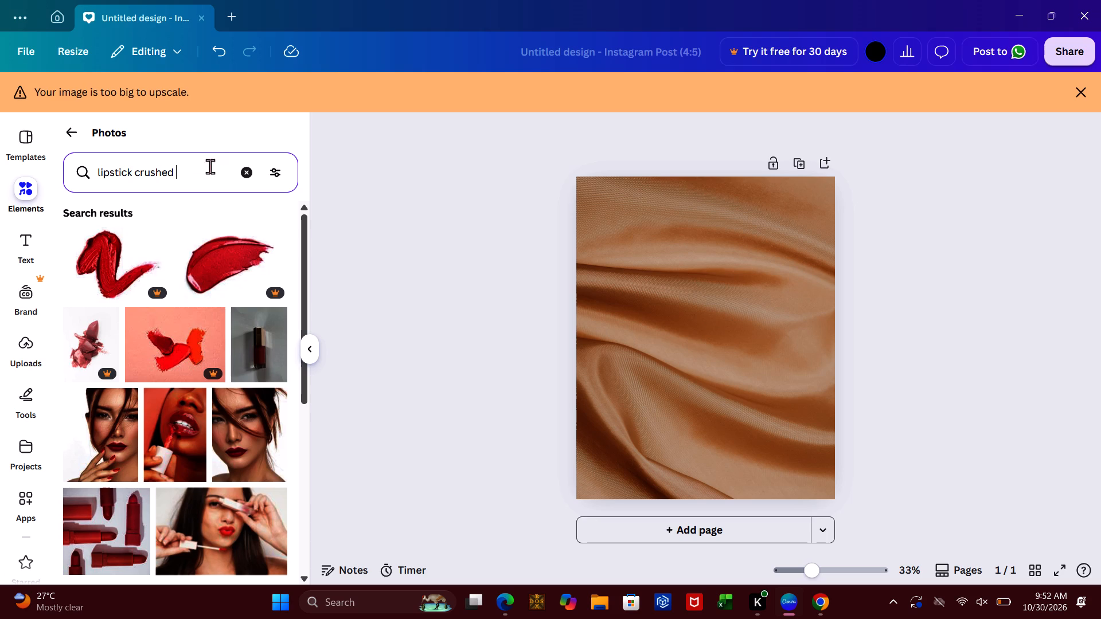
{"action": "left_click", "coordinate": [302, 457]}
{"action": "left_click", "coordinate": [302, 457]}
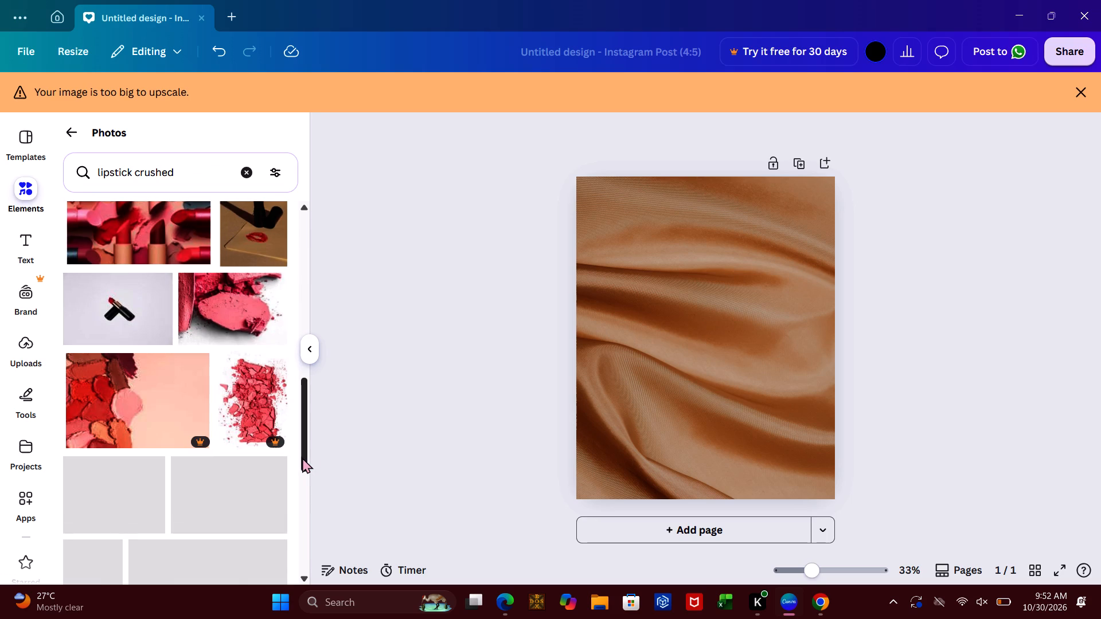
{"action": "left_click", "coordinate": [304, 479]}
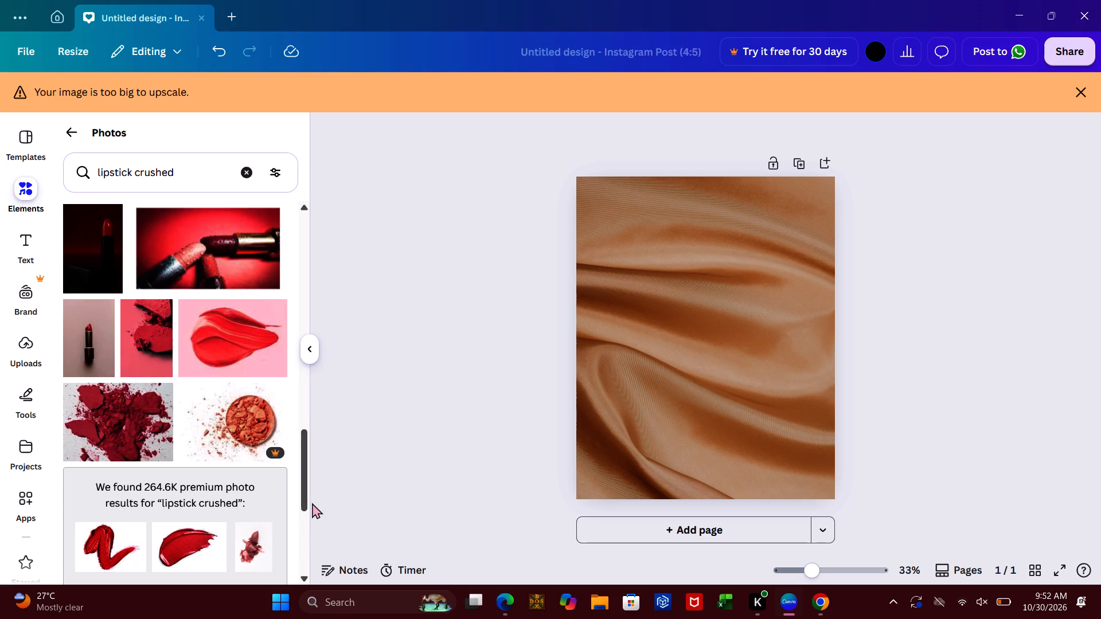
{"action": "left_click", "coordinate": [307, 526]}
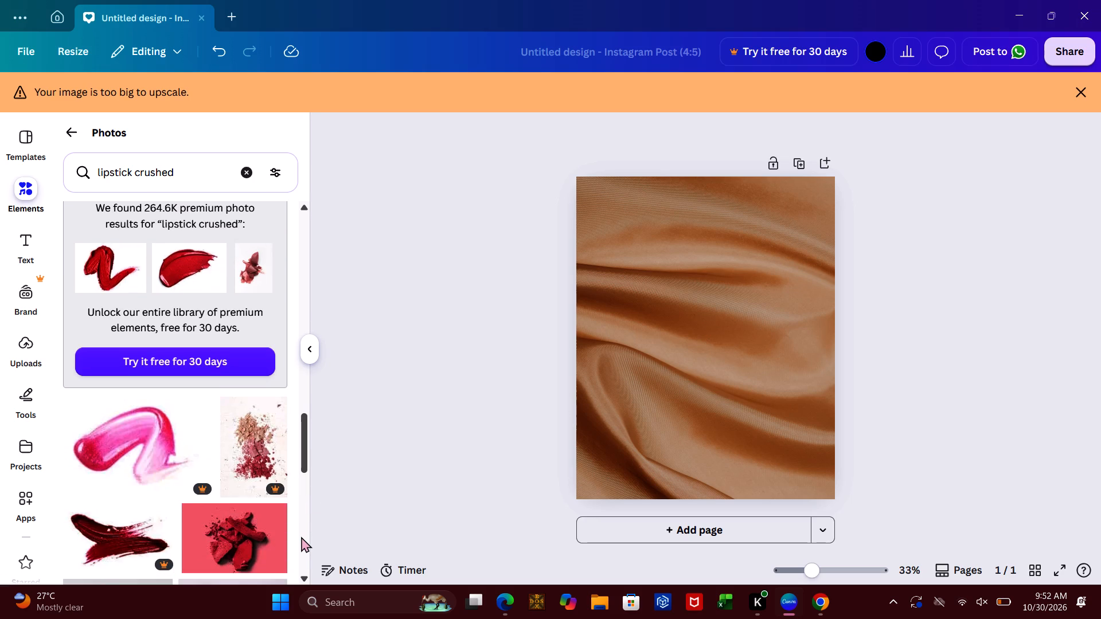
Search the photos for "red lipstick crushed" and add the dark photo of an upright red lipstick to the page.
{"action": "left_click", "coordinate": [301, 536]}
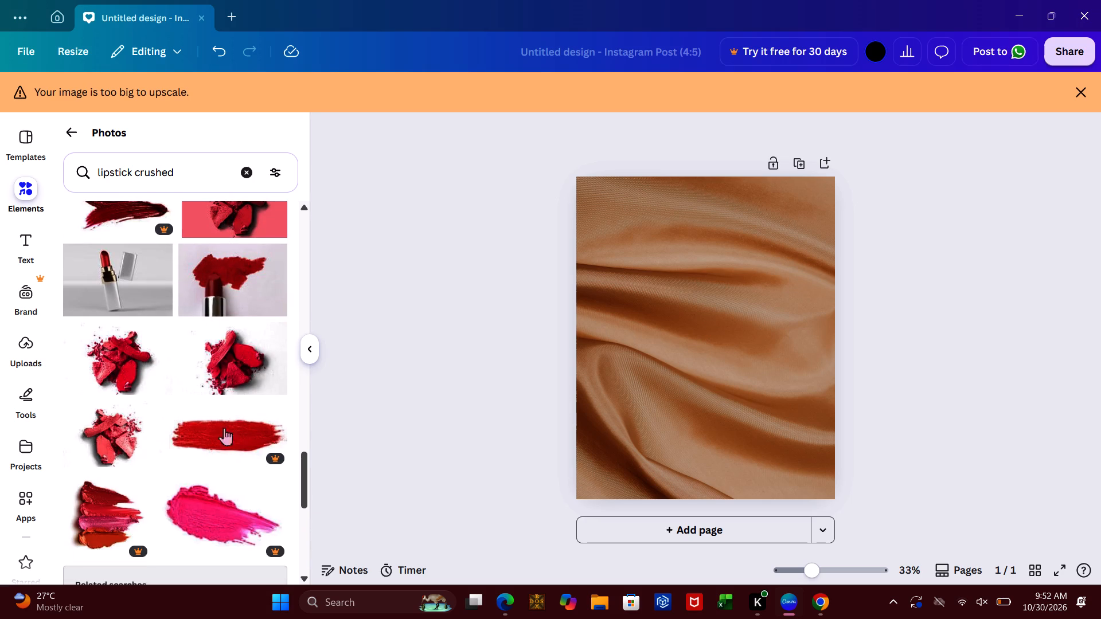
{"action": "left_click", "coordinate": [97, 170]}
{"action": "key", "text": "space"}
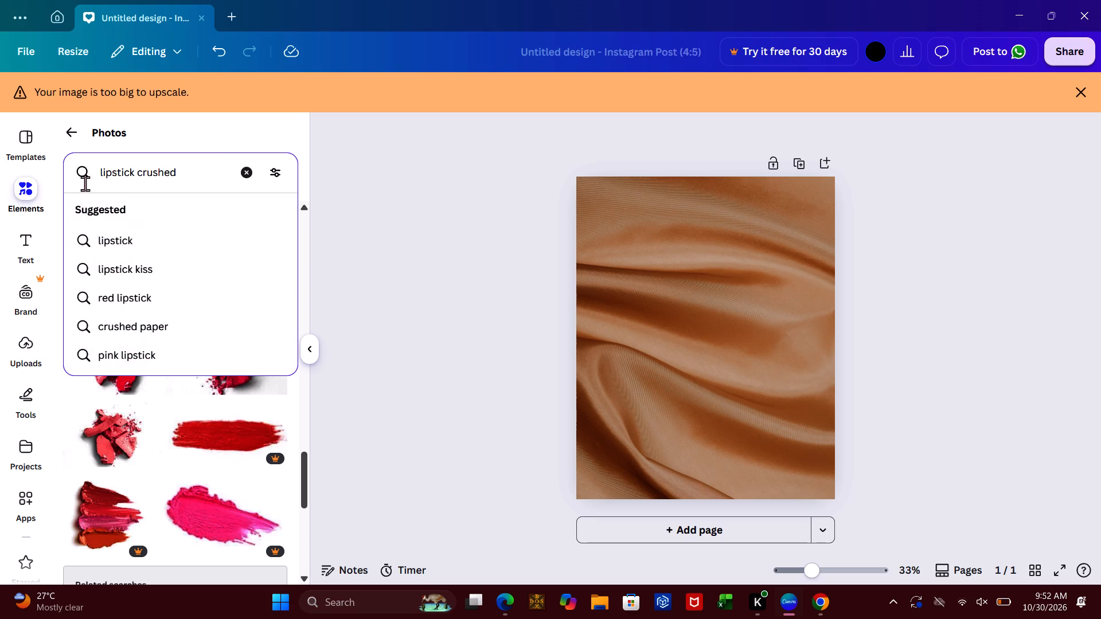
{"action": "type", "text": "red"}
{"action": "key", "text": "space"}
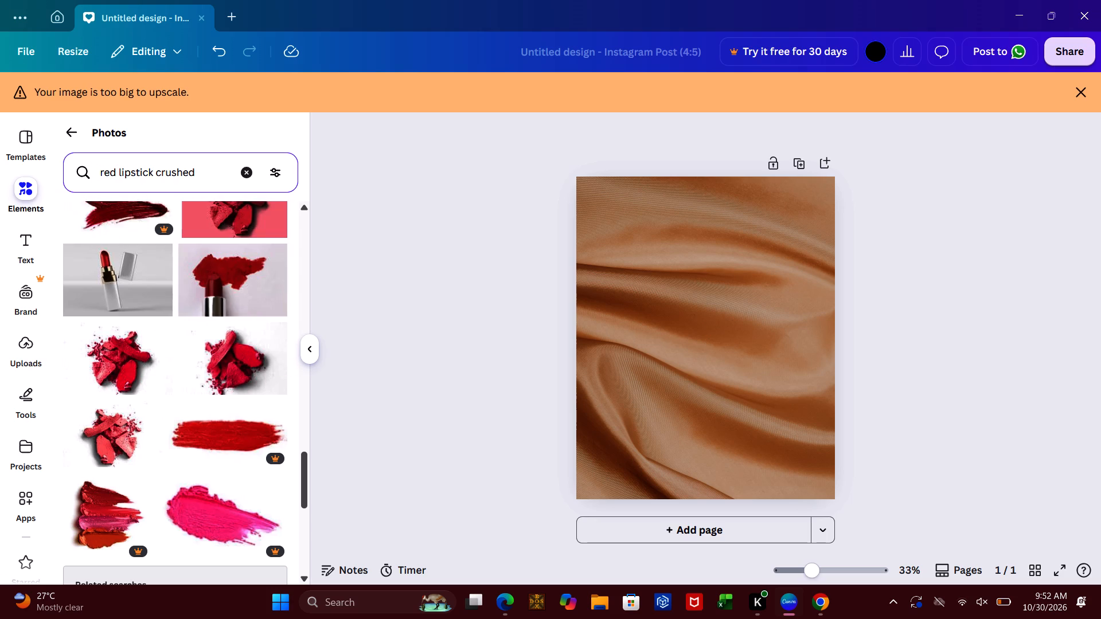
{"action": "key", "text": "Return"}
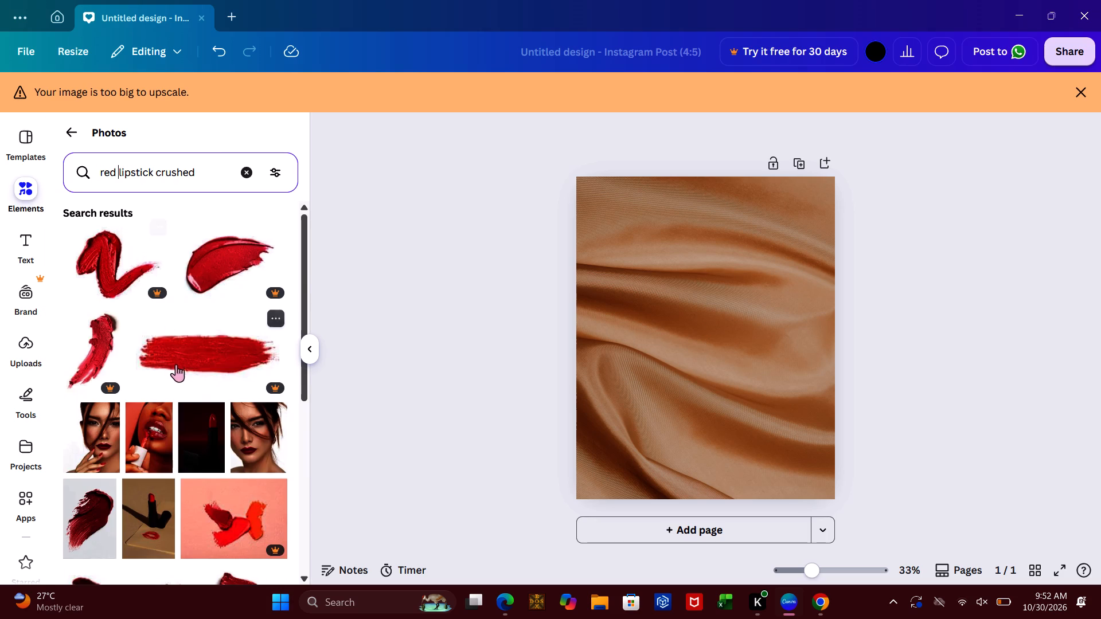
{"action": "double_click", "coordinate": [215, 449]}
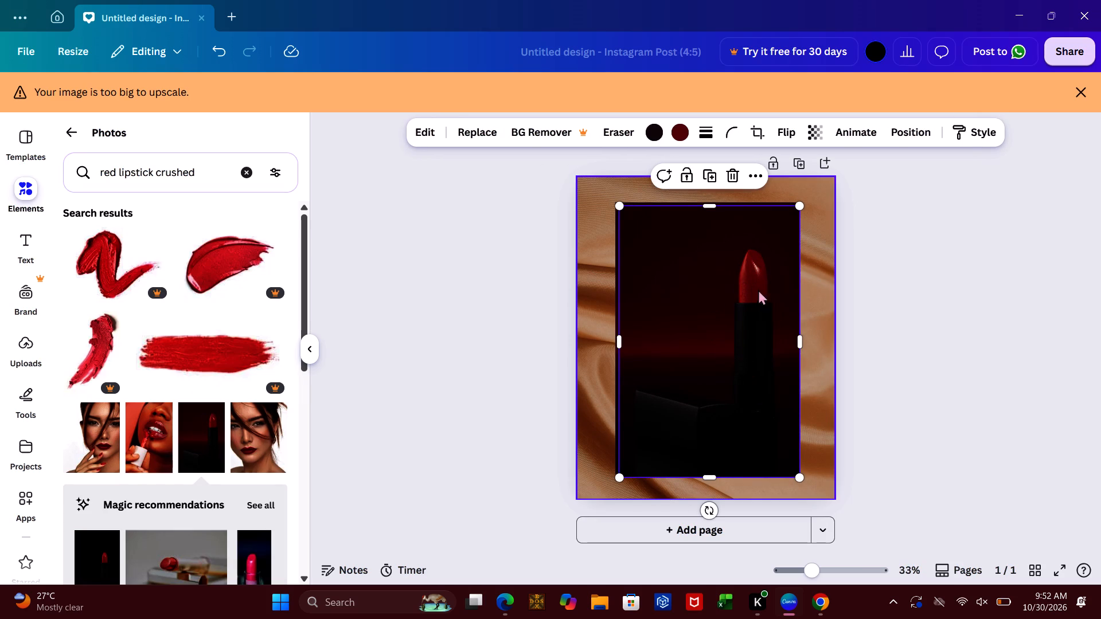
Crop the front copy of the dark lipstick photo freeform to its upper-left area, excluding the lipstick itself.
{"action": "left_click", "coordinate": [766, 123]}
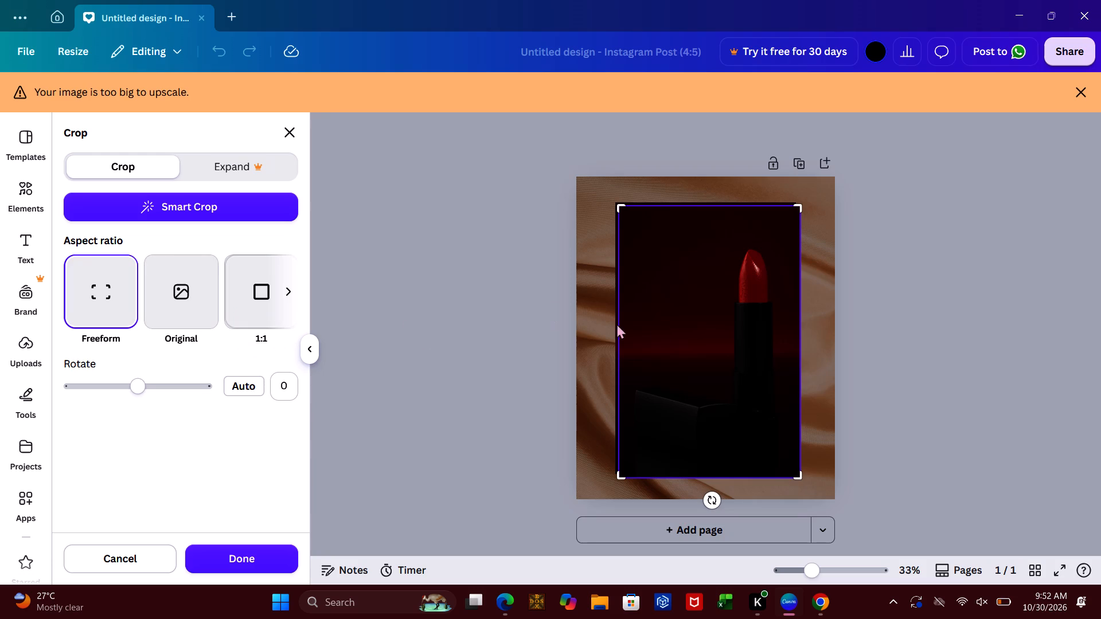
{"action": "left_click_drag", "start_coordinate": [803, 347], "coordinate": [797, 346]}
{"action": "left_click", "coordinate": [797, 346]}
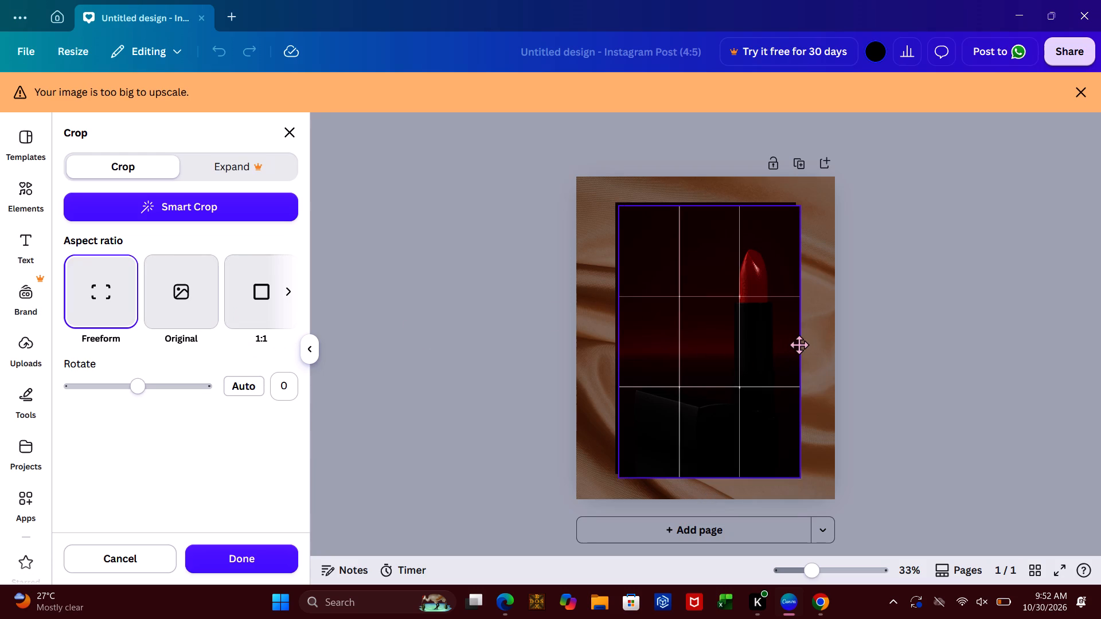
{"action": "left_click", "coordinate": [798, 344]}
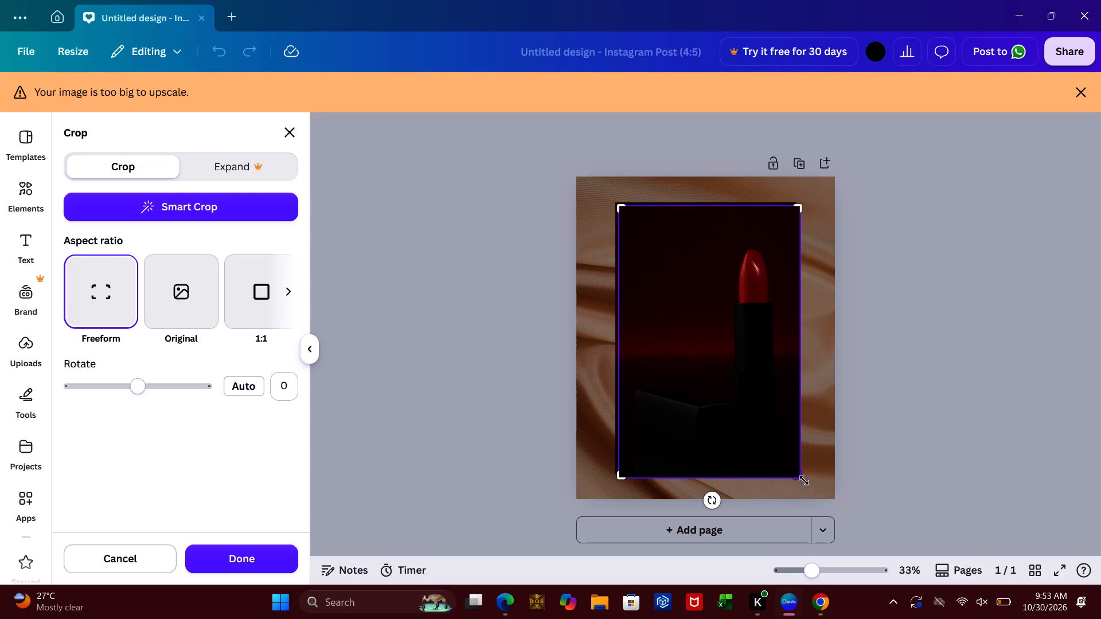
{"action": "left_click_drag", "start_coordinate": [804, 480], "coordinate": [729, 379]}
{"action": "left_click", "coordinate": [886, 399]}
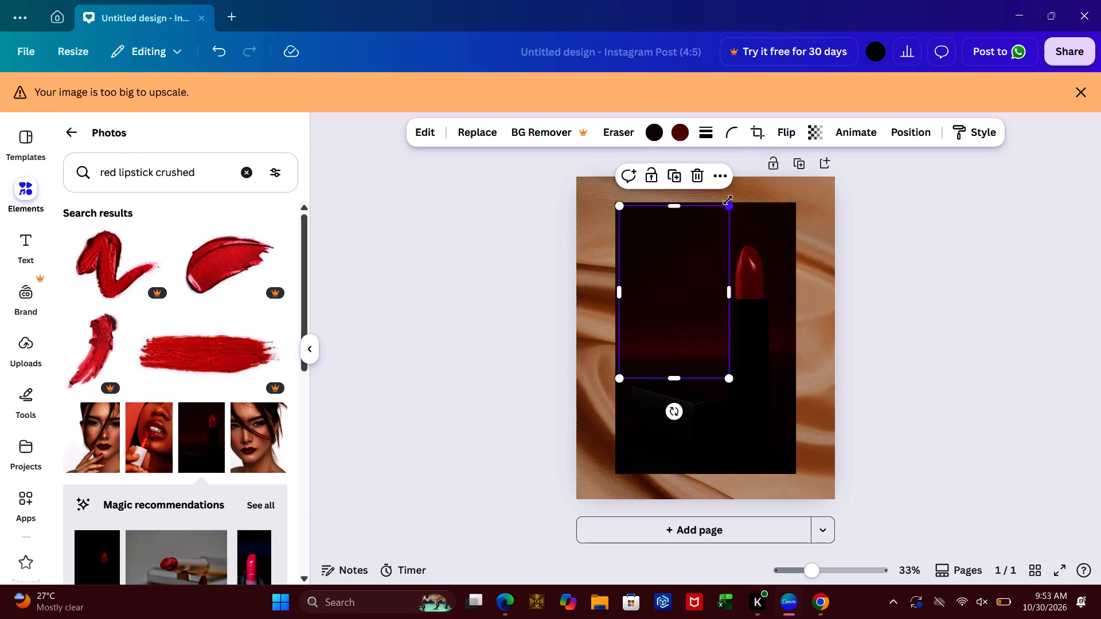
Lock the cropped dark red photo piece and delete the full red lipstick photo behind it.
{"action": "left_click", "coordinate": [650, 168]}
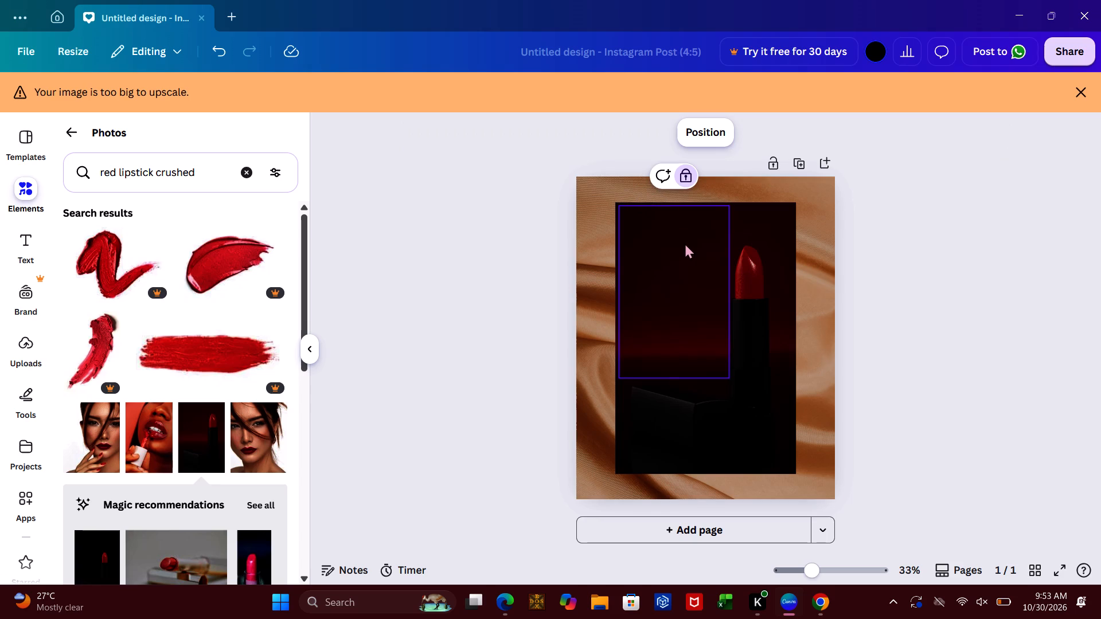
{"action": "left_click", "coordinate": [685, 243]}
{"action": "left_click", "coordinate": [708, 269]}
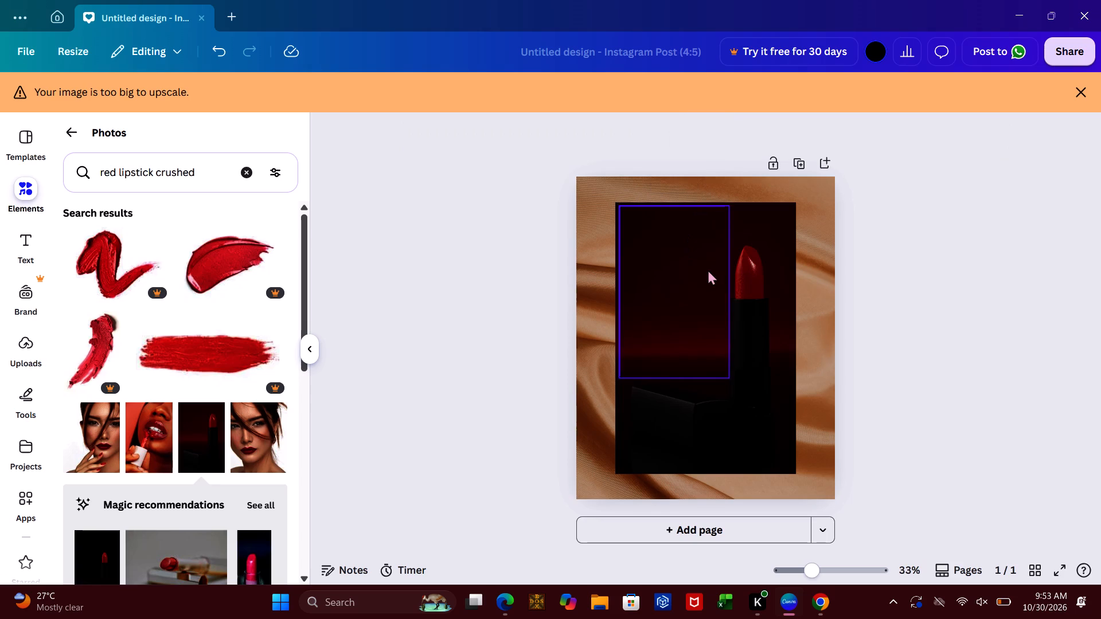
{"action": "left_click", "coordinate": [754, 255]}
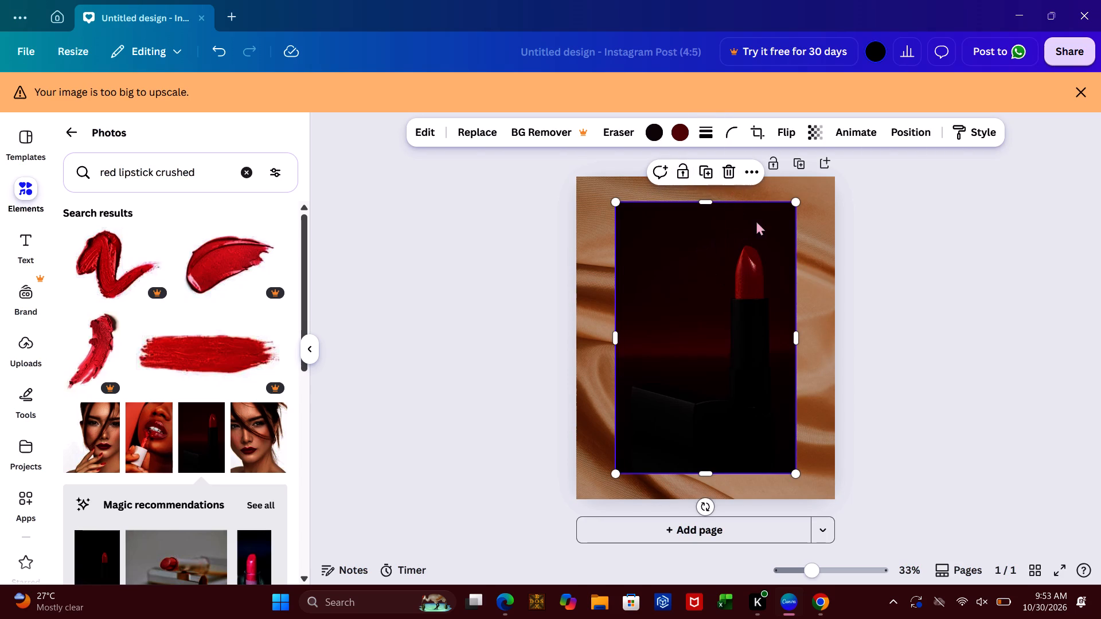
{"action": "left_click", "coordinate": [729, 167]}
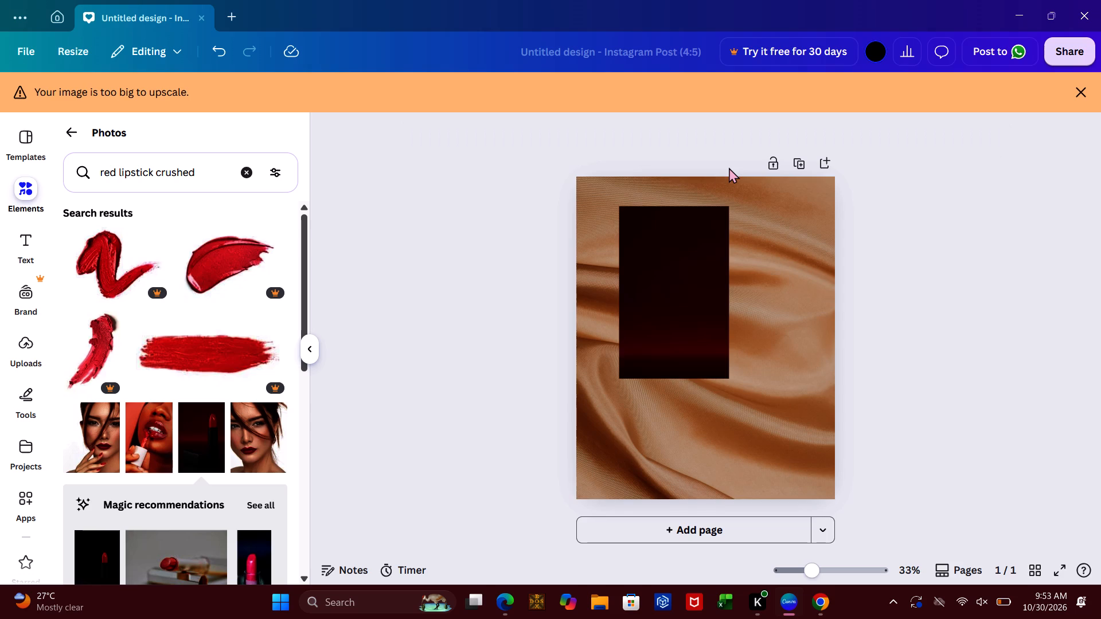
Unlock the cropped dark red photo and crop its top edge down to about 459 wide by 214 high.
{"action": "left_click", "coordinate": [682, 237]}
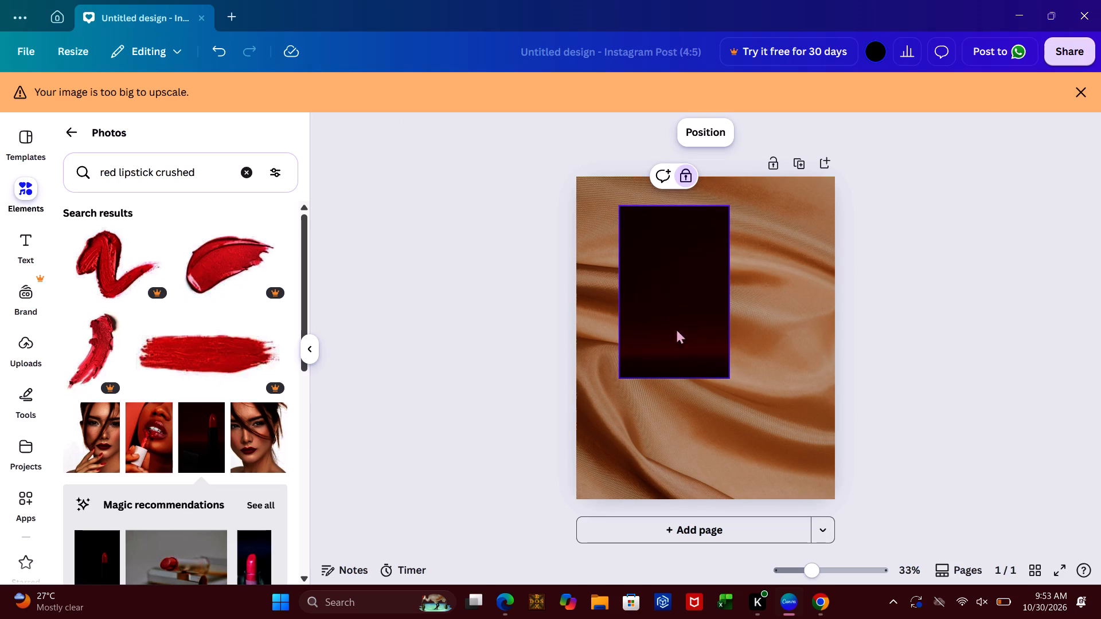
{"action": "left_click", "coordinate": [681, 169]}
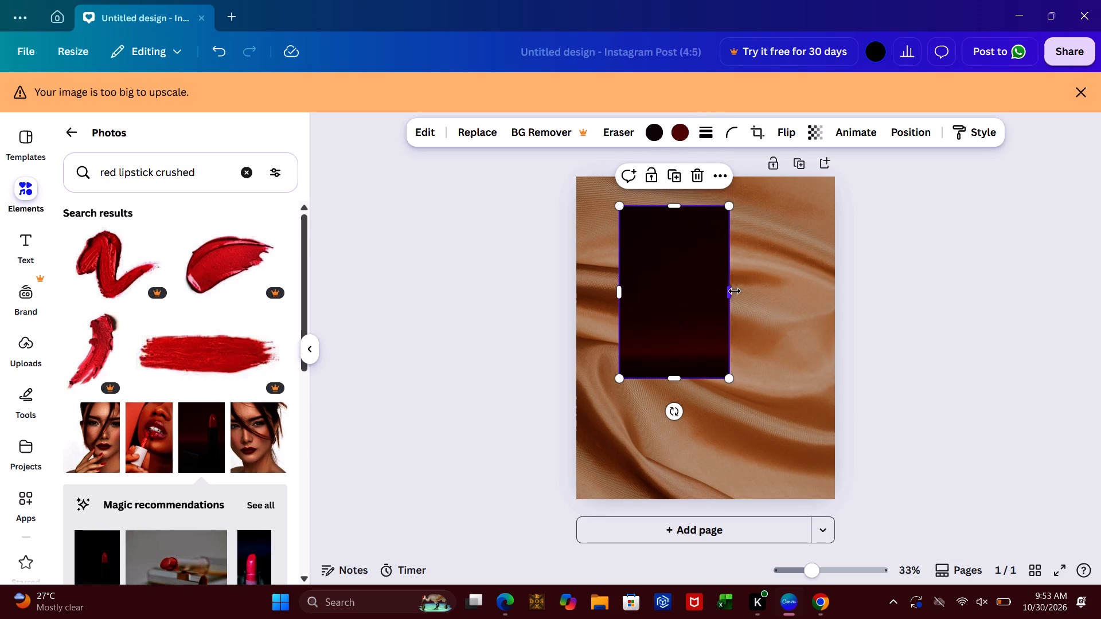
{"action": "left_click_drag", "start_coordinate": [671, 202], "coordinate": [675, 220]}
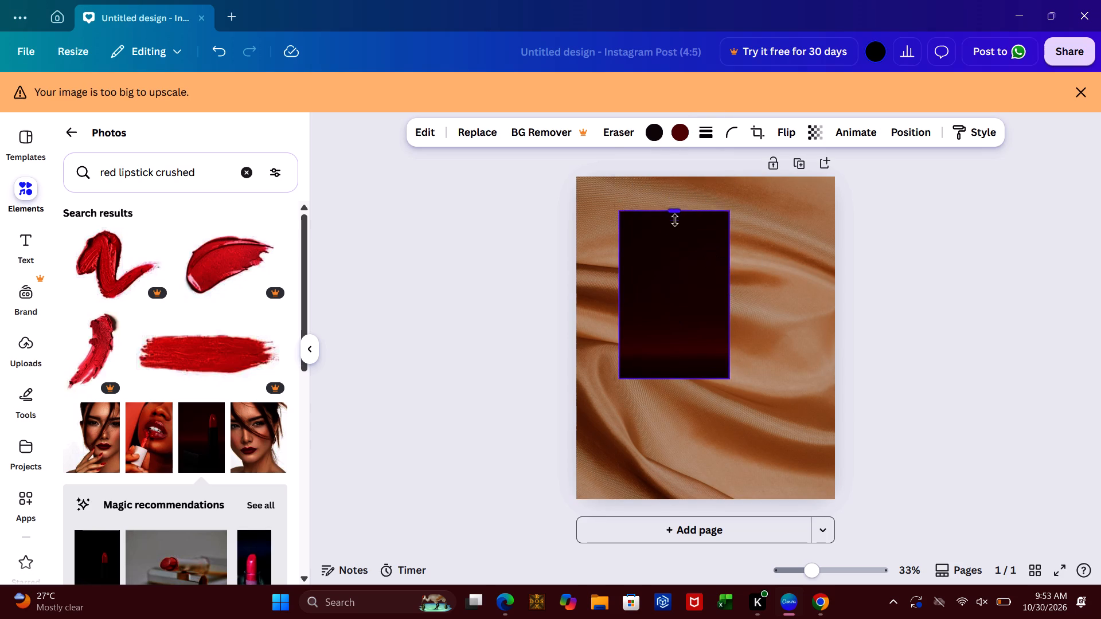
{"action": "left_click_drag", "start_coordinate": [675, 220], "coordinate": [674, 323]}
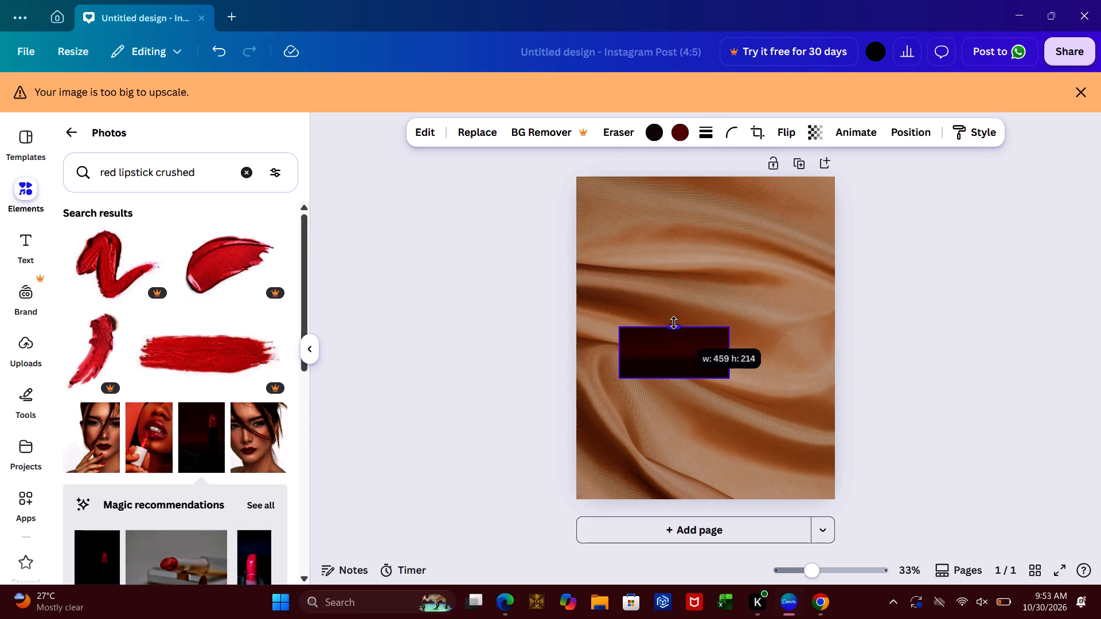
Enlarge the cropped dark red photo to about 1,803 wide, extending past the page's sides and bottom to cover its lower half.
{"action": "left_click_drag", "start_coordinate": [674, 323], "coordinate": [674, 323]}
{"action": "left_click_drag", "start_coordinate": [730, 358], "coordinate": [776, 346]}
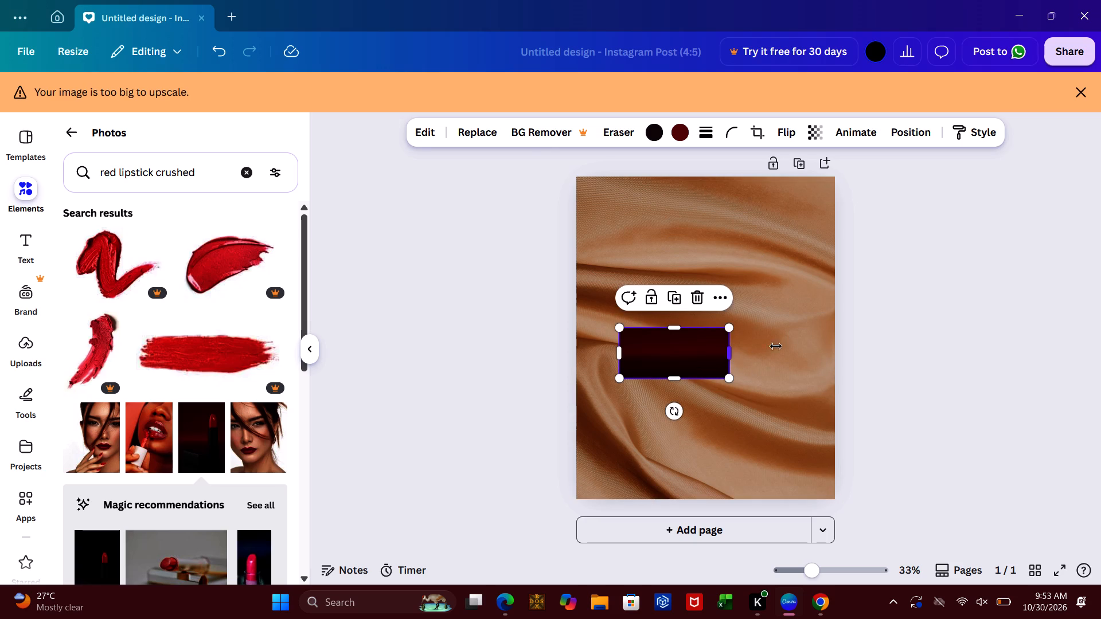
{"action": "left_click_drag", "start_coordinate": [776, 346], "coordinate": [1001, 328]}
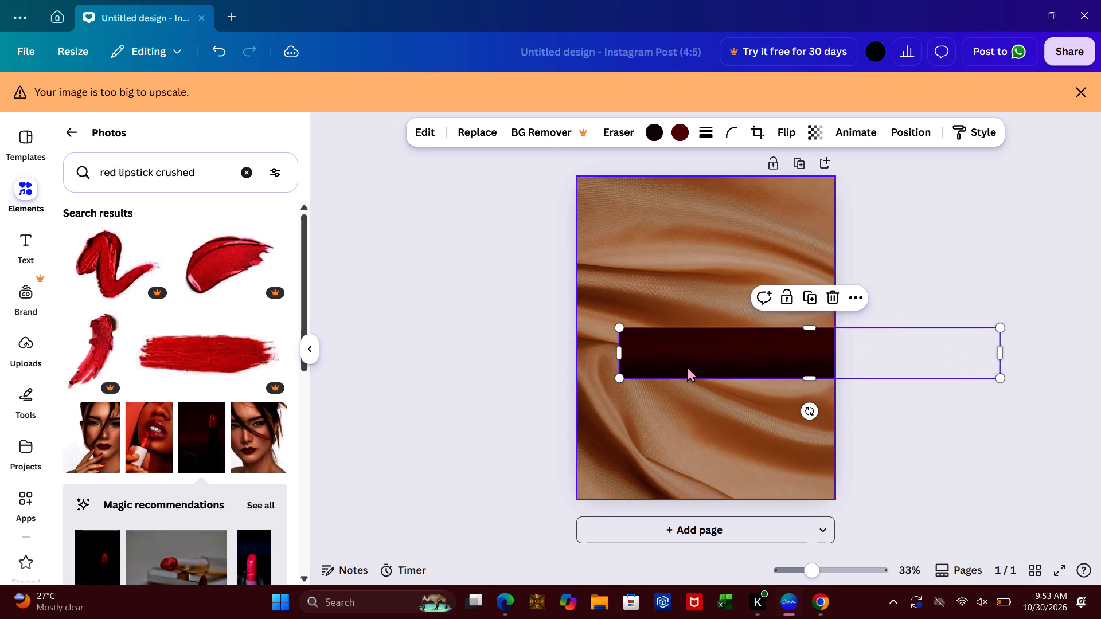
{"action": "left_click_drag", "start_coordinate": [621, 349], "coordinate": [570, 356]}
{"action": "left_click_drag", "start_coordinate": [697, 383], "coordinate": [700, 515]}
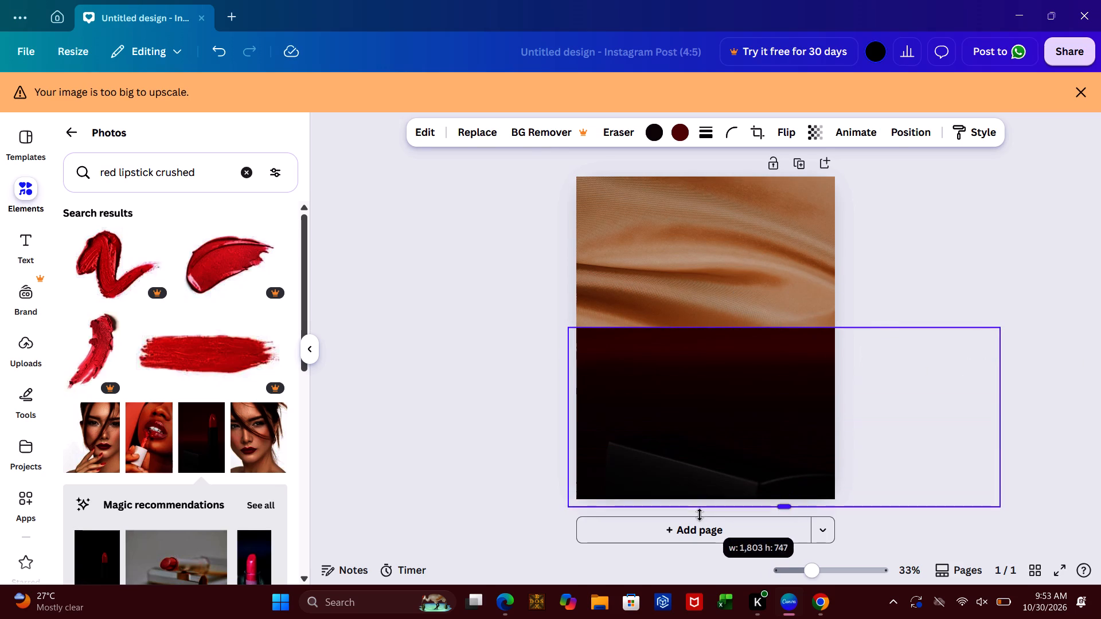
{"action": "left_click_drag", "start_coordinate": [700, 515], "coordinate": [698, 520]}
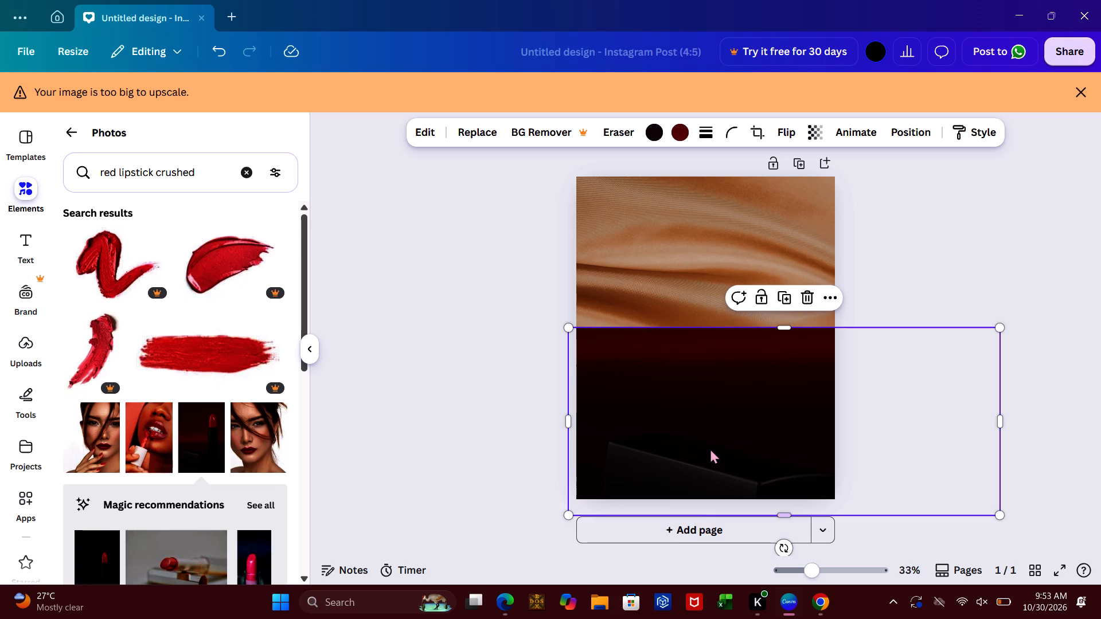
{"action": "left_click", "coordinate": [778, 327]}
{"action": "left_click_drag", "start_coordinate": [786, 515], "coordinate": [795, 552]}
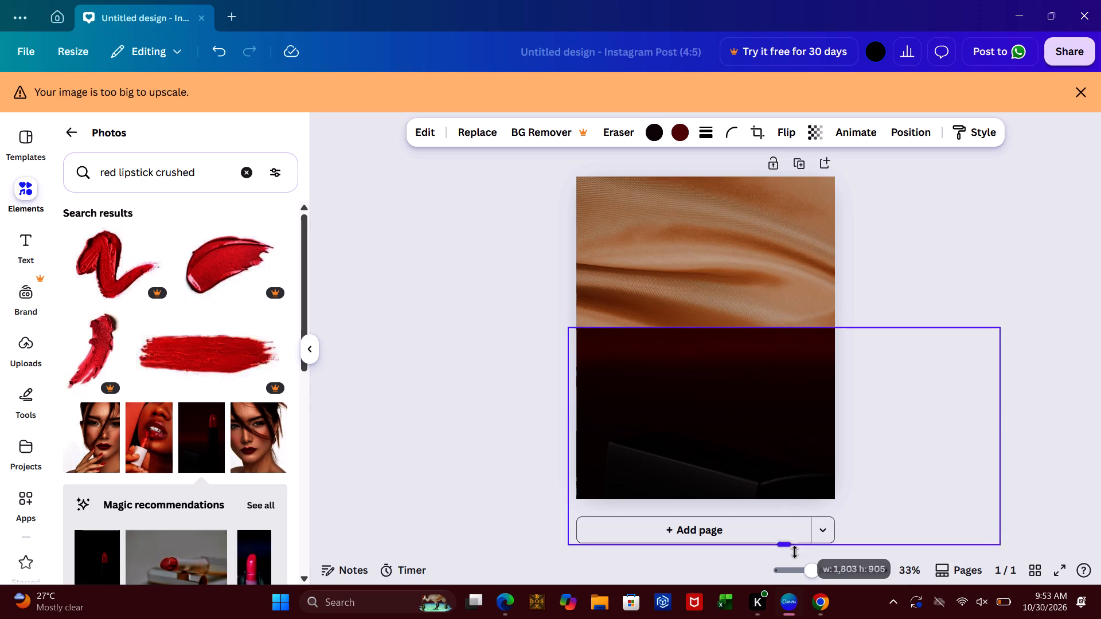
{"action": "left_click_drag", "start_coordinate": [795, 552], "coordinate": [792, 591]}
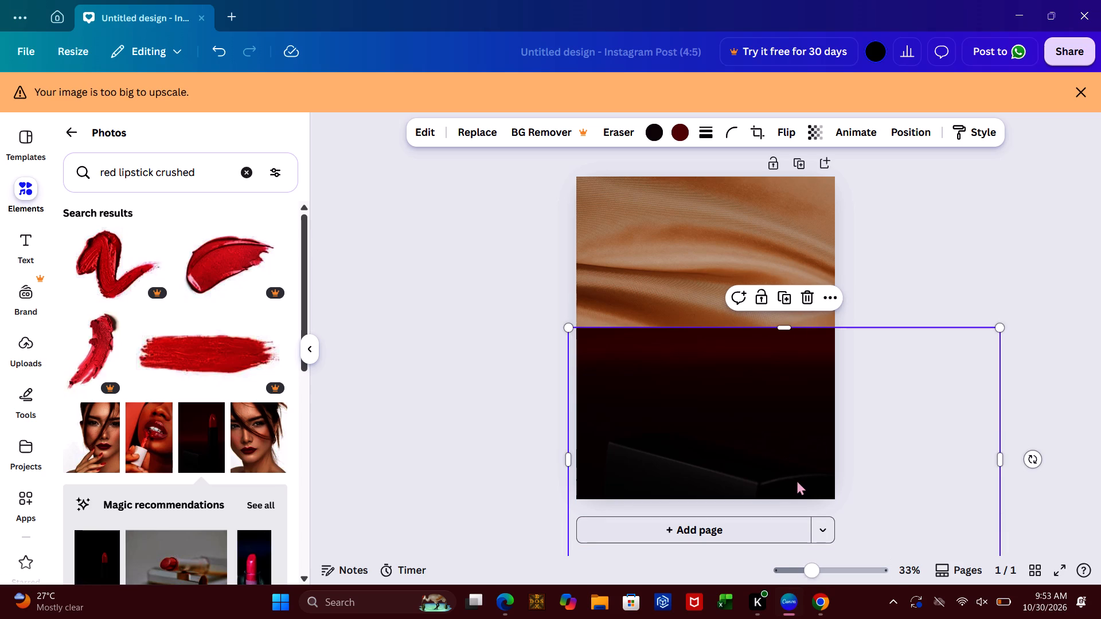
{"action": "left_click", "coordinate": [860, 413]}
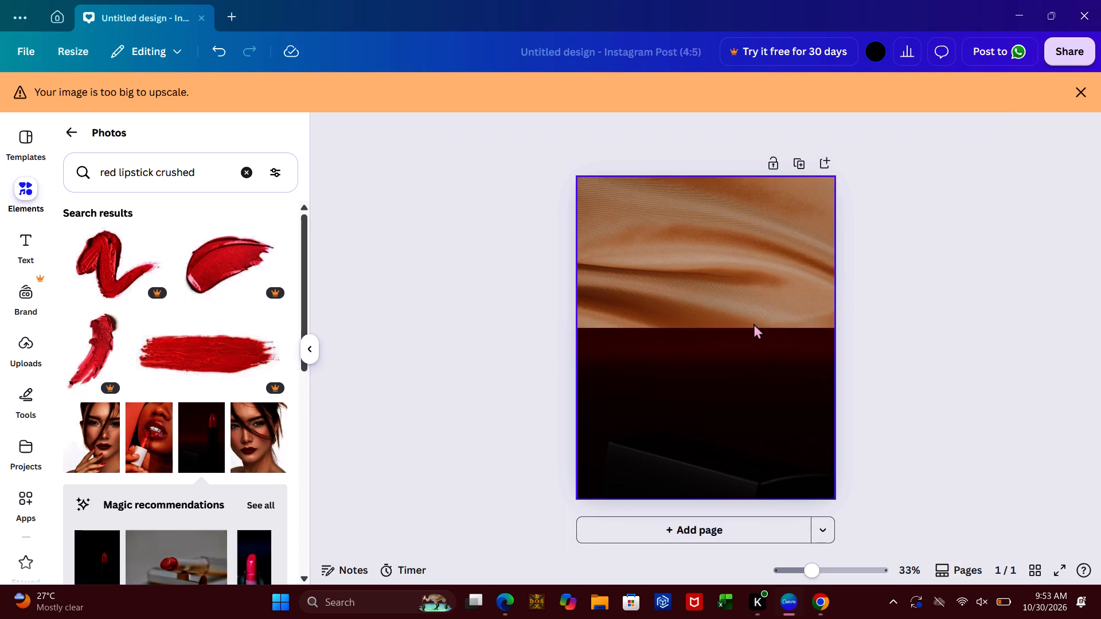
{"action": "left_click", "coordinate": [741, 331]}
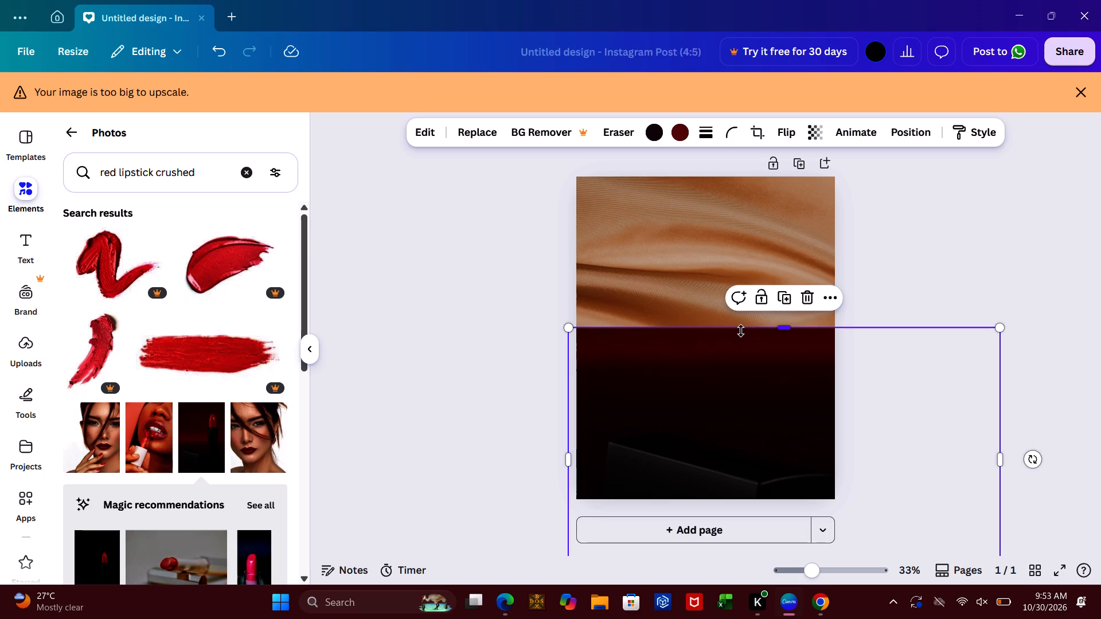
{"action": "left_click_drag", "start_coordinate": [739, 327], "coordinate": [739, 332]}
{"action": "left_click", "coordinate": [855, 267]}
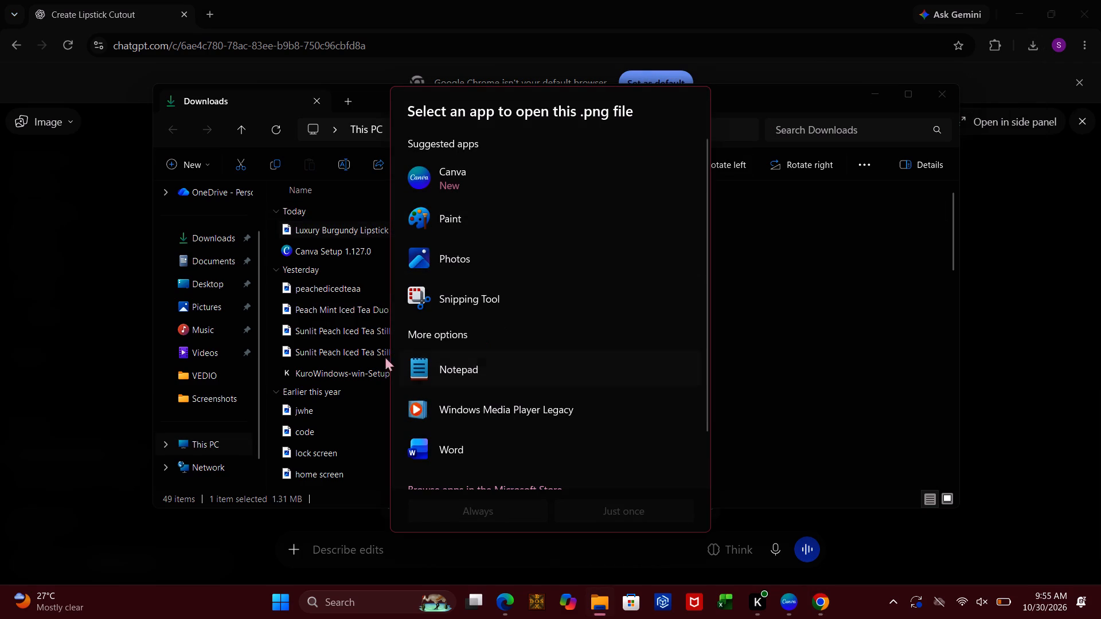
Open the downloaded burgundy lipstick PNG with Canva just once to upload it, and dismiss the leftover file picker and Create a design window.
{"action": "left_click", "coordinate": [455, 186]}
{"action": "left_click", "coordinate": [620, 514]}
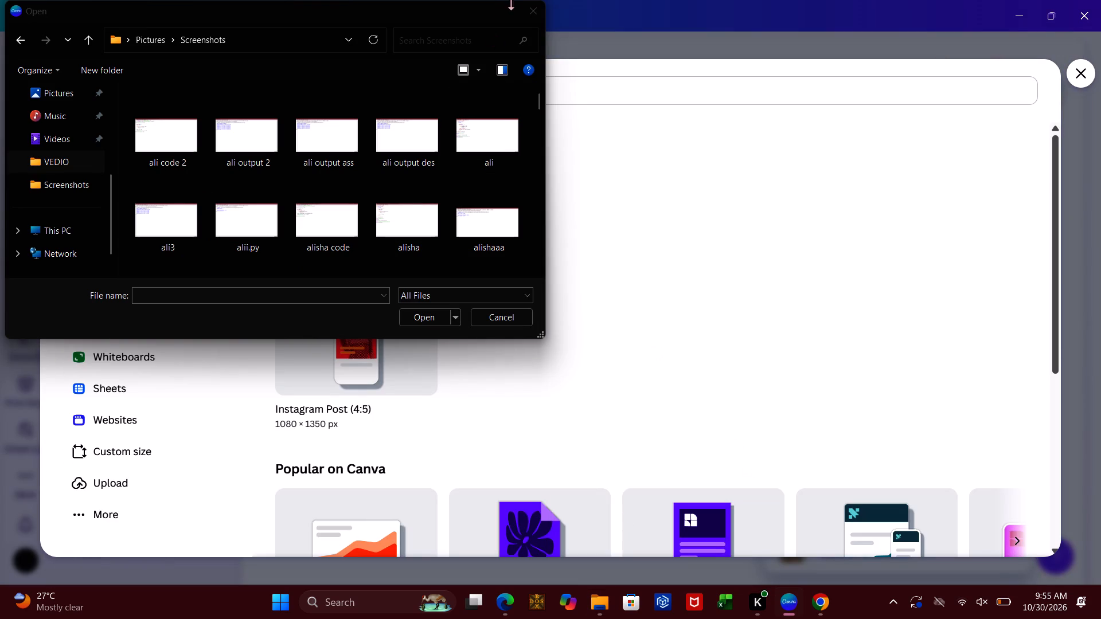
{"action": "left_click", "coordinate": [528, 17]}
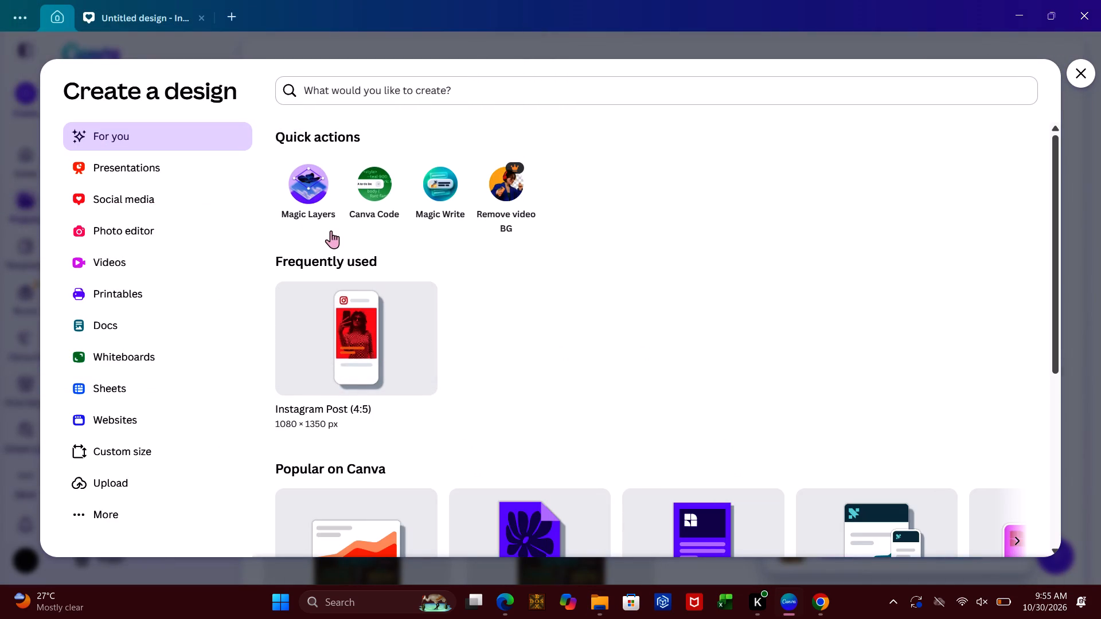
{"action": "left_click", "coordinate": [212, 125]}
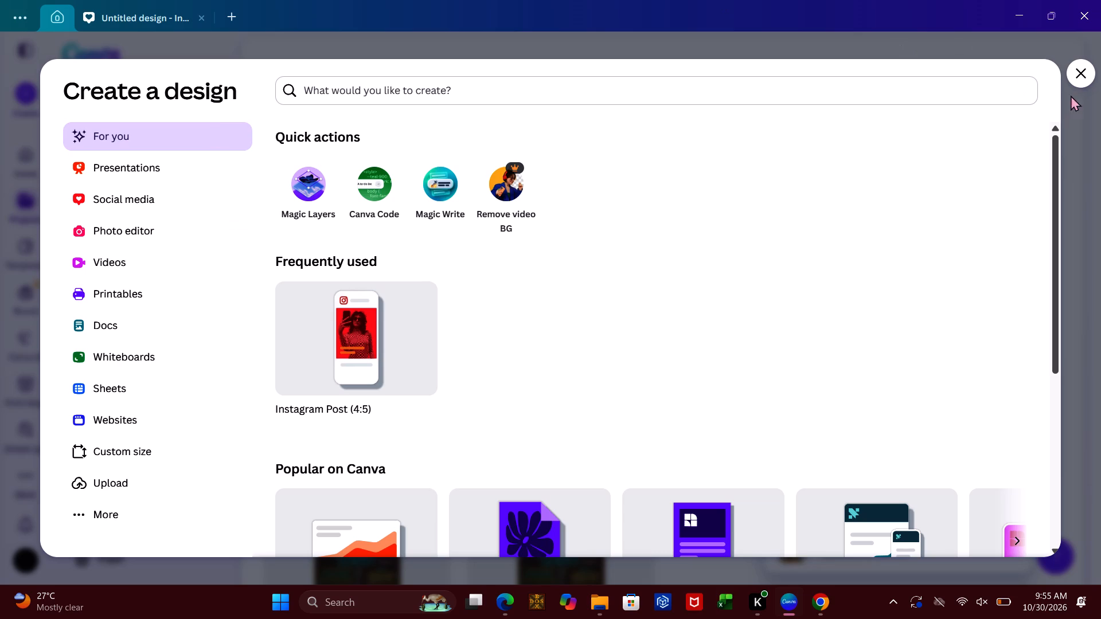
{"action": "left_click", "coordinate": [1080, 80]}
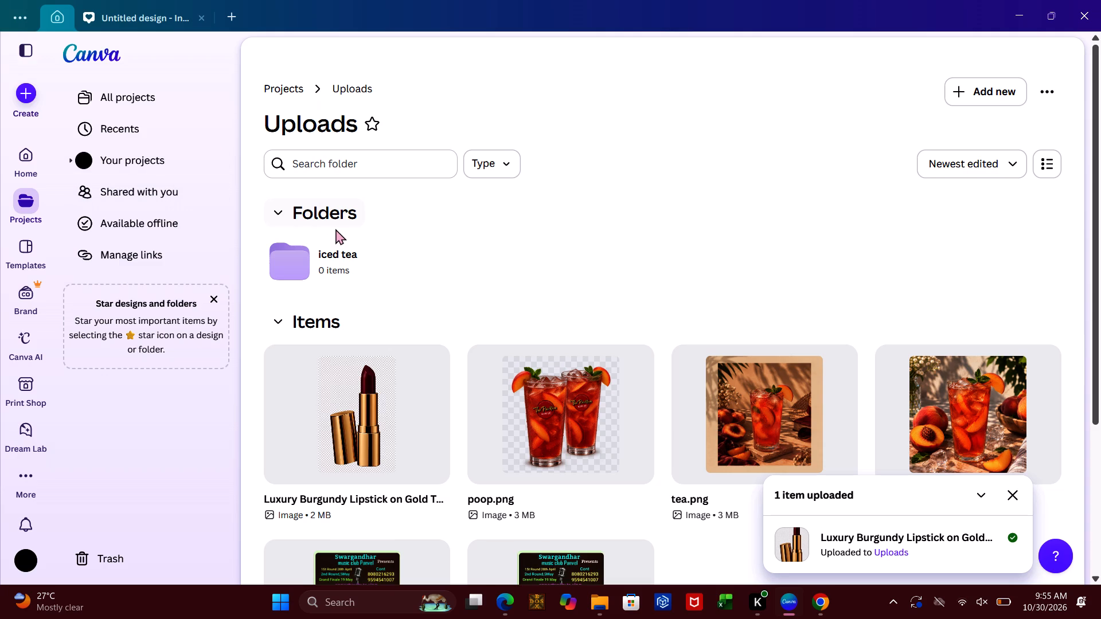
Reopen the most recently edited Untitled Design from the recent items in All projects.
{"action": "left_click", "coordinate": [185, 106]}
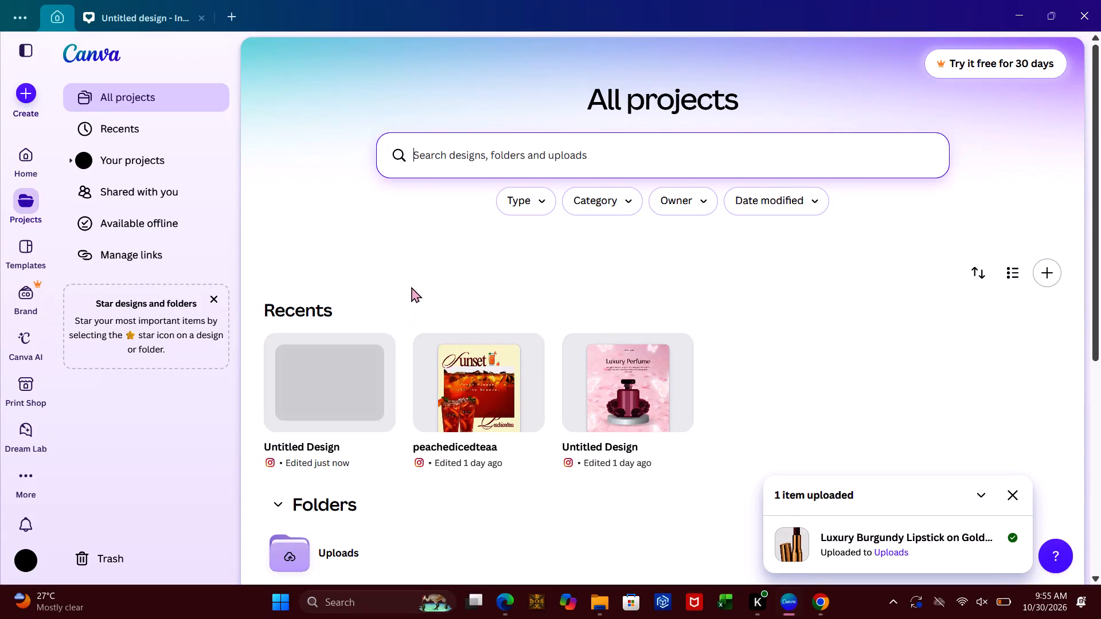
{"action": "left_click", "coordinate": [350, 374]}
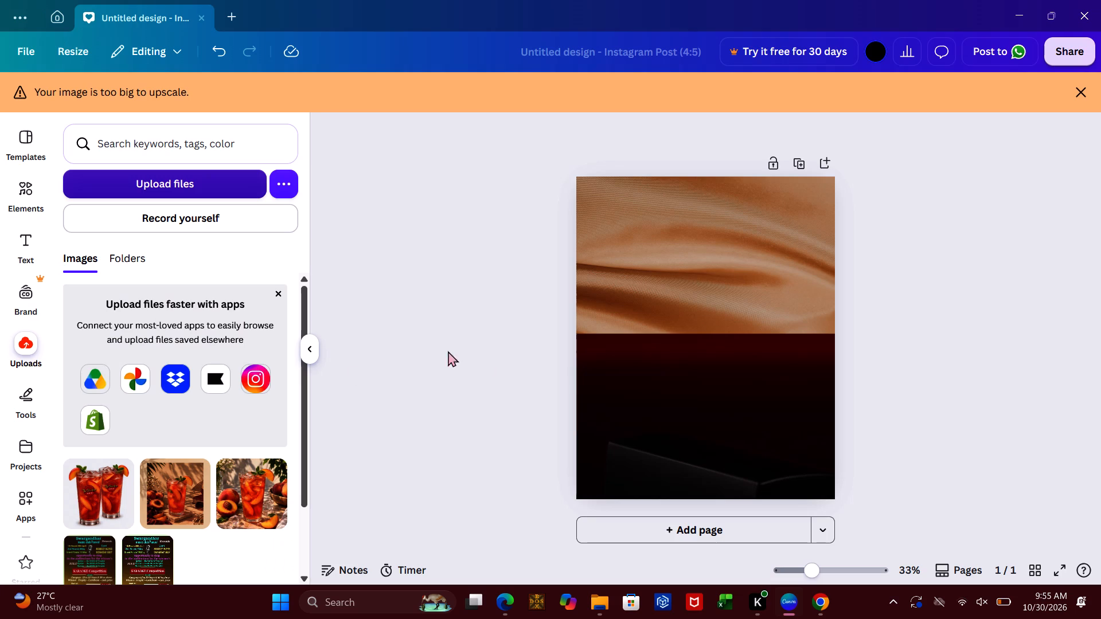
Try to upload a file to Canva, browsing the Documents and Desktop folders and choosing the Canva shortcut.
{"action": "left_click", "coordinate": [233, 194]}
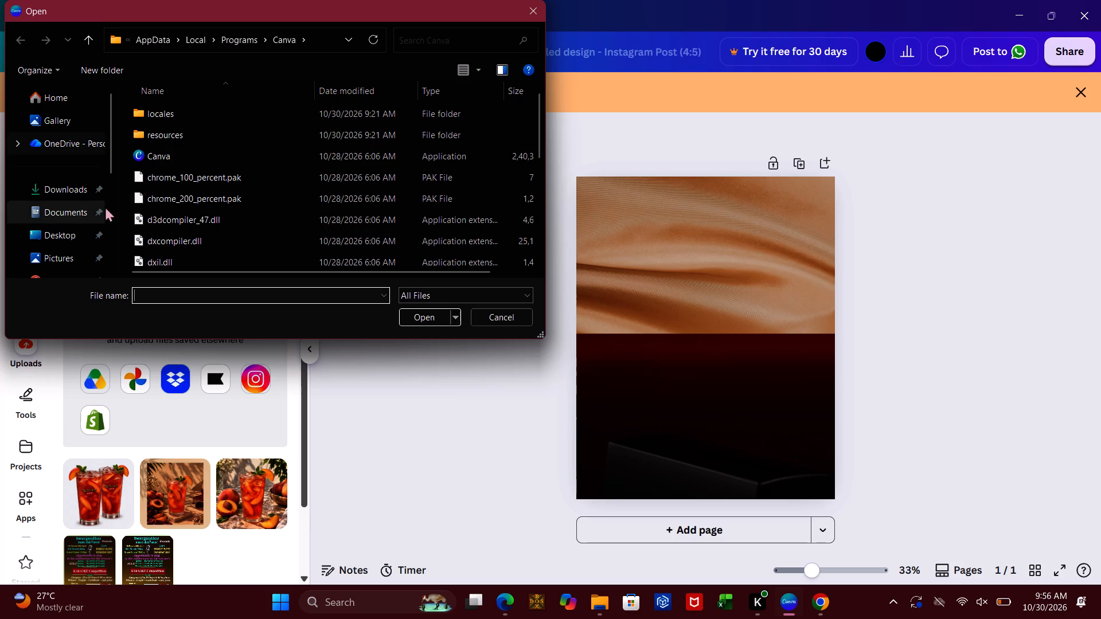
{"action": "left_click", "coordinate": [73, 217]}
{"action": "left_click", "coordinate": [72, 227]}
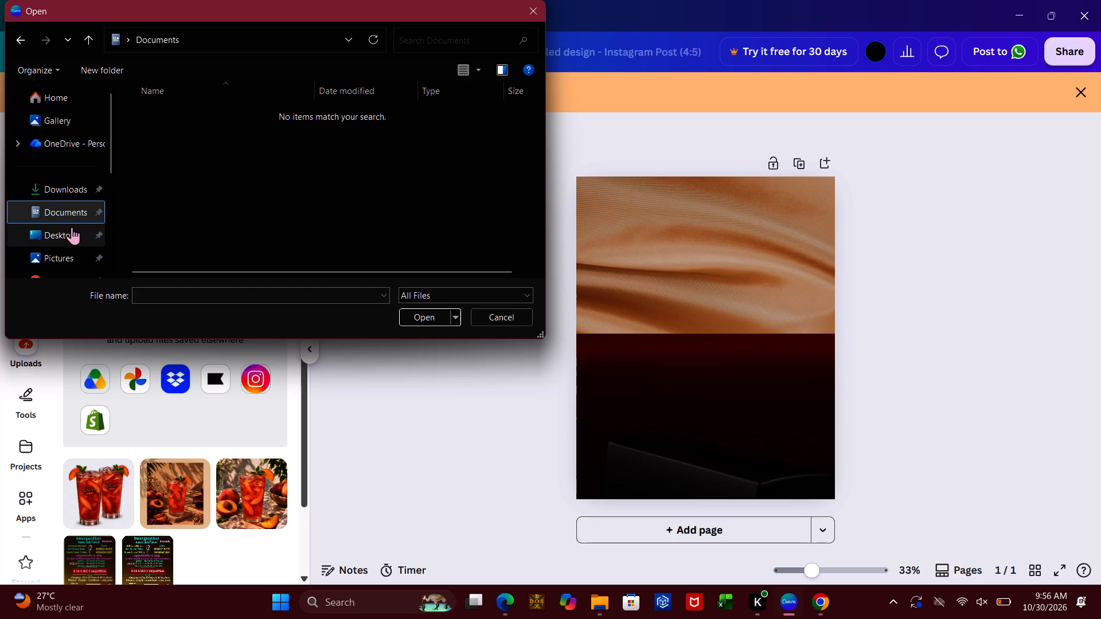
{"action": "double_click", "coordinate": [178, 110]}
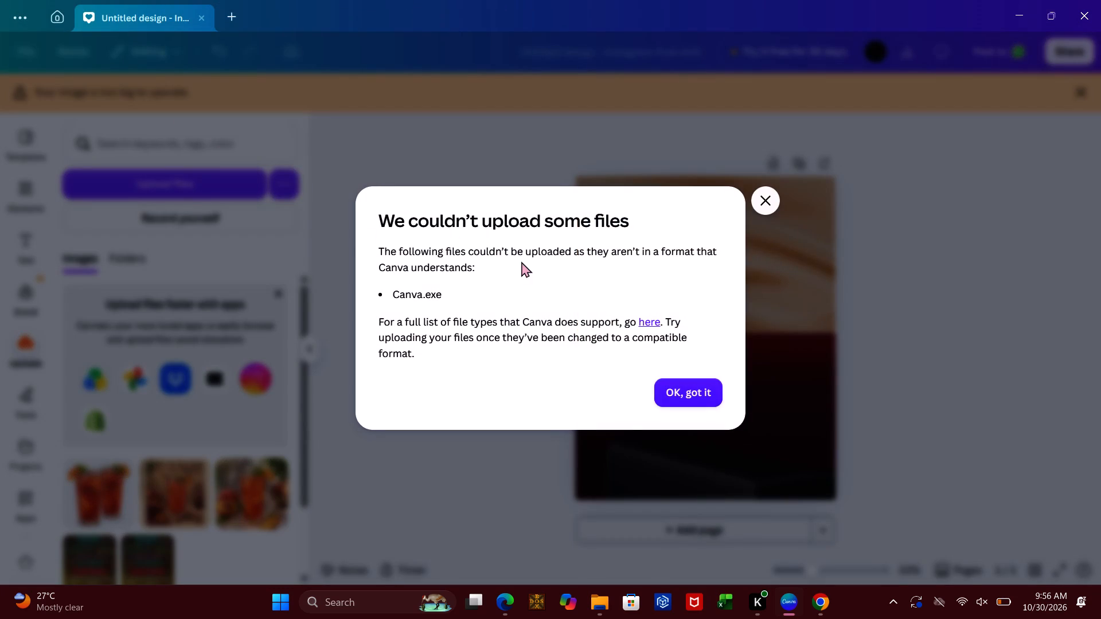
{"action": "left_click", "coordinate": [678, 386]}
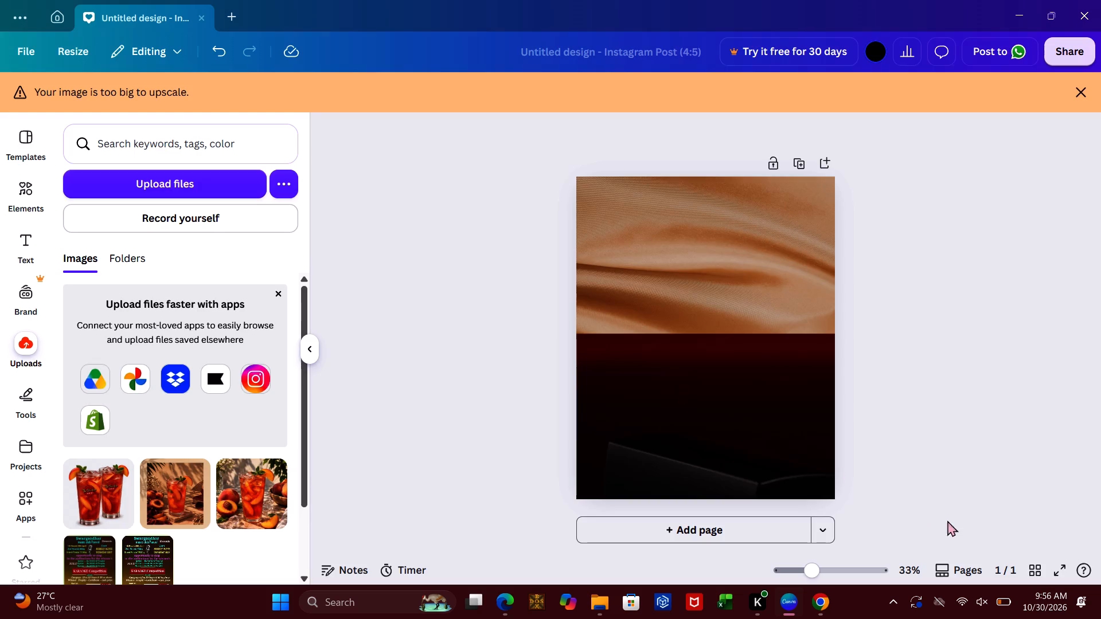
Open the downloaded Luxury Burgundy Lipstick on Gold Tube.png from Chrome in Photos and save a PNG copy named lippi in Pictures.
{"action": "left_click", "coordinate": [821, 593]}
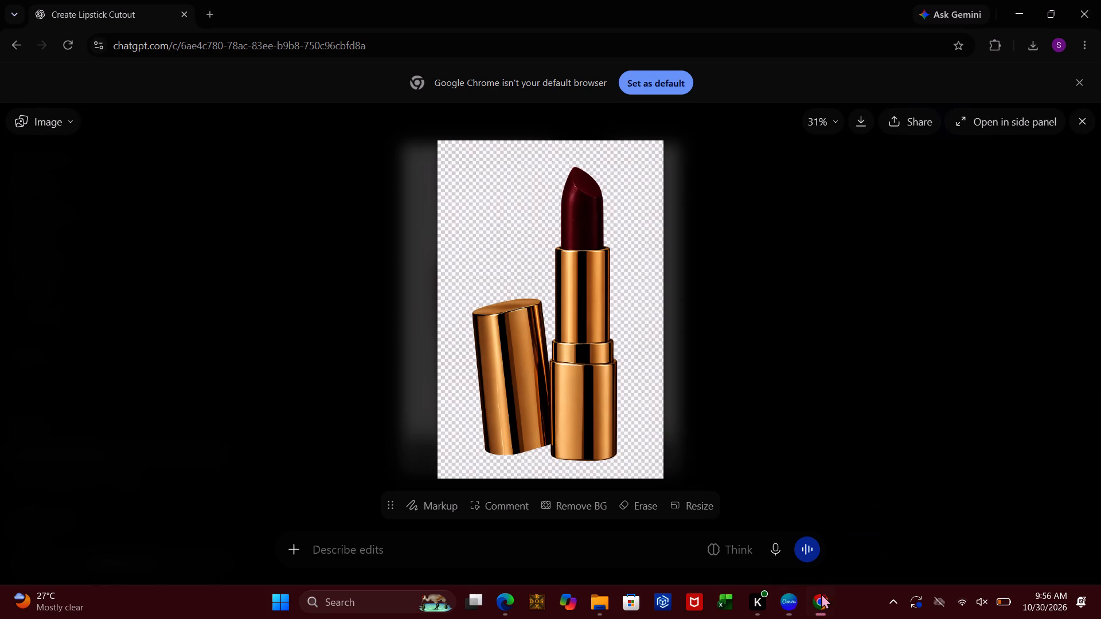
{"action": "left_click", "coordinate": [1036, 49]}
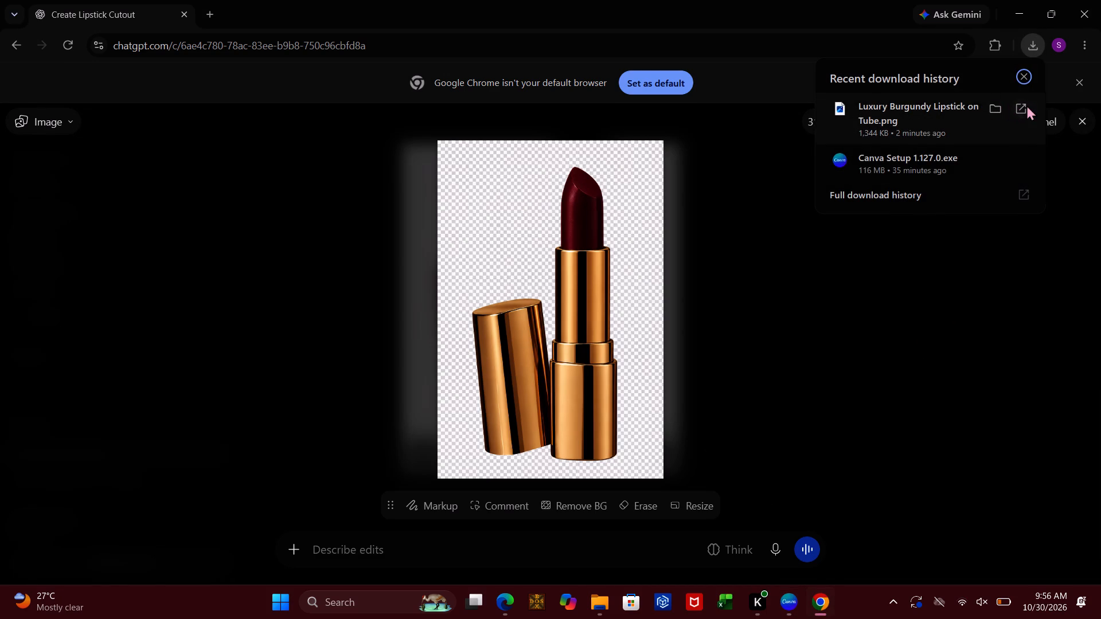
{"action": "left_click", "coordinate": [1032, 106]}
{"action": "left_click", "coordinate": [1019, 105]}
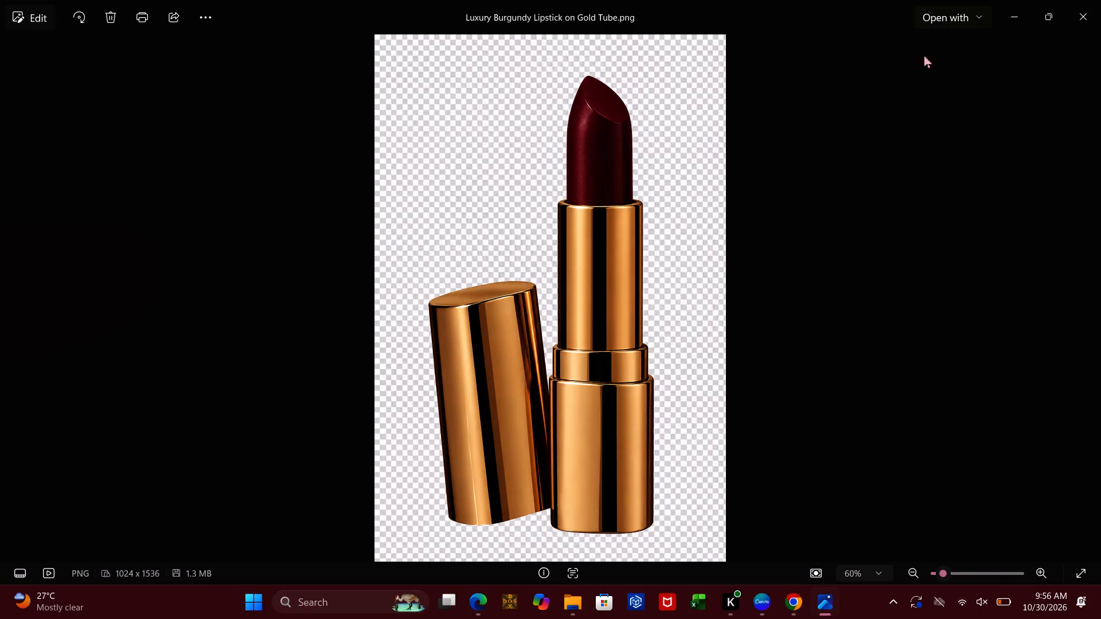
{"action": "left_click", "coordinate": [945, 27]}
{"action": "left_click", "coordinate": [177, 22]}
{"action": "left_click", "coordinate": [177, 22]}
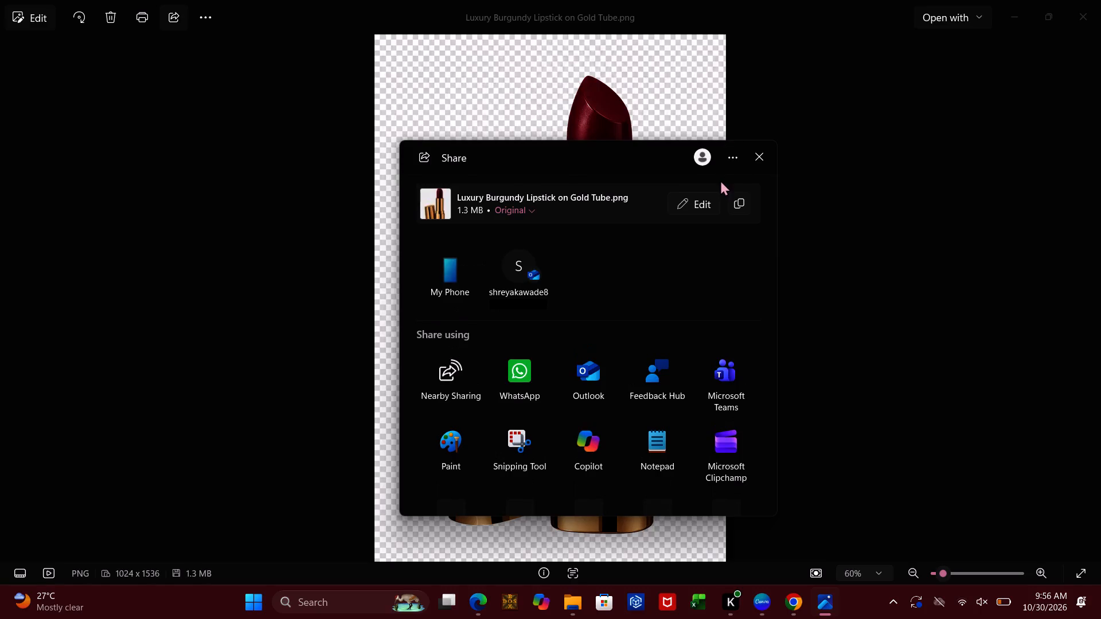
{"action": "left_click", "coordinate": [757, 159]}
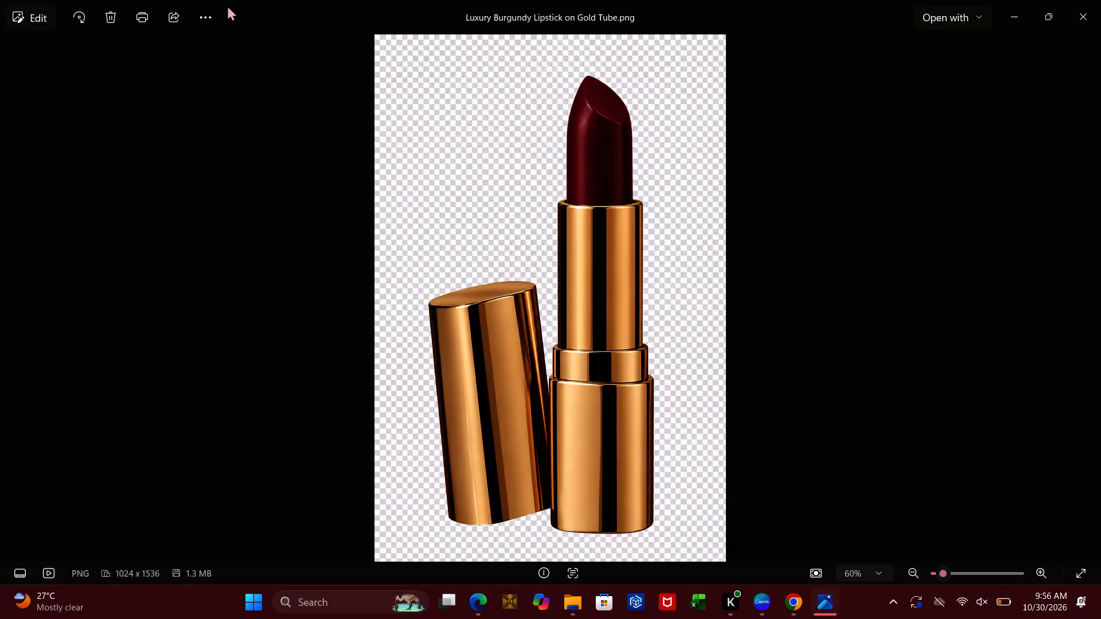
{"action": "left_click", "coordinate": [213, 4]}
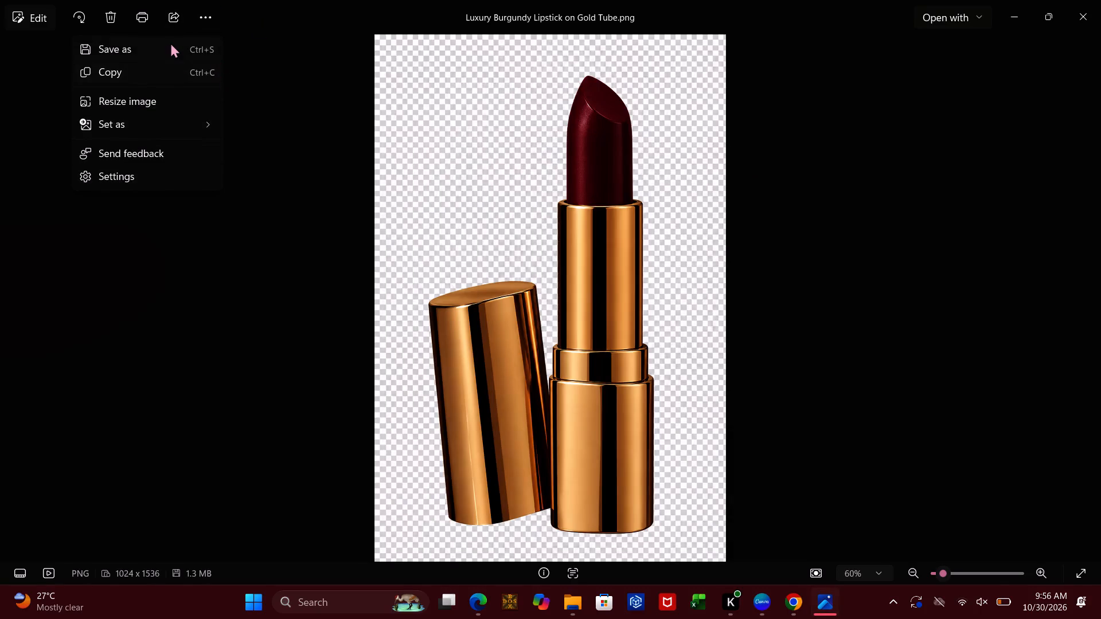
{"action": "left_click", "coordinate": [170, 42]}
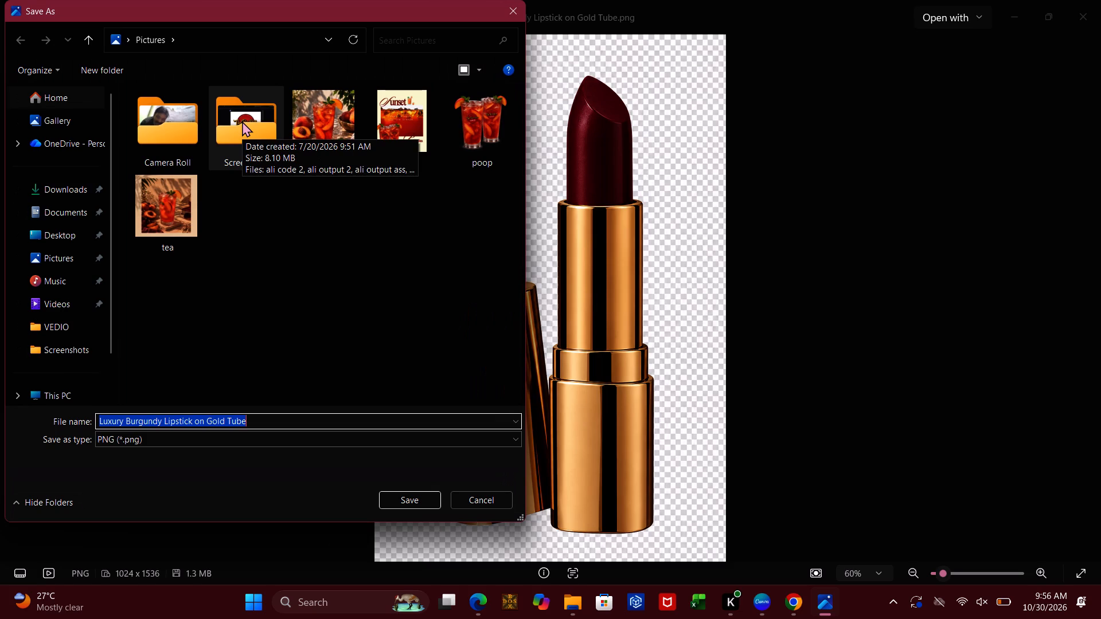
{"action": "key", "text": "BackSpace"}
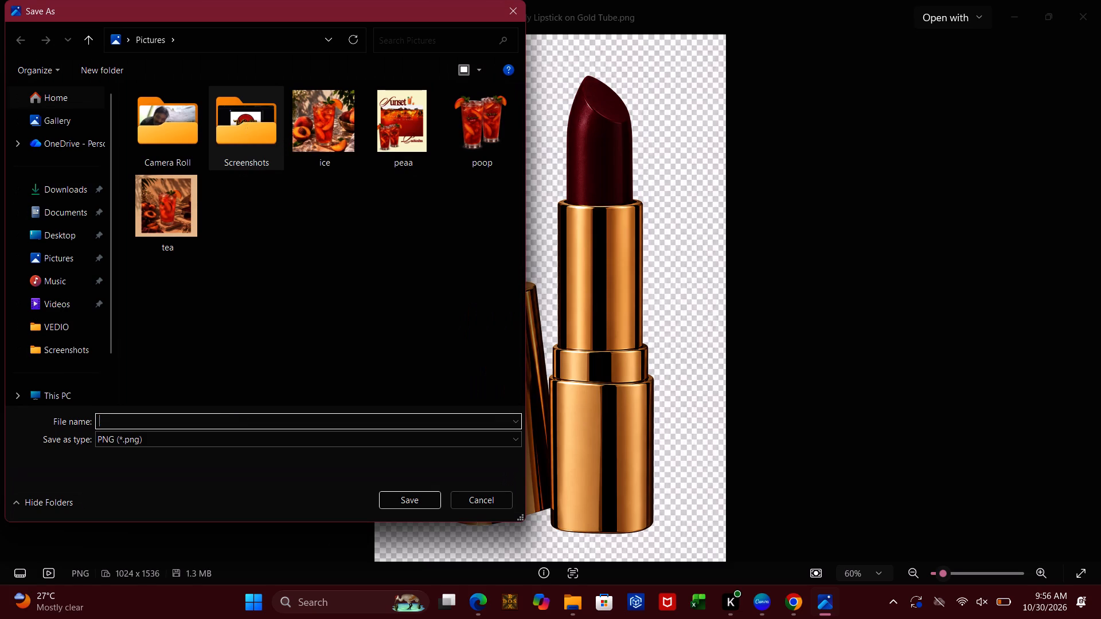
{"action": "key", "text": "l"}
{"action": "type", "text": "ippi"}
{"action": "key", "text": "Return"}
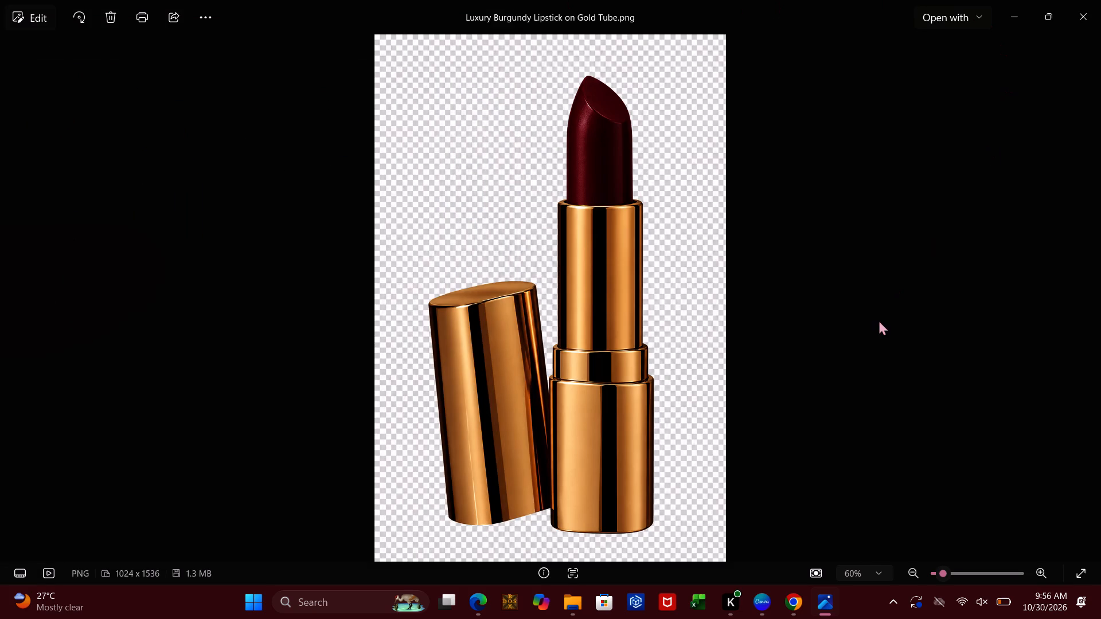
Return to Canva and upload the lippi image file to the design's uploads.
{"action": "left_click", "coordinate": [797, 599]}
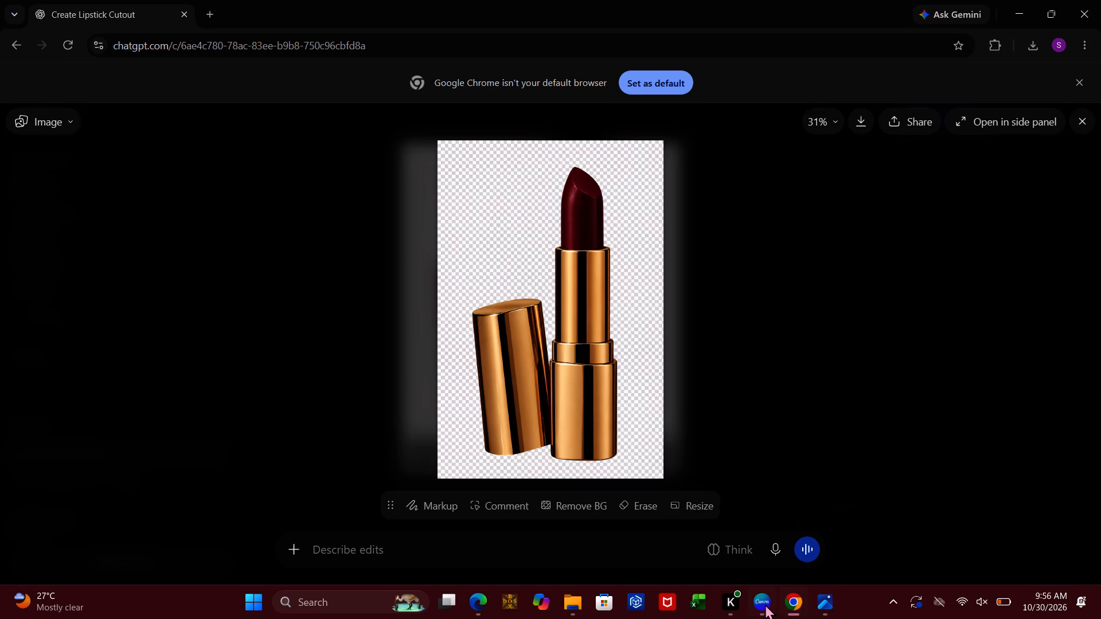
{"action": "left_click", "coordinate": [765, 604]}
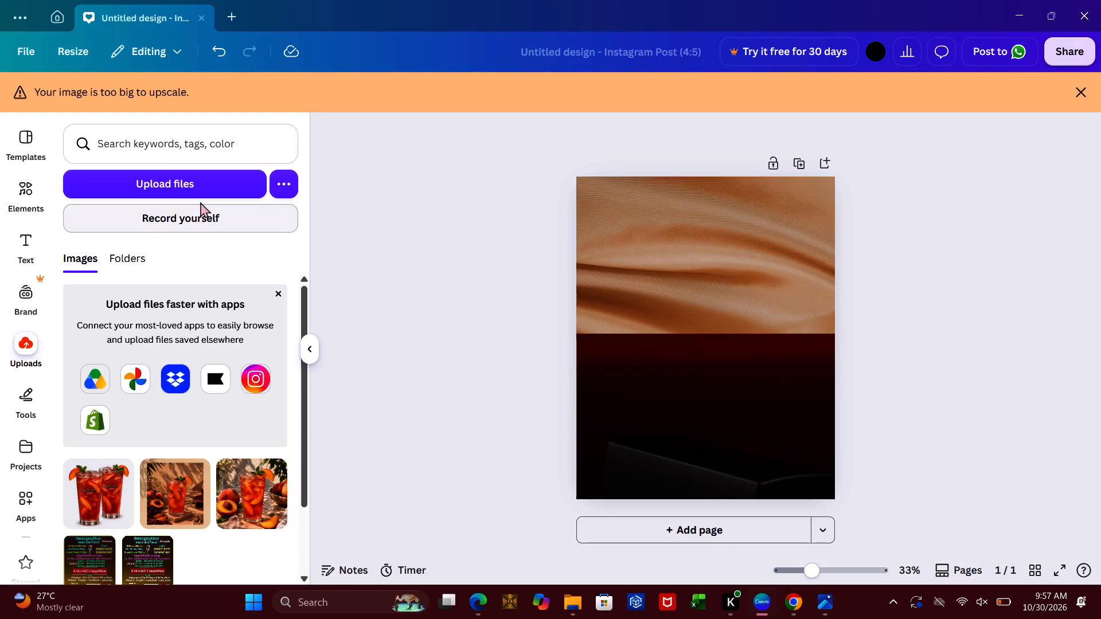
{"action": "left_click", "coordinate": [207, 187]}
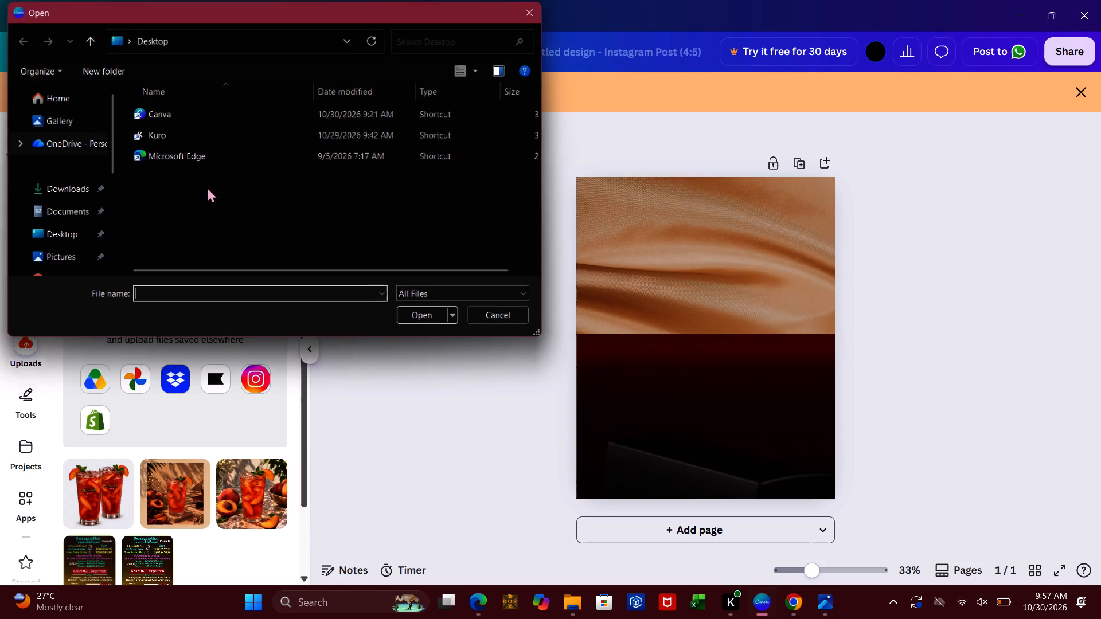
{"action": "type", "text": "lippi"}
{"action": "key", "text": "Return"}
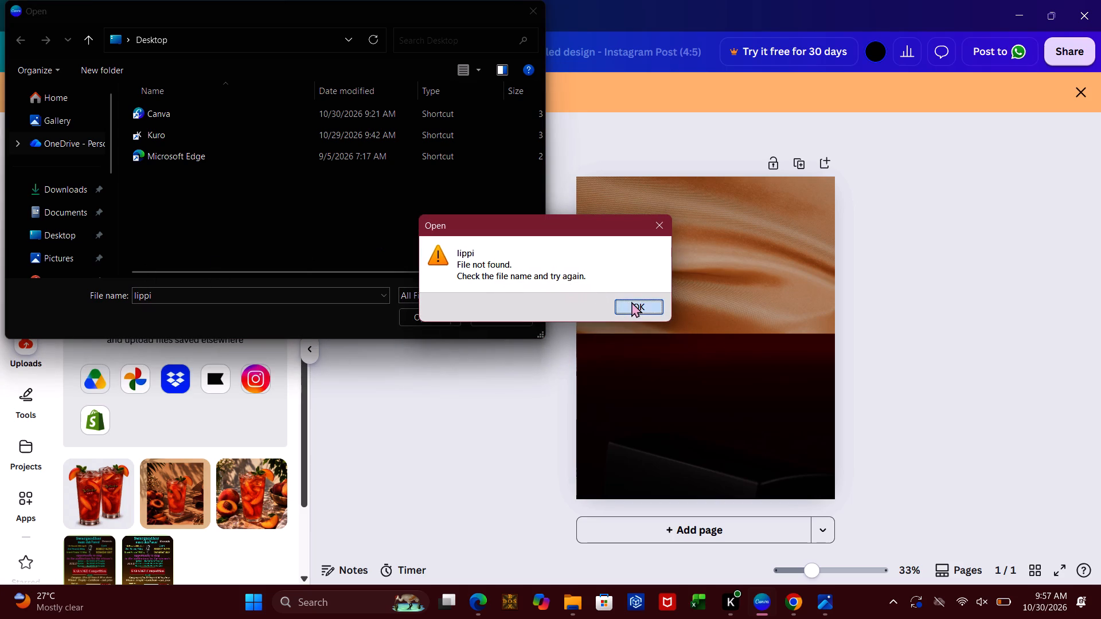
Dismiss the file error and upload the burgundy lipstick image from the Gallery folder to the design's uploads.
{"action": "left_click_drag", "start_coordinate": [631, 301], "coordinate": [320, 130]}
{"action": "left_click", "coordinate": [67, 116]}
{"action": "left_click_drag", "start_coordinate": [67, 116], "coordinate": [299, 182]}
{"action": "left_click_drag", "start_coordinate": [299, 182], "coordinate": [320, 198]}
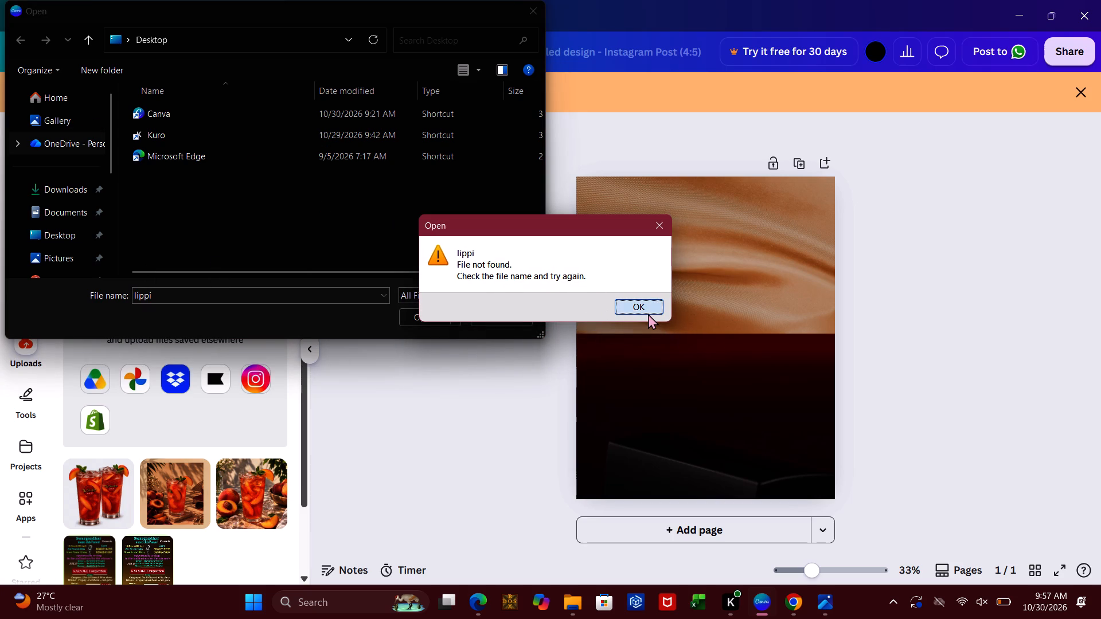
{"action": "left_click", "coordinate": [648, 314]}
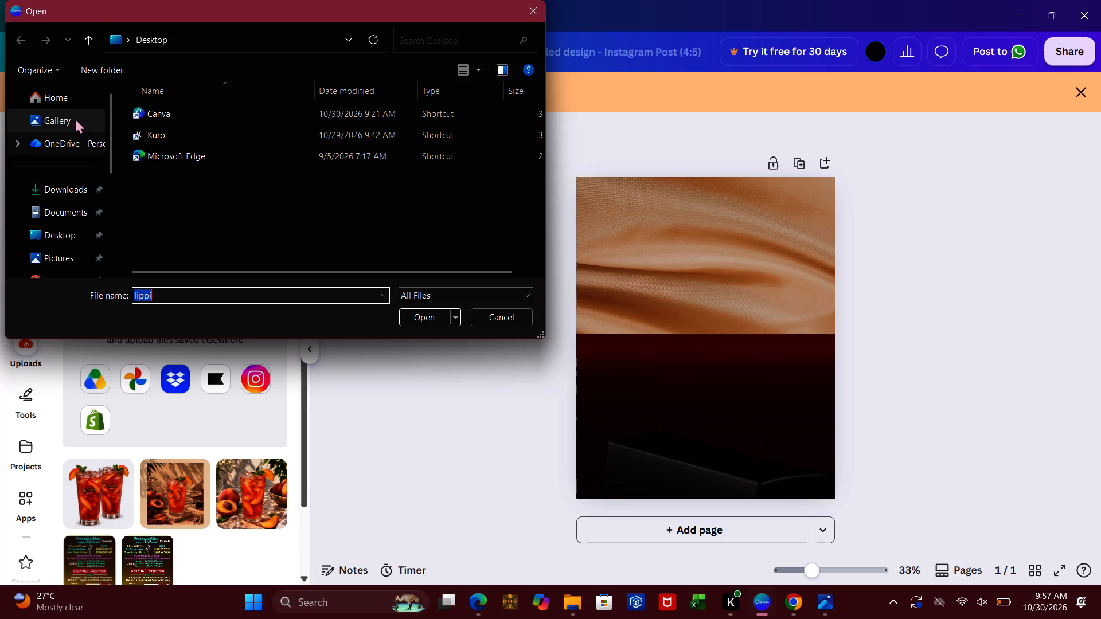
{"action": "left_click", "coordinate": [75, 118]}
{"action": "double_click", "coordinate": [146, 132]}
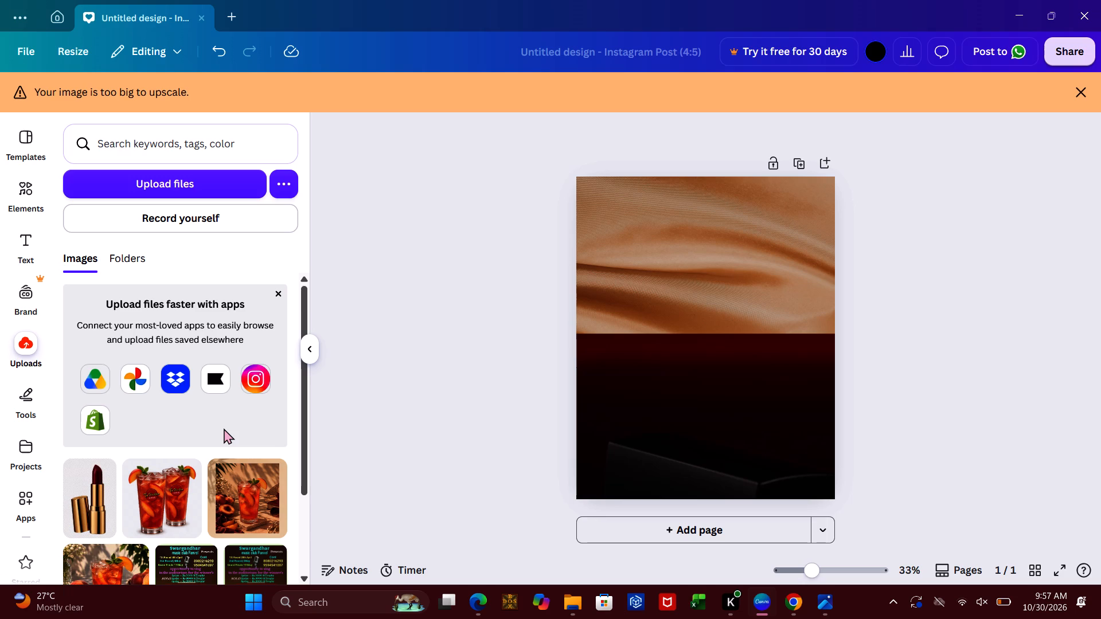
Add the uploaded burgundy lipstick image to the page over the satin and dark red background.
{"action": "double_click", "coordinate": [103, 486]}
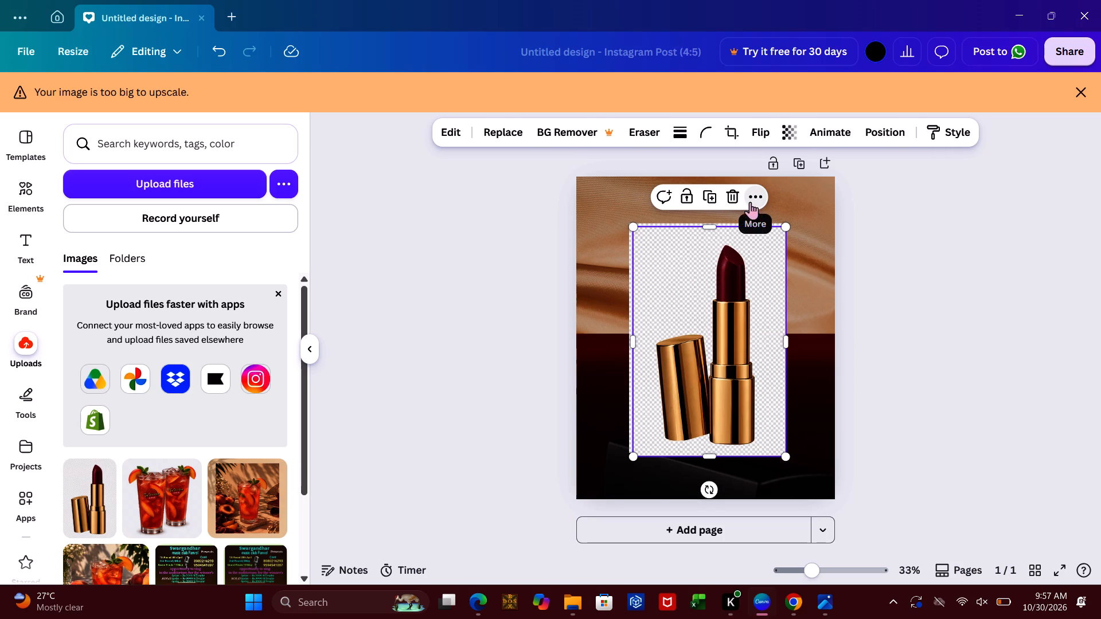
Delete both overlapping copies of the checkered-background lipstick image from the page.
{"action": "left_click", "coordinate": [717, 245]}
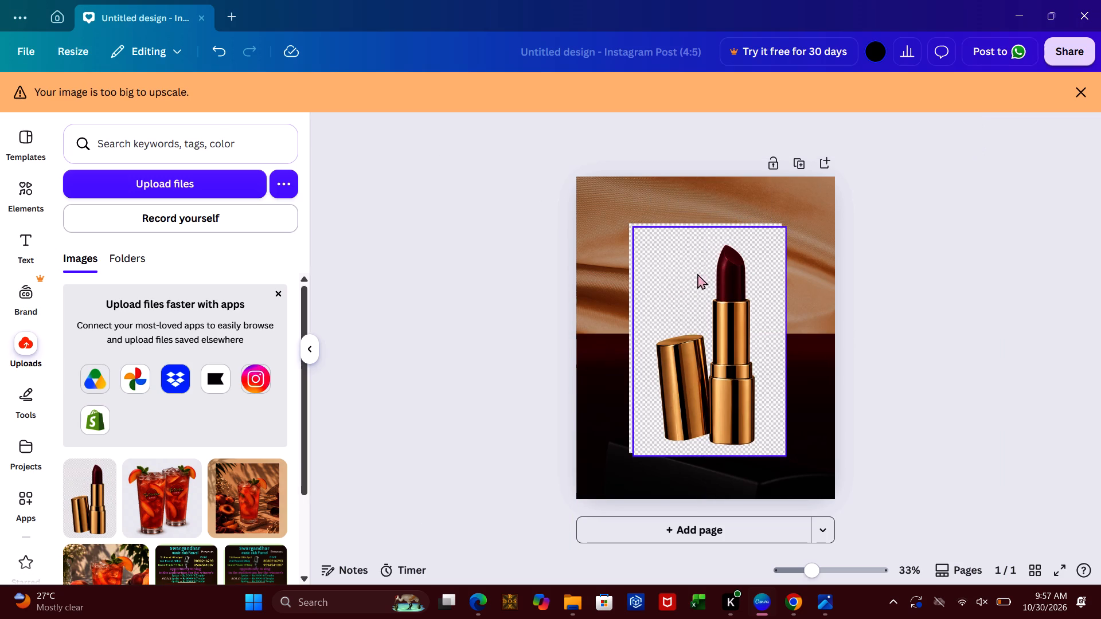
{"action": "left_click", "coordinate": [708, 253]}
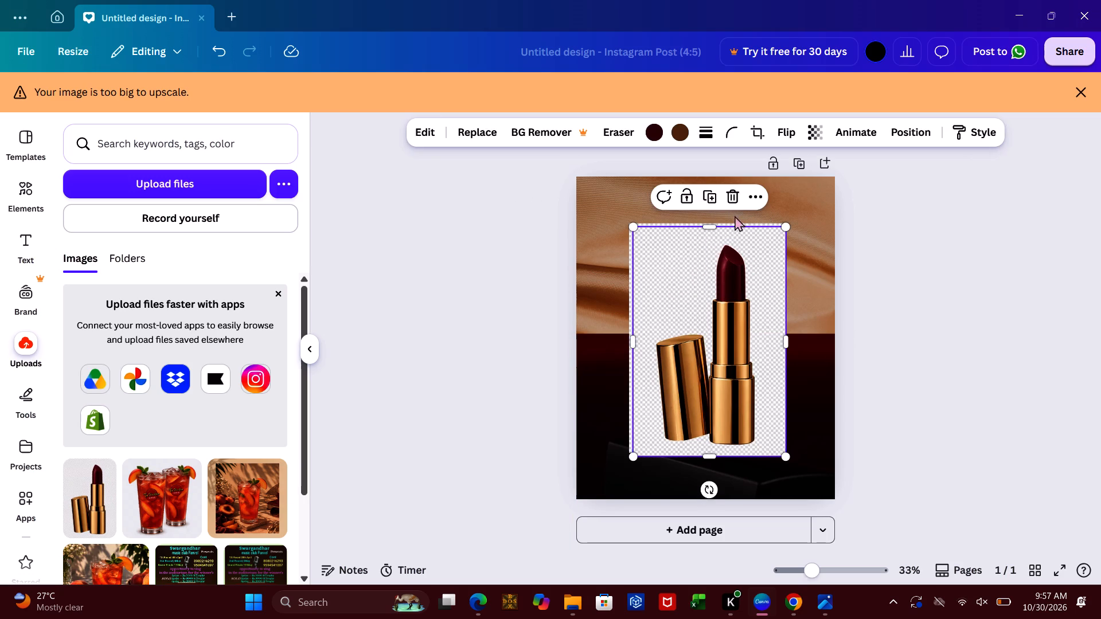
{"action": "left_click", "coordinate": [739, 195]}
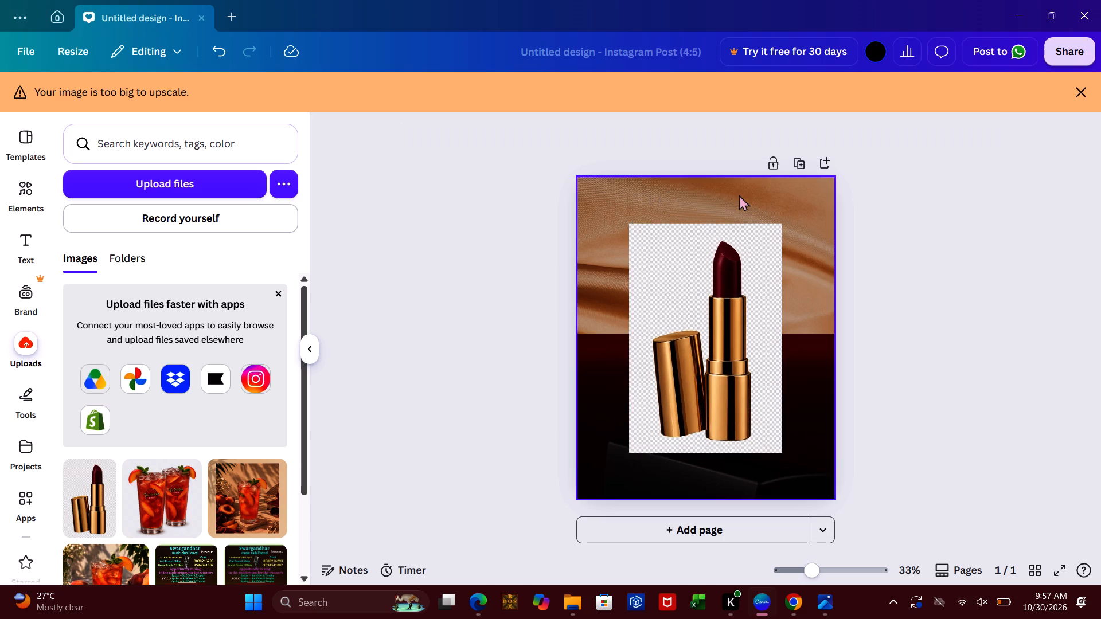
{"action": "left_click", "coordinate": [700, 240]}
{"action": "left_click", "coordinate": [729, 195]}
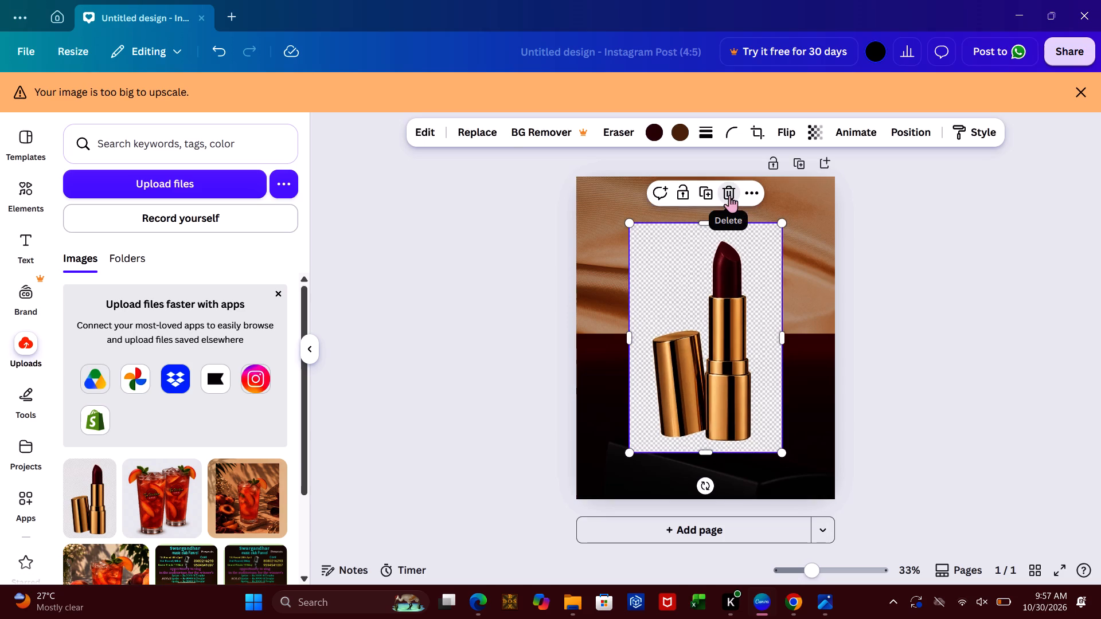
{"action": "left_click", "coordinate": [794, 593]}
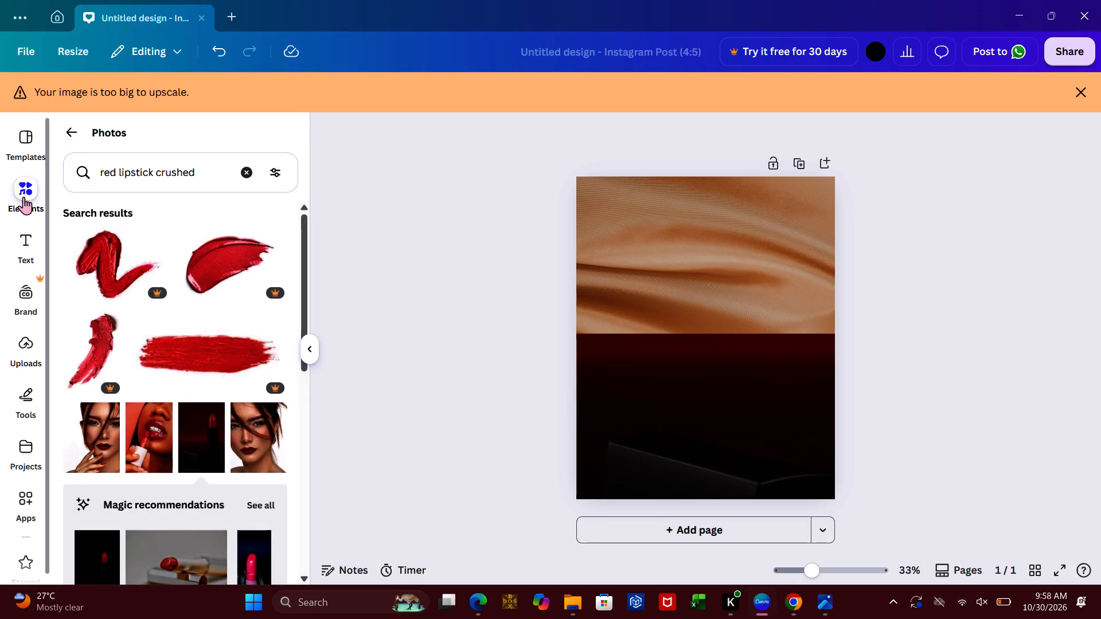
{"action": "left_click", "coordinate": [304, 480]}
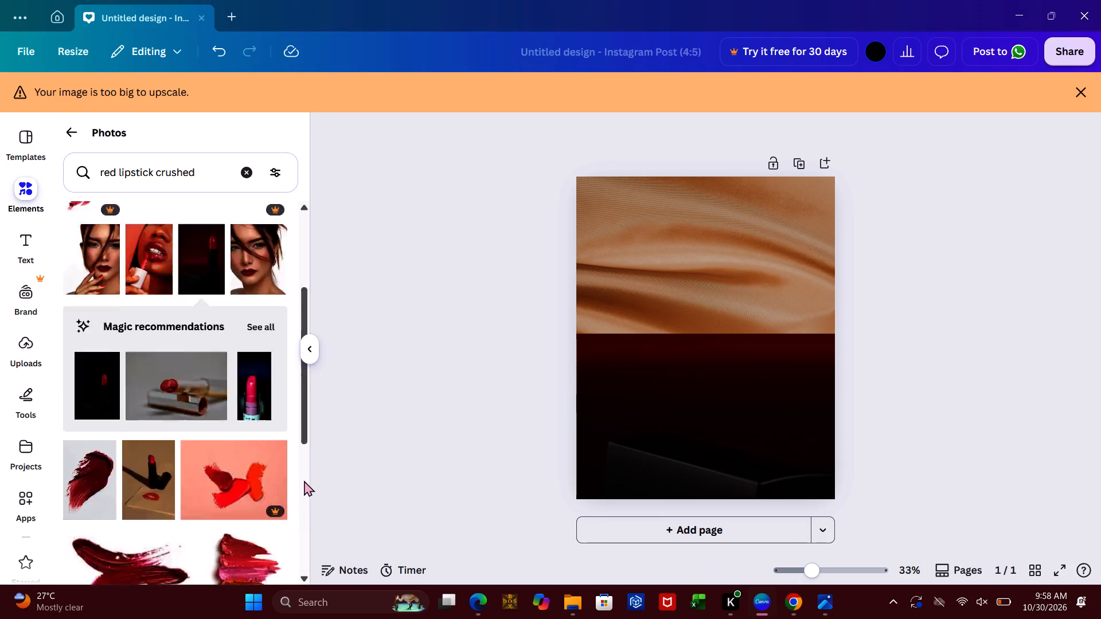
{"action": "left_click", "coordinate": [303, 531]}
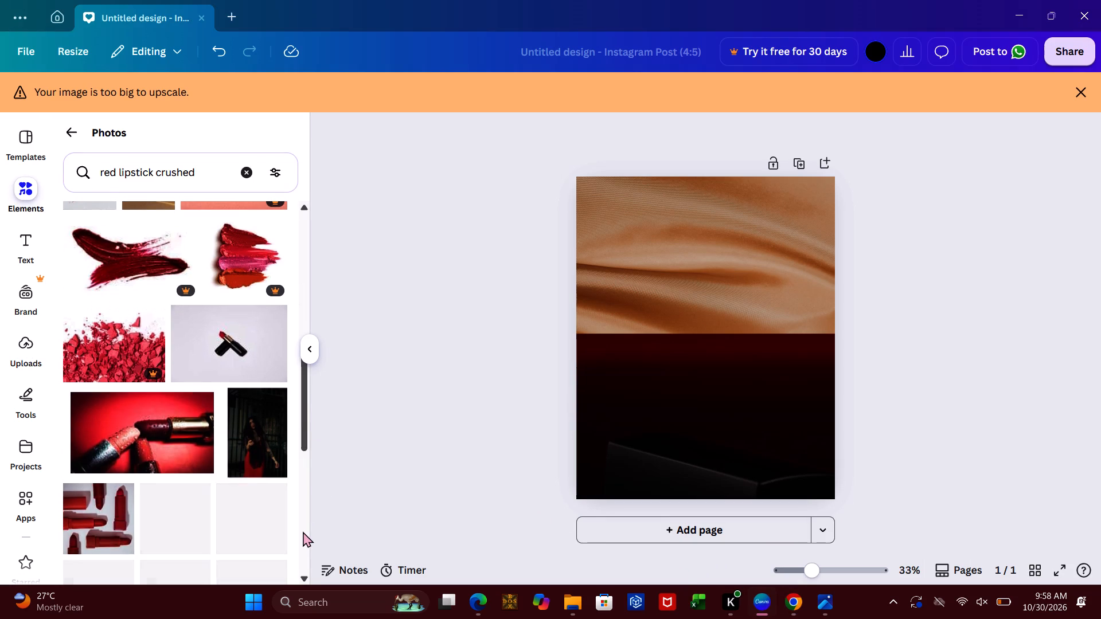
{"action": "left_click", "coordinate": [217, 171]}
{"action": "key", "text": "BackSpace"}
{"action": "key", "text": "BackSpace"}
{"action": "key", "text": "BackSpace"}
{"action": "key", "text": "BackSpace"}
{"action": "key", "text": "BackSpace"}
{"action": "key", "text": "BackSpace"}
{"action": "key", "text": "BackSpace"}
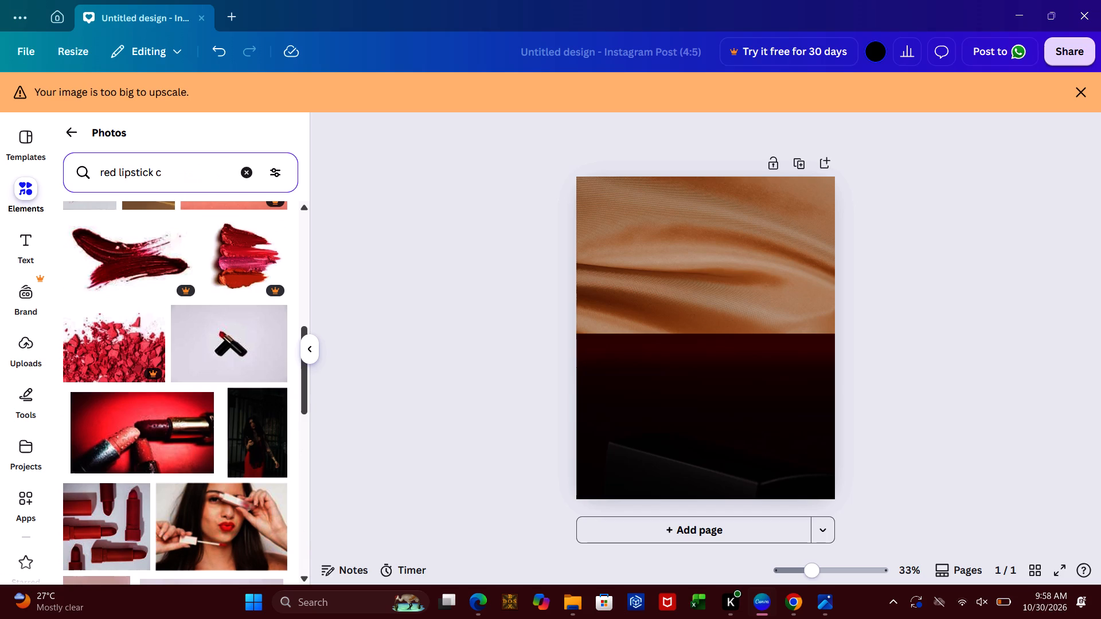
{"action": "key", "text": "BackSpace"}
{"action": "key", "text": "p"}
{"action": "type", "text": "aint"}
{"action": "key", "text": "Return"}
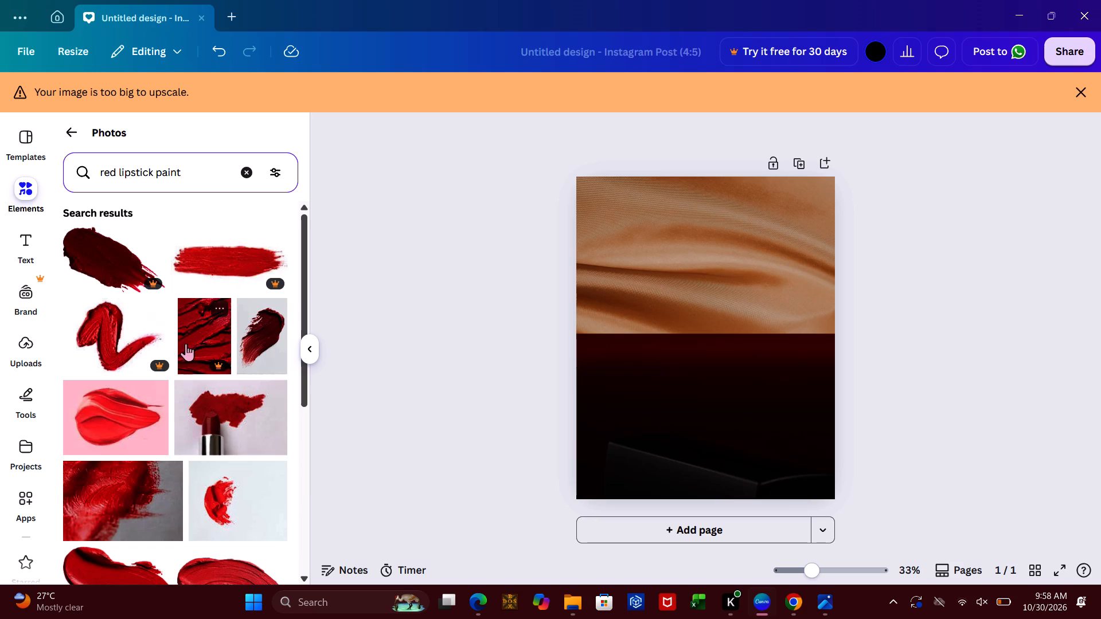
Browse the red lipstick paint photo results for a lipstick smear or texture that suits the post.
{"action": "left_click", "coordinate": [303, 473]}
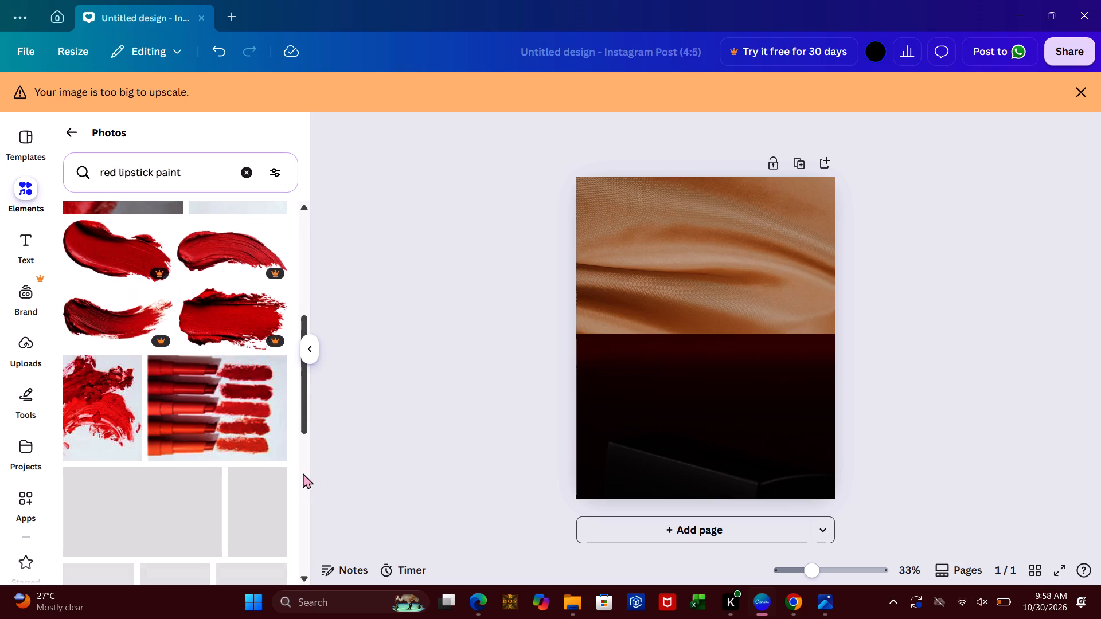
{"action": "left_click", "coordinate": [303, 473]}
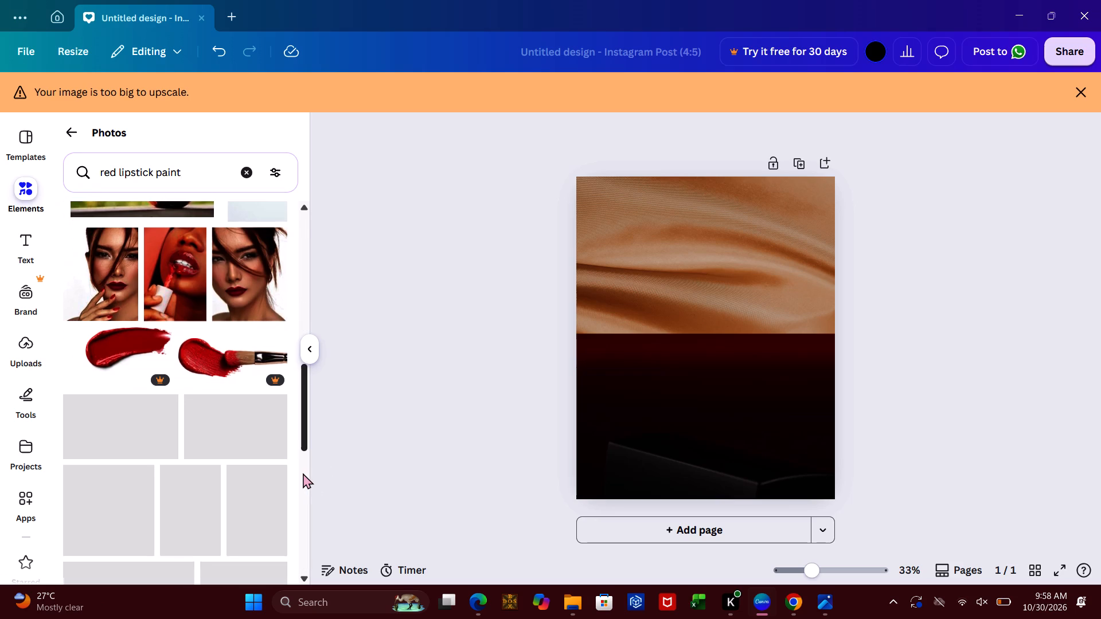
{"action": "left_click", "coordinate": [303, 473]}
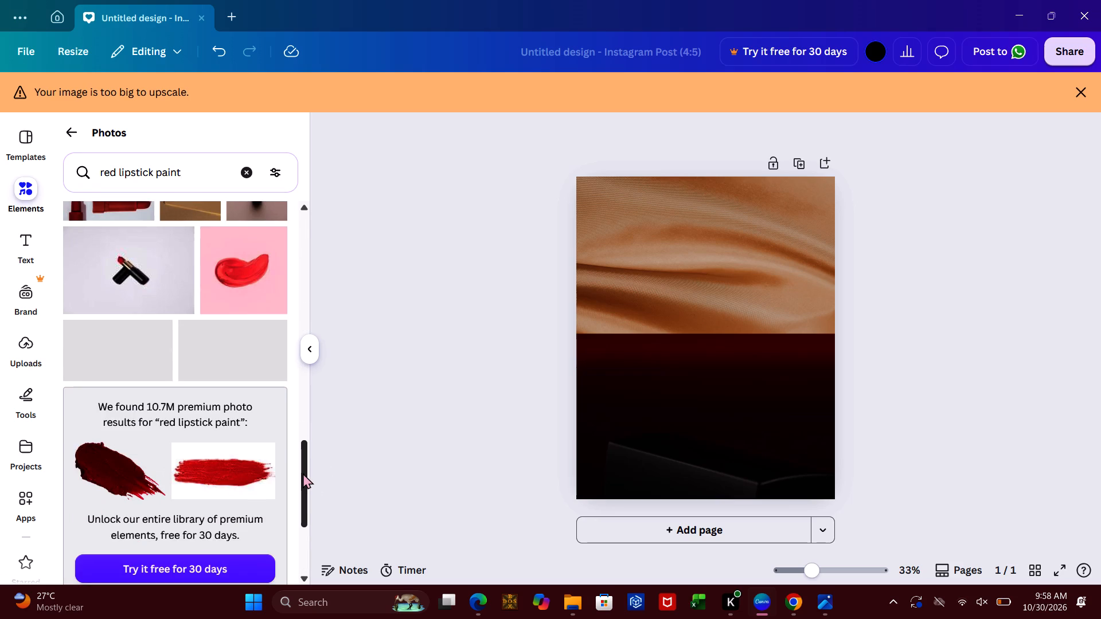
{"action": "left_click", "coordinate": [305, 542]}
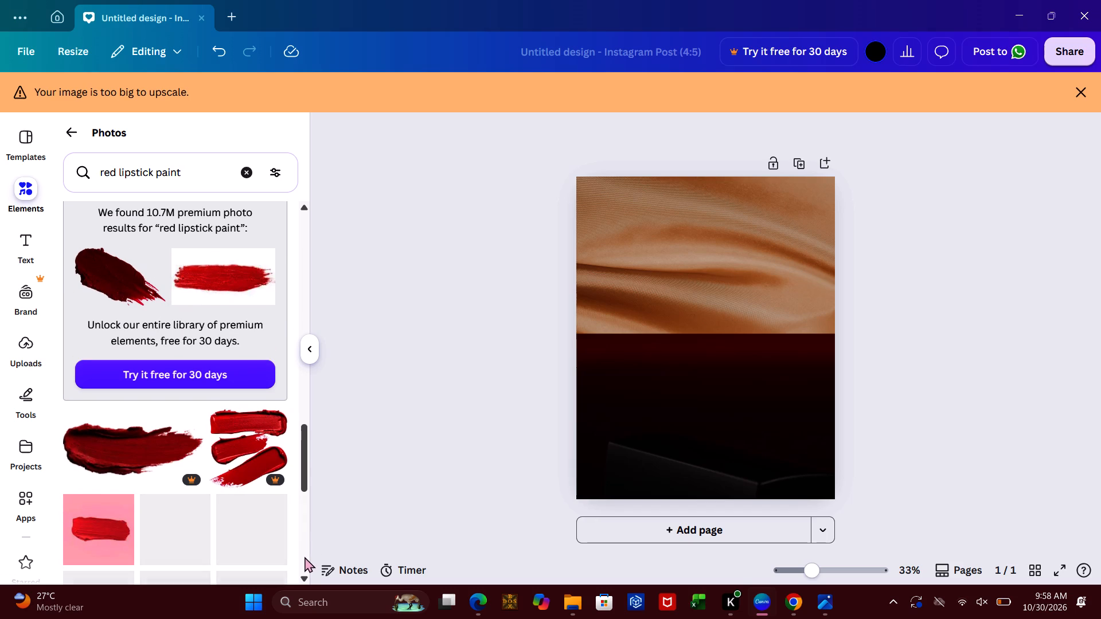
{"action": "left_click", "coordinate": [306, 542]}
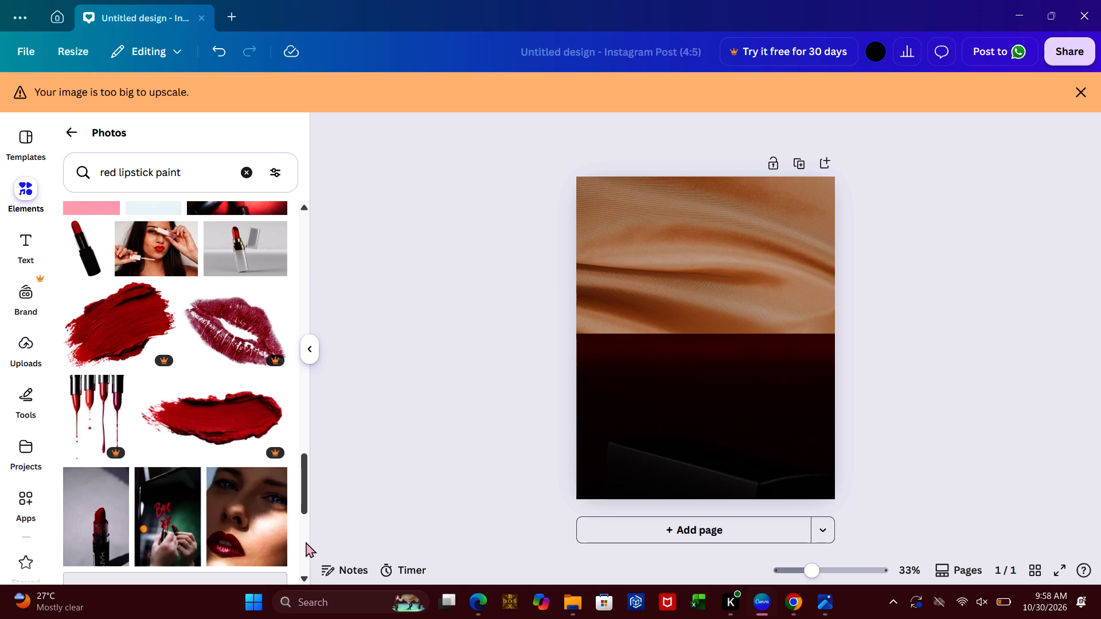
{"action": "left_click", "coordinate": [306, 542]}
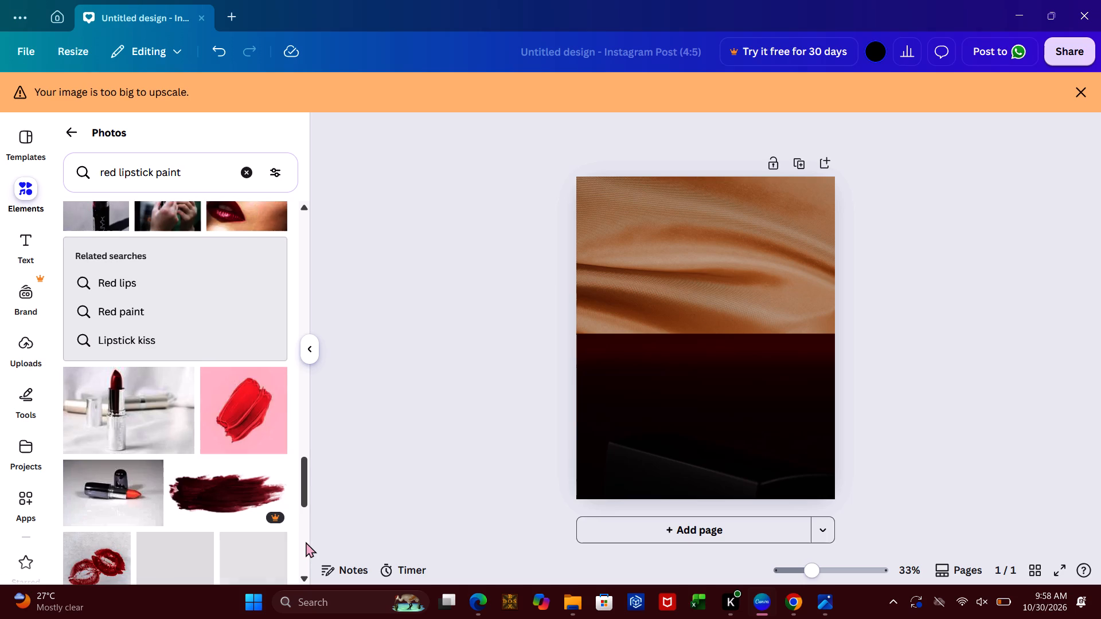
{"action": "left_click", "coordinate": [306, 542]}
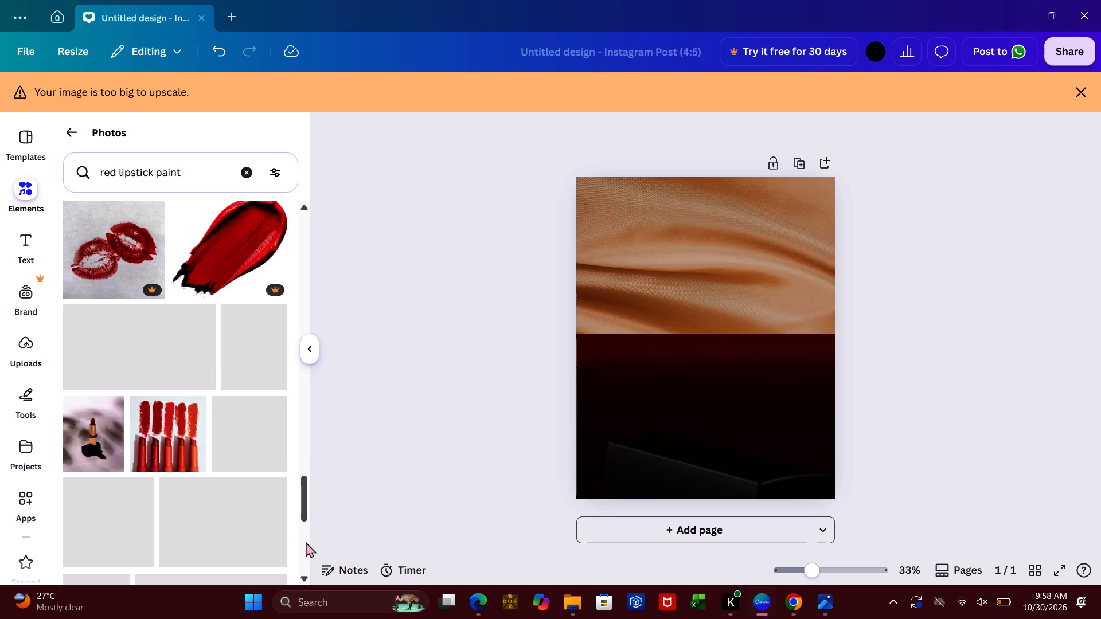
{"action": "left_click", "coordinate": [306, 542]}
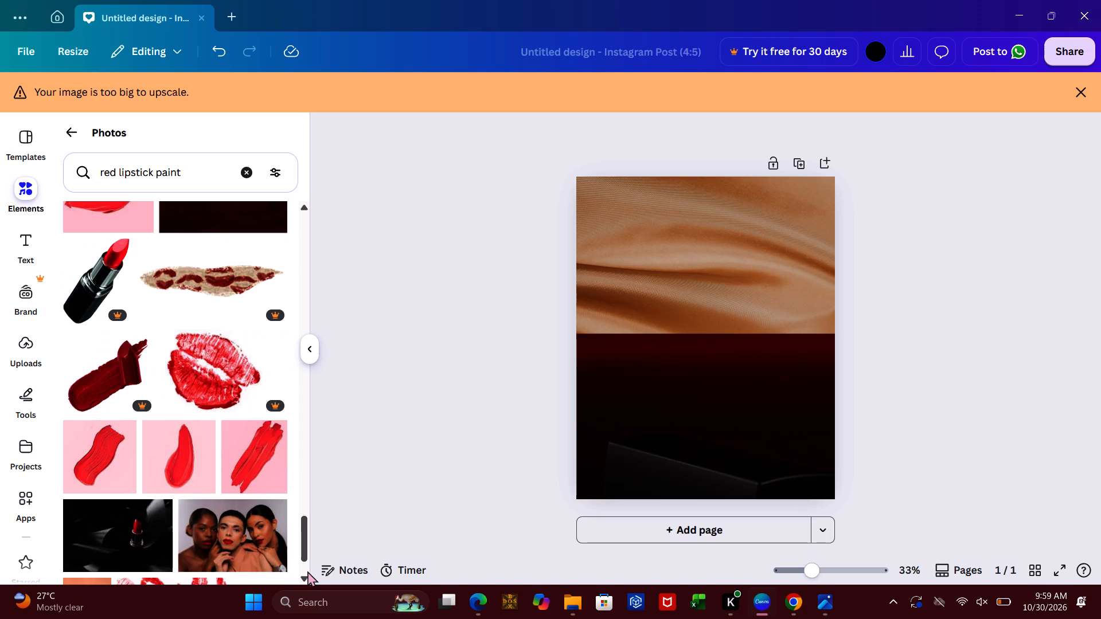
{"action": "left_click", "coordinate": [305, 567]}
{"action": "left_click", "coordinate": [305, 567]}
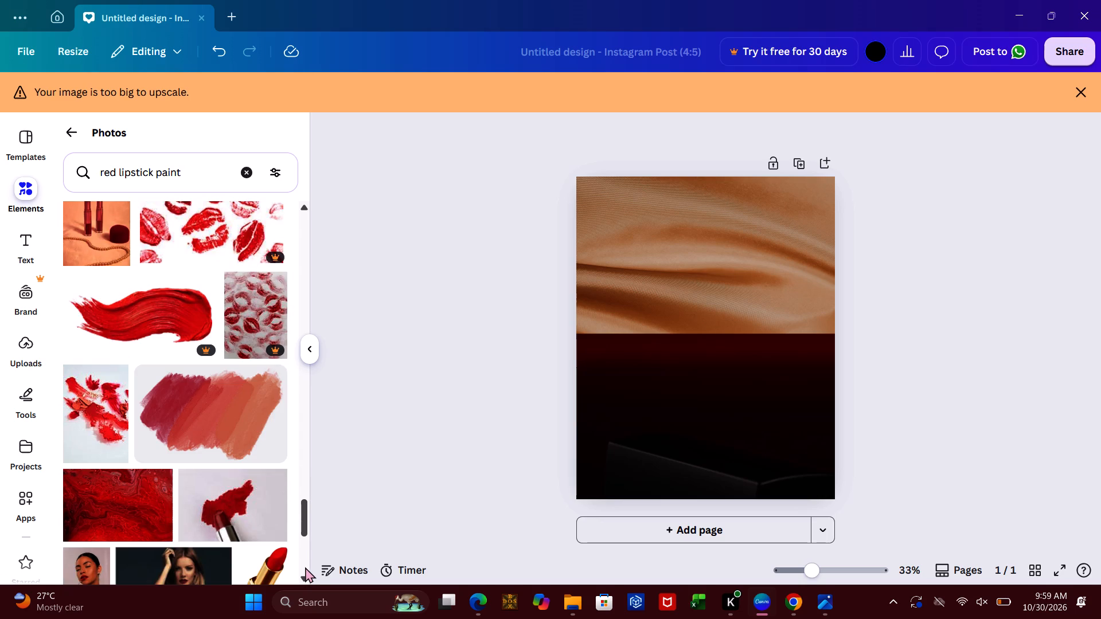
{"action": "left_click", "coordinate": [305, 567]}
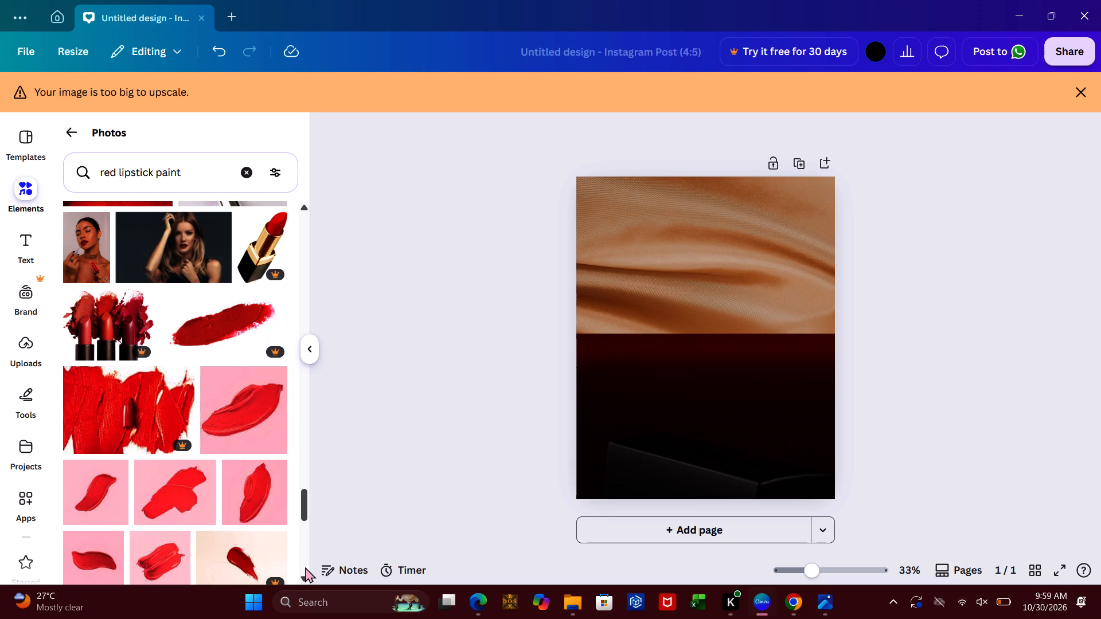
{"action": "left_click", "coordinate": [305, 567]}
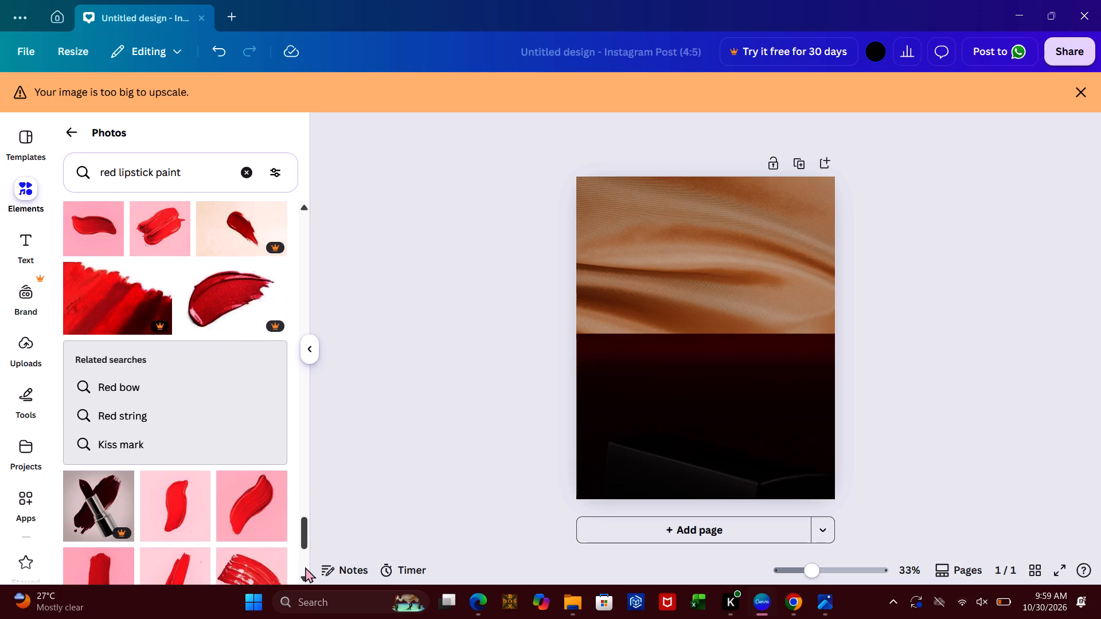
{"action": "left_click", "coordinate": [305, 567]}
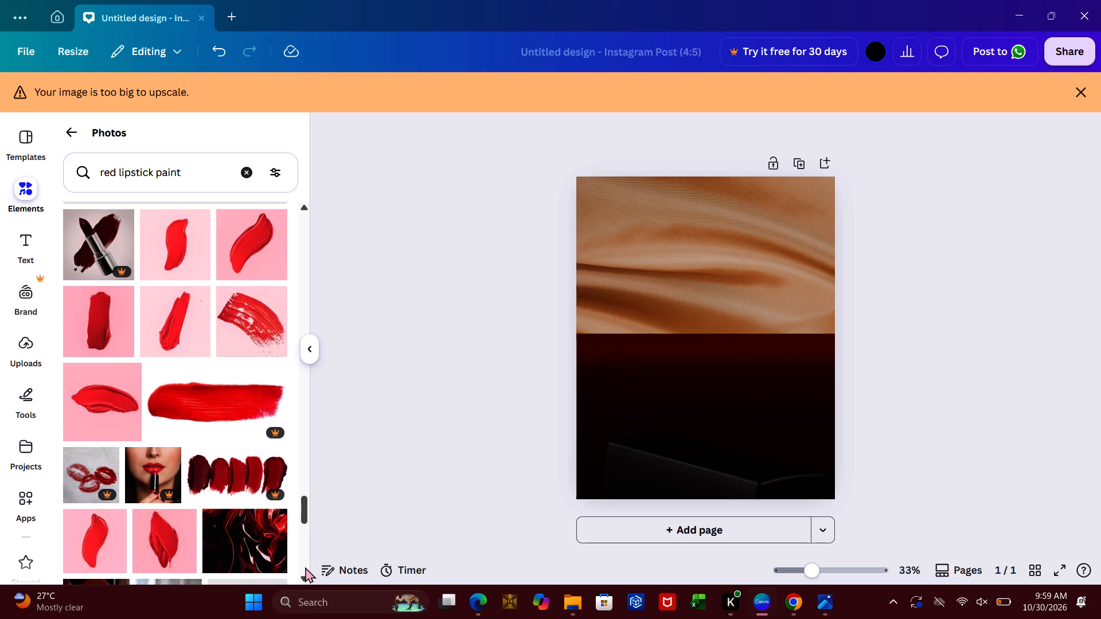
{"action": "left_click", "coordinate": [305, 567]}
{"action": "left_click", "coordinate": [305, 567]}
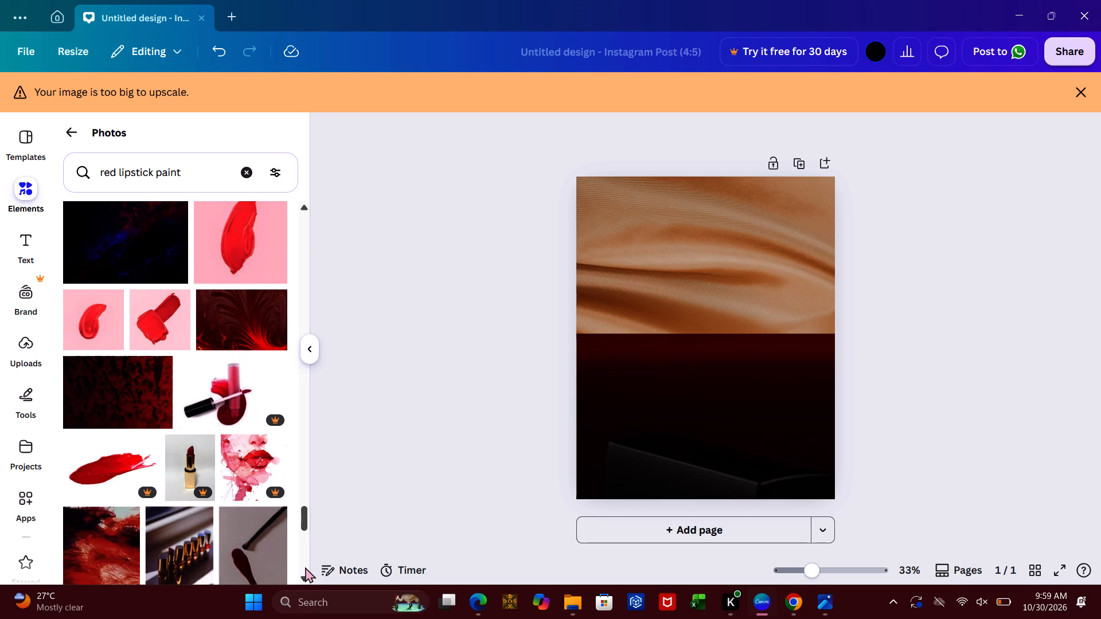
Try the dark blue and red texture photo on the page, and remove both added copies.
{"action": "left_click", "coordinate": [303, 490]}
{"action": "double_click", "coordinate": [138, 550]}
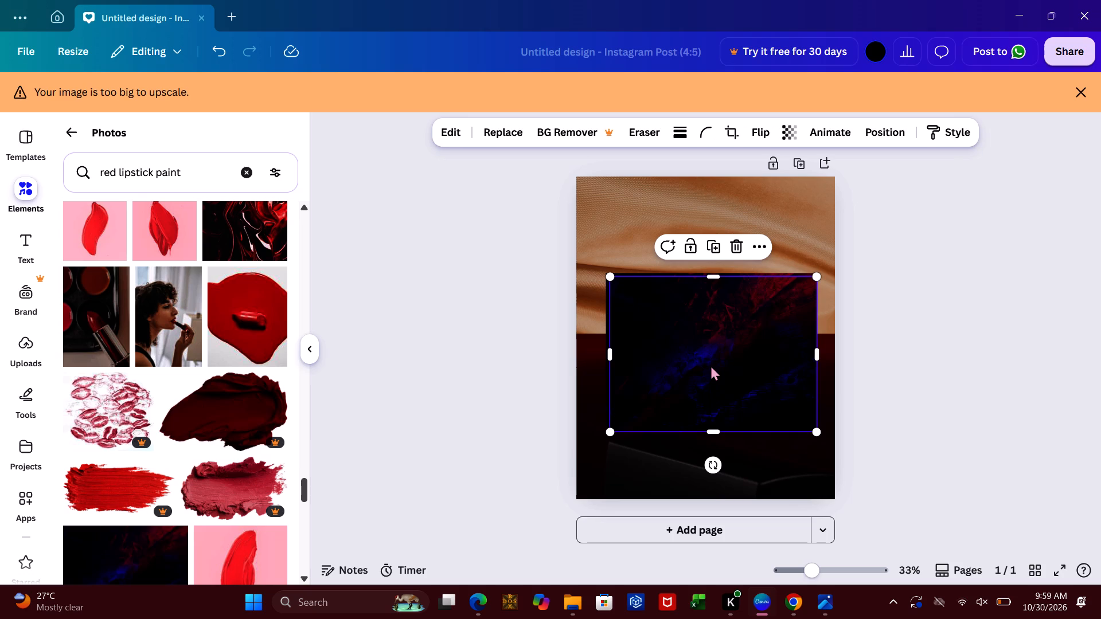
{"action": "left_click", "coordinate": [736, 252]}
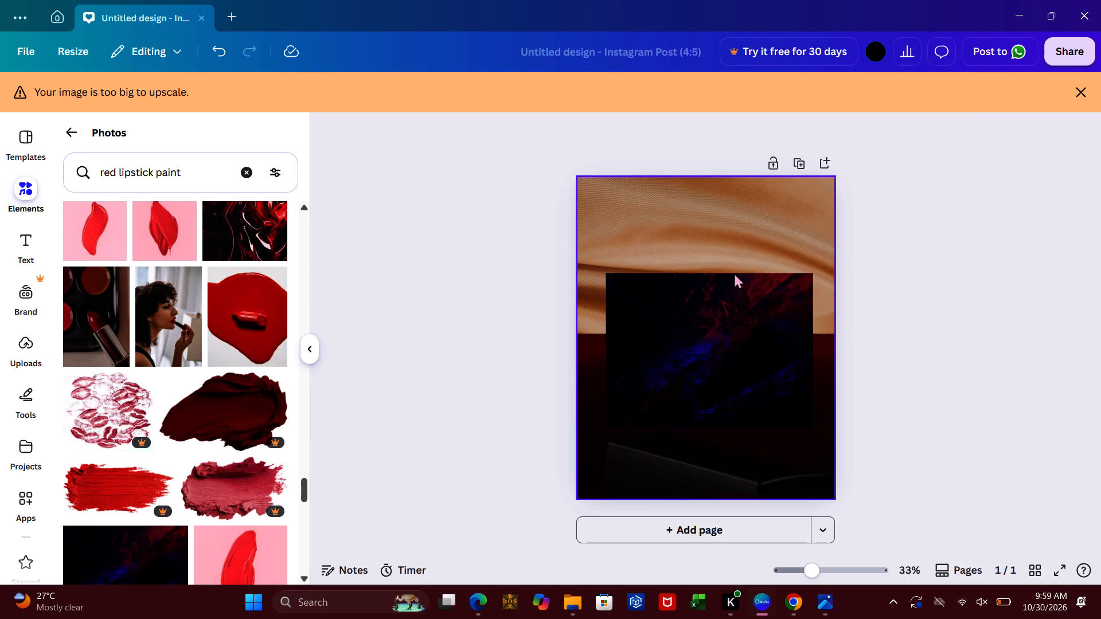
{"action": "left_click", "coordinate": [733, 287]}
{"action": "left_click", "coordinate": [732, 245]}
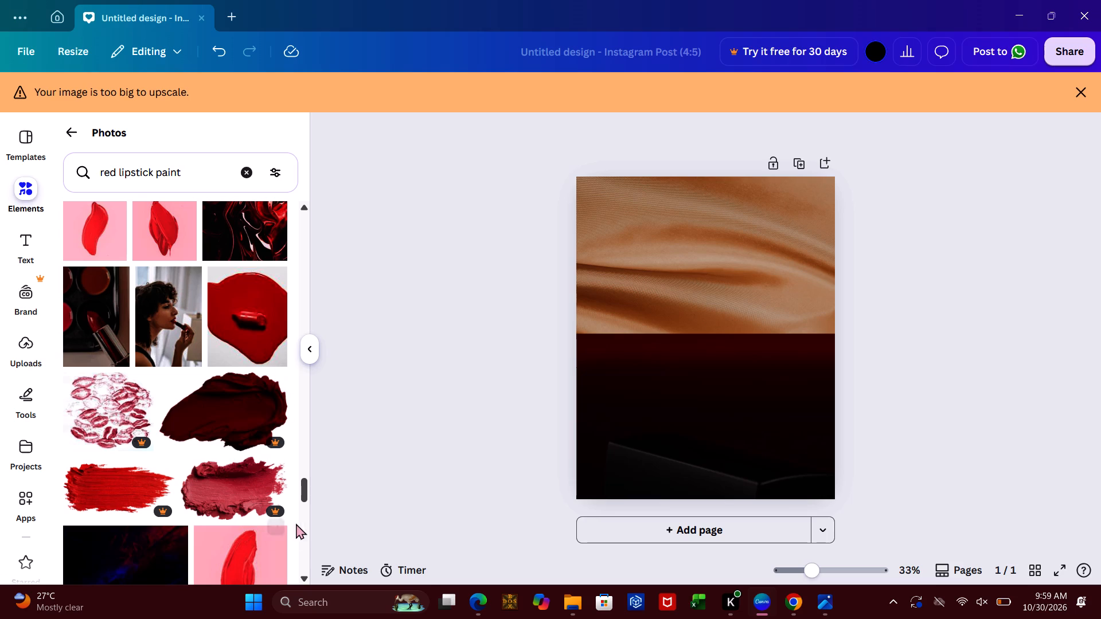
Look further through the red lipstick paint photo results for a smear or texture that suits the post.
{"action": "left_click", "coordinate": [306, 570]}
{"action": "left_click", "coordinate": [306, 570]}
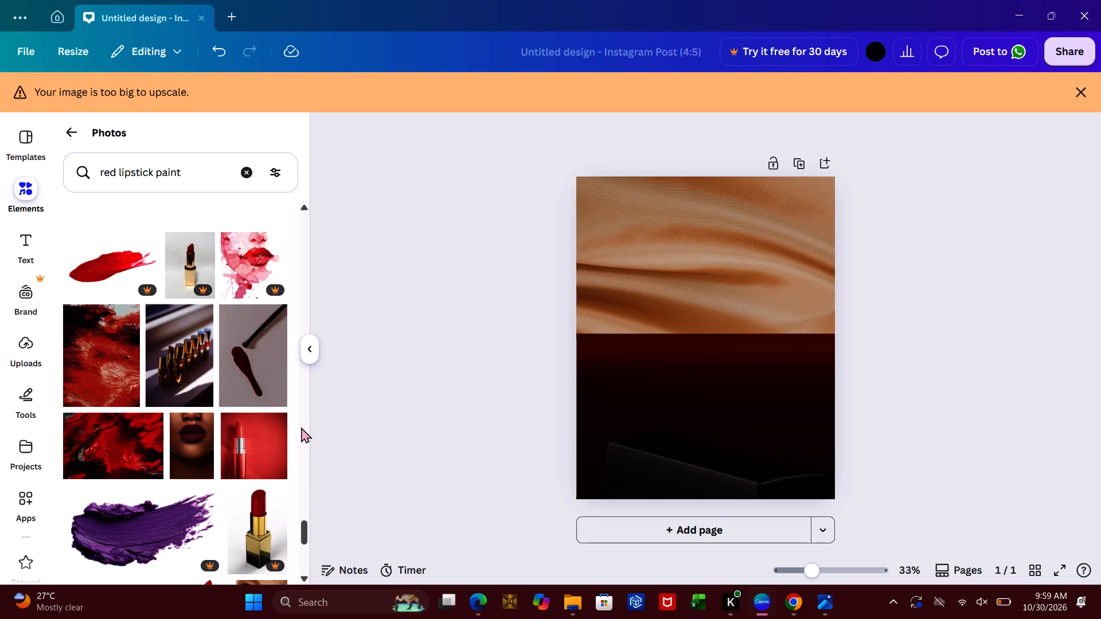
{"action": "left_click", "coordinate": [306, 557]}
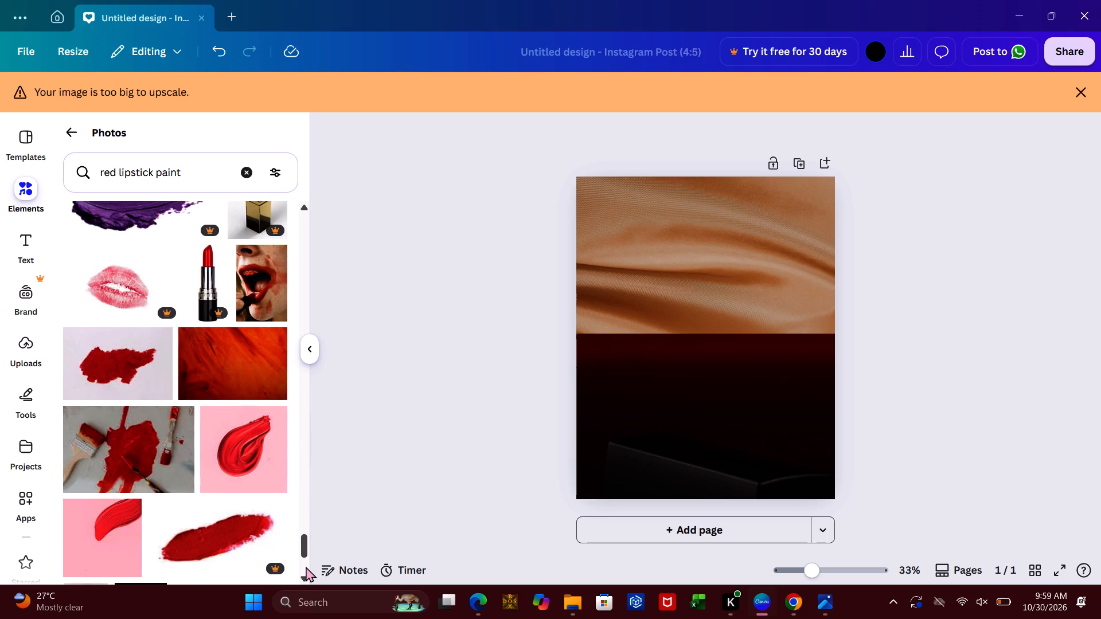
{"action": "left_click", "coordinate": [306, 566]}
{"action": "left_click", "coordinate": [306, 566]}
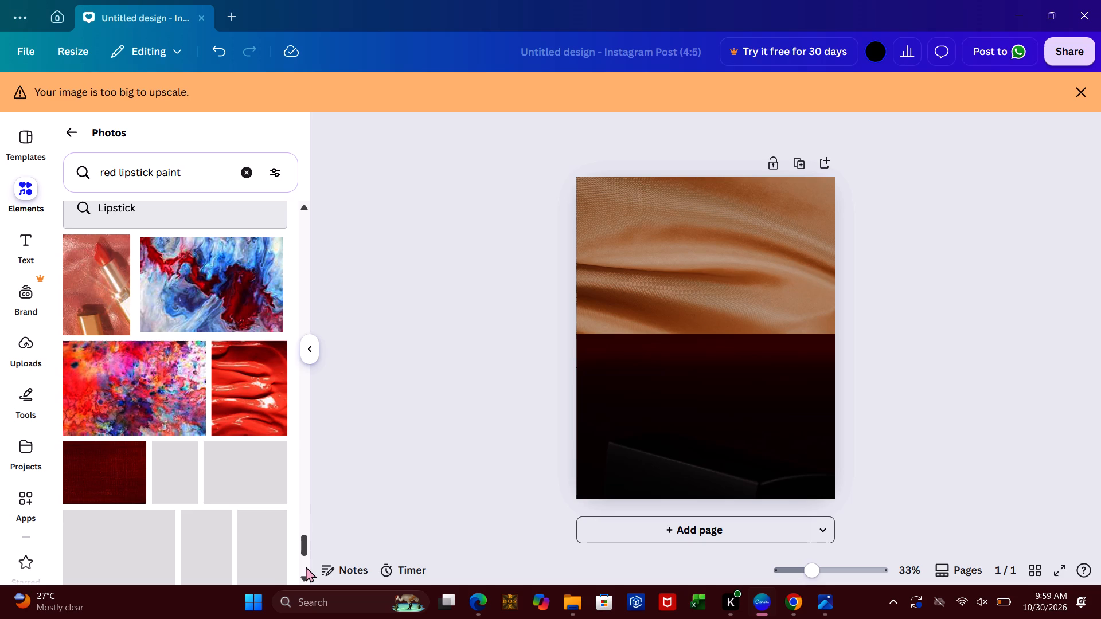
{"action": "left_click", "coordinate": [306, 566]}
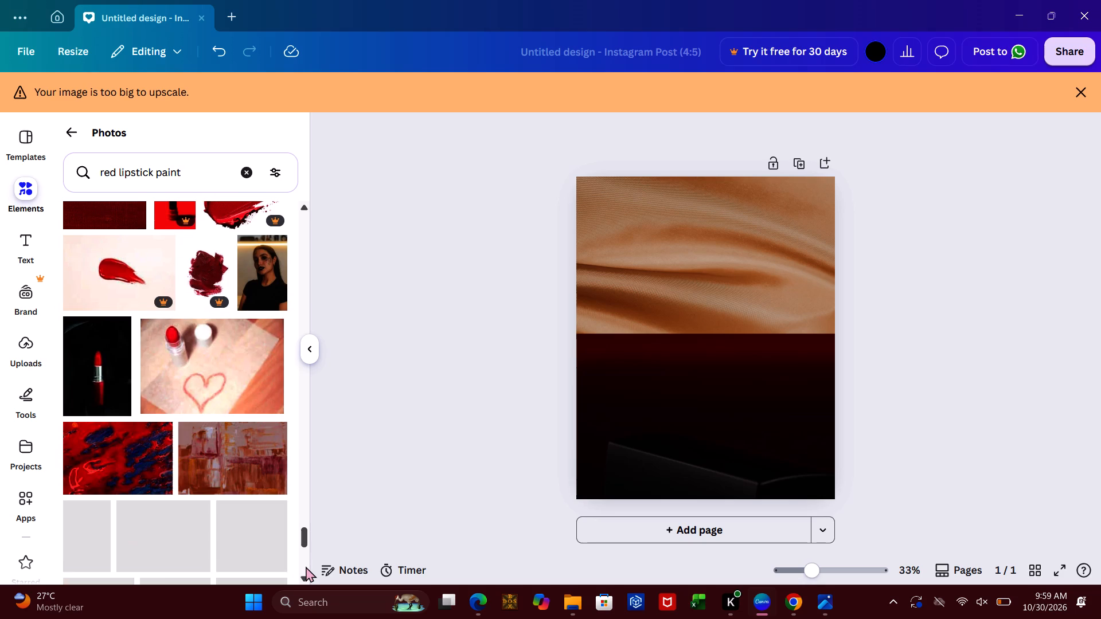
{"action": "left_click", "coordinate": [306, 566]}
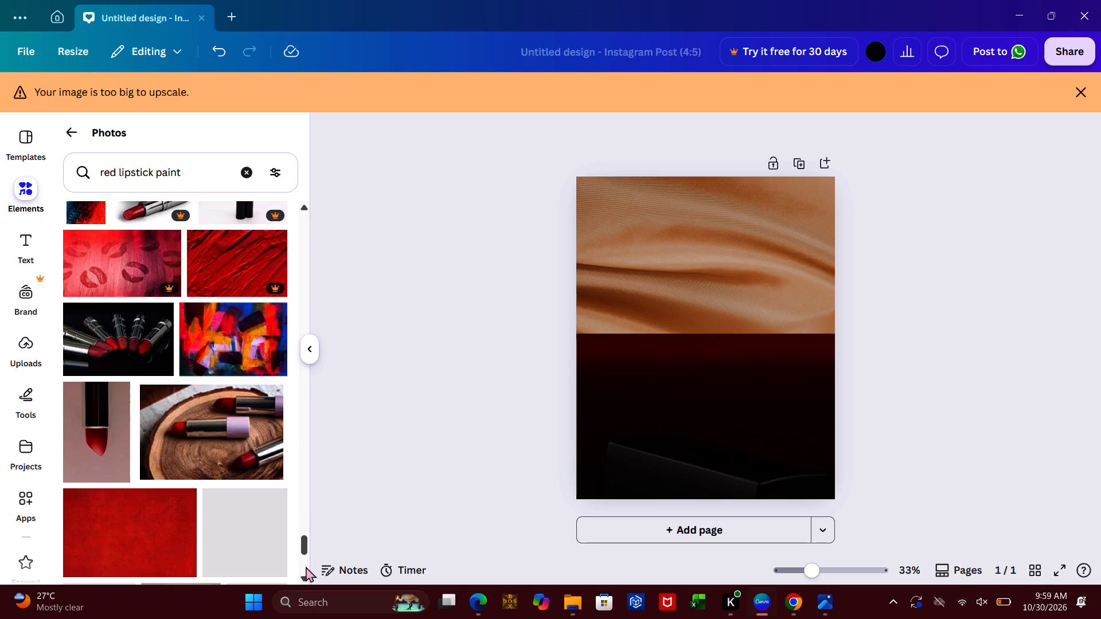
{"action": "left_click", "coordinate": [306, 566]}
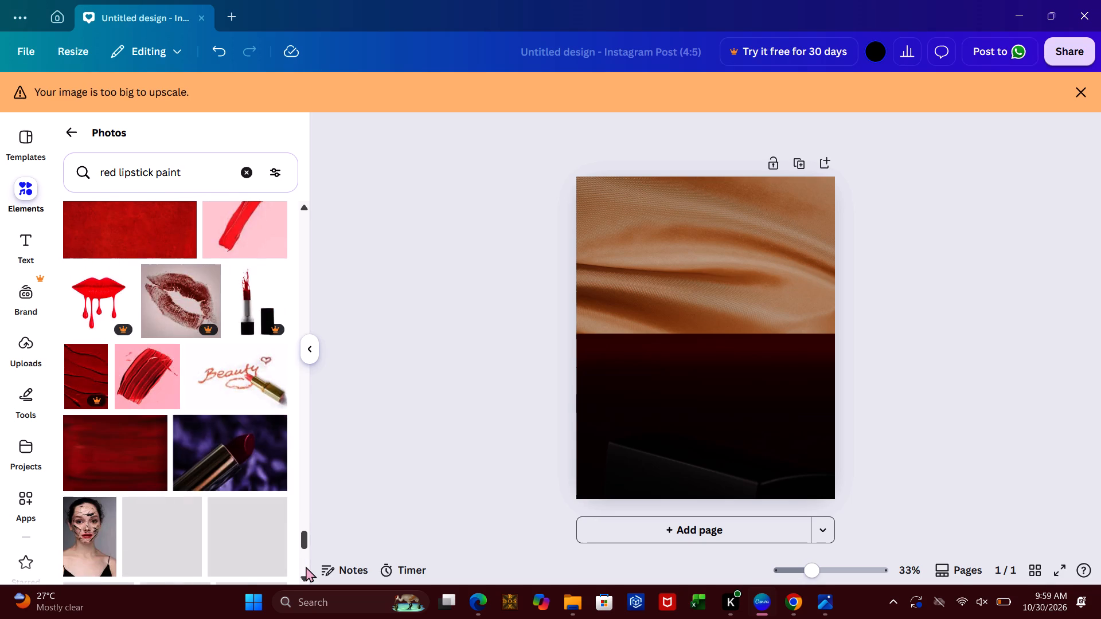
{"action": "left_click", "coordinate": [306, 566]}
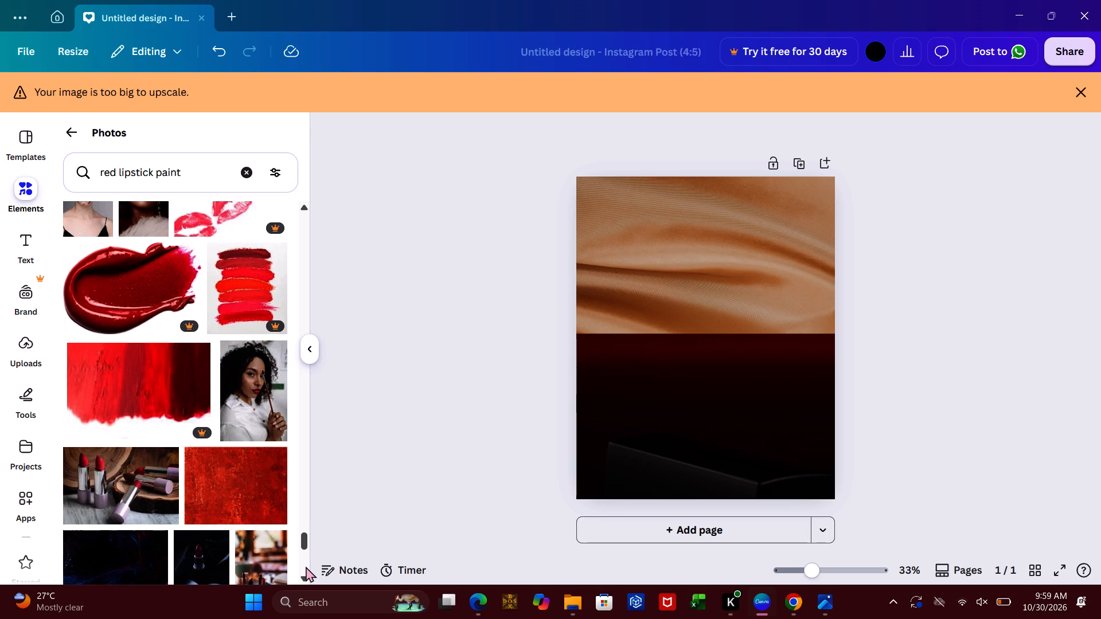
{"action": "left_click", "coordinate": [303, 566]}
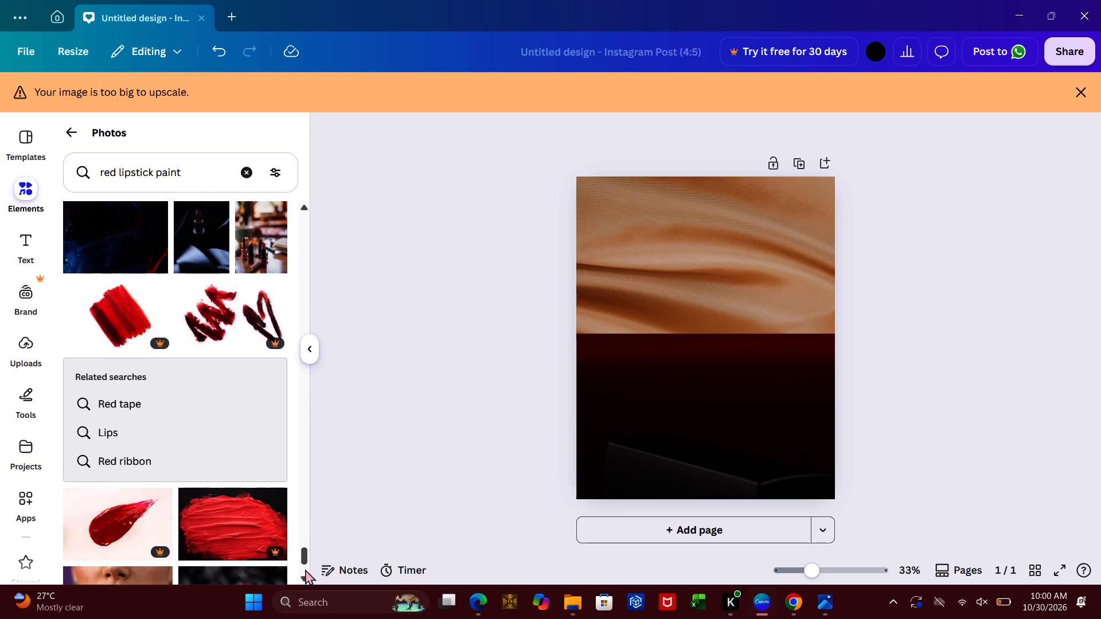
{"action": "left_click", "coordinate": [305, 569]}
{"action": "left_click", "coordinate": [305, 569]}
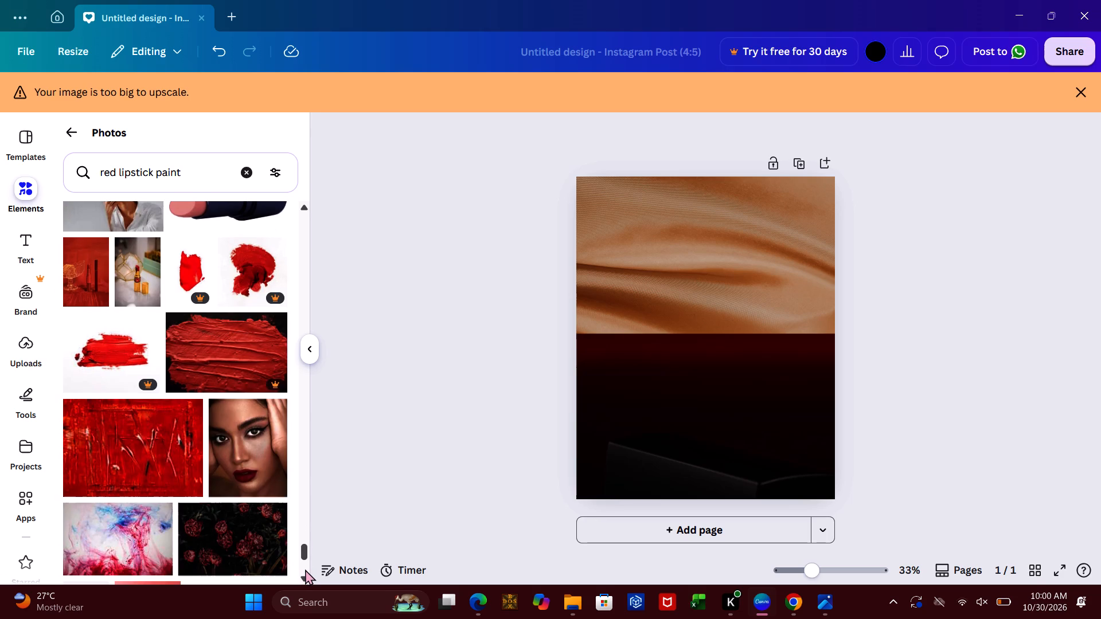
{"action": "left_click", "coordinate": [305, 569]}
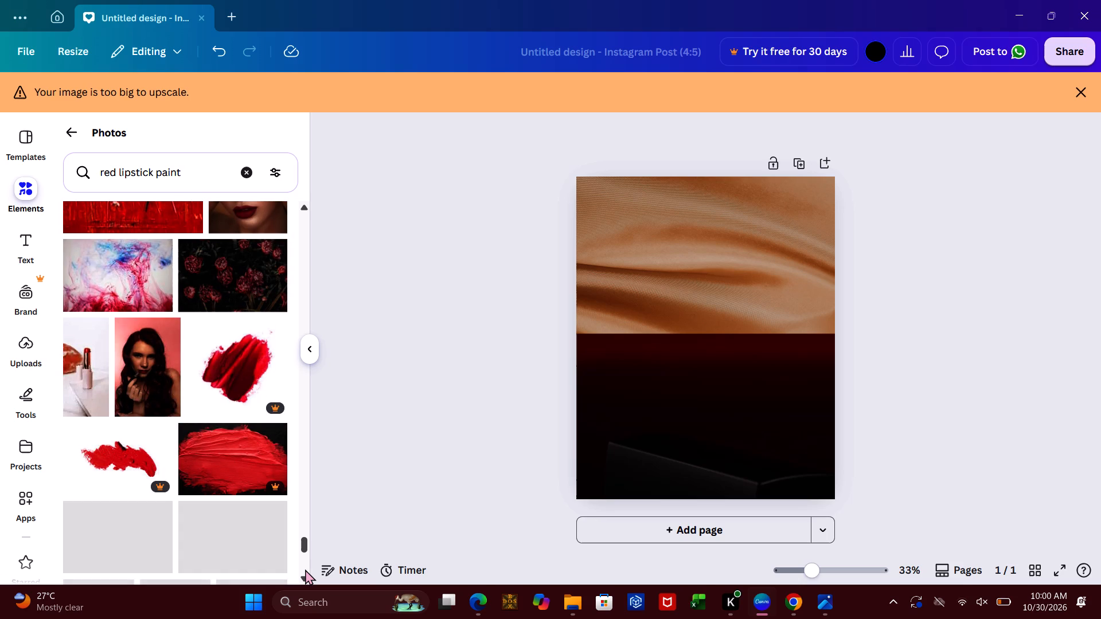
{"action": "left_click", "coordinate": [305, 569]}
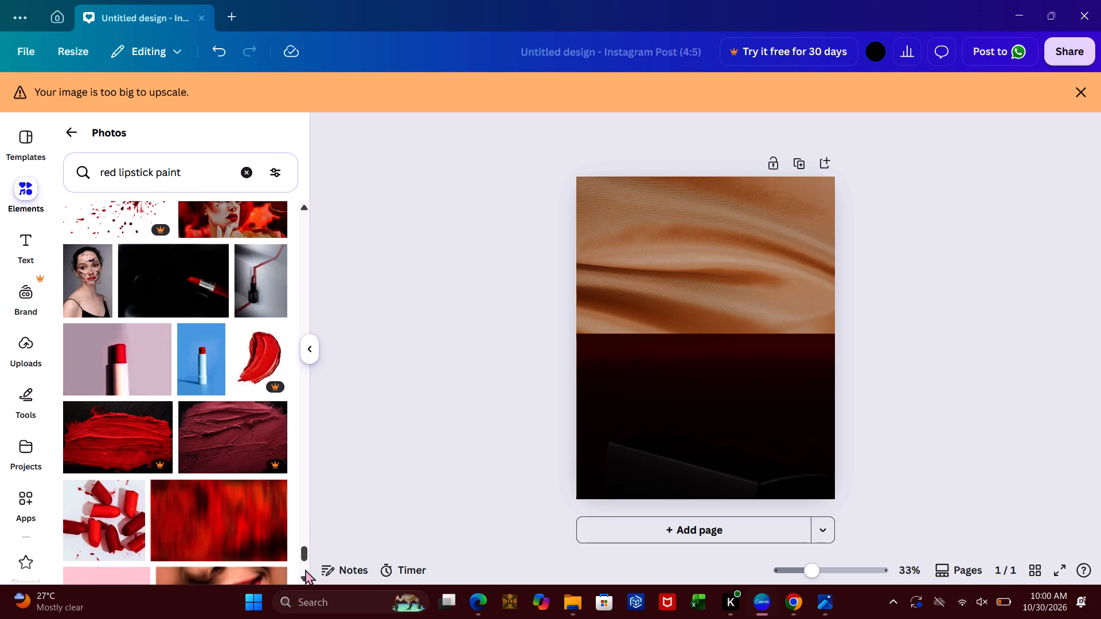
{"action": "left_click", "coordinate": [305, 569]}
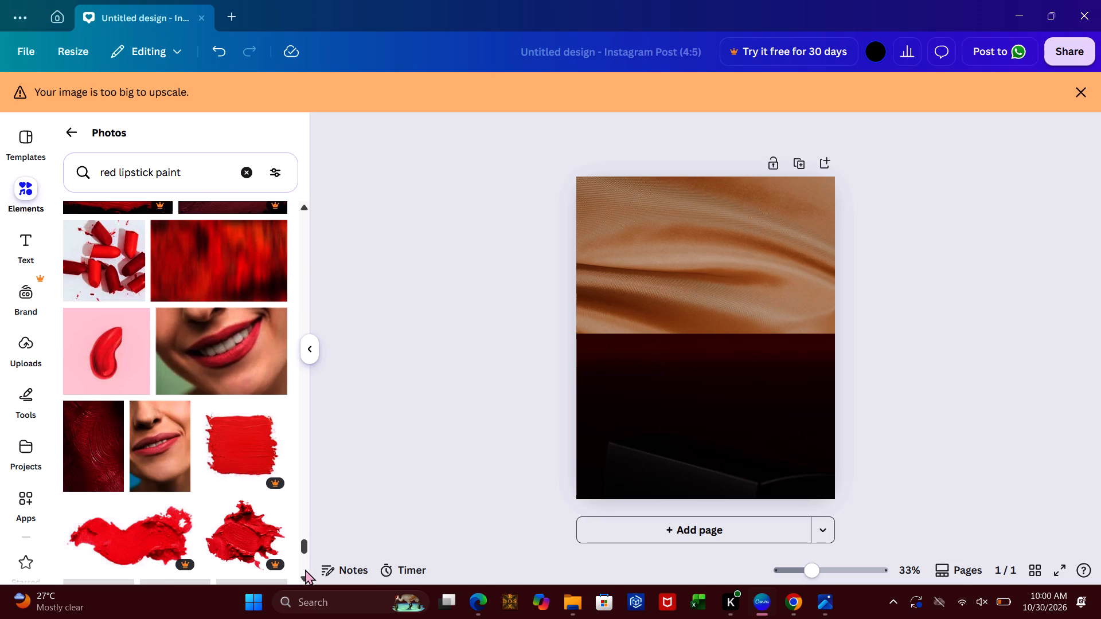
{"action": "left_click", "coordinate": [305, 569]}
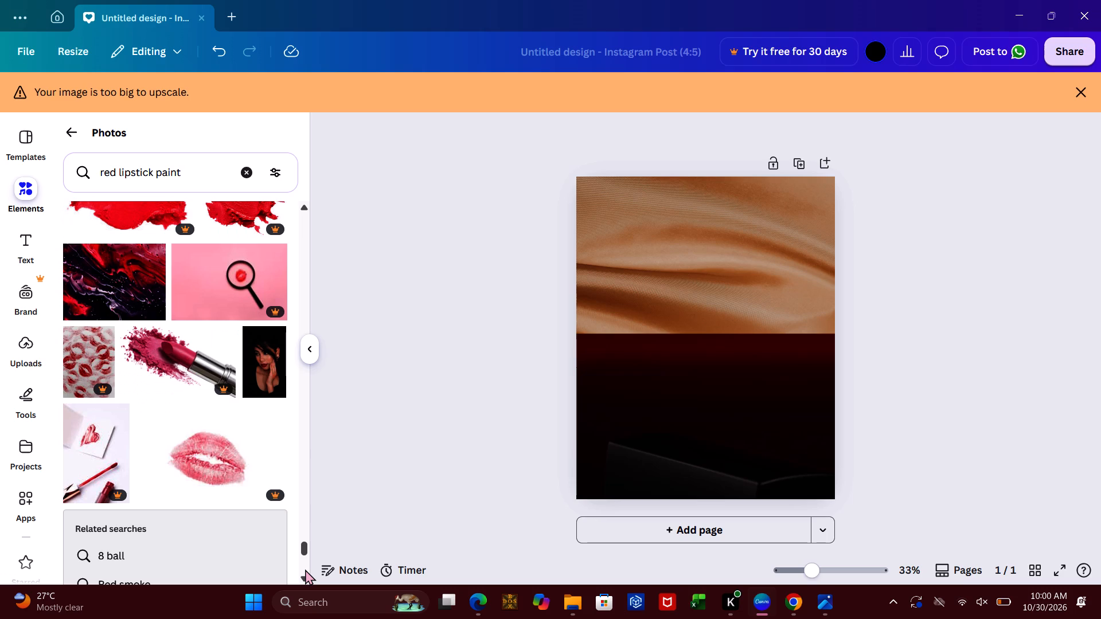
{"action": "left_click", "coordinate": [305, 569]}
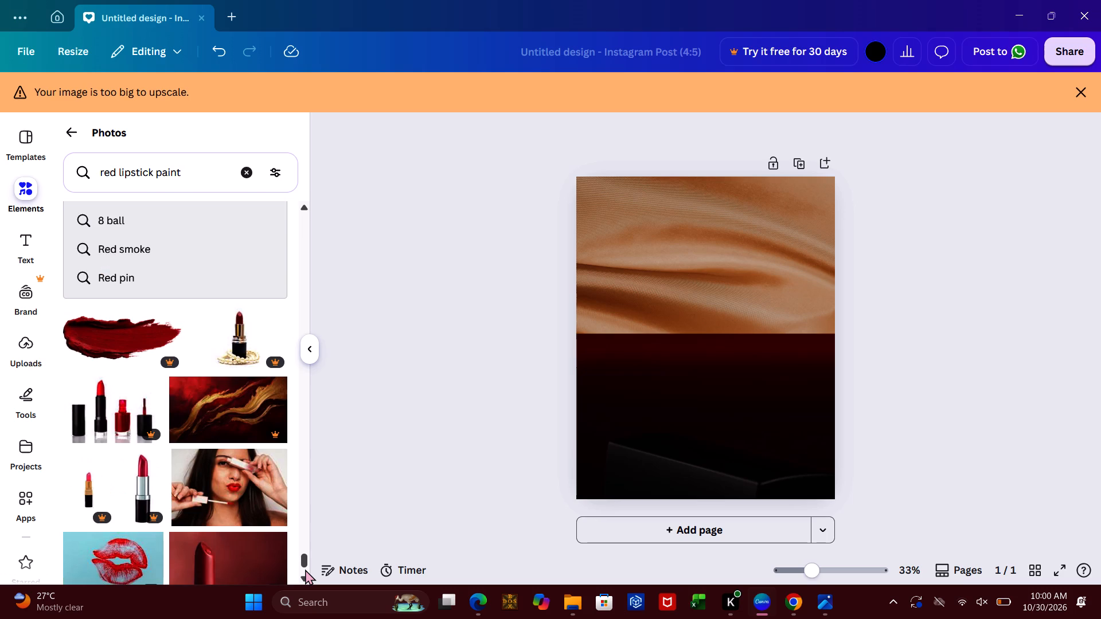
{"action": "left_click", "coordinate": [305, 569]}
{"action": "left_click", "coordinate": [305, 569]}
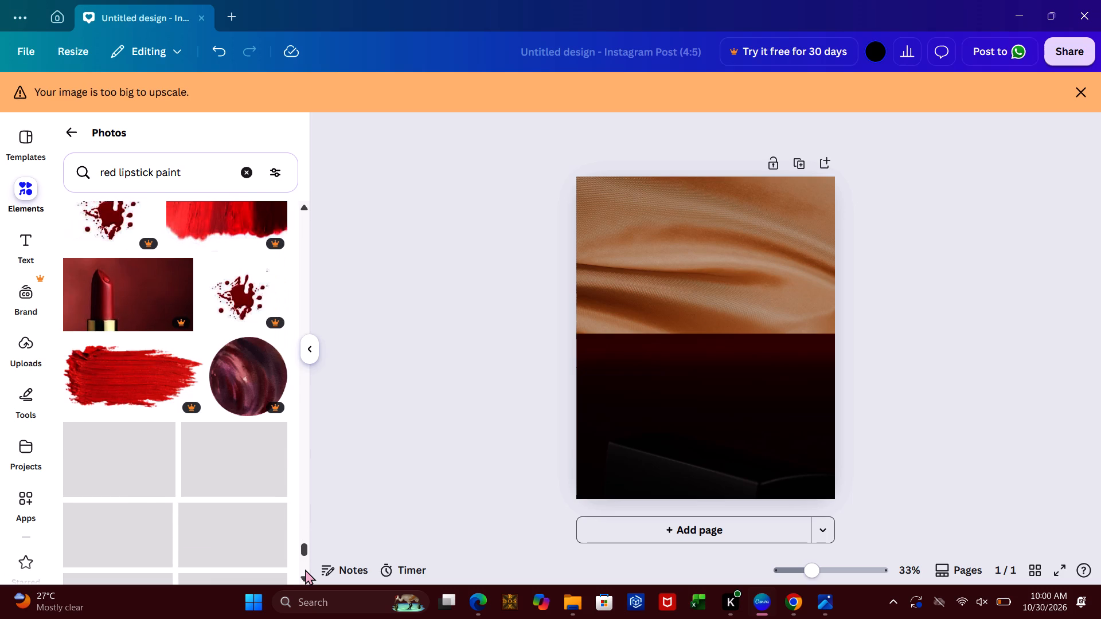
{"action": "left_click", "coordinate": [305, 569]}
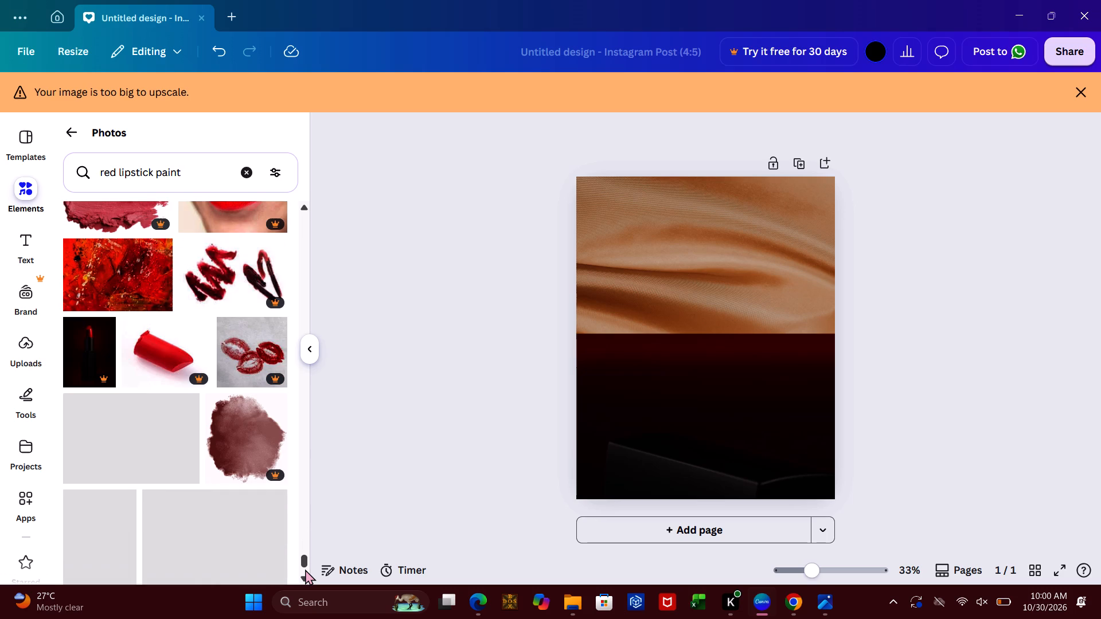
{"action": "left_click", "coordinate": [305, 569]}
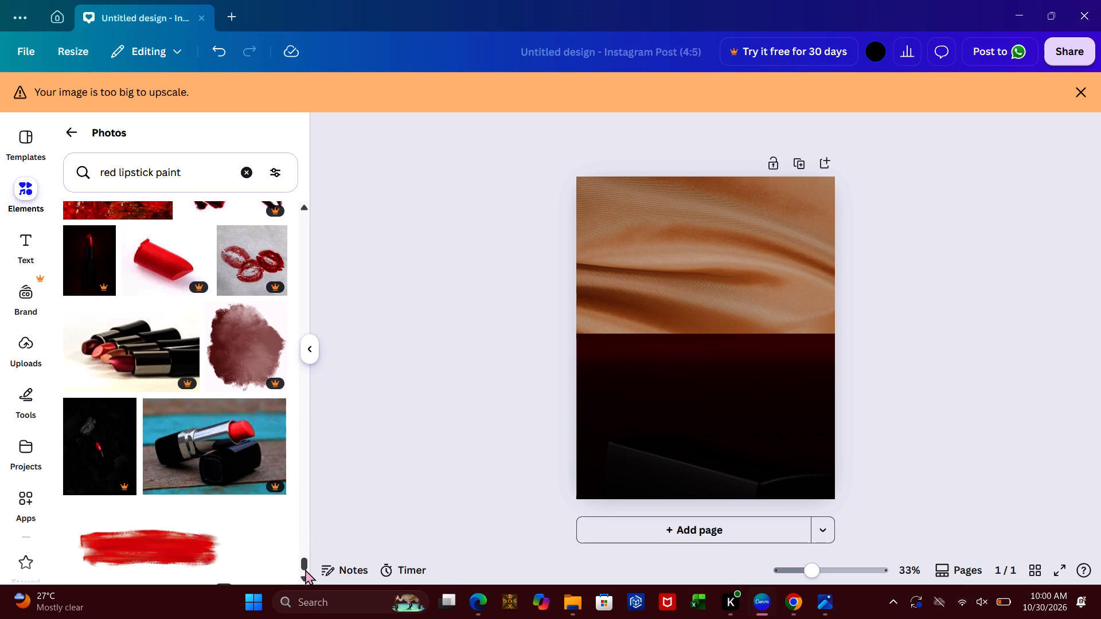
{"action": "left_click", "coordinate": [305, 569]}
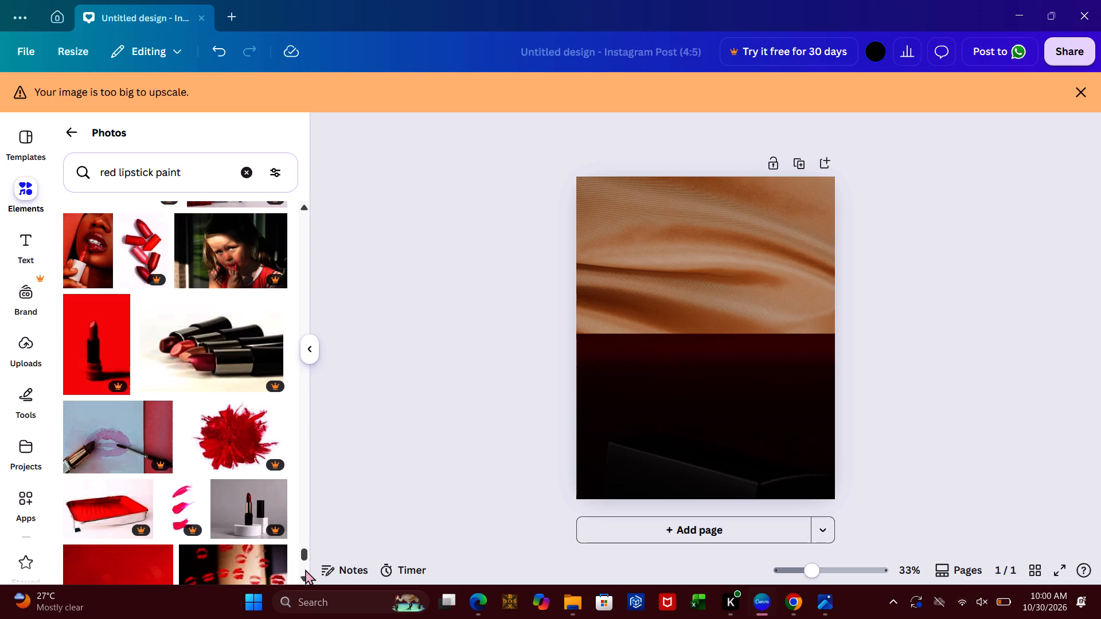
{"action": "left_click", "coordinate": [305, 569]}
{"action": "left_click", "coordinate": [305, 569]}
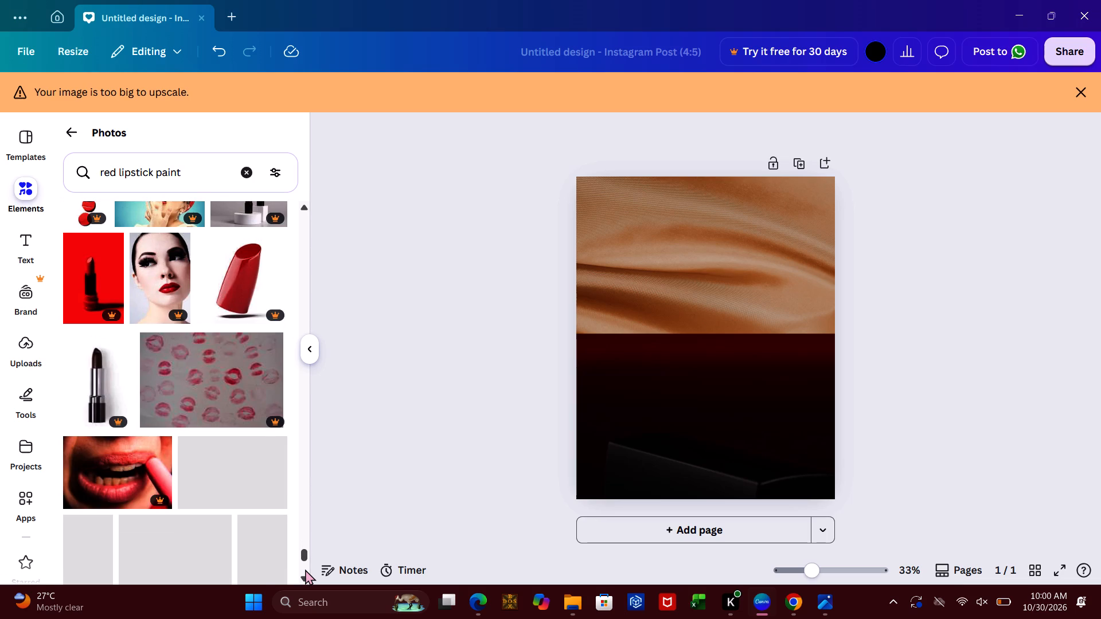
{"action": "left_click", "coordinate": [305, 569]}
{"action": "left_click", "coordinate": [305, 569]}
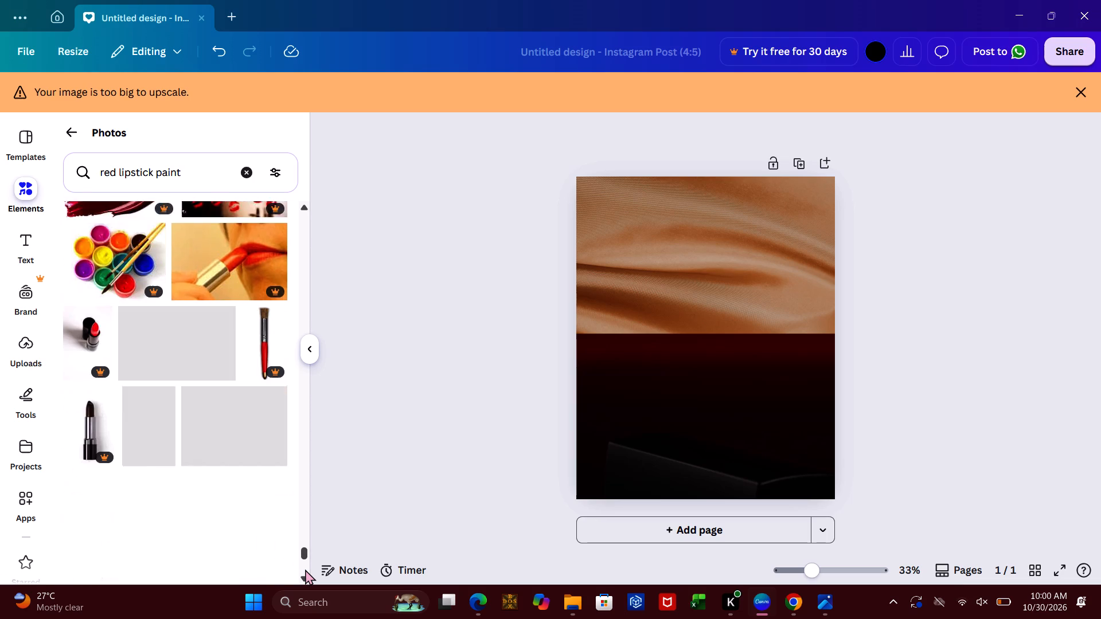
{"action": "left_click", "coordinate": [305, 569]}
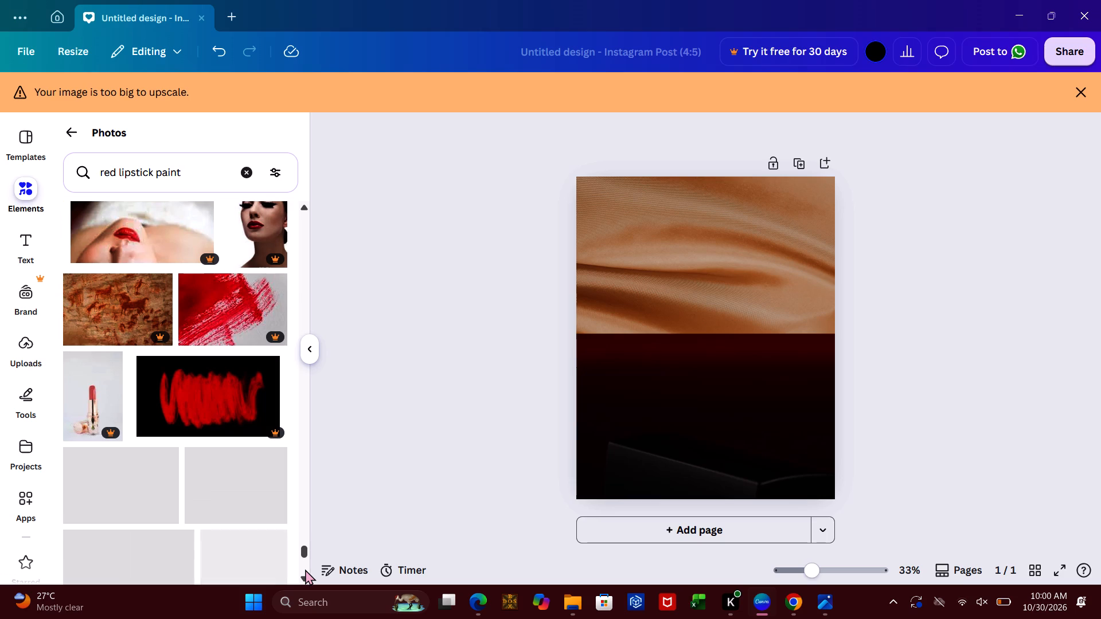
{"action": "left_click", "coordinate": [305, 569]}
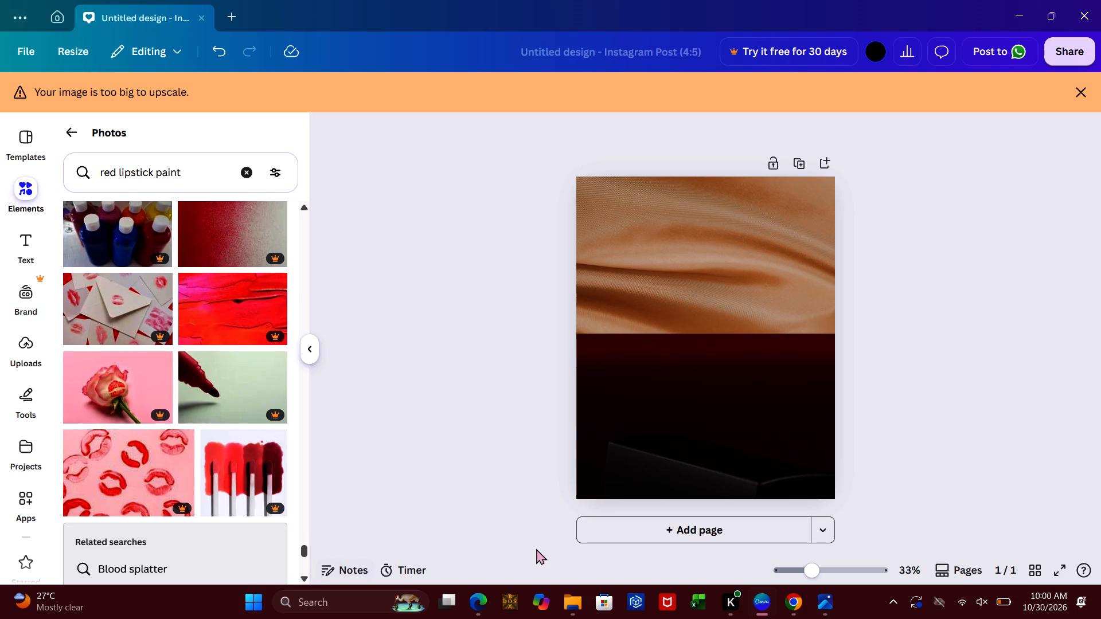
Switch to ChatGPT in Chrome and download the generated burgundy lipstick cutout as a single image.
{"action": "left_click", "coordinate": [798, 604]}
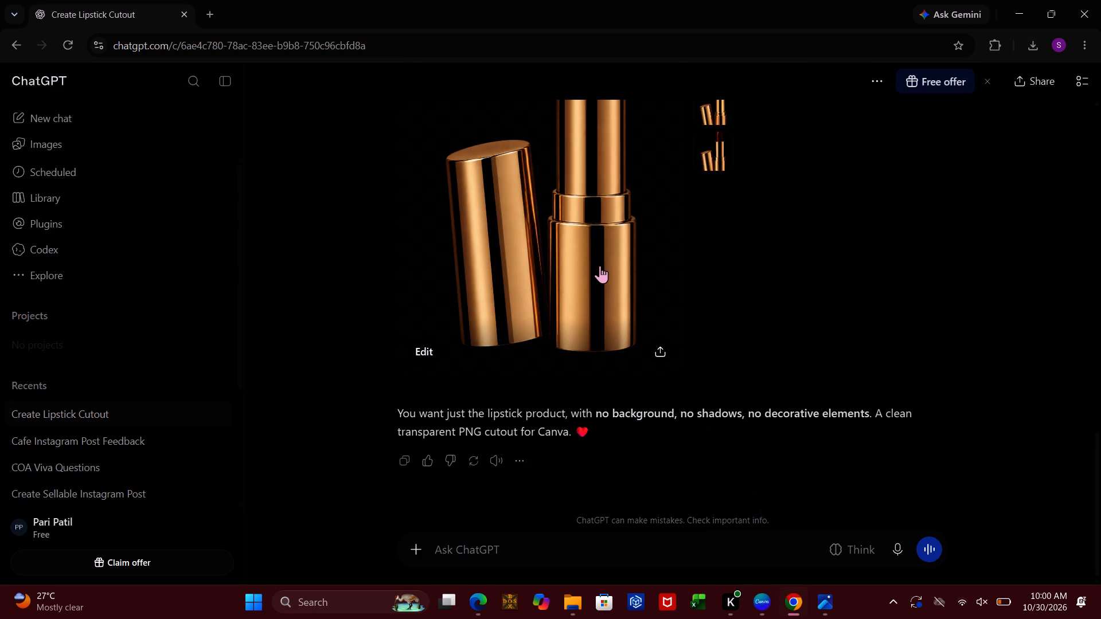
{"action": "left_click", "coordinate": [600, 265]}
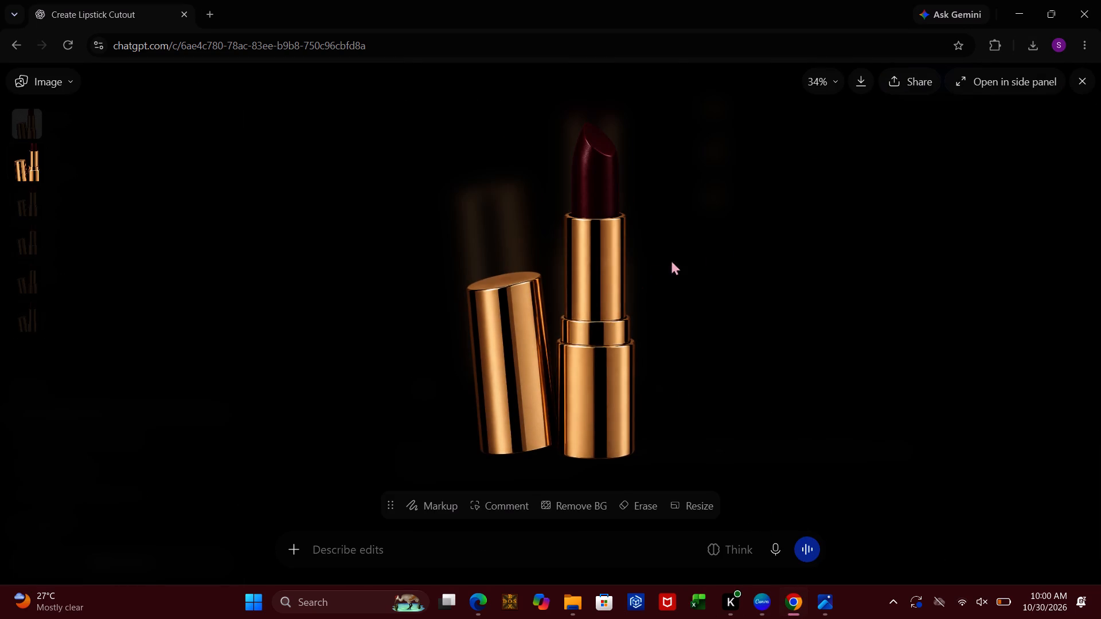
{"action": "left_click", "coordinate": [866, 81]}
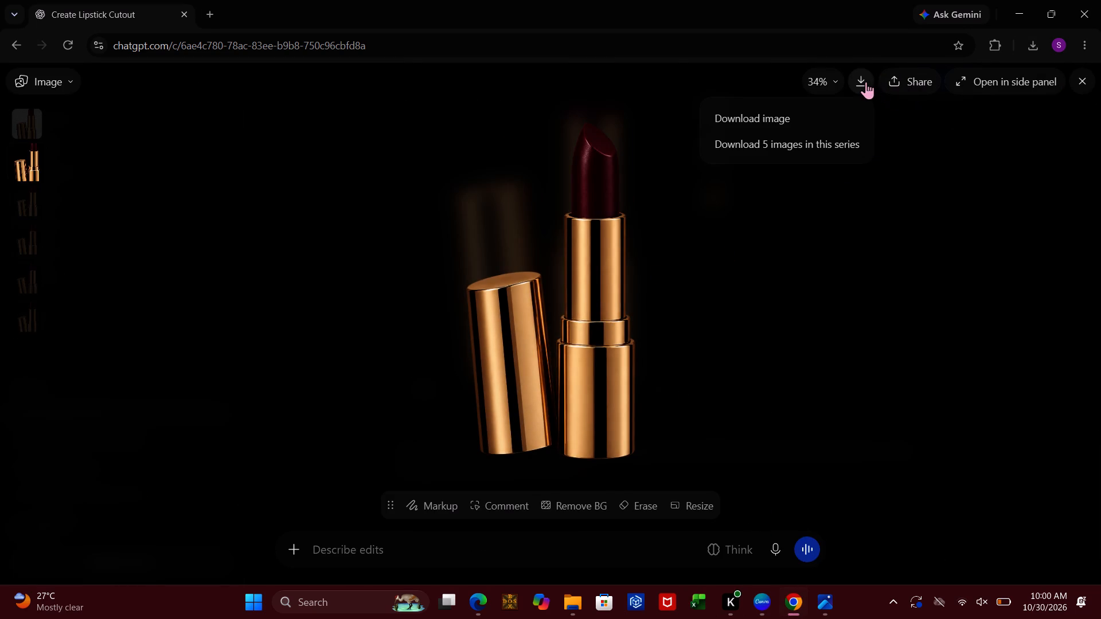
{"action": "left_click", "coordinate": [813, 111]}
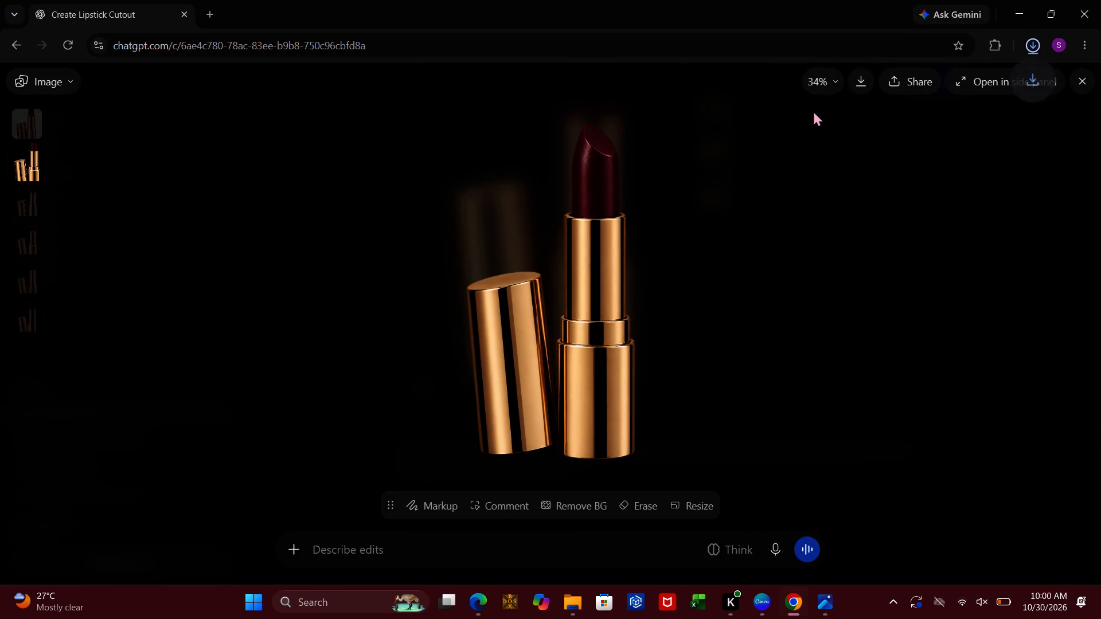
Locate the downloaded Luxury Burgundy Lipstick in Gold Case.png in its folder and open it in Photos.
{"action": "left_click", "coordinate": [1032, 43]}
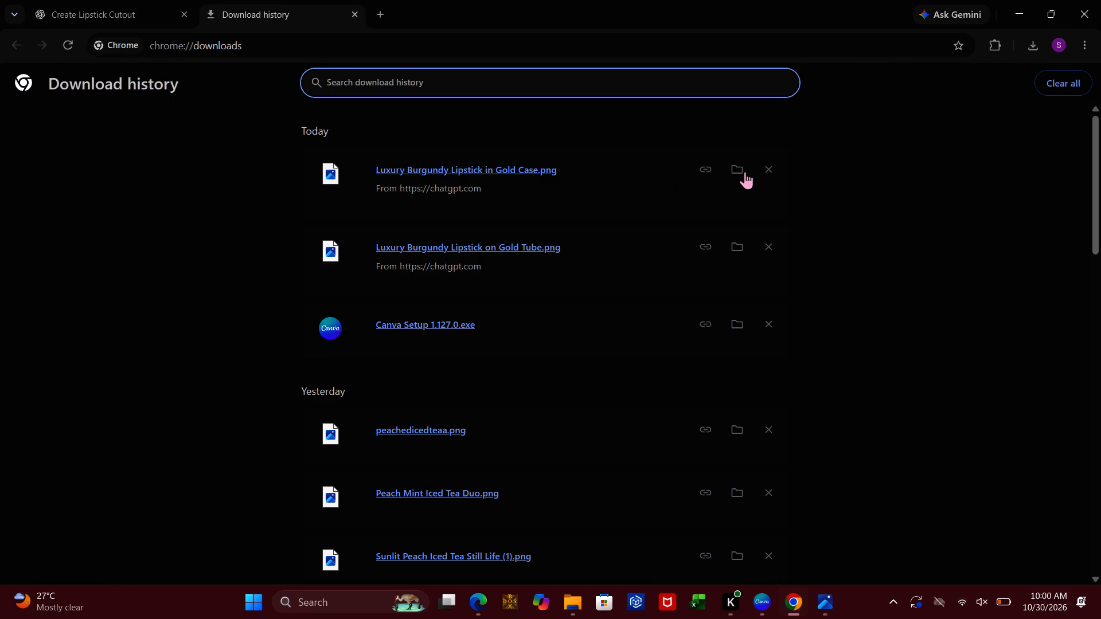
{"action": "left_click", "coordinate": [745, 171]}
{"action": "double_click", "coordinate": [434, 268]}
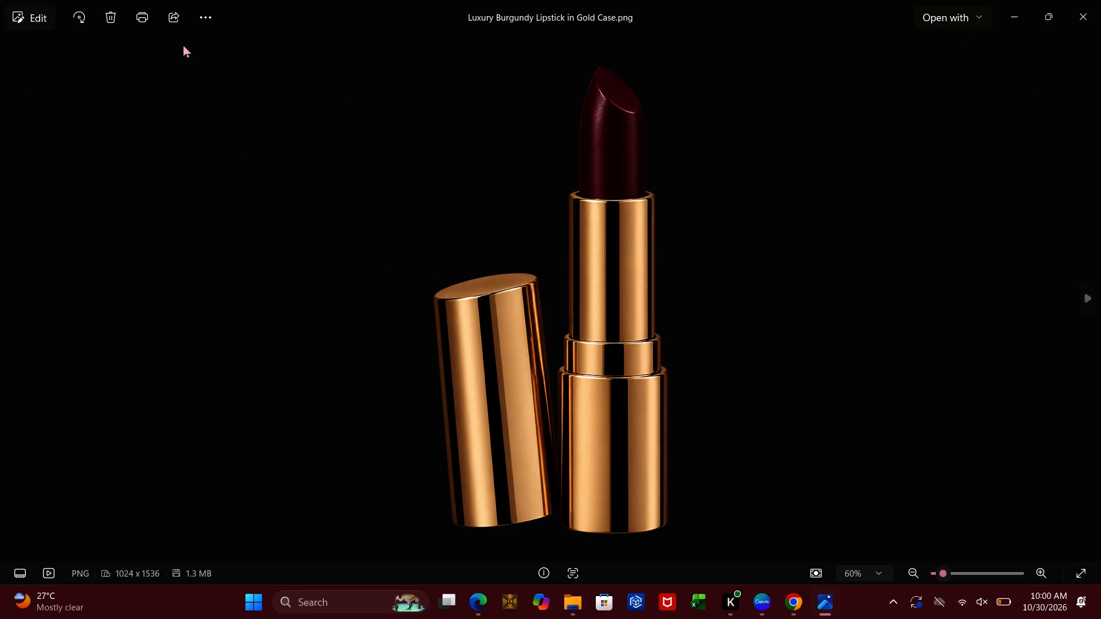
Save a copy of the lipstick cutout as a PNG named lips in the Pictures folder.
{"action": "left_click", "coordinate": [161, 19]}
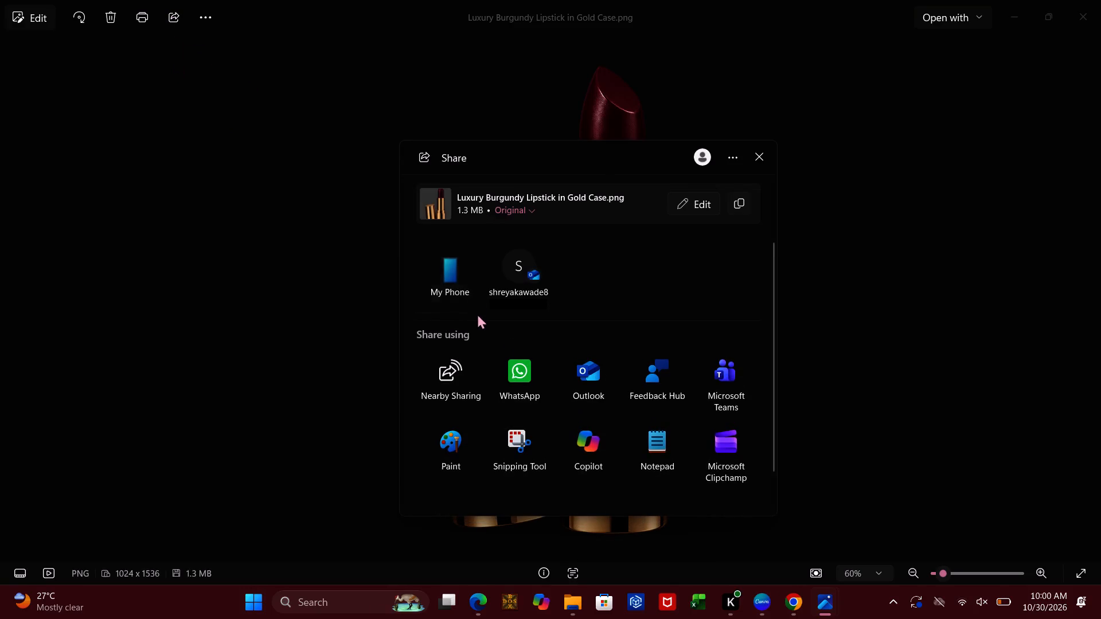
{"action": "left_click", "coordinate": [759, 163]}
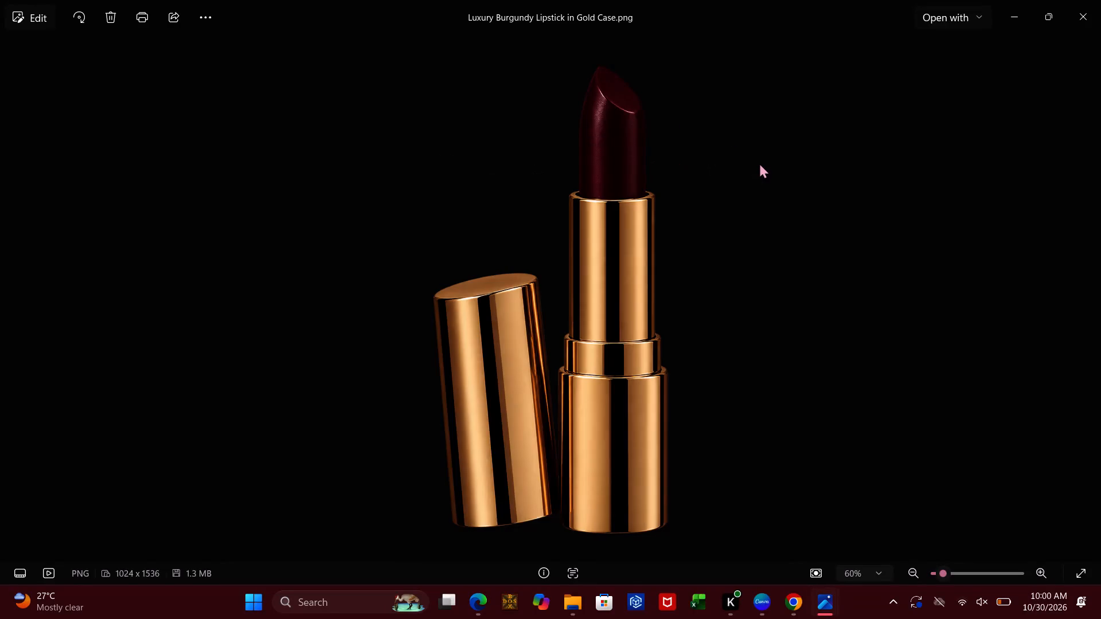
{"action": "left_click", "coordinate": [212, 26]}
{"action": "left_click", "coordinate": [199, 46]}
{"action": "key", "text": "BackSpace"}
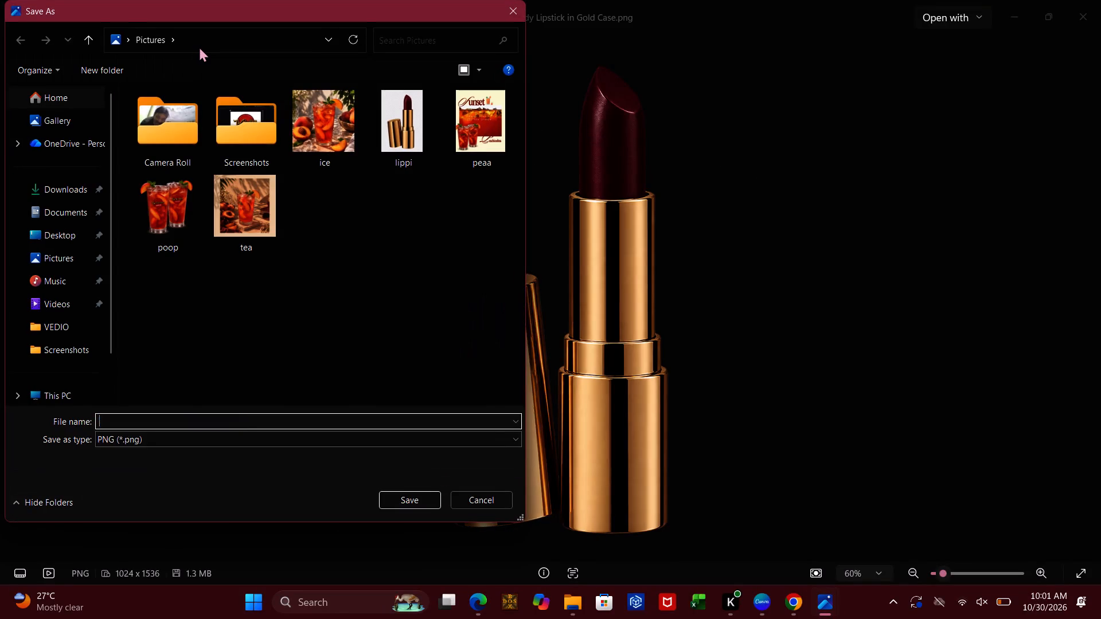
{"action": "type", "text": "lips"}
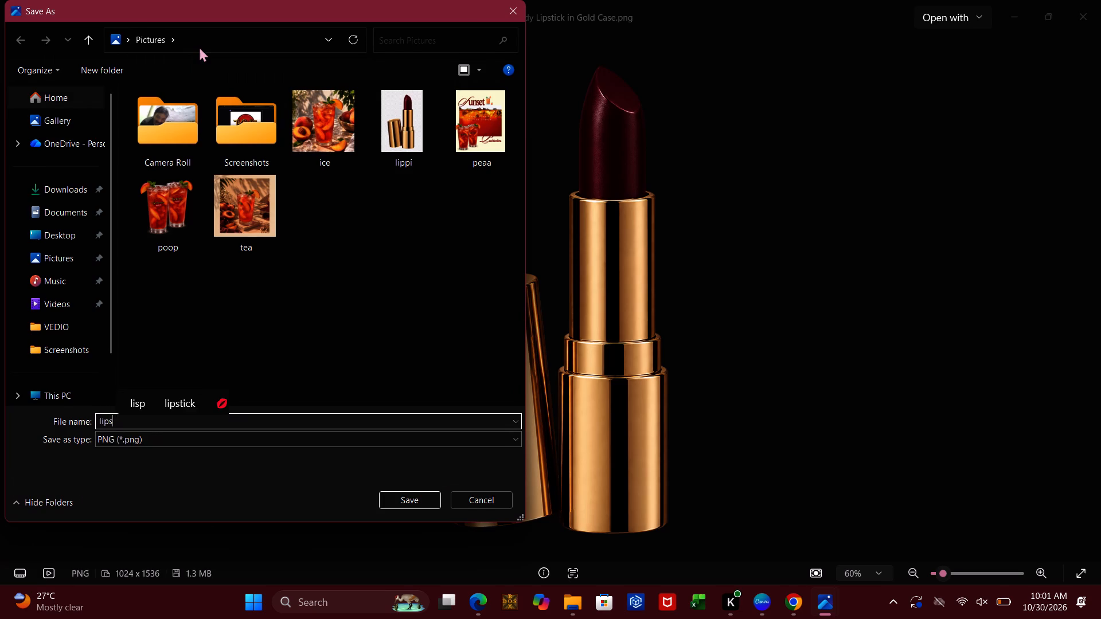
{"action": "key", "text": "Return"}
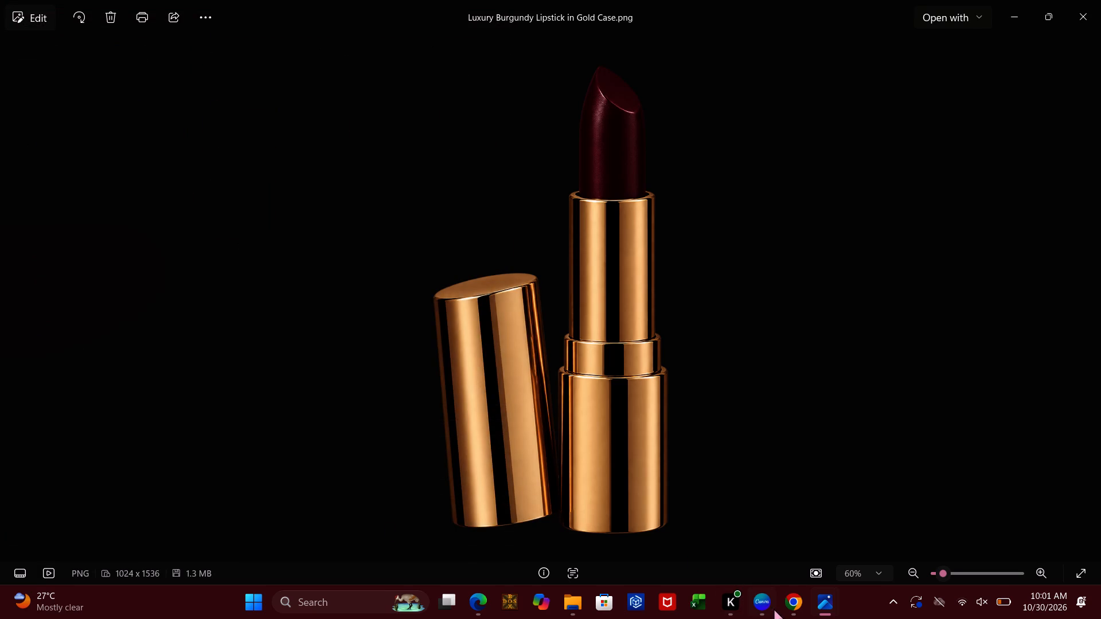
Switch to Canva and upload the "lips" image from the Gallery folder.
{"action": "left_click", "coordinate": [774, 608]}
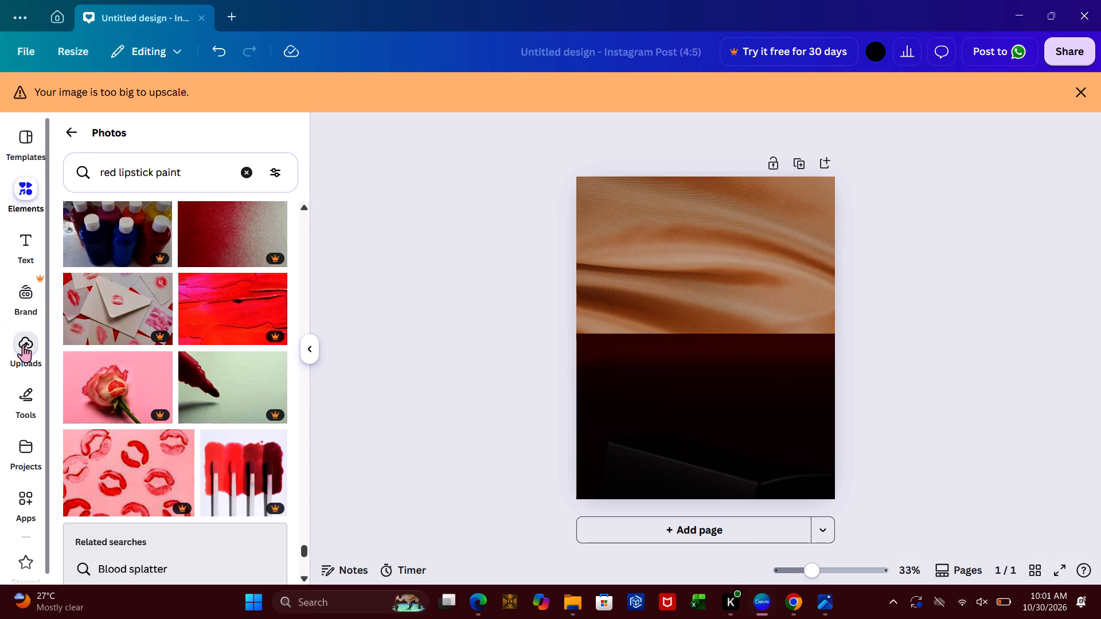
{"action": "left_click", "coordinate": [23, 344]}
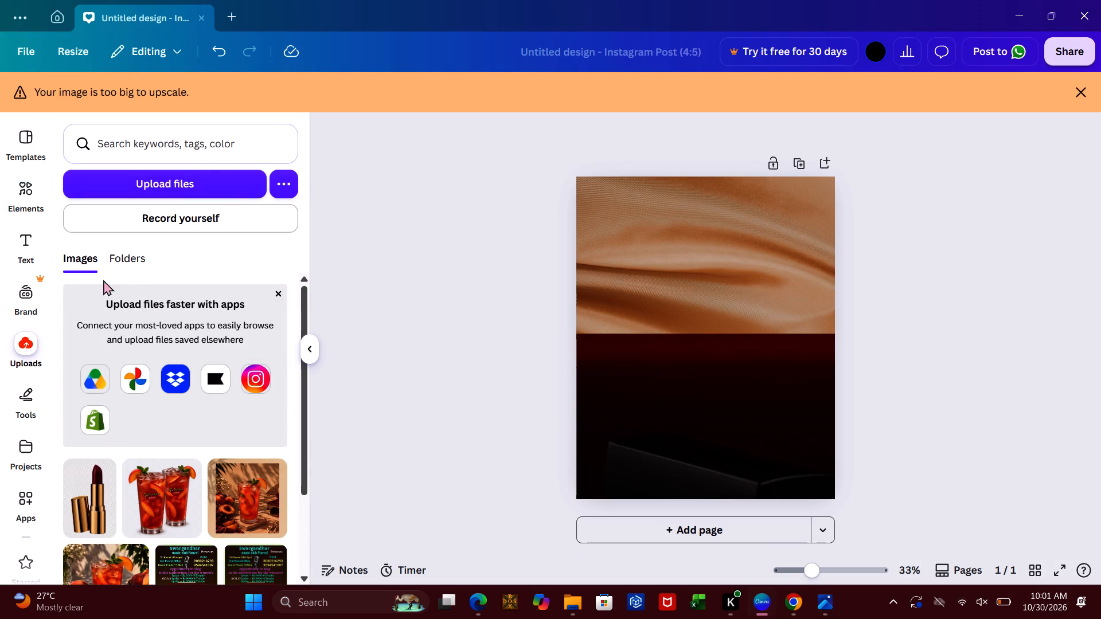
{"action": "left_click", "coordinate": [200, 182]}
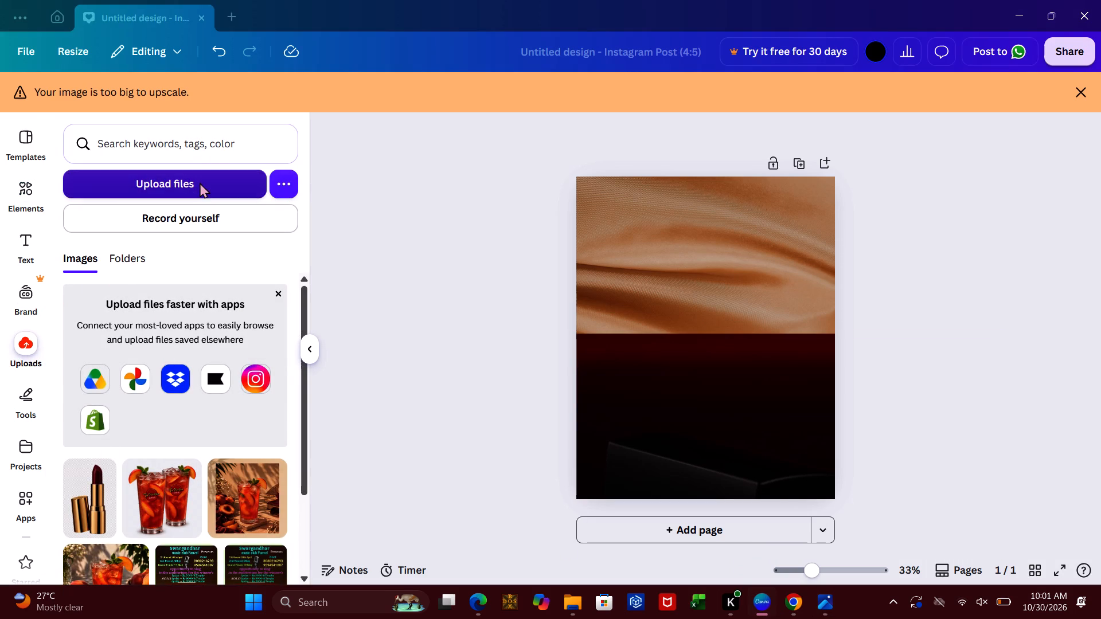
{"action": "left_click", "coordinate": [180, 126]}
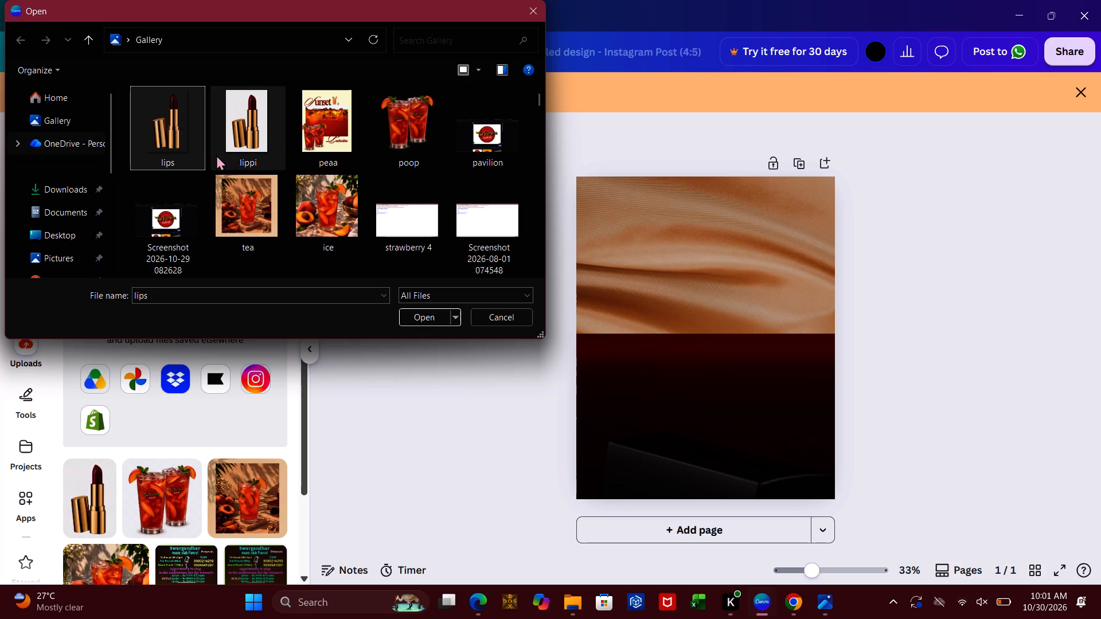
{"action": "double_click", "coordinate": [168, 116]}
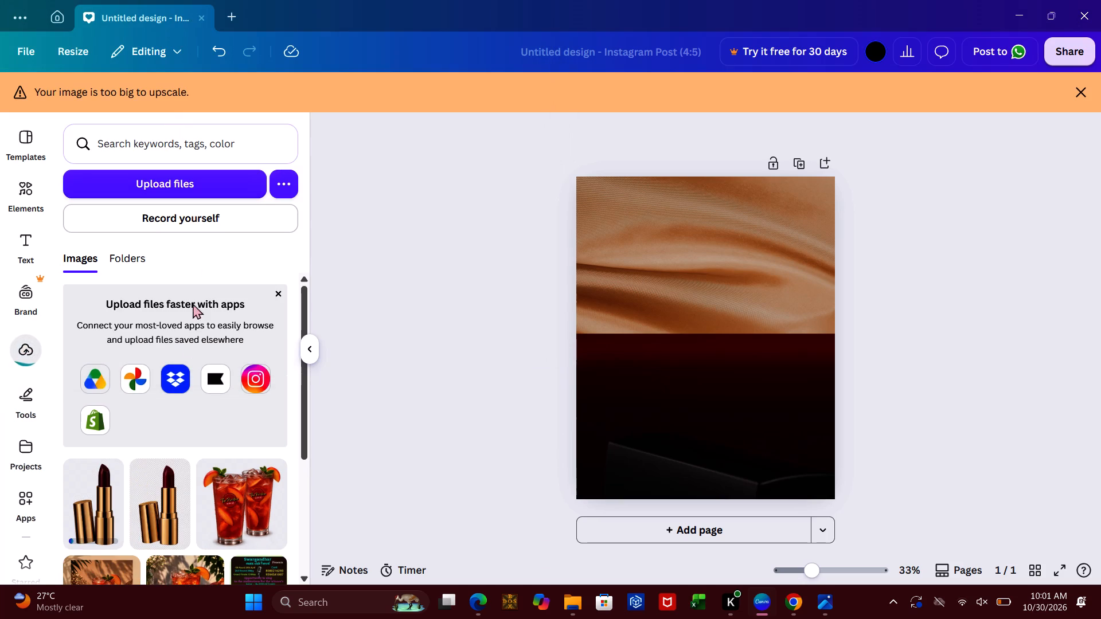
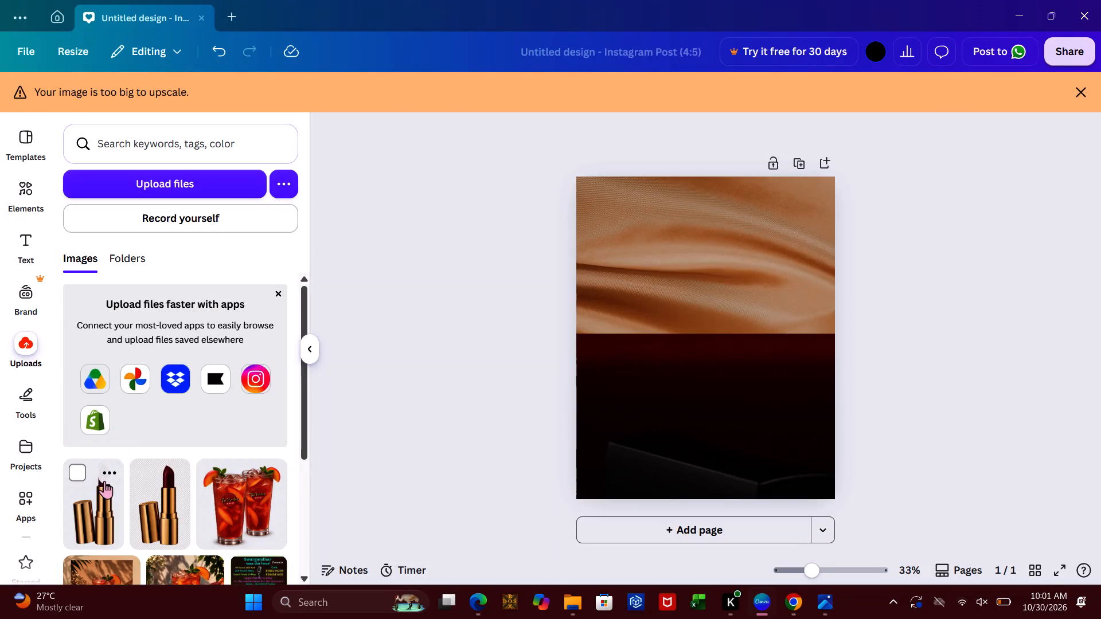
Add the uploaded burgundy lipstick cutout to the page, remove the extra copy, and size and position it over the dark lower half.
{"action": "double_click", "coordinate": [104, 481]}
{"action": "double_click", "coordinate": [107, 521]}
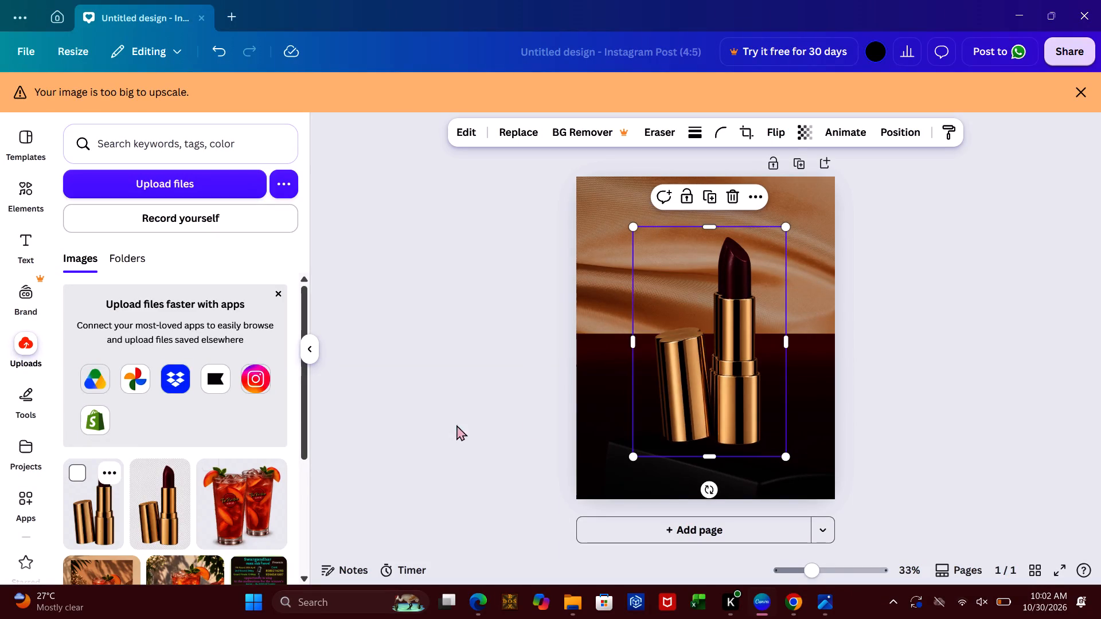
{"action": "left_click", "coordinate": [729, 191]}
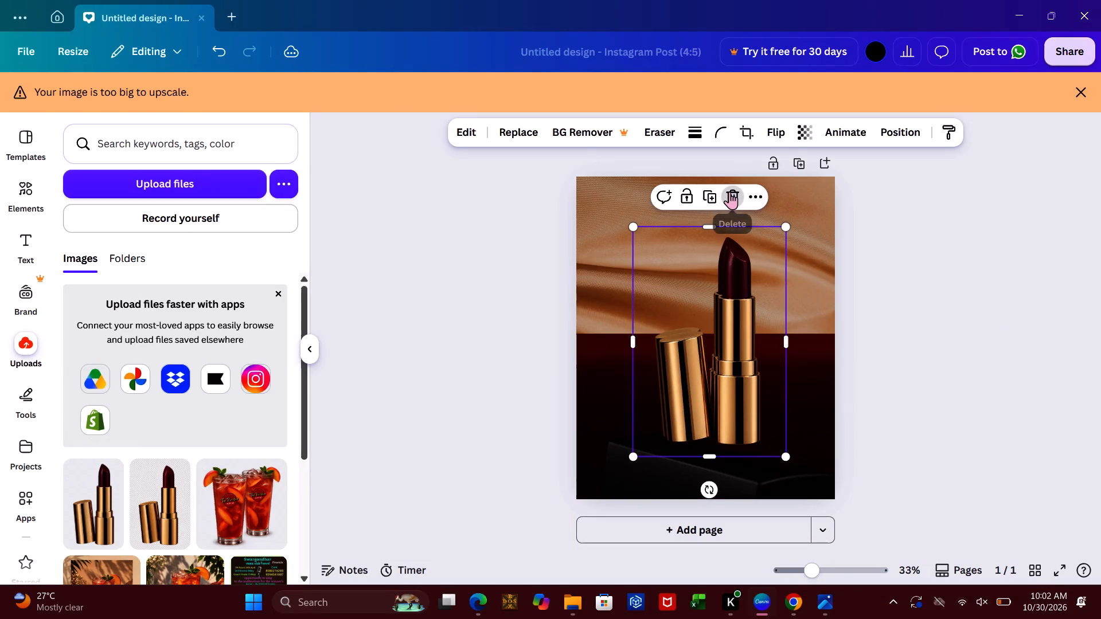
{"action": "left_click", "coordinate": [708, 389]}
{"action": "left_click", "coordinate": [783, 453]}
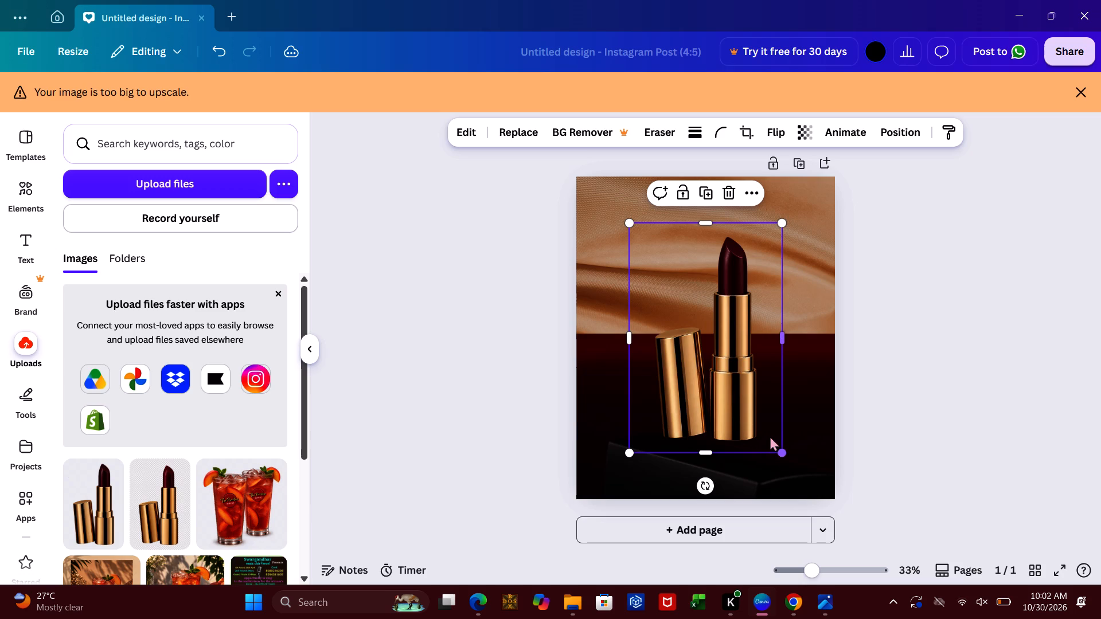
{"action": "left_click_drag", "start_coordinate": [783, 452], "coordinate": [762, 429]}
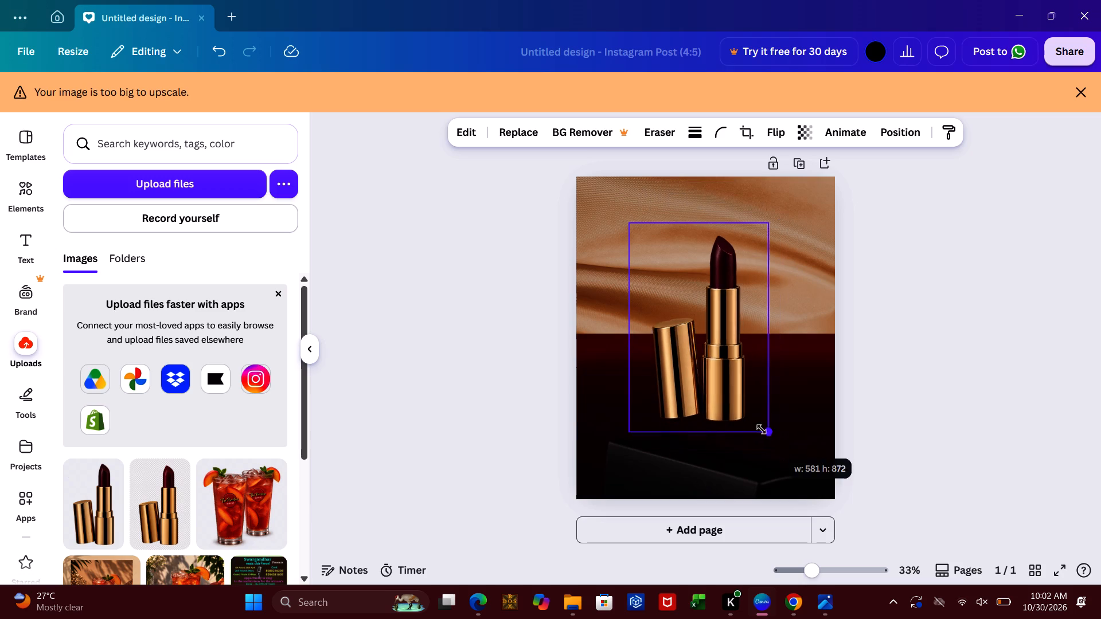
Enlarge the burgundy lipstick cutout and centre it roughly across the page, with its base just above the dark platform at the bottom.
{"action": "left_click_drag", "start_coordinate": [762, 429], "coordinate": [731, 377]}
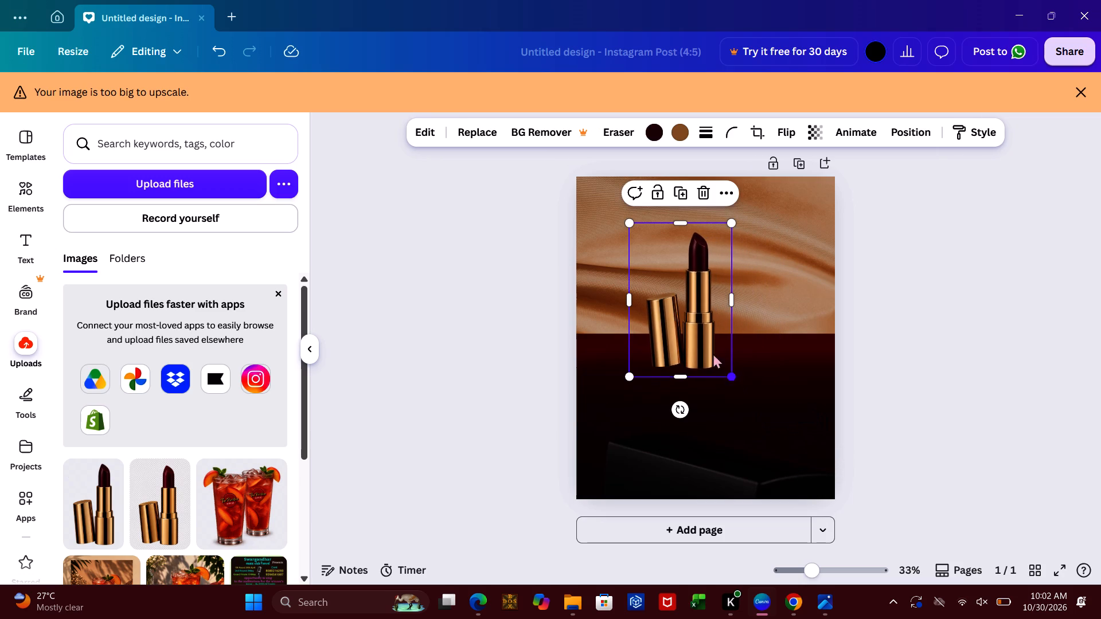
{"action": "left_click_drag", "start_coordinate": [728, 374], "coordinate": [754, 414]}
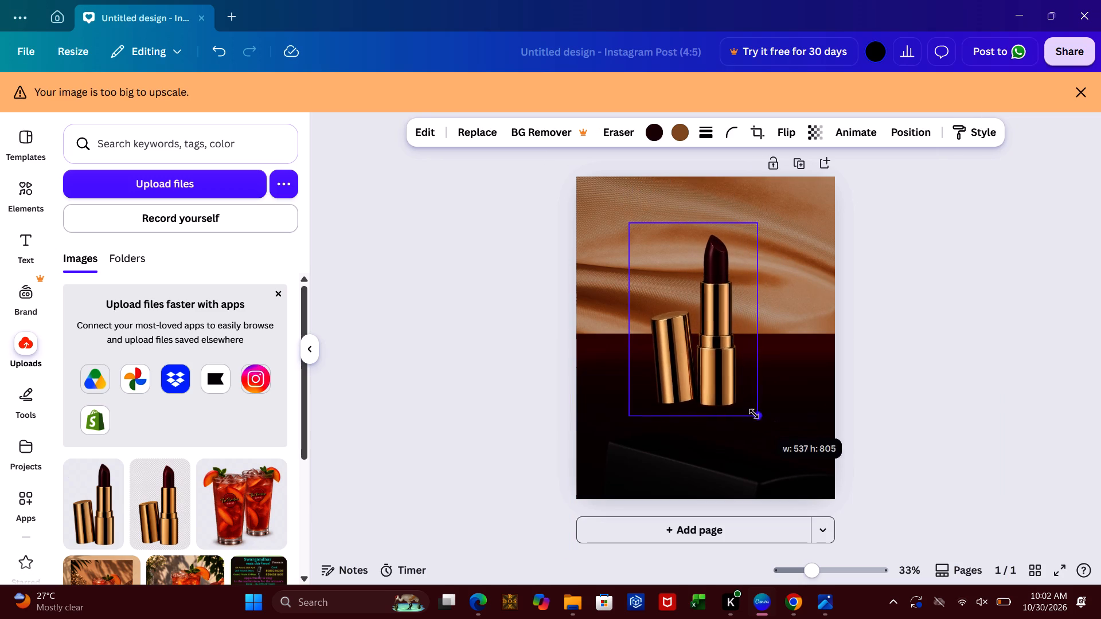
{"action": "left_click_drag", "start_coordinate": [754, 414], "coordinate": [788, 470]}
{"action": "left_click", "coordinate": [881, 362]}
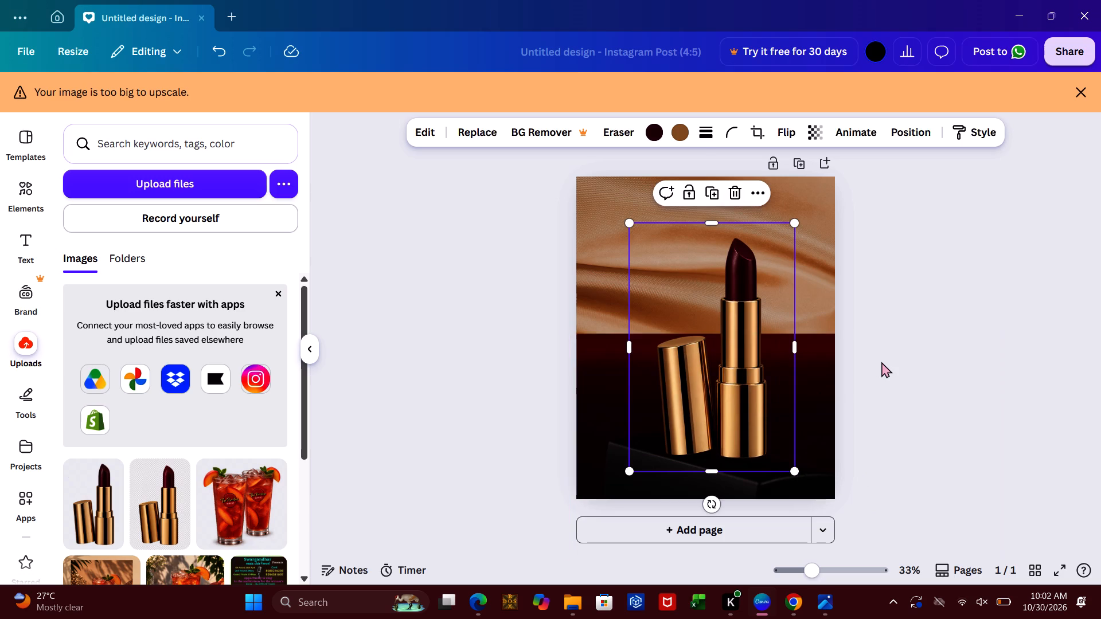
{"action": "left_click_drag", "start_coordinate": [749, 355], "coordinate": [735, 354]}
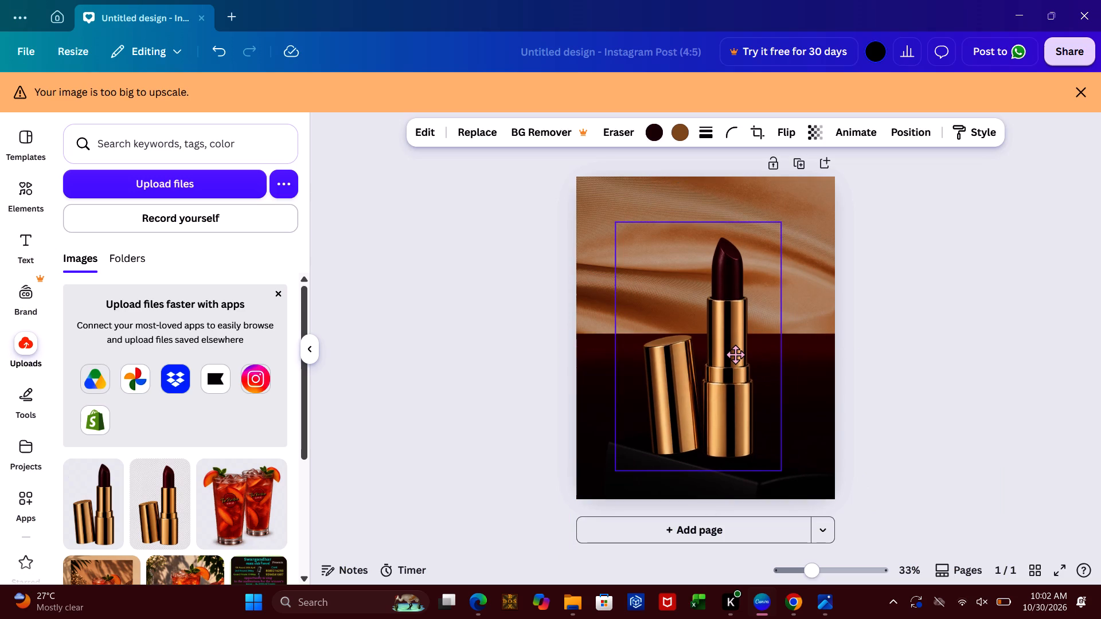
{"action": "left_click_drag", "start_coordinate": [735, 354], "coordinate": [739, 351]}
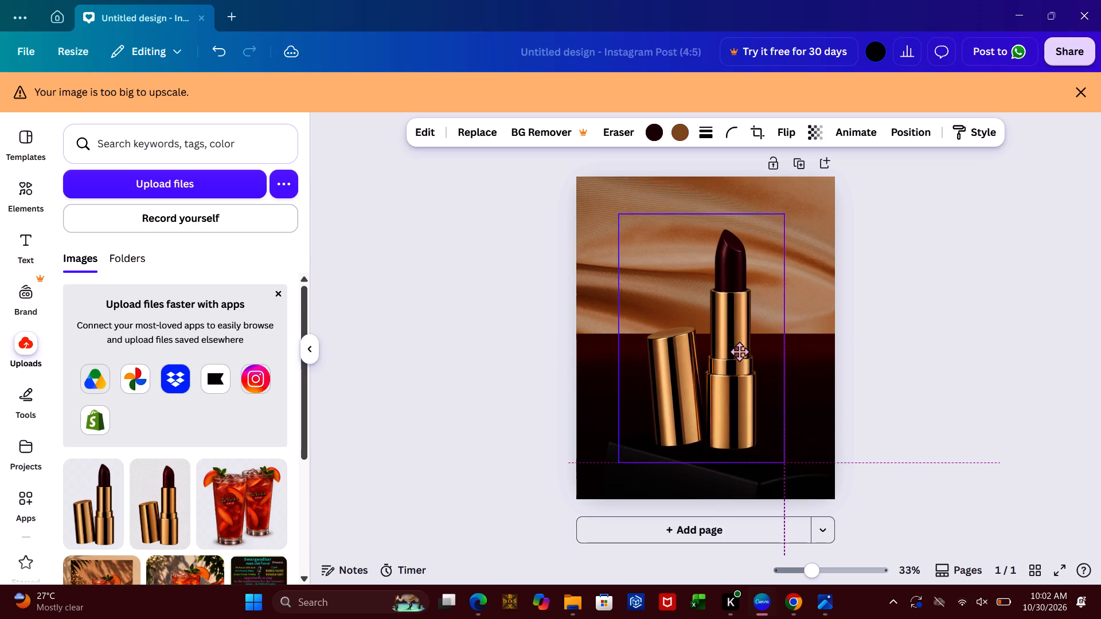
{"action": "left_click_drag", "start_coordinate": [739, 351], "coordinate": [739, 353]}
{"action": "left_click", "coordinate": [852, 321]}
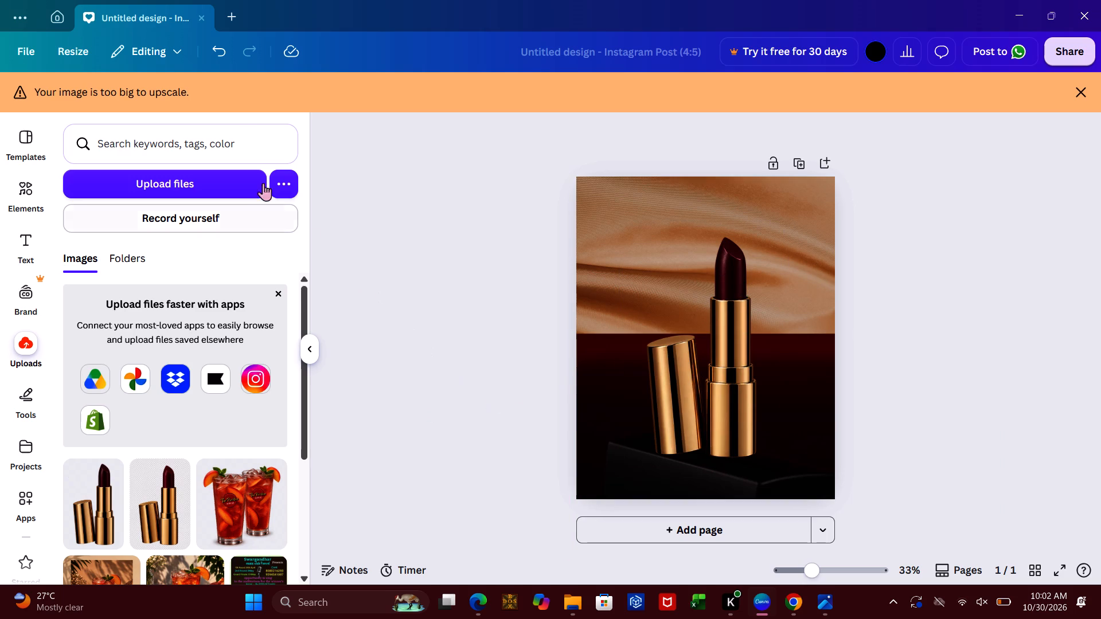
Search the uploads for "melting paint".
{"action": "left_click", "coordinate": [249, 144]}
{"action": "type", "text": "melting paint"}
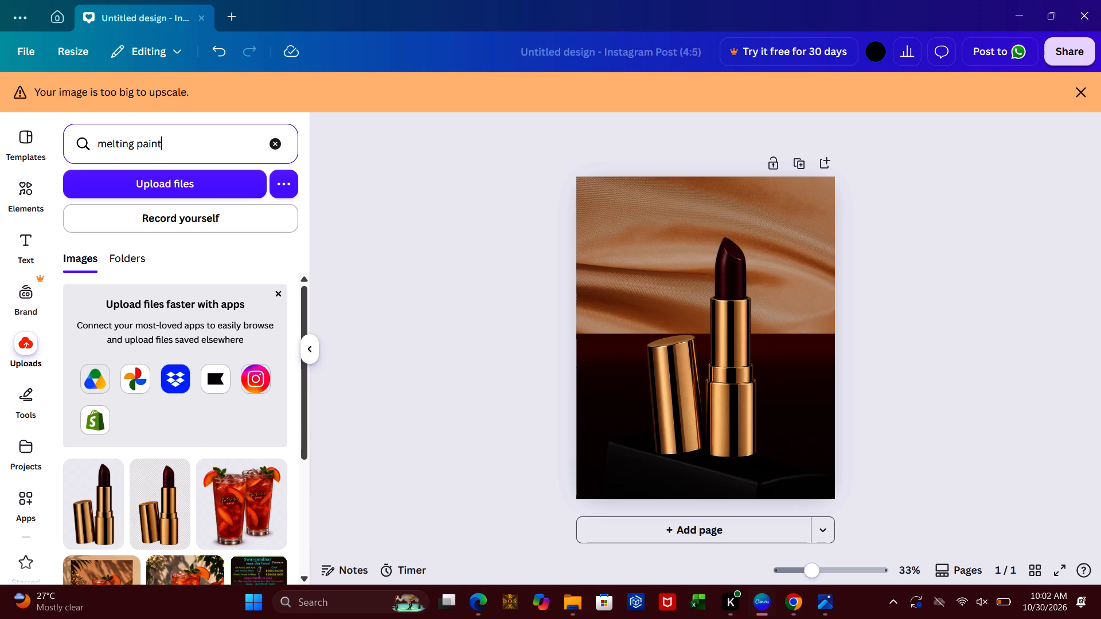
Search the uploaded images for "melting paint".
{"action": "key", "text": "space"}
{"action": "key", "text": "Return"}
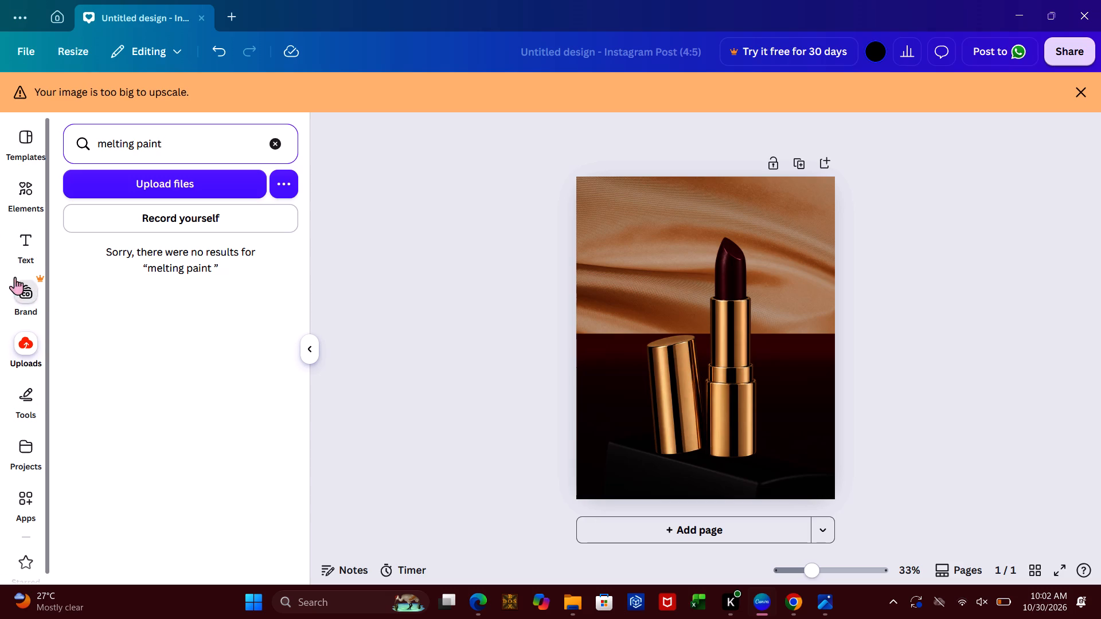
Replace the photo search in Elements with "melting paint" and look through the results for a suitable texture.
{"action": "left_click", "coordinate": [20, 214]}
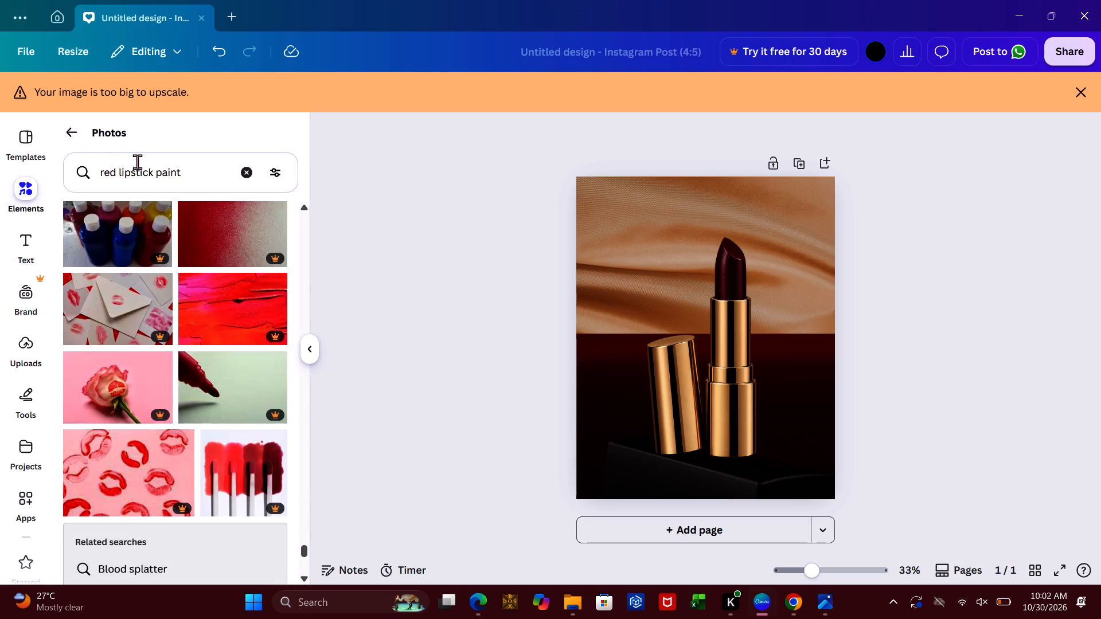
{"action": "left_click", "coordinate": [201, 167]}
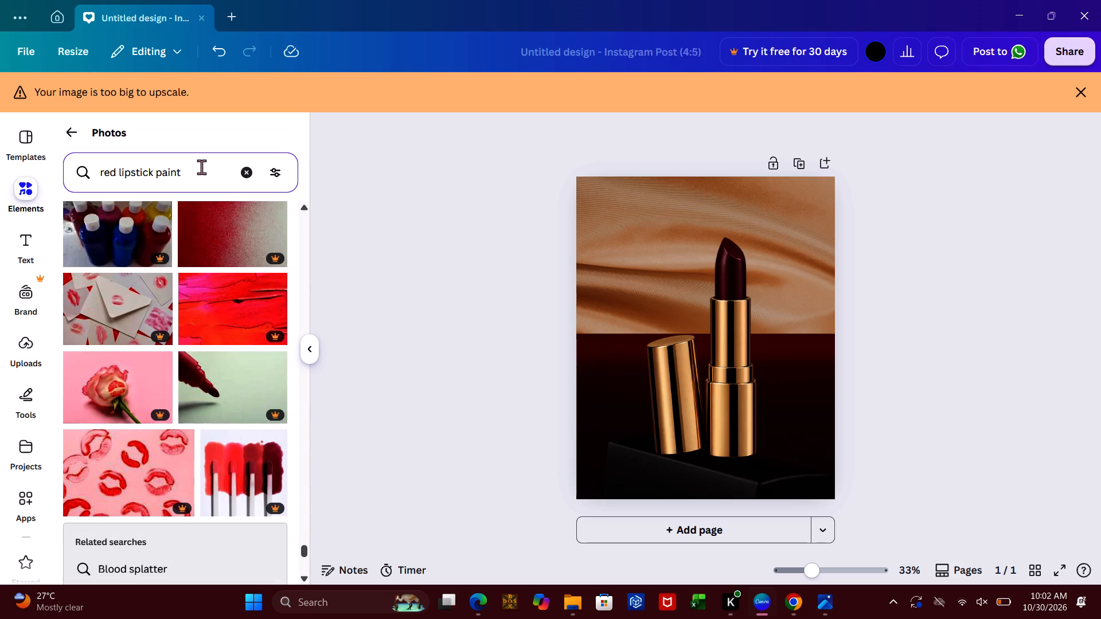
{"action": "key", "text": "BackSpace"}
{"action": "key", "text": "BackSpace"}
{"action": "key", "text": "BackSpace"}
{"action": "key", "text": "BackSpace"}
{"action": "key", "text": "BackSpace"}
{"action": "key", "text": "BackSpace"}
{"action": "key", "text": "BackSpace"}
{"action": "key", "text": "BackSpace"}
{"action": "key", "text": "BackSpace"}
{"action": "key", "text": "BackSpace"}
{"action": "key", "text": "BackSpace"}
{"action": "key", "text": "BackSpace"}
{"action": "key", "text": "BackSpace"}
{"action": "key", "text": "BackSpace"}
{"action": "key", "text": "BackSpace"}
{"action": "key", "text": "BackSpace"}
{"action": "key", "text": "BackSpace"}
{"action": "key", "text": "BackSpace"}
{"action": "key", "text": "BackSpace"}
{"action": "key", "text": "BackSpace"}
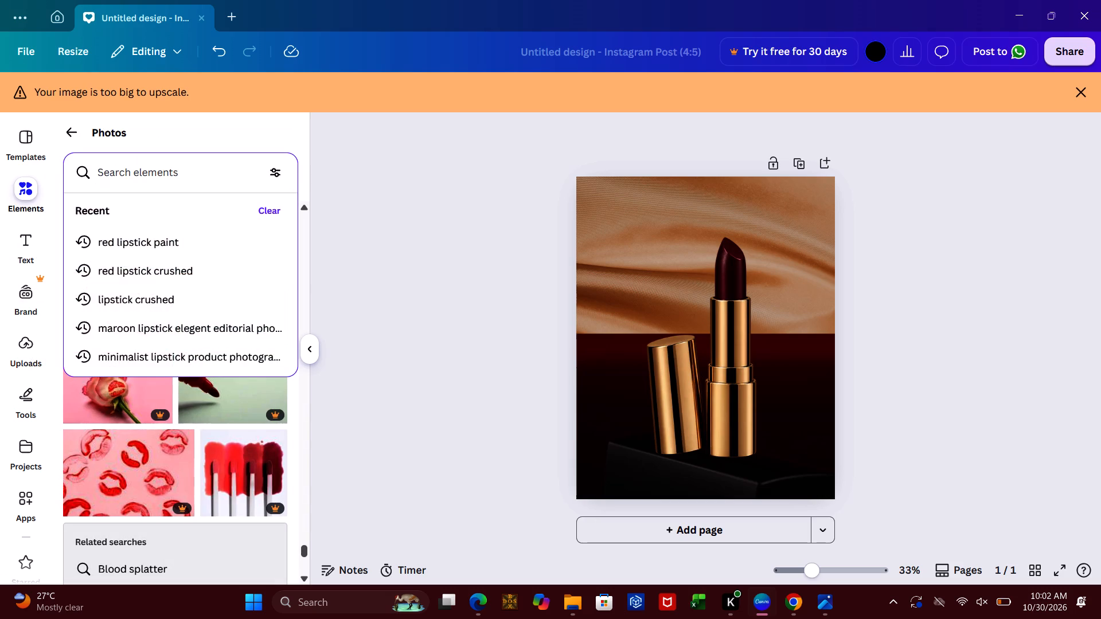
{"action": "type", "text": "melting paint"}
{"action": "key", "text": "Return"}
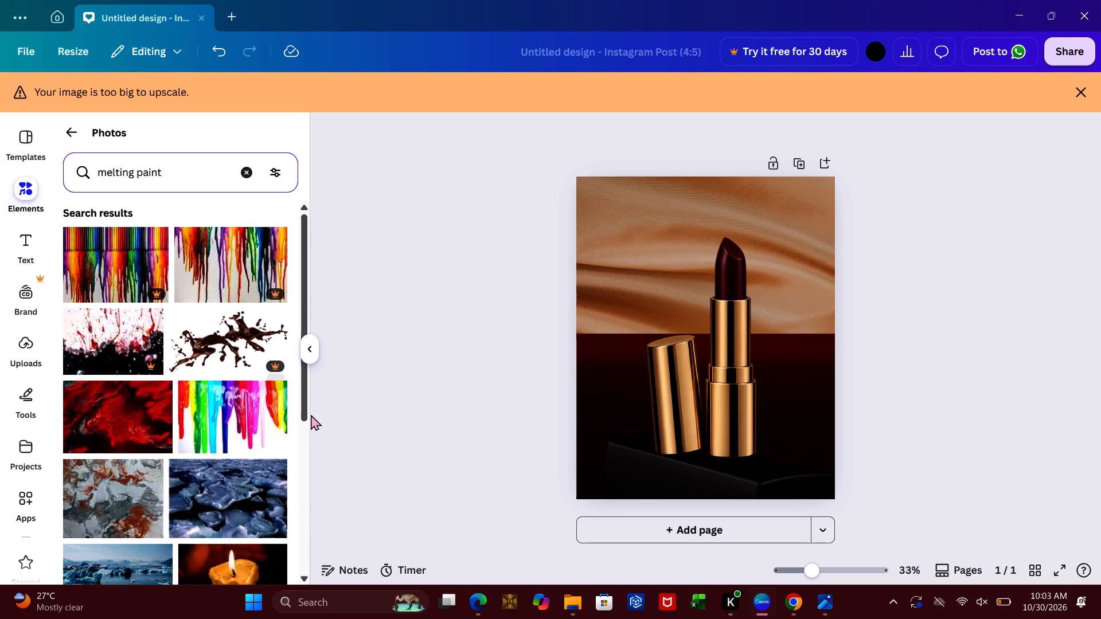
{"action": "left_click", "coordinate": [301, 444]}
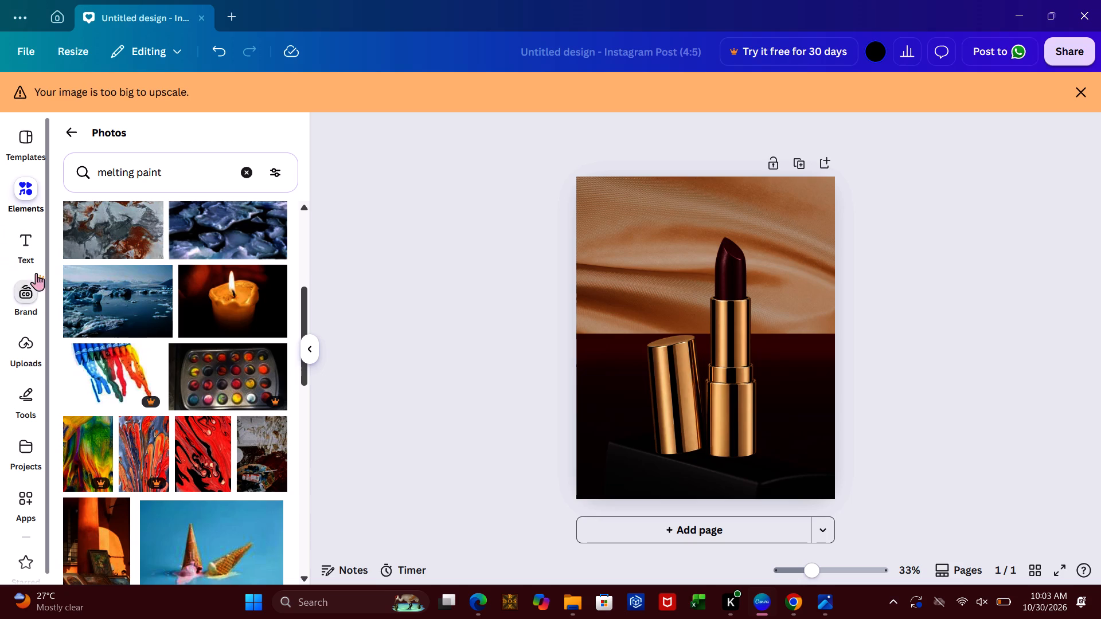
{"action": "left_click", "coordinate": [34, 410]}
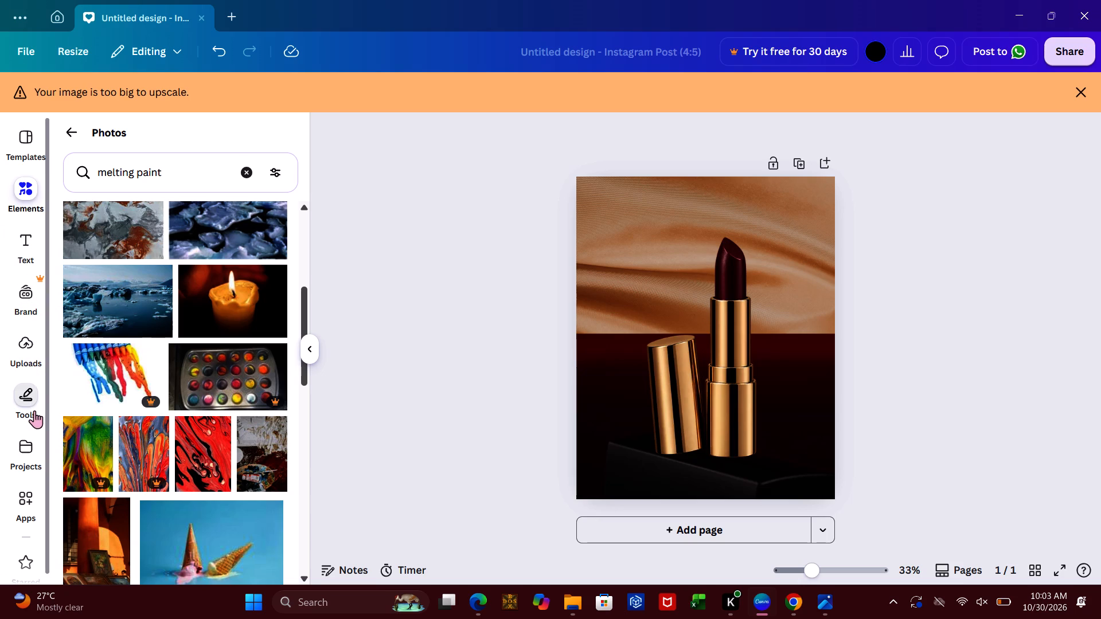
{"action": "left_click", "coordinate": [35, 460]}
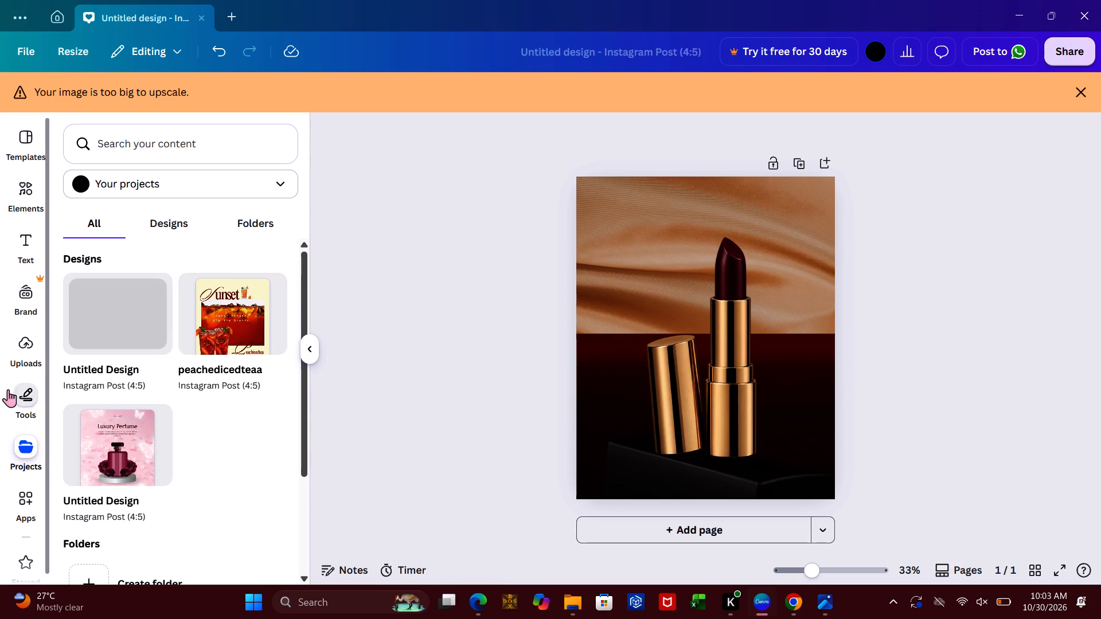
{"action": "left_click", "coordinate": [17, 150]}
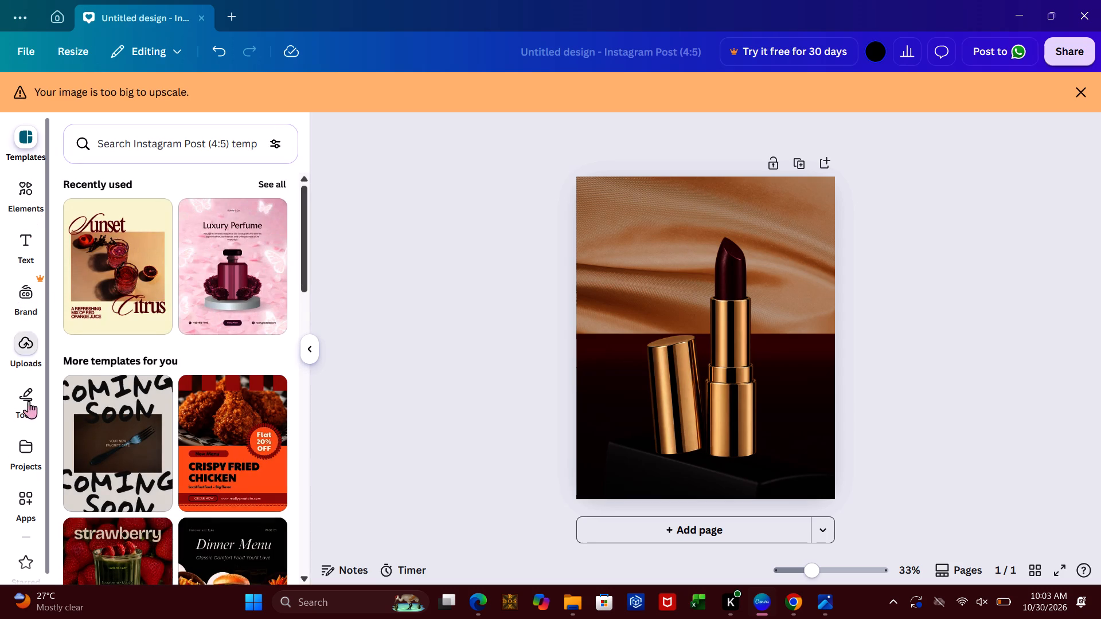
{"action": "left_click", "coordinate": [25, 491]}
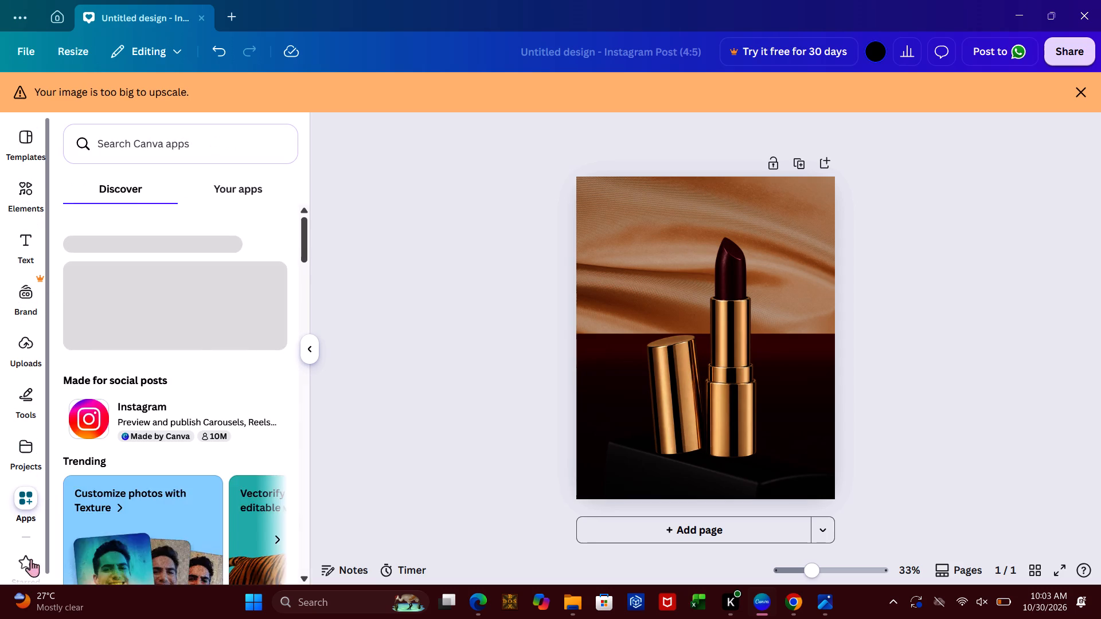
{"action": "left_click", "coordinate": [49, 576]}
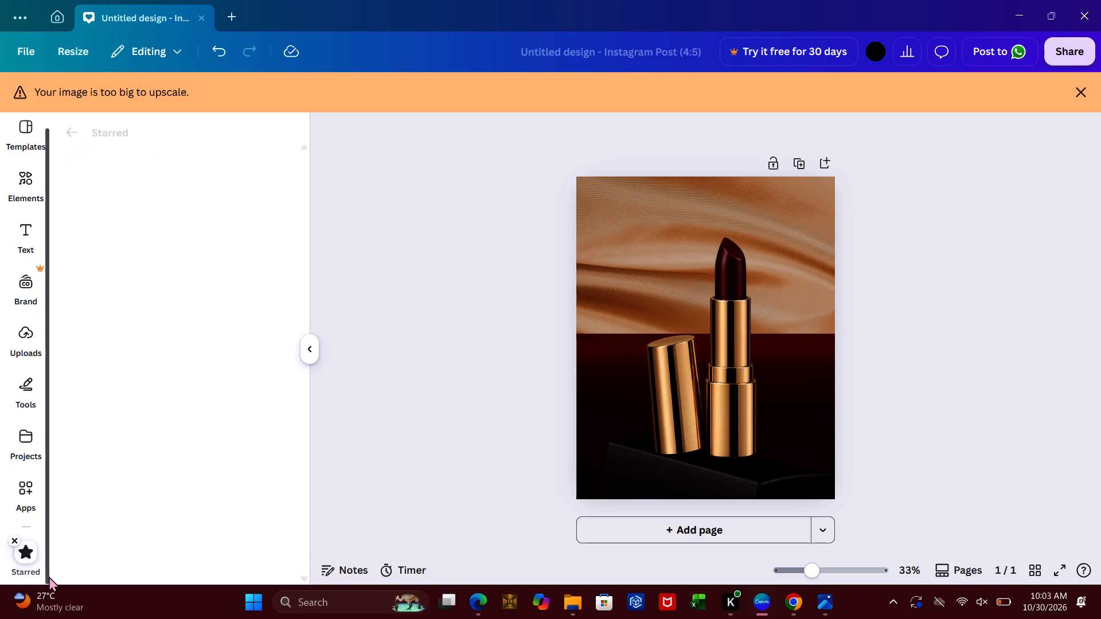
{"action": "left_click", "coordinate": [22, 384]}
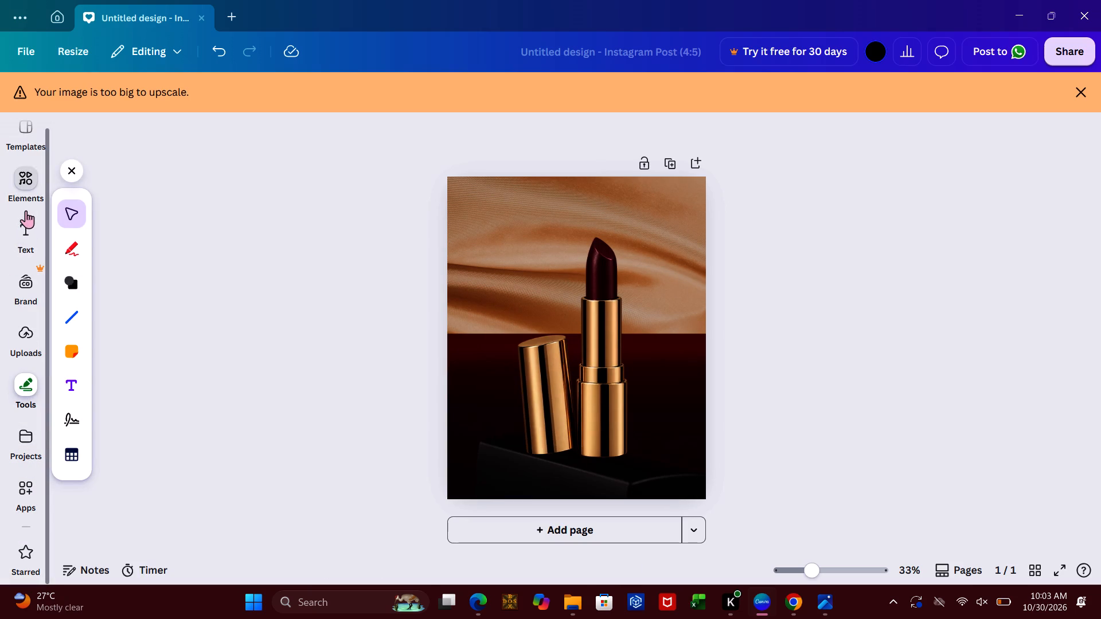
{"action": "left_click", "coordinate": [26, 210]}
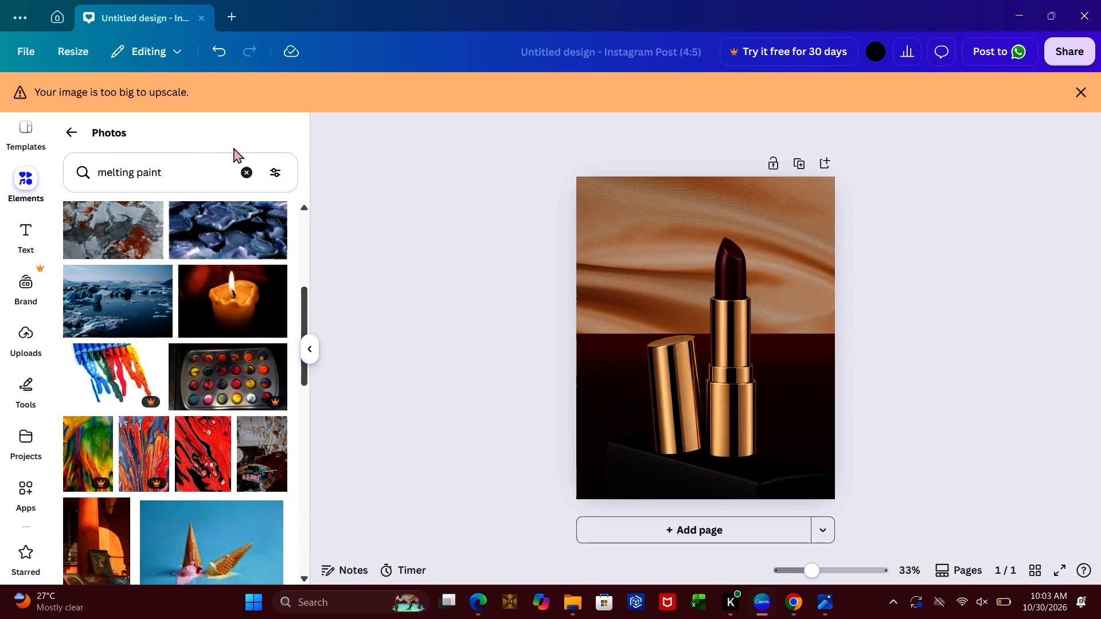
Clear the photo search and browse the recommended and trending photos for something that suits the lipstick post.
{"action": "left_click", "coordinate": [245, 181]}
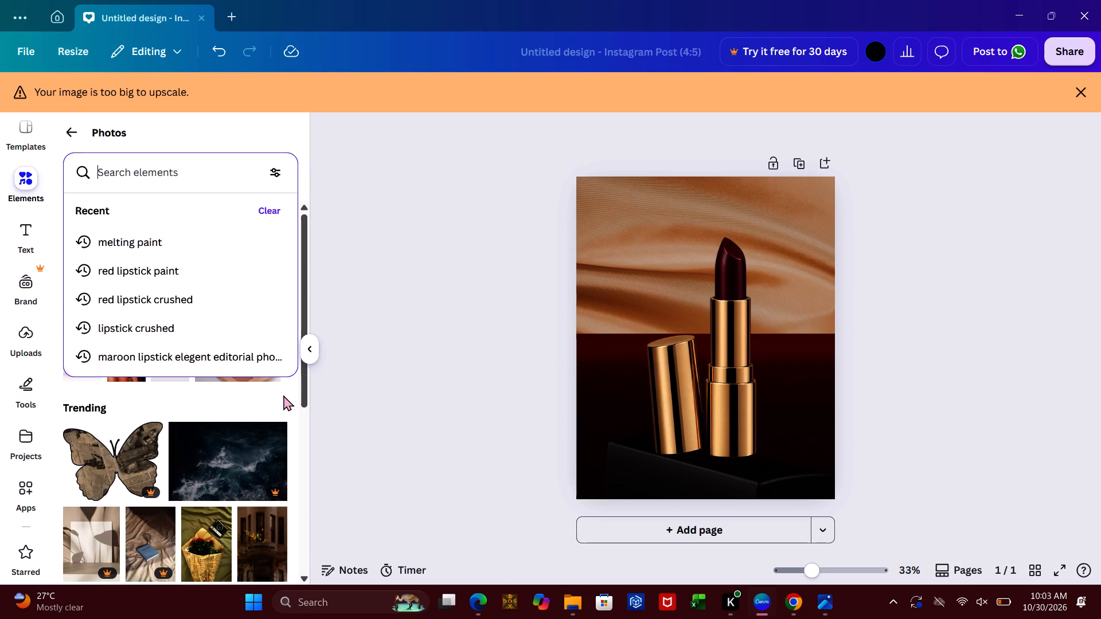
{"action": "left_click", "coordinate": [283, 394]}
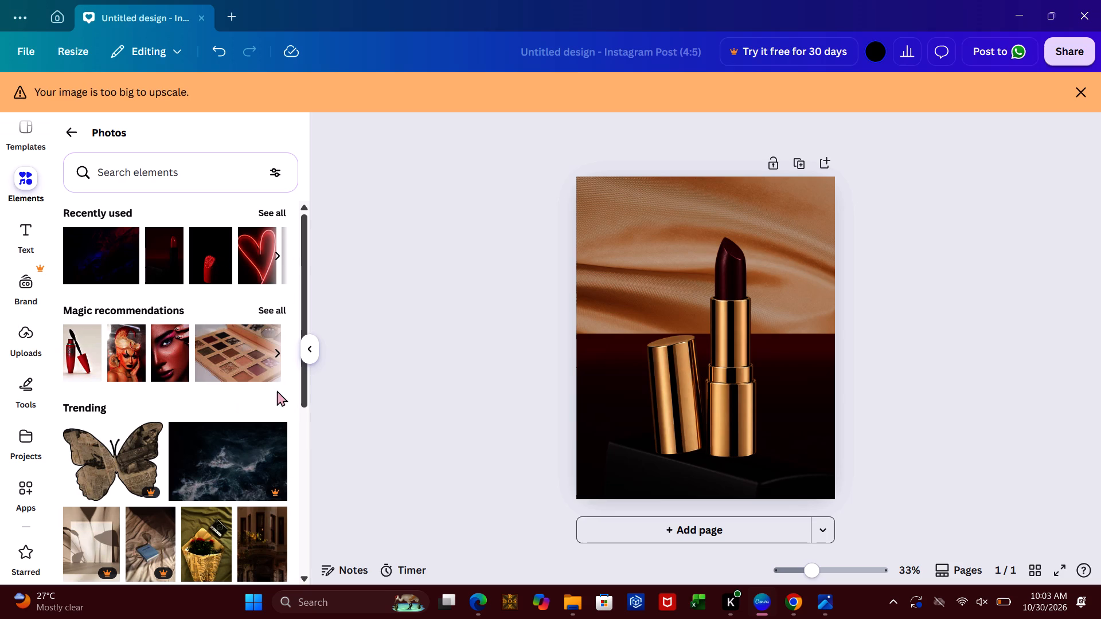
{"action": "left_click", "coordinate": [304, 463]}
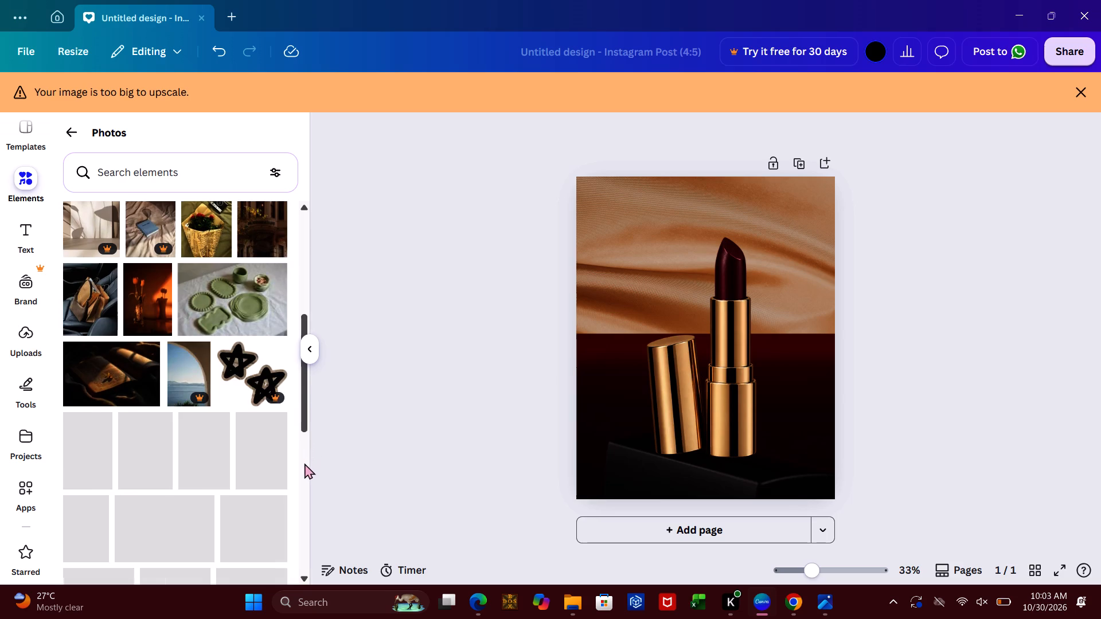
{"action": "left_click", "coordinate": [306, 489]}
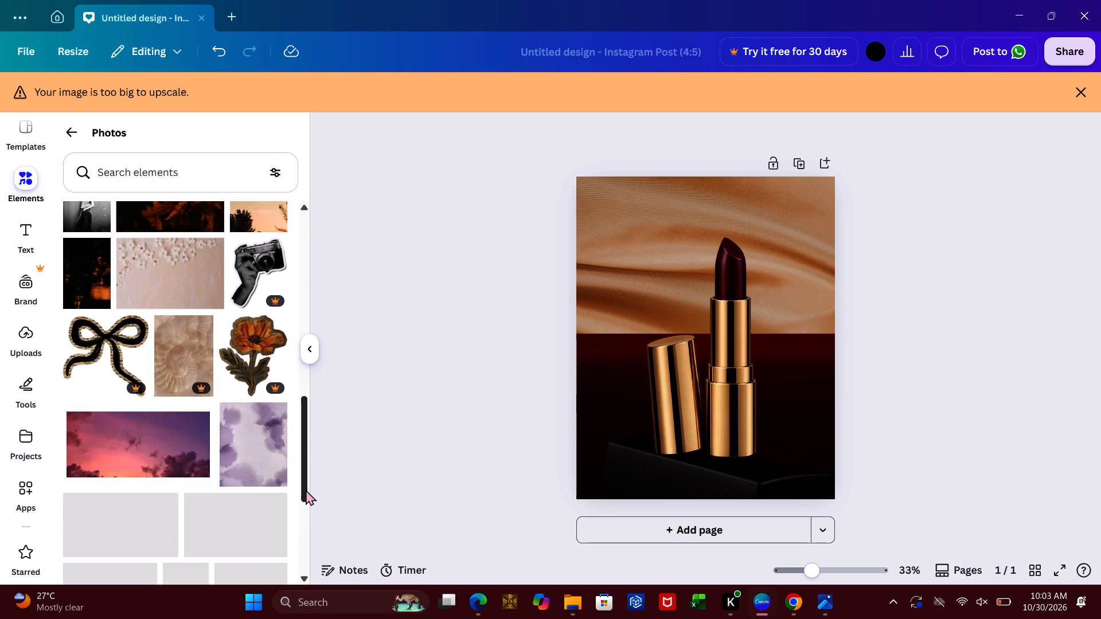
{"action": "left_click", "coordinate": [303, 526]}
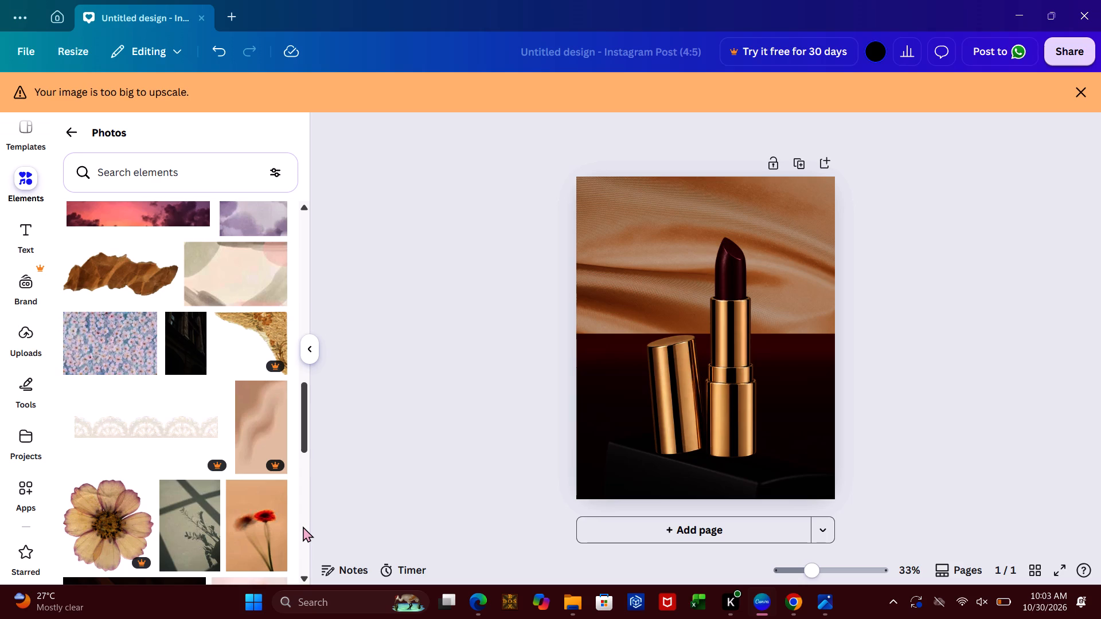
{"action": "left_click", "coordinate": [303, 526]}
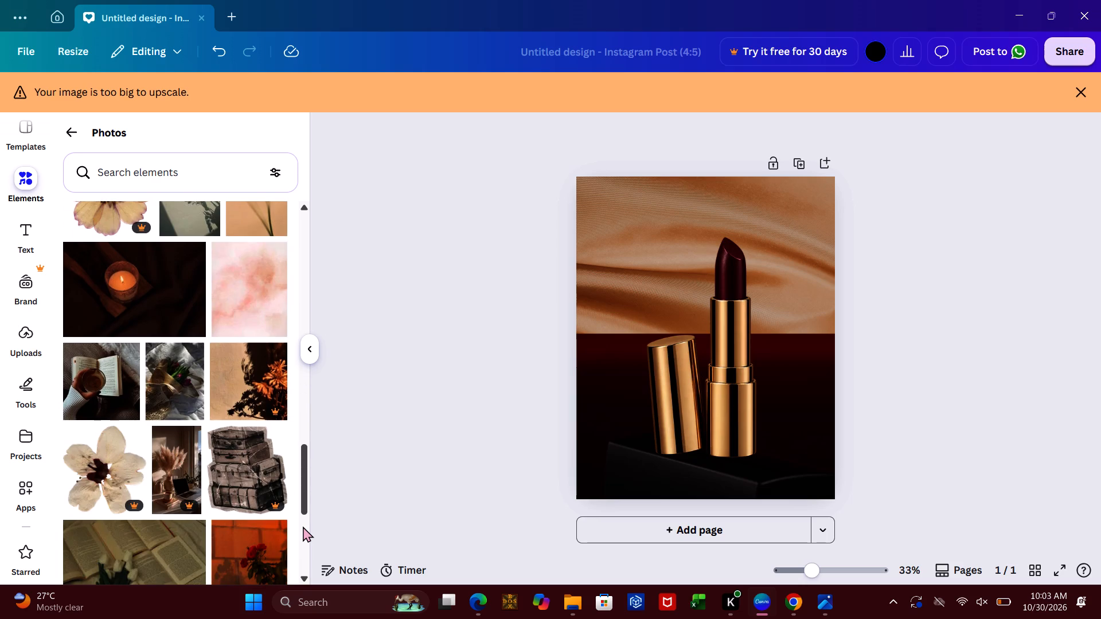
{"action": "left_click", "coordinate": [303, 550]}
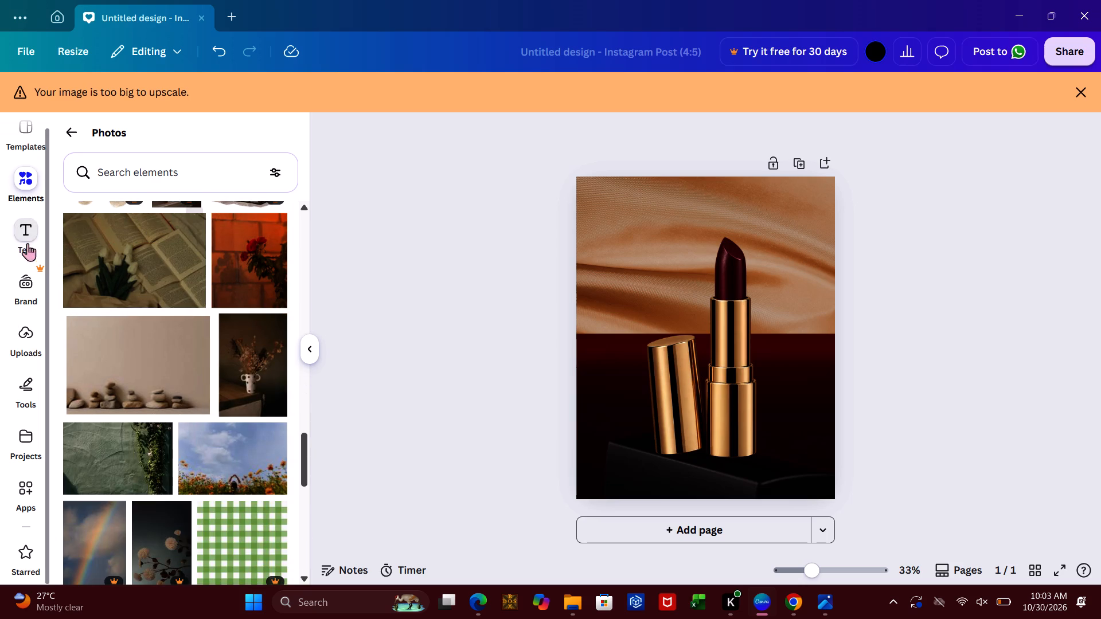
Browse the default text styles and font combinations for lettering that suits the lipstick post.
{"action": "left_click", "coordinate": [30, 243]}
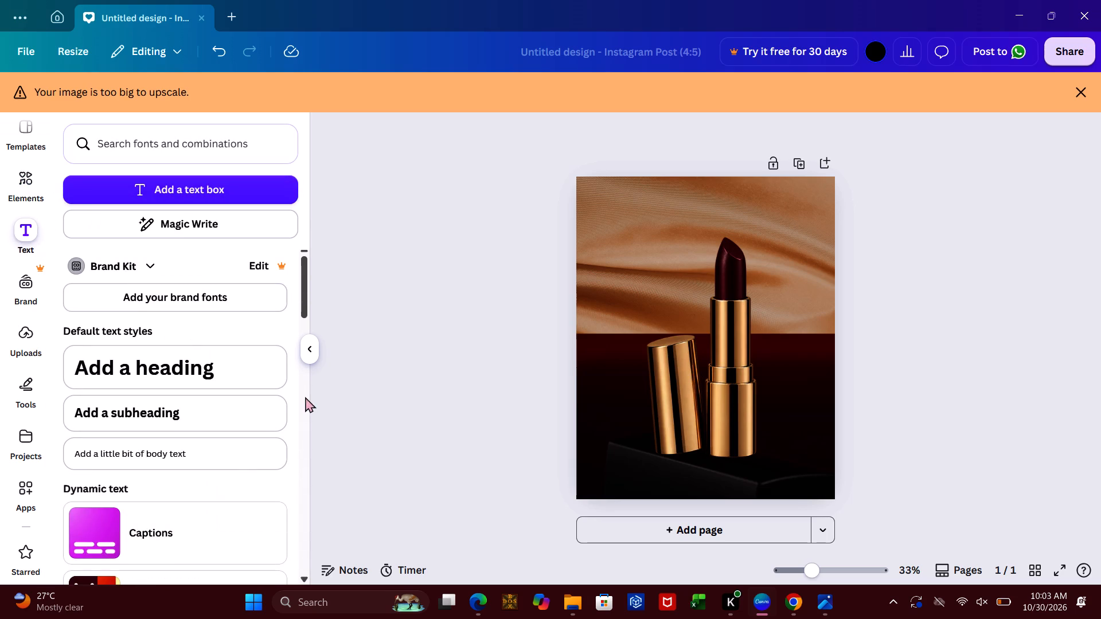
{"action": "left_click", "coordinate": [307, 428]}
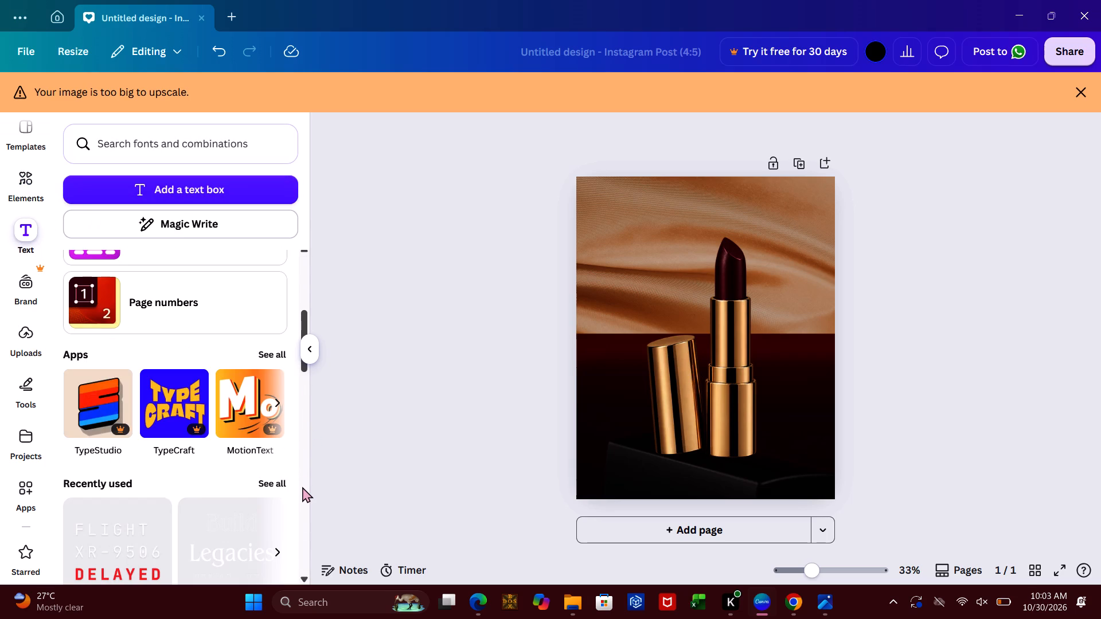
{"action": "left_click", "coordinate": [303, 485]}
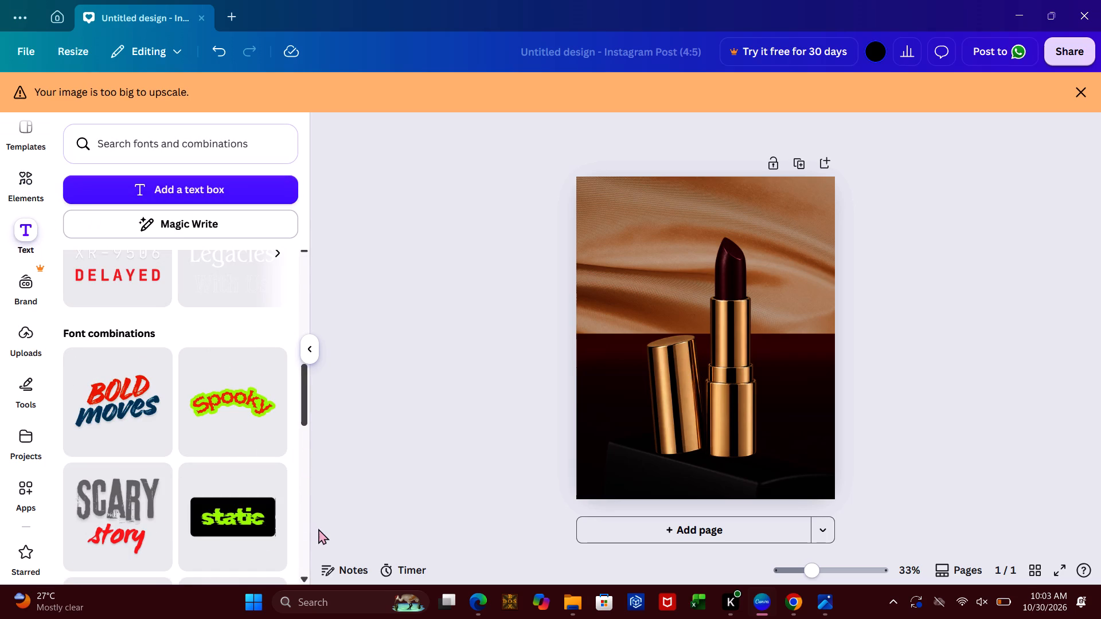
{"action": "left_click", "coordinate": [306, 528]}
{"action": "left_click", "coordinate": [306, 528]}
{"action": "left_click_drag", "start_coordinate": [306, 528], "coordinate": [306, 554]}
{"action": "triple_click", "coordinate": [306, 554]}
{"action": "triple_click", "coordinate": [306, 554]}
{"action": "left_click", "coordinate": [306, 554]}
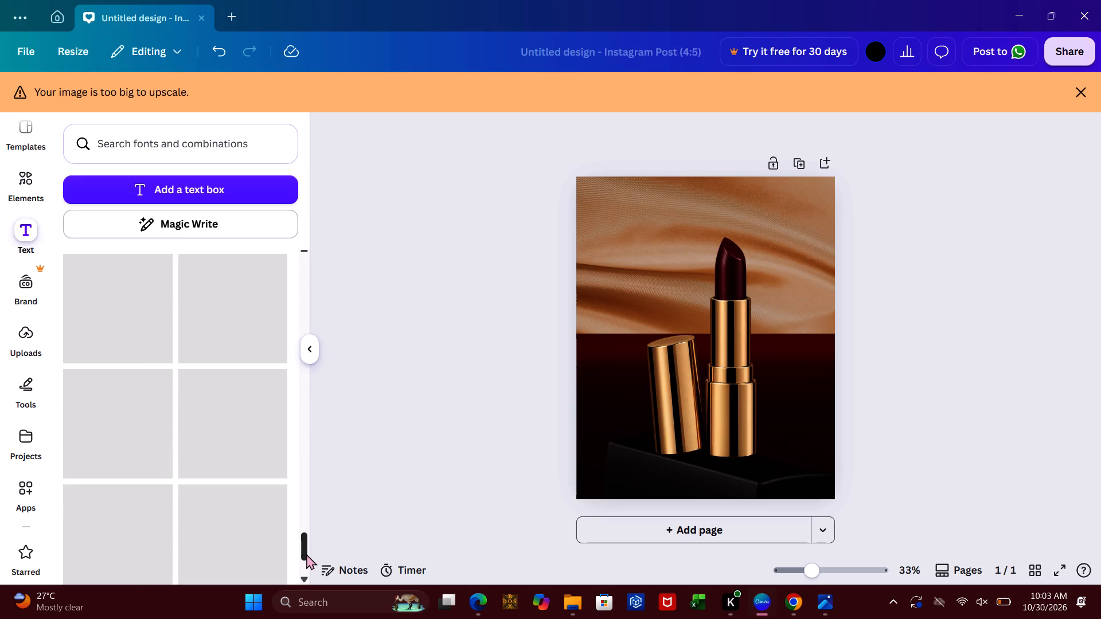
{"action": "left_click", "coordinate": [310, 258]}
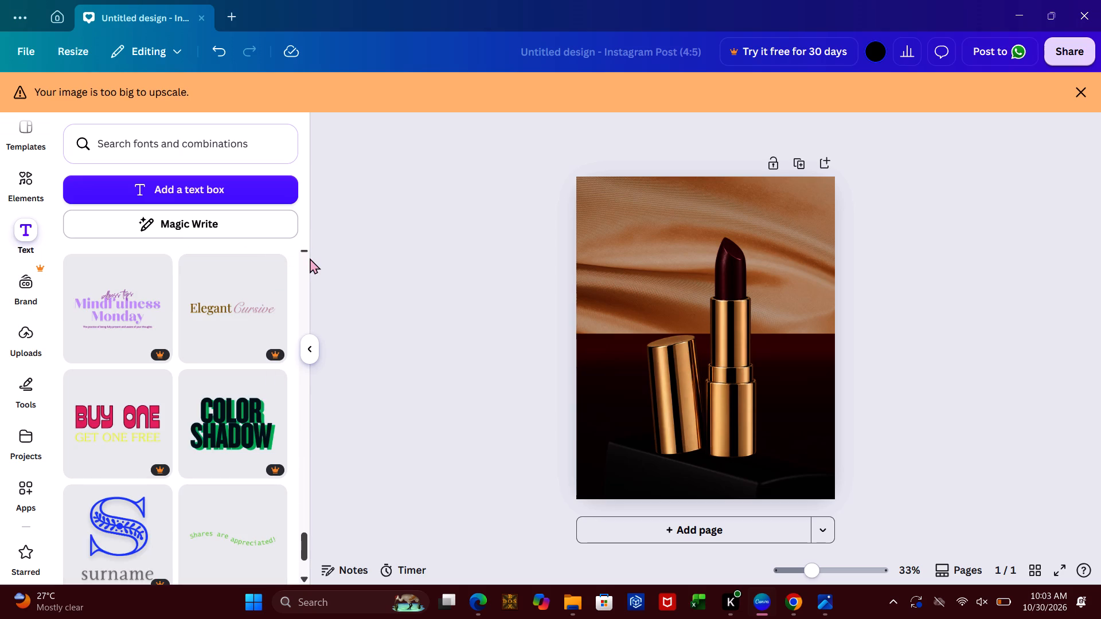
{"action": "triple_click", "coordinate": [303, 265]}
{"action": "triple_click", "coordinate": [303, 265]}
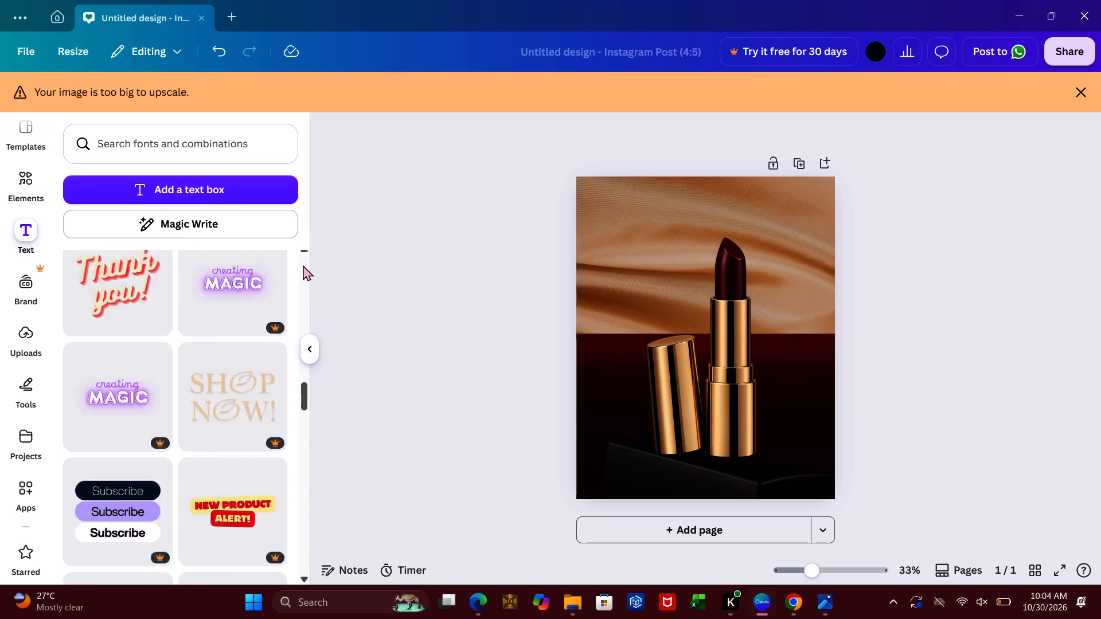
{"action": "double_click", "coordinate": [303, 265]}
{"action": "triple_click", "coordinate": [303, 265]}
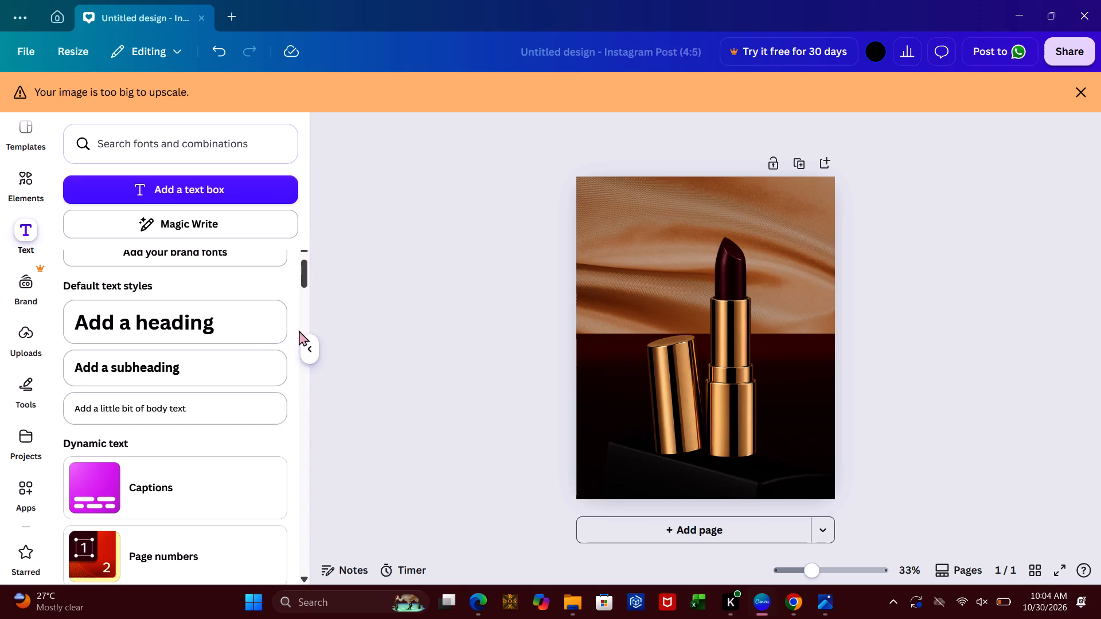
{"action": "left_click", "coordinate": [309, 310]}
{"action": "left_click", "coordinate": [309, 310]}
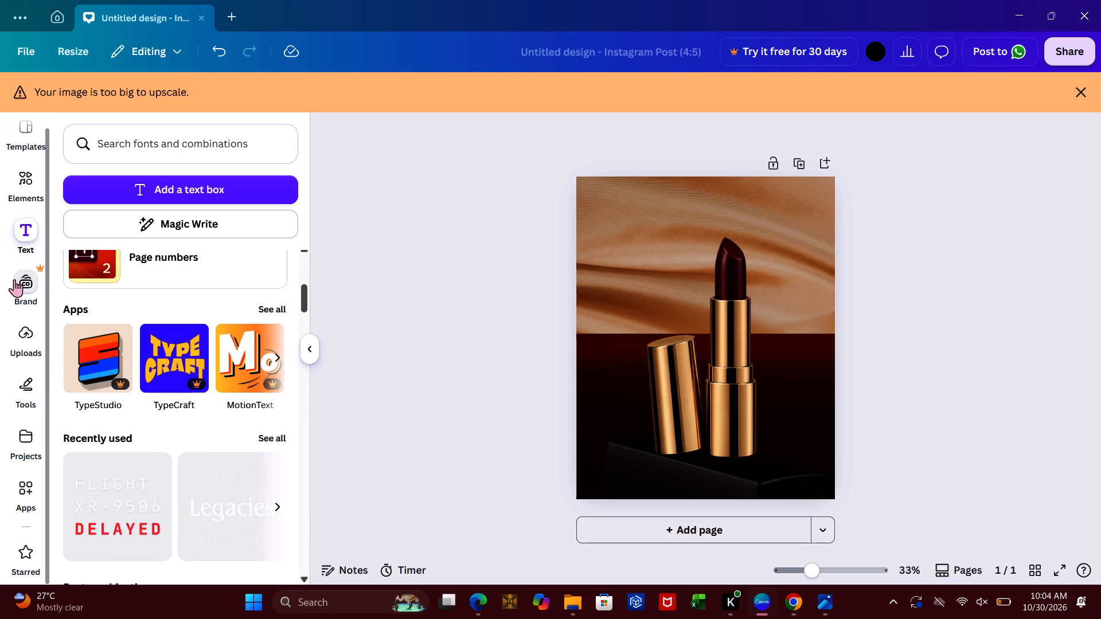
Return to the photo elements and repeat the recent "melting paint" search.
{"action": "left_click", "coordinate": [16, 187]}
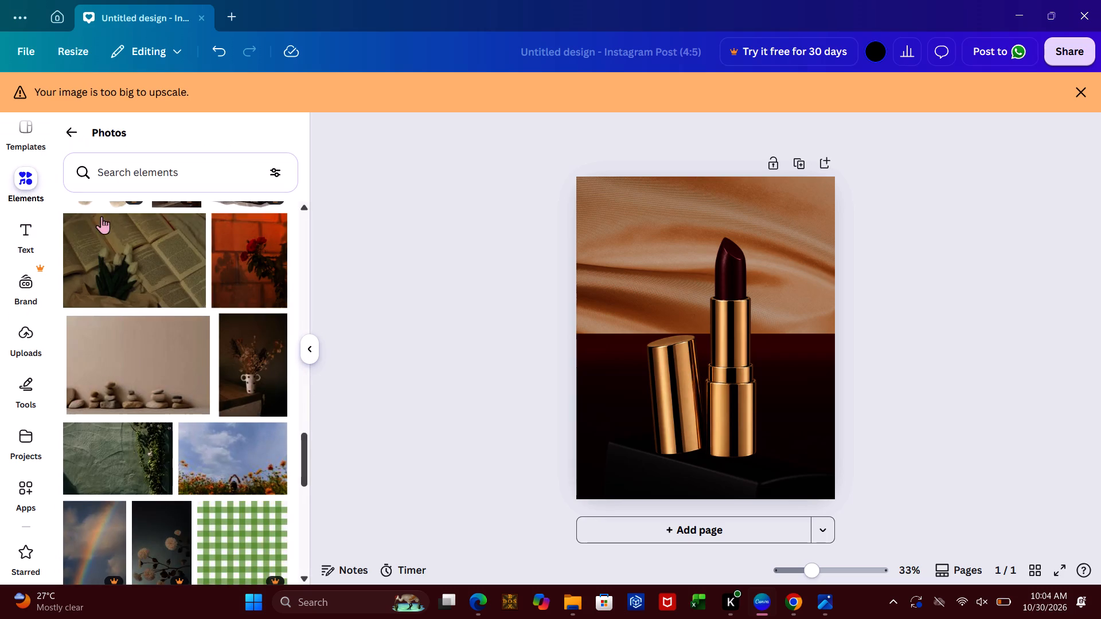
{"action": "left_click", "coordinate": [171, 161]}
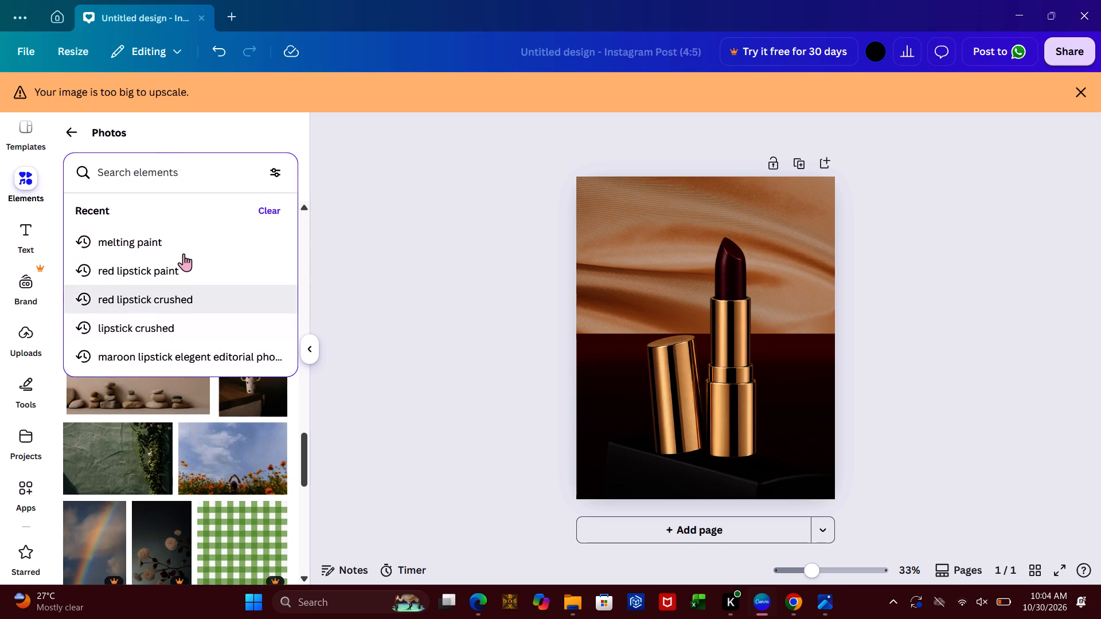
{"action": "left_click", "coordinate": [183, 245]}
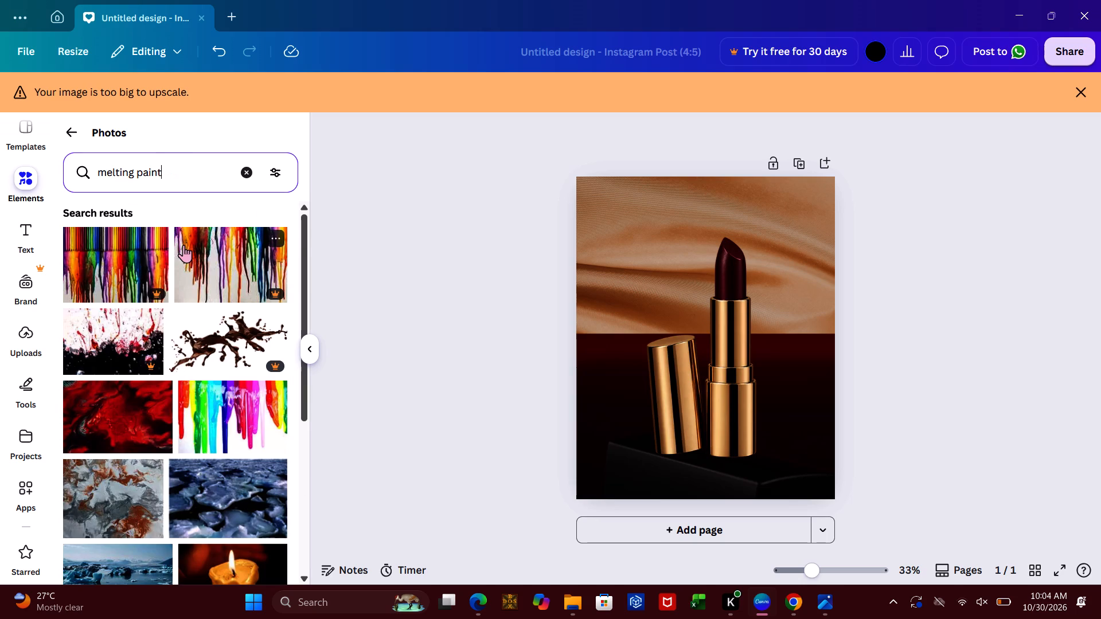
Look through the "melting paint" photo results for a dripping texture that suits the lipstick post.
{"action": "left_click", "coordinate": [303, 482]}
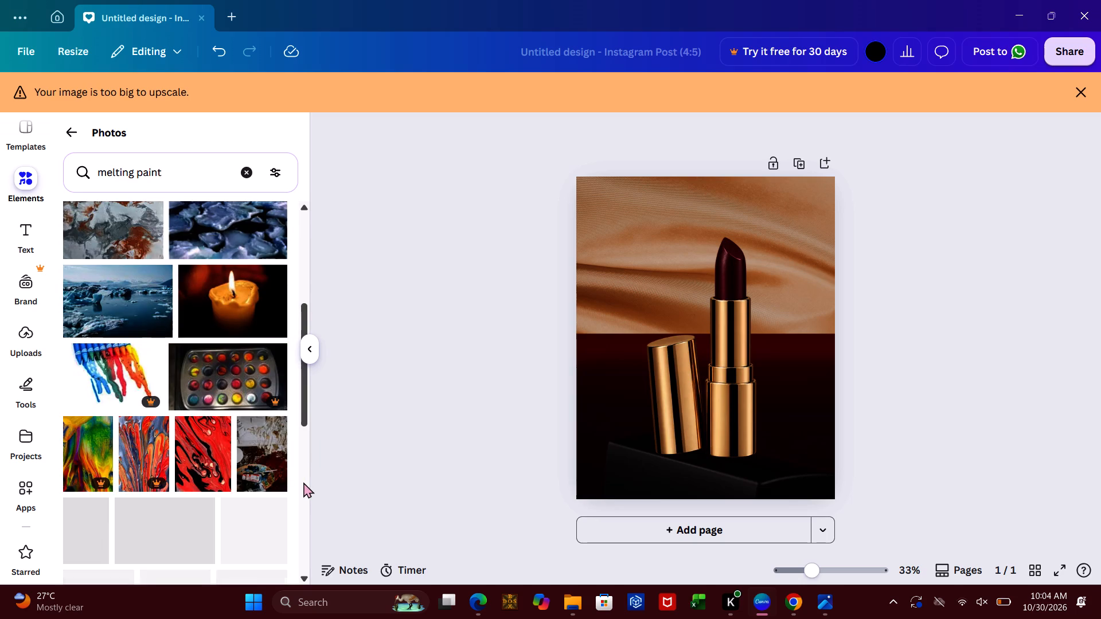
{"action": "left_click", "coordinate": [303, 482]}
{"action": "left_click", "coordinate": [303, 482]}
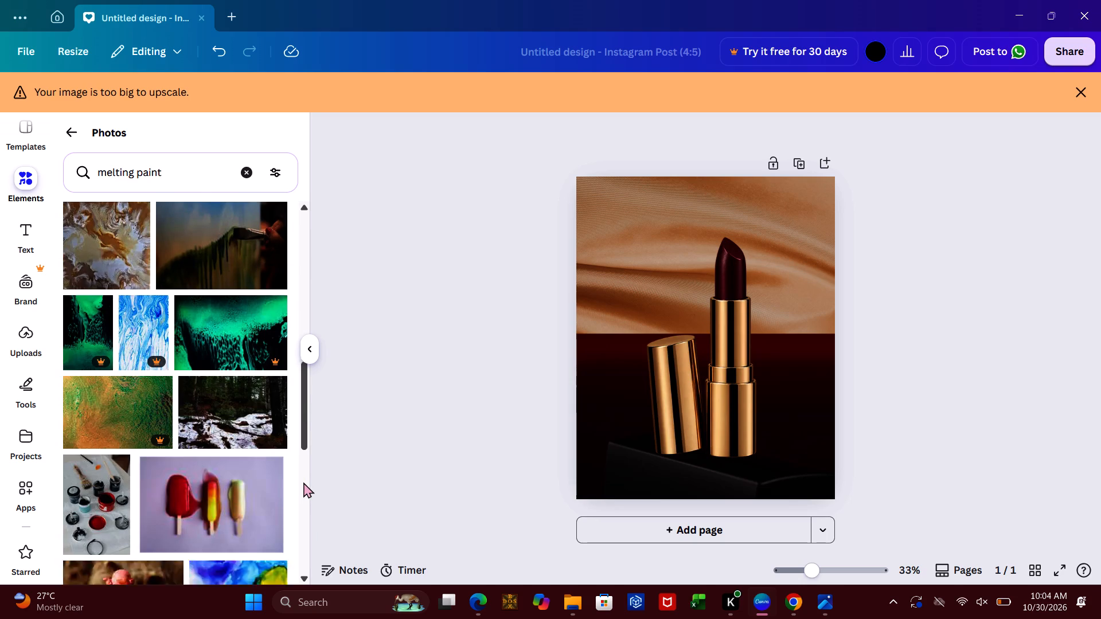
{"action": "left_click", "coordinate": [303, 482]}
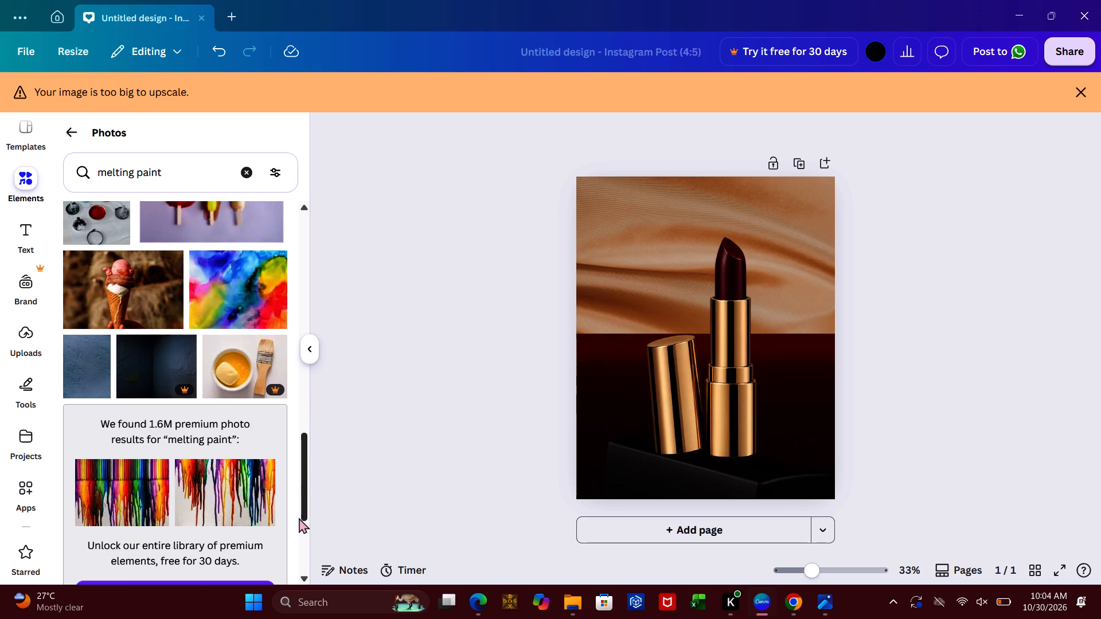
{"action": "left_click", "coordinate": [303, 530]}
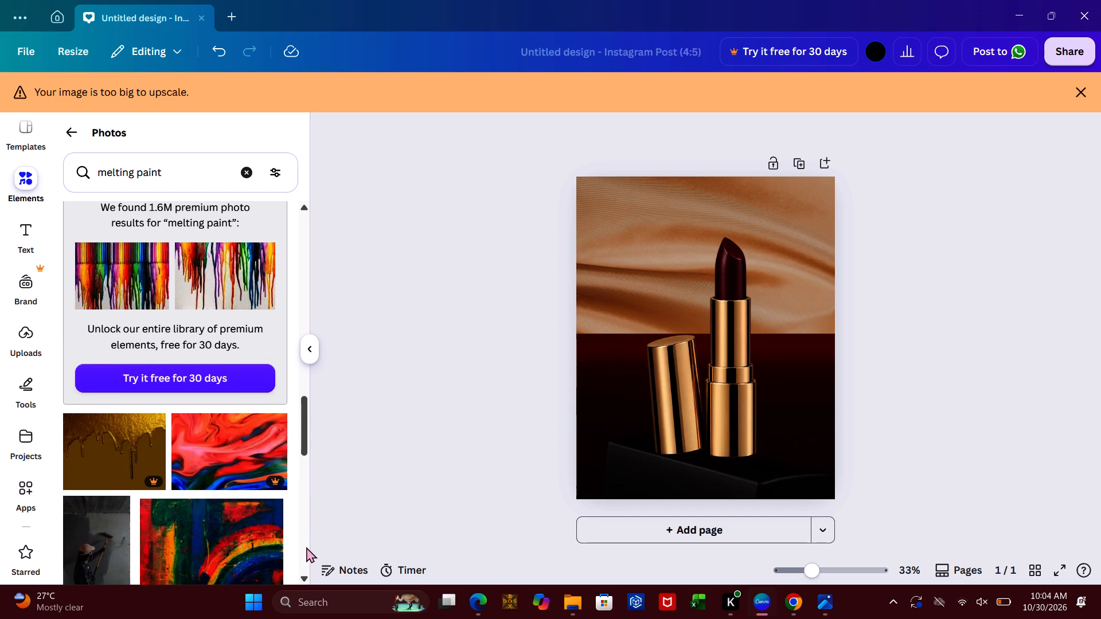
{"action": "left_click", "coordinate": [302, 542]}
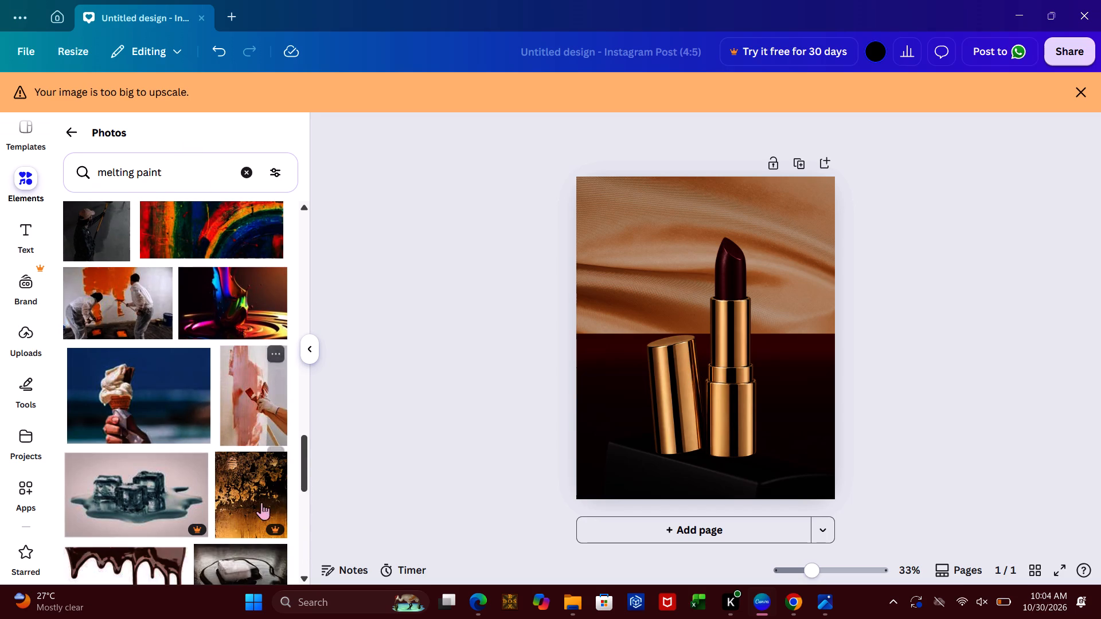
{"action": "left_click", "coordinate": [304, 515]}
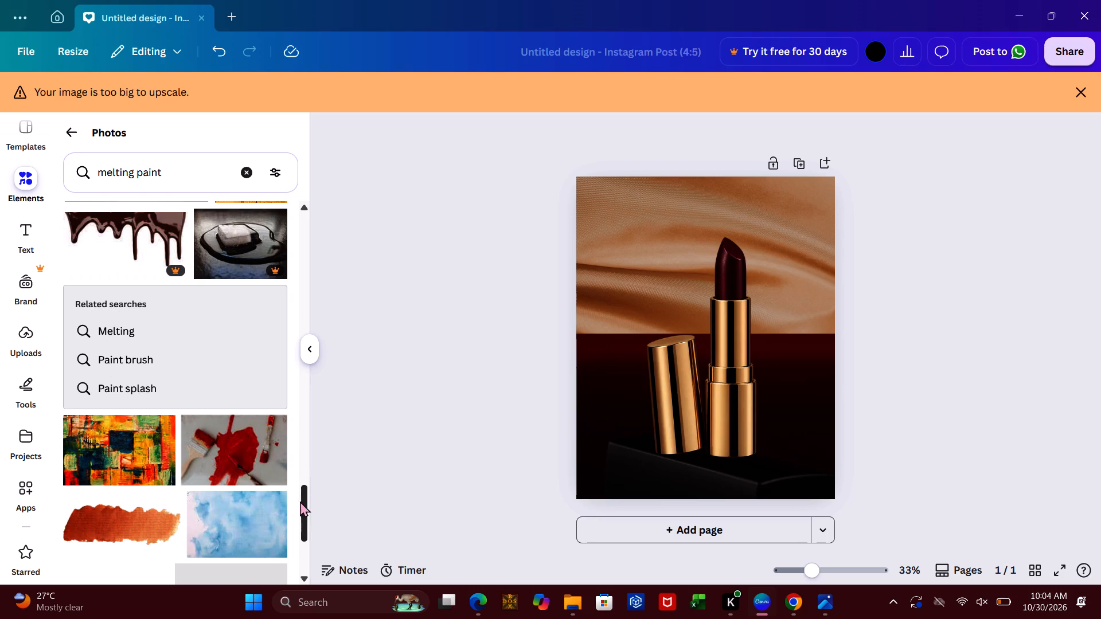
{"action": "left_click", "coordinate": [304, 549]}
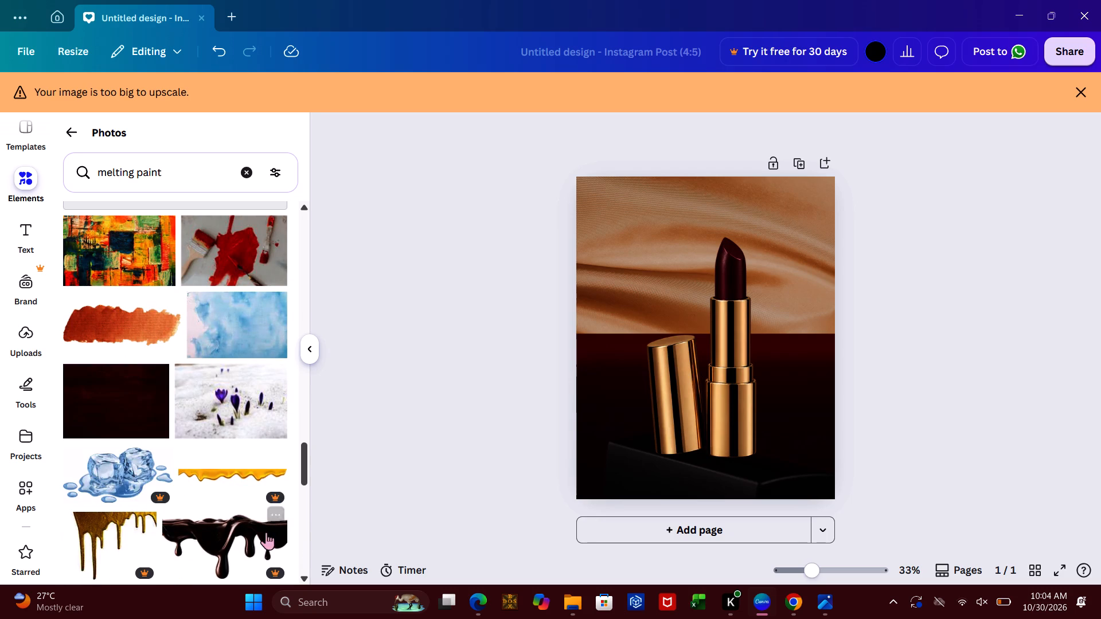
{"action": "left_click", "coordinate": [308, 528]}
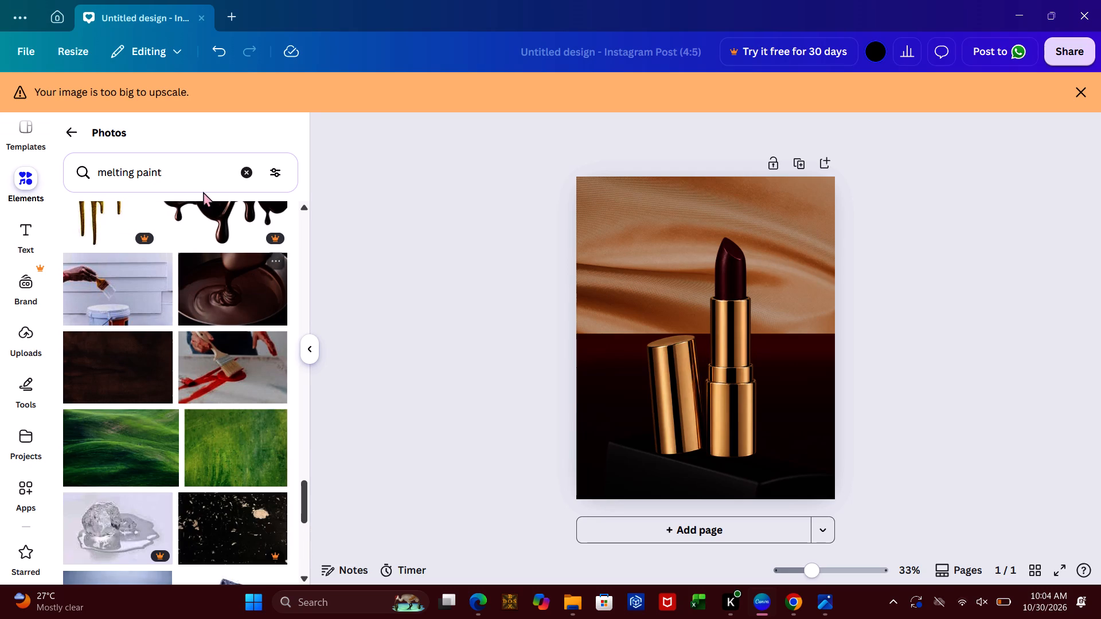
Extend the photo search to "melting paint red cuout" and examine the results for a suitable red paint cutout.
{"action": "left_click", "coordinate": [198, 176]}
{"action": "key", "text": "space"}
{"action": "type", "text": "red cu"}
{"action": "type", "text": "out"}
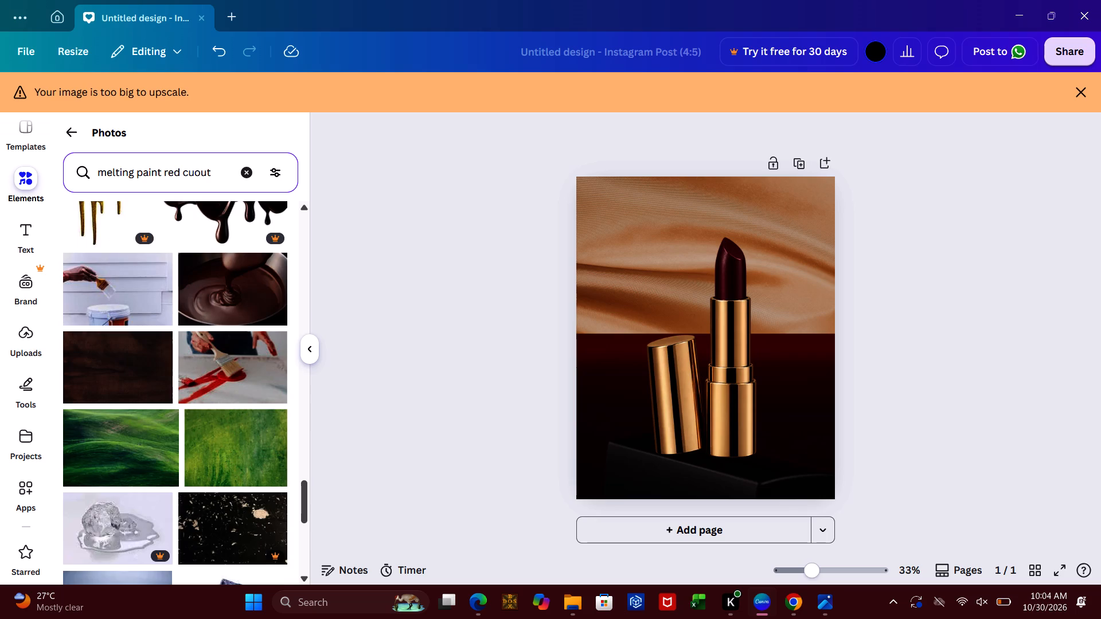
{"action": "key", "text": "Return"}
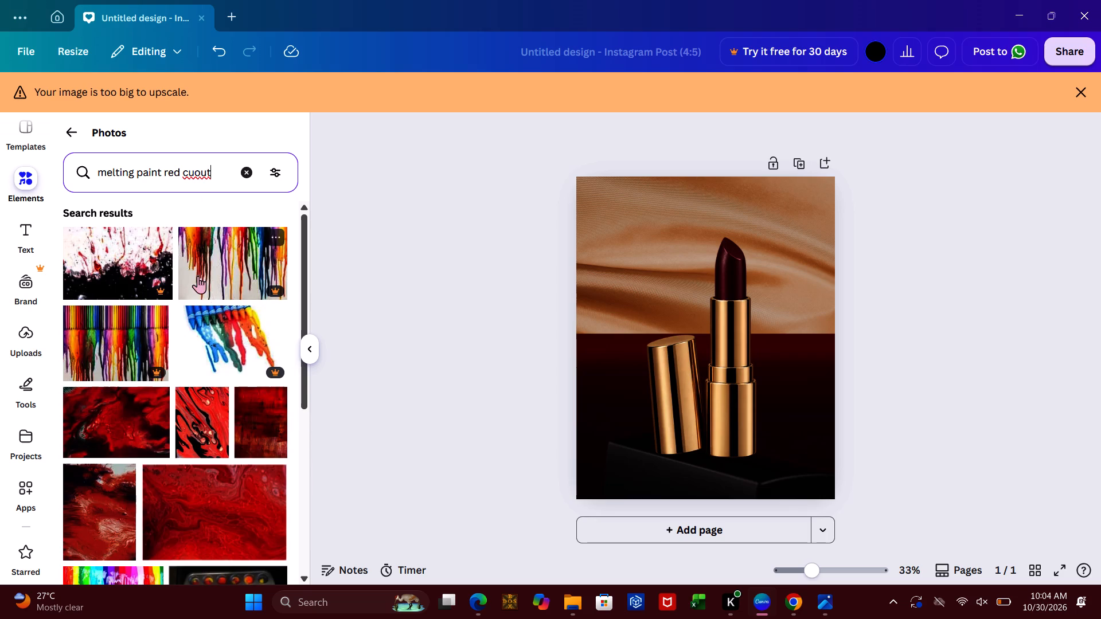
{"action": "left_click", "coordinate": [299, 441]}
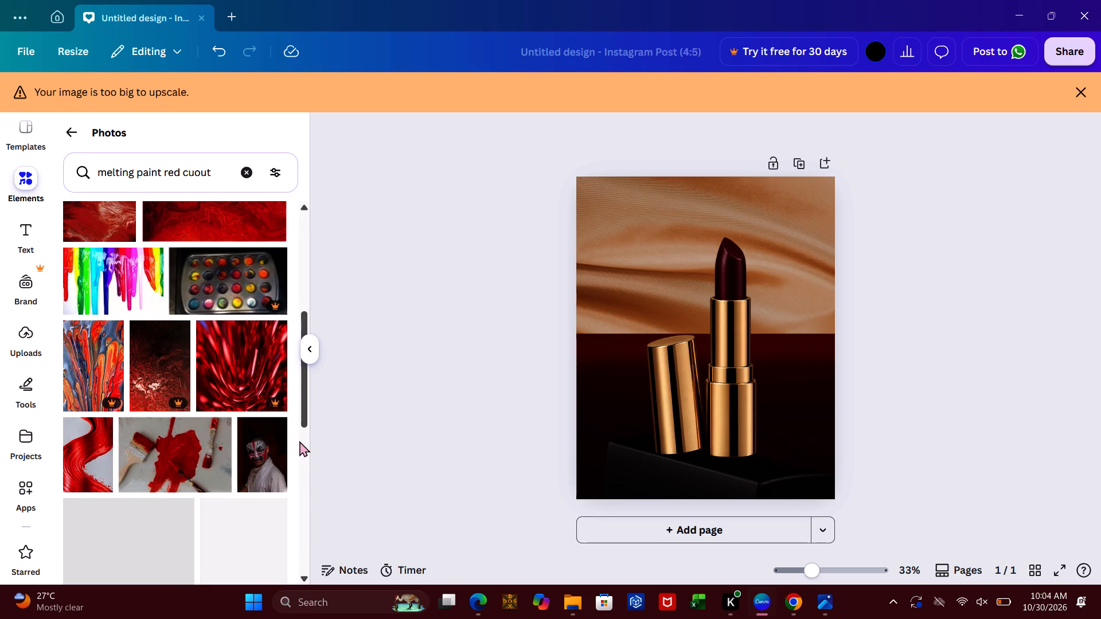
{"action": "left_click", "coordinate": [307, 460]}
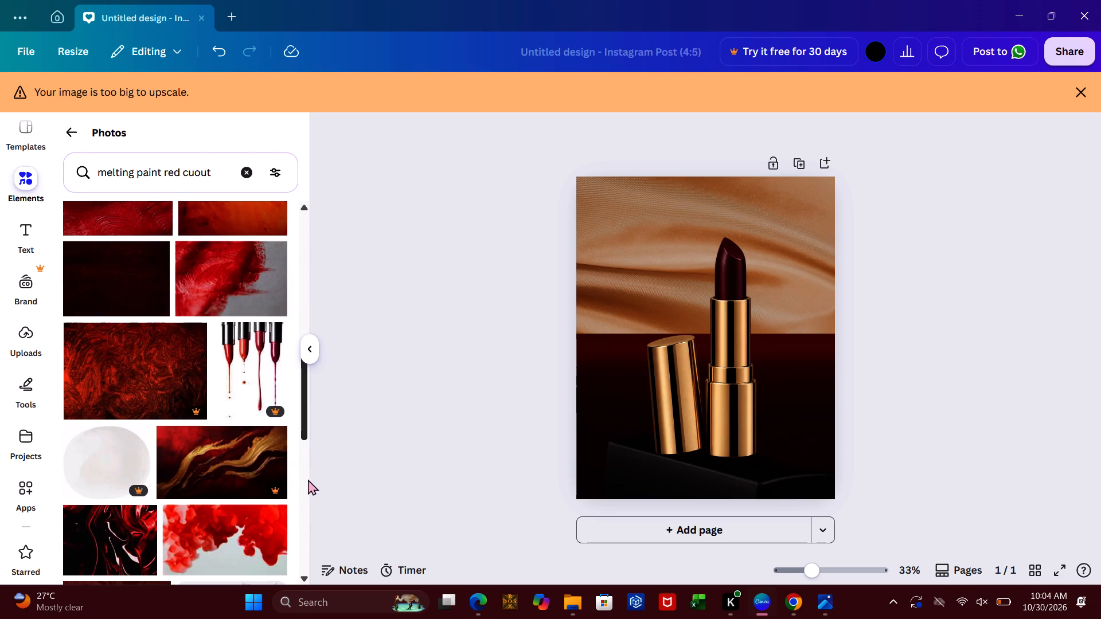
{"action": "left_click", "coordinate": [308, 480]}
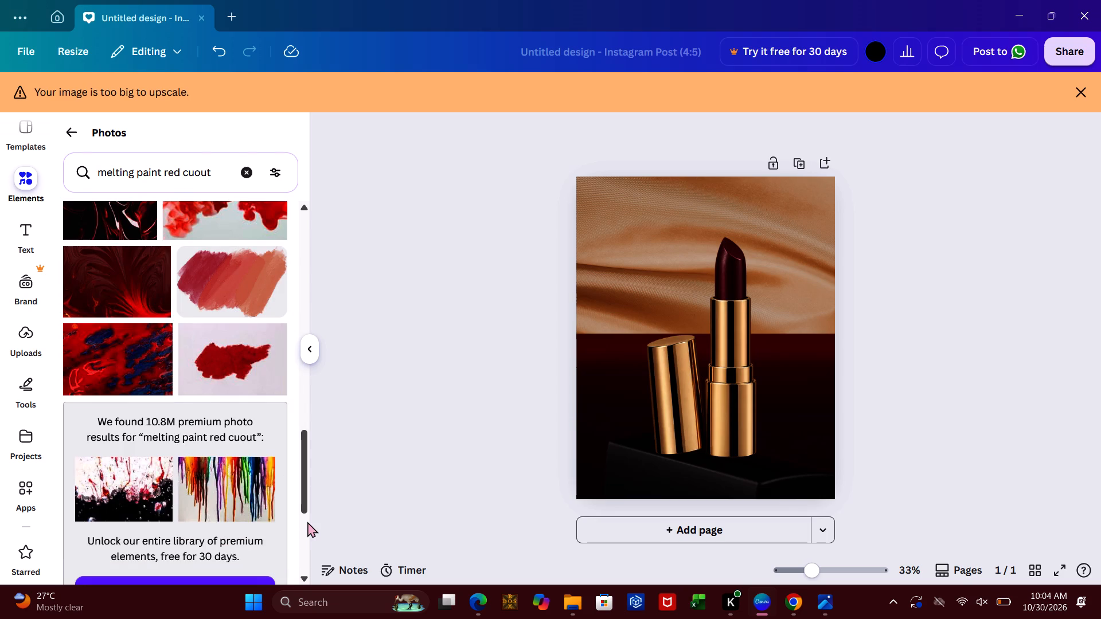
{"action": "left_click", "coordinate": [307, 527]}
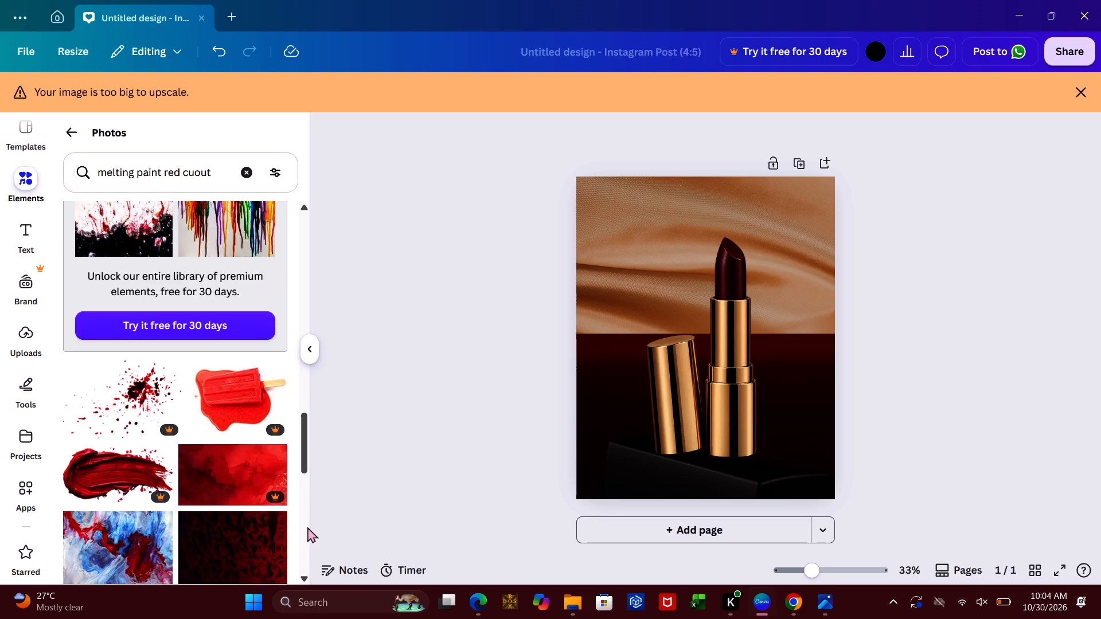
{"action": "left_click", "coordinate": [306, 545]}
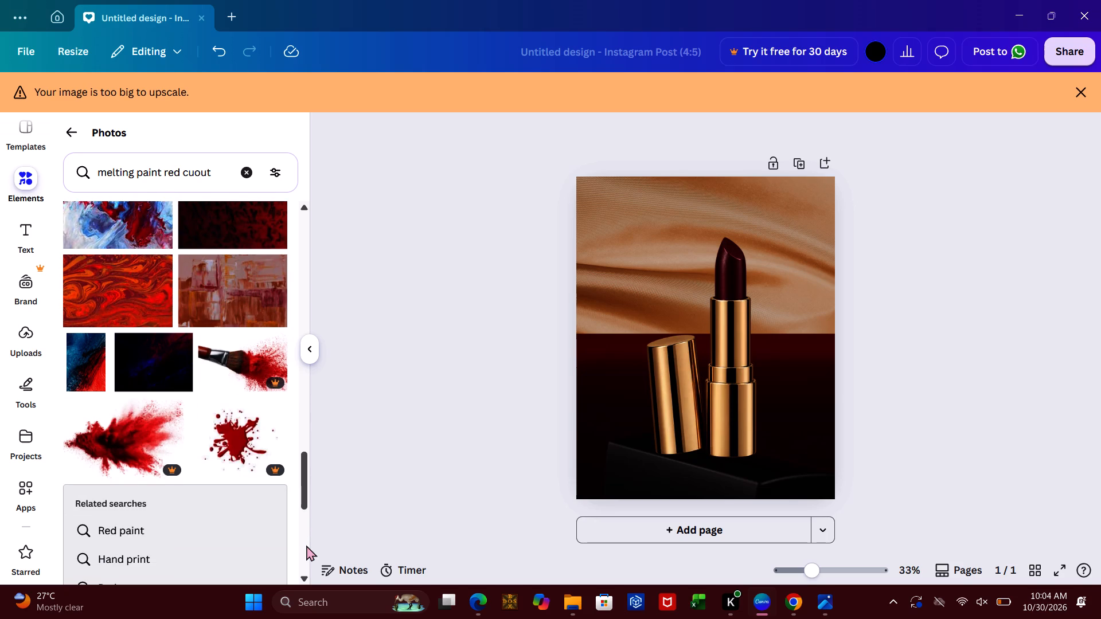
{"action": "left_click", "coordinate": [306, 545]}
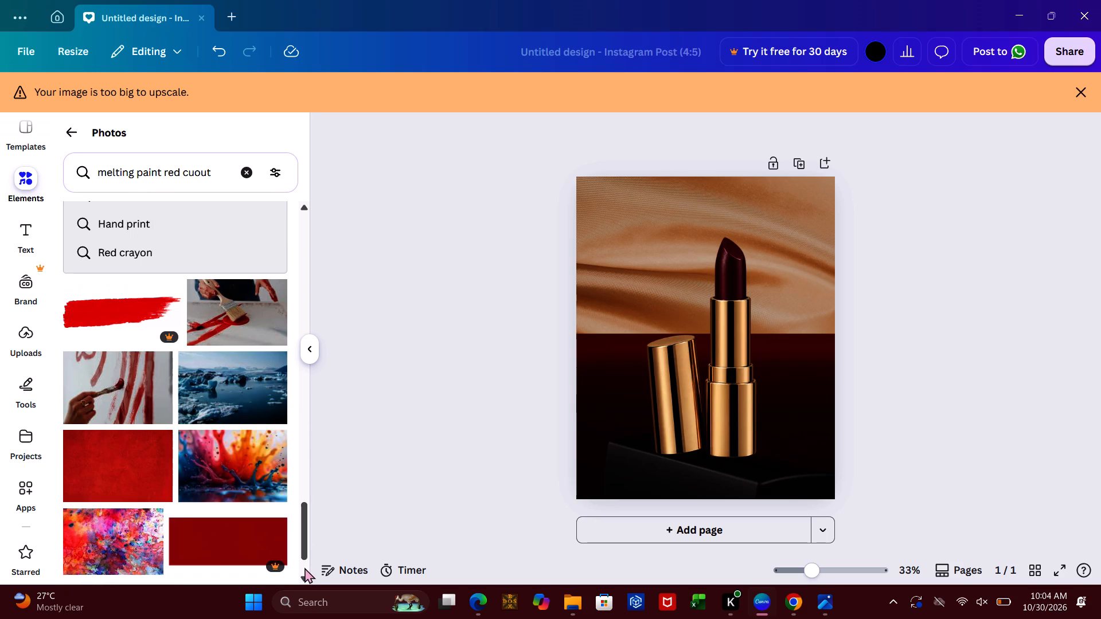
{"action": "left_click", "coordinate": [304, 567]}
{"action": "left_click", "coordinate": [304, 567]}
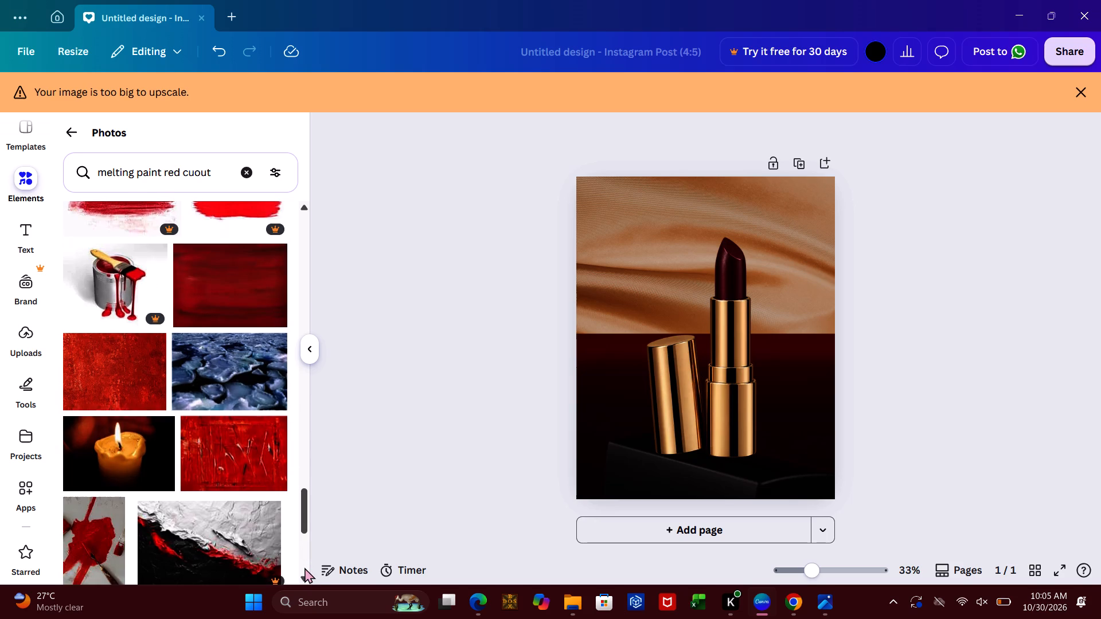
{"action": "left_click", "coordinate": [304, 567]}
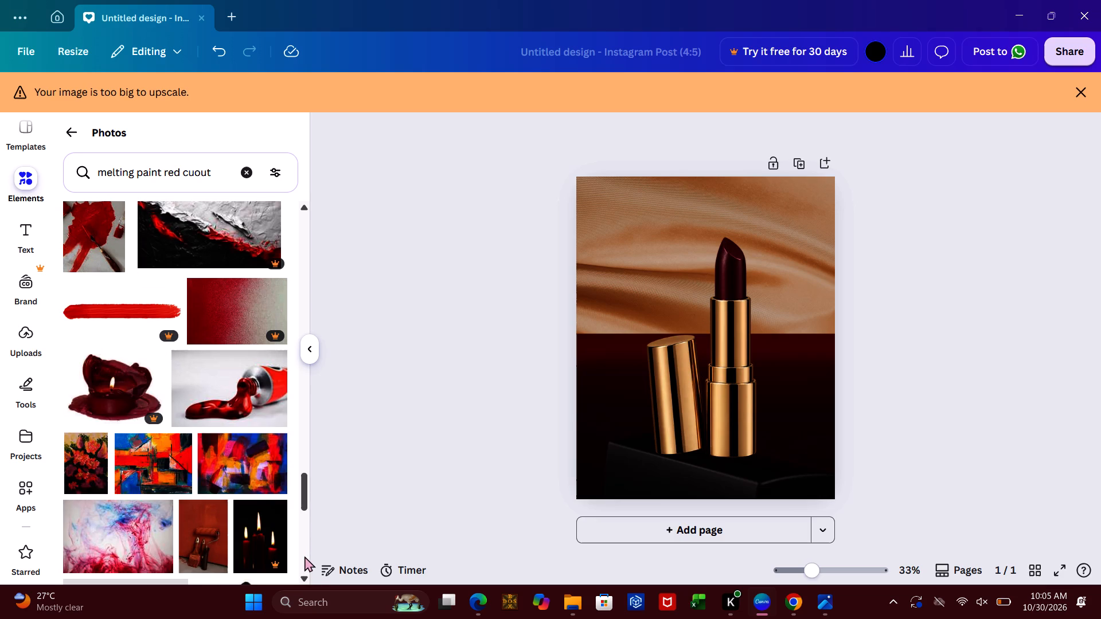
{"action": "left_click", "coordinate": [304, 556]}
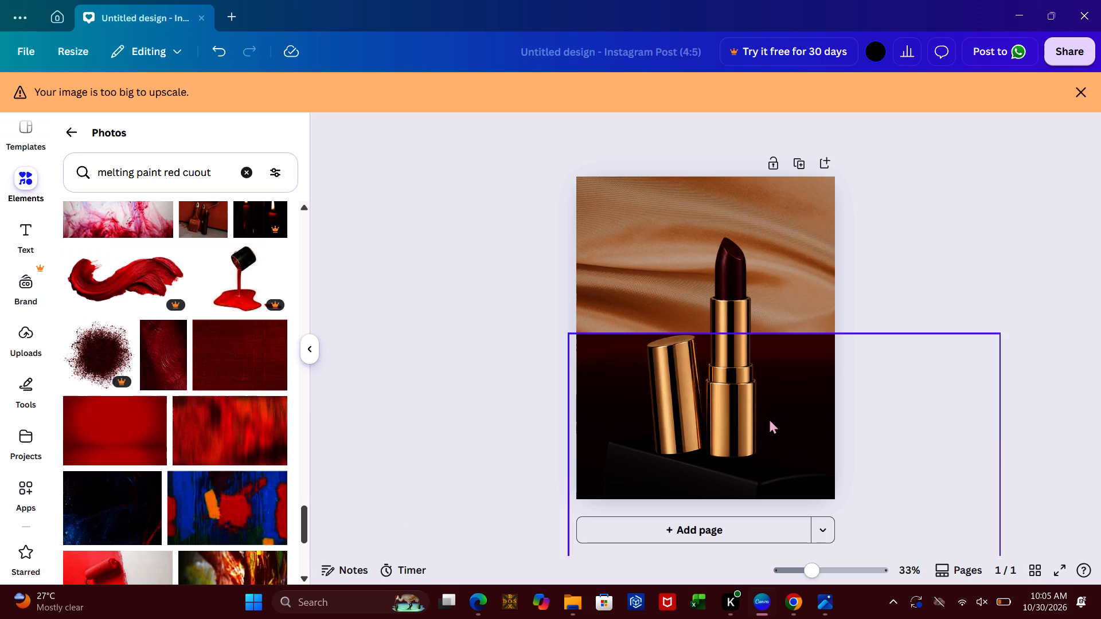
Switch to Chrome, close the download history page and exit the enlarged lipstick image to return to the ChatGPT conversation.
{"action": "left_click", "coordinate": [798, 602]}
{"action": "left_click_drag", "start_coordinate": [641, 556], "coordinate": [444, 162]}
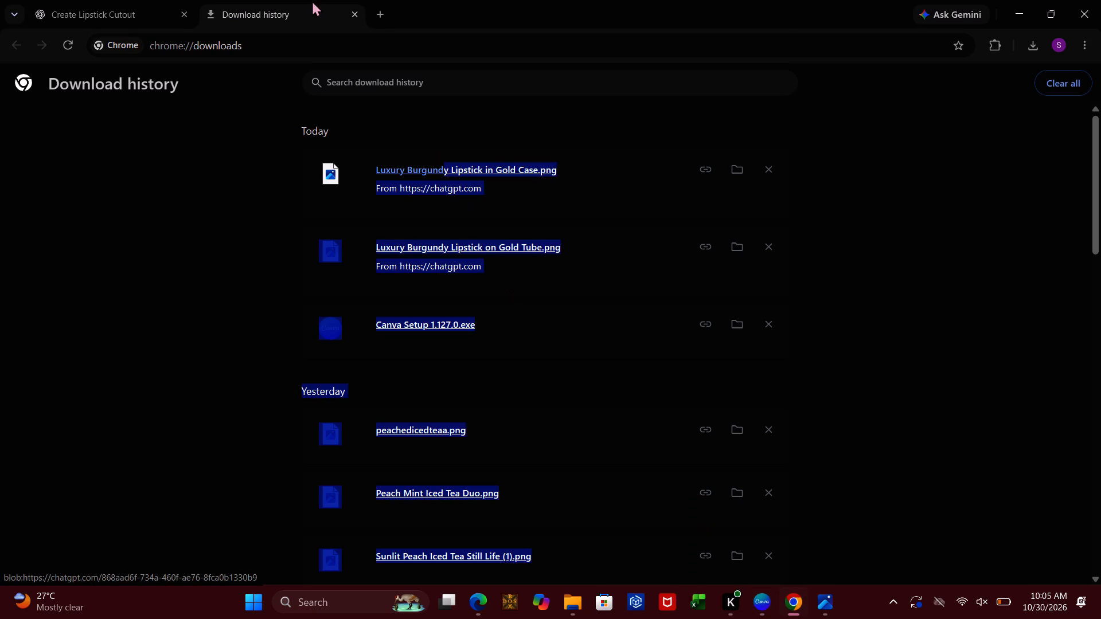
{"action": "left_click", "coordinate": [354, 17]}
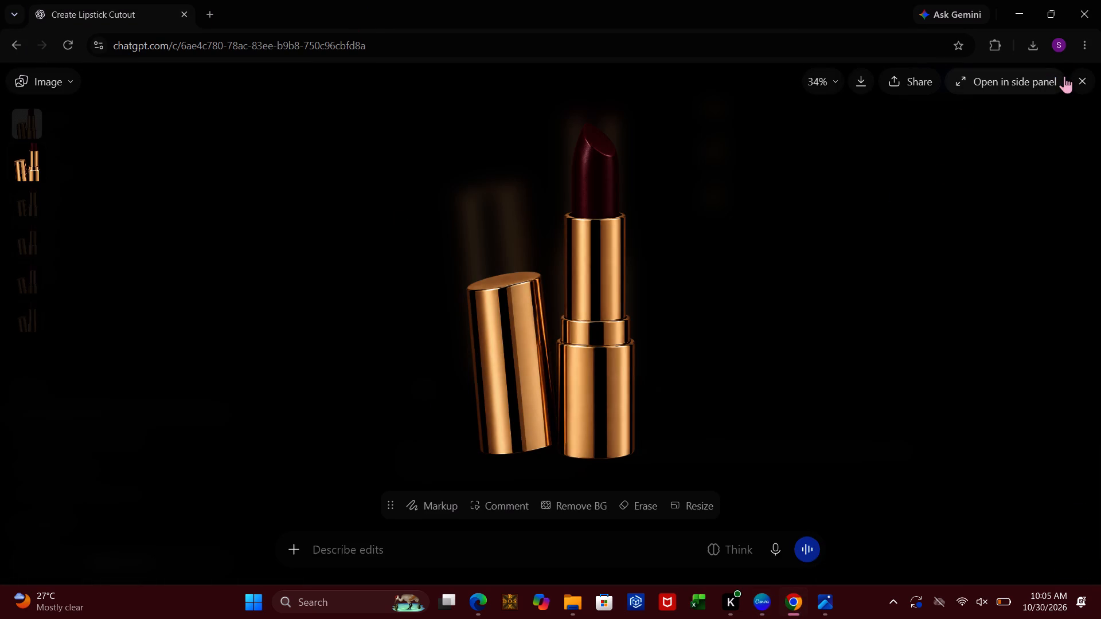
{"action": "left_click", "coordinate": [1086, 80]}
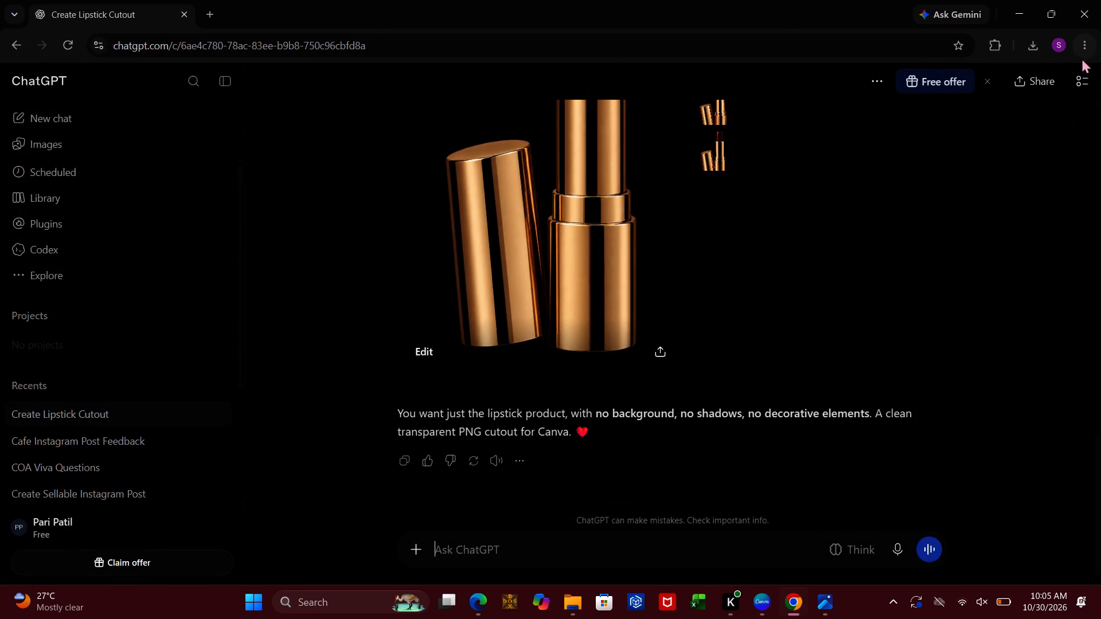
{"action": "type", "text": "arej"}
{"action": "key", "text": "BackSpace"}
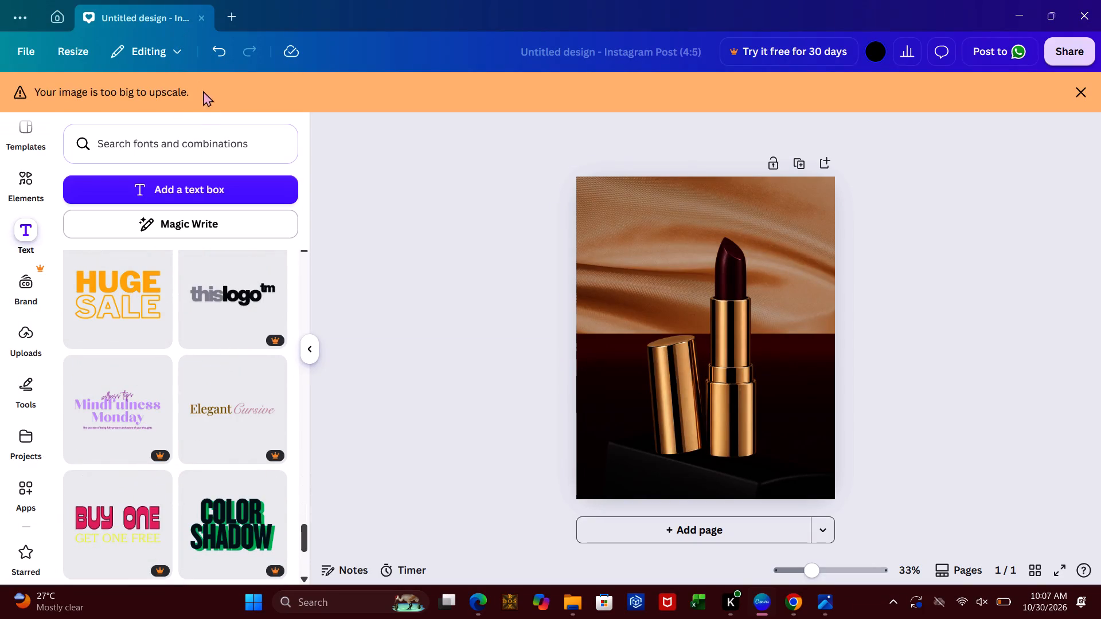
{"action": "left_click", "coordinate": [206, 147]}
{"action": "type", "text": "the po"}
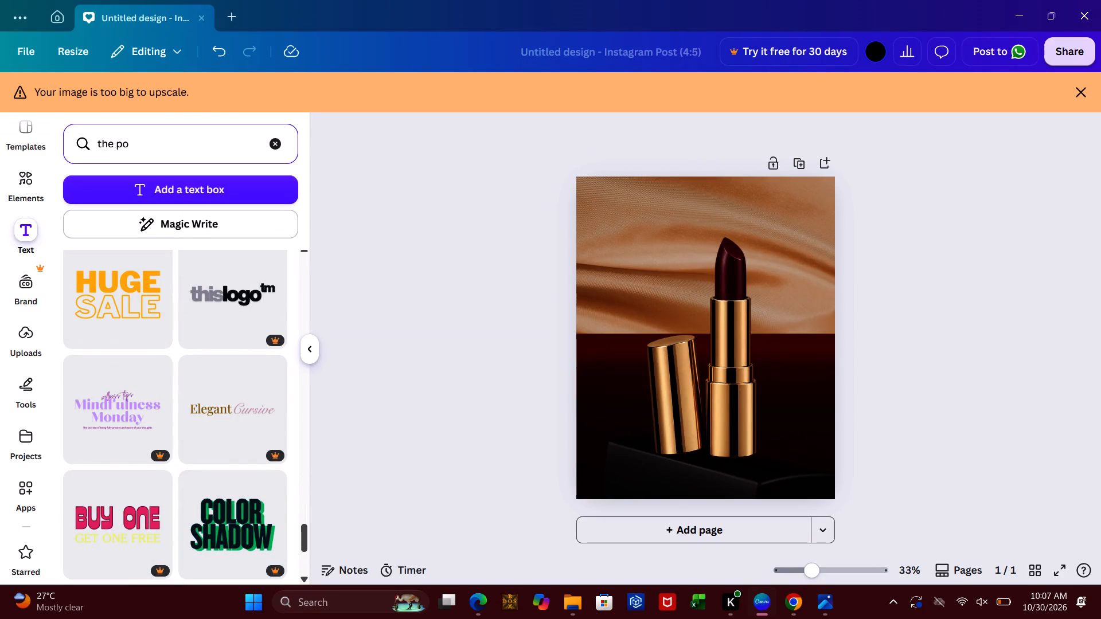
{"action": "key", "text": "BackSpace"}
{"action": "key", "text": "BackSpace"}
{"action": "key", "text": "BackSpace"}
{"action": "key", "text": "BackSpace"}
{"action": "key", "text": "BackSpace"}
{"action": "key", "text": "BackSpace"}
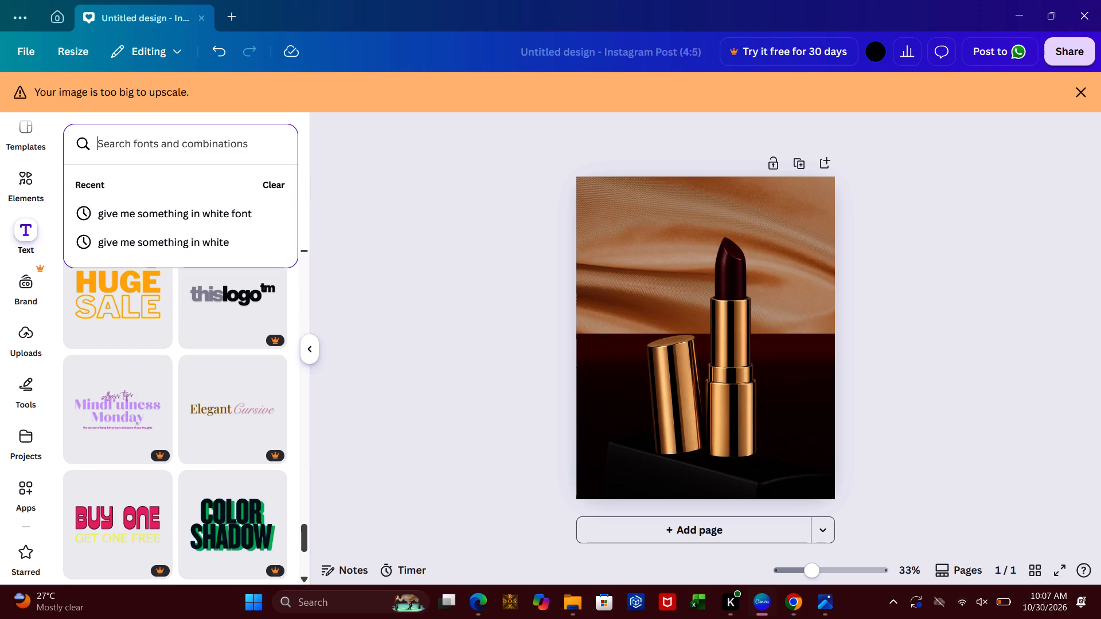
{"action": "type", "text": "THE"}
{"action": "key", "text": "space"}
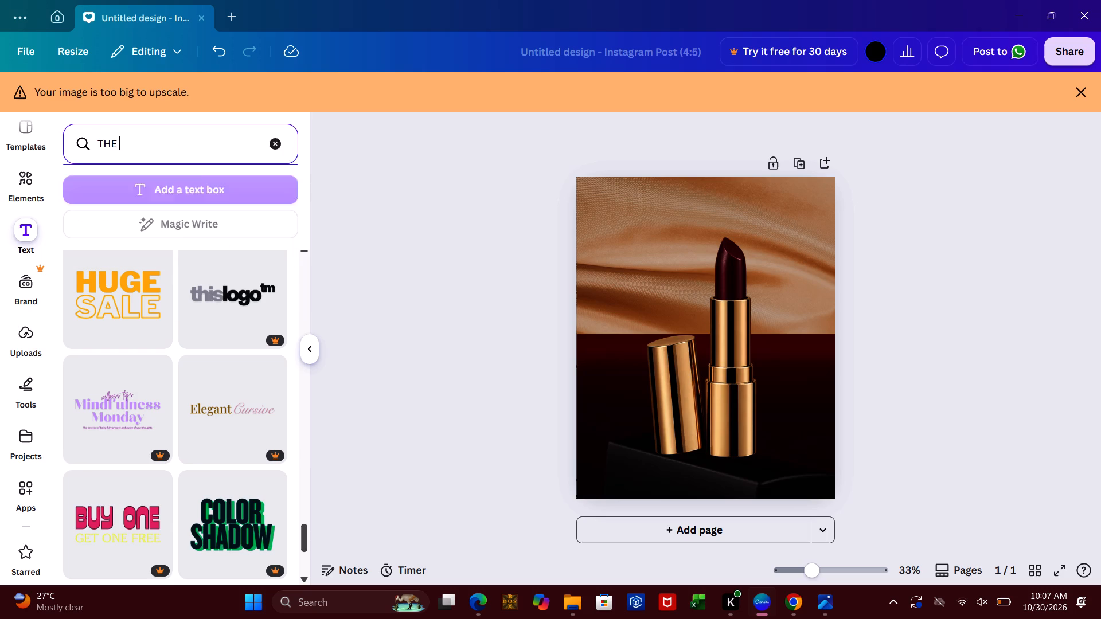
{"action": "type", "text": "POWER"}
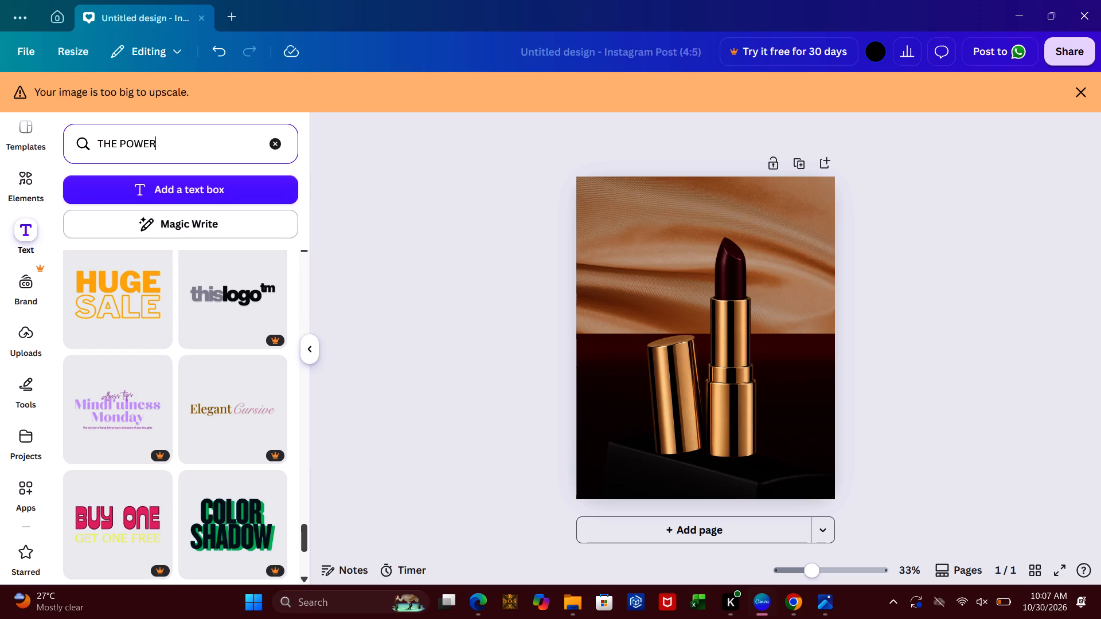
{"action": "key", "text": "space"}
{"action": "type", "text": "OF"}
{"action": "key", "text": "space"}
{"action": "key", "text": "BackSpace"}
{"action": "key", "text": "BackSpace"}
{"action": "key", "text": "BackSpace"}
{"action": "key", "text": "Return"}
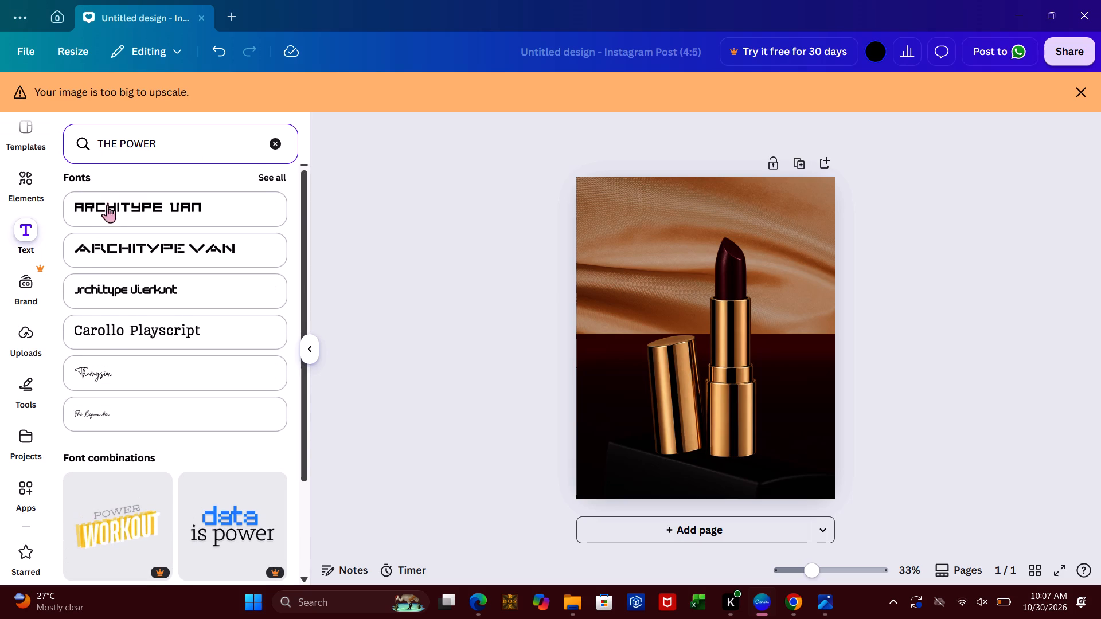
{"action": "left_click", "coordinate": [304, 509]}
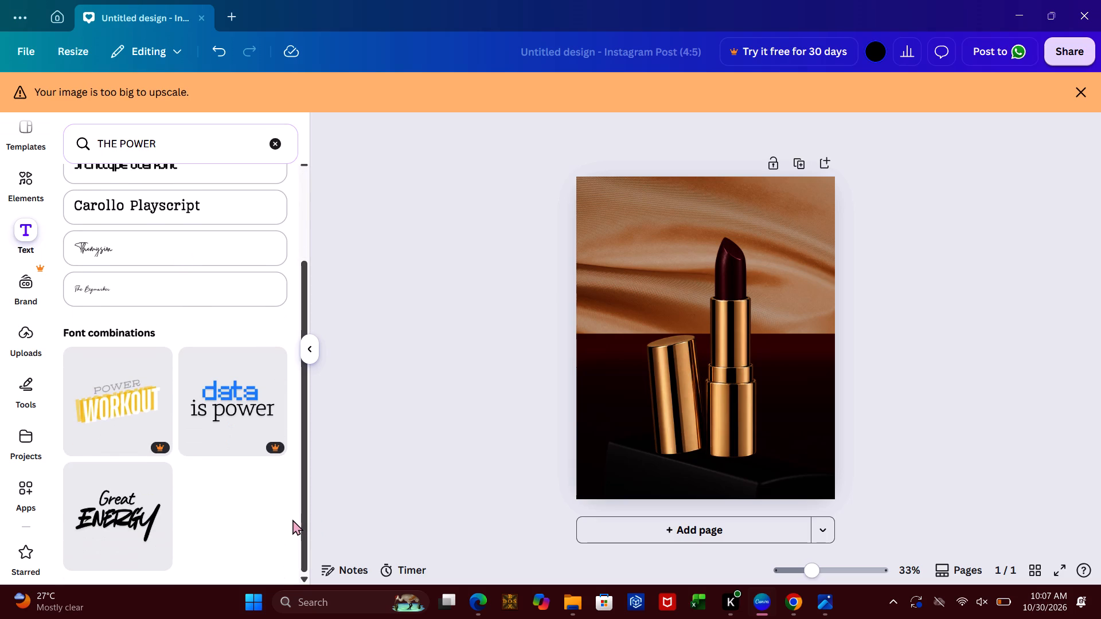
Add sample text boxes to the lipstick post in Carollo Playscript and The Seasons, then another in Carollo Playscript, from the font results.
{"action": "left_click", "coordinate": [210, 195]}
{"action": "left_click", "coordinate": [302, 243]}
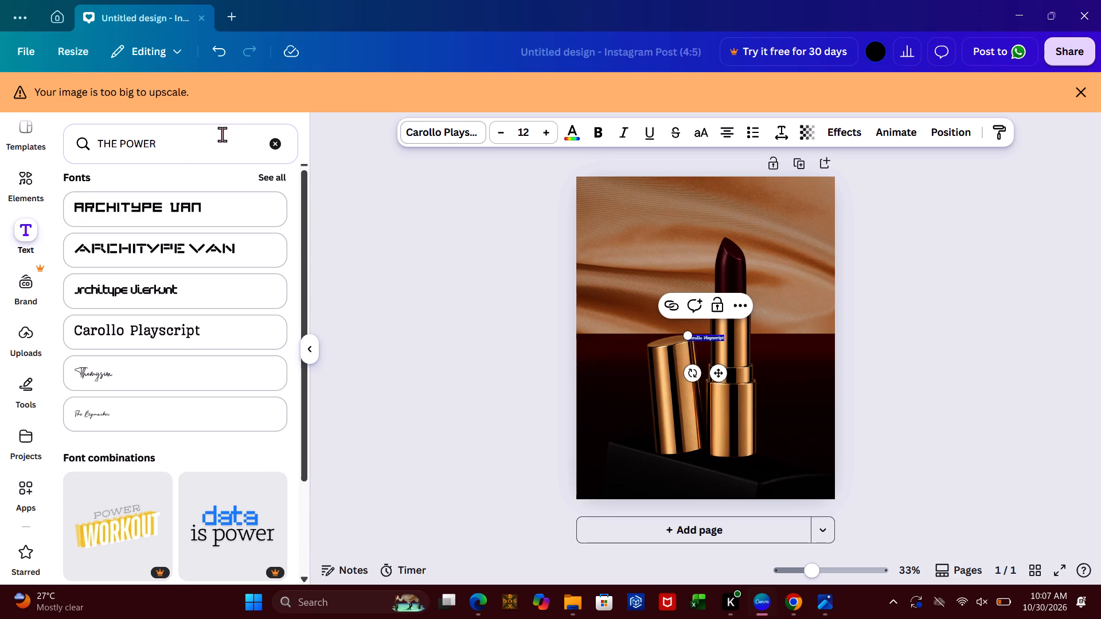
{"action": "left_click", "coordinate": [270, 179]}
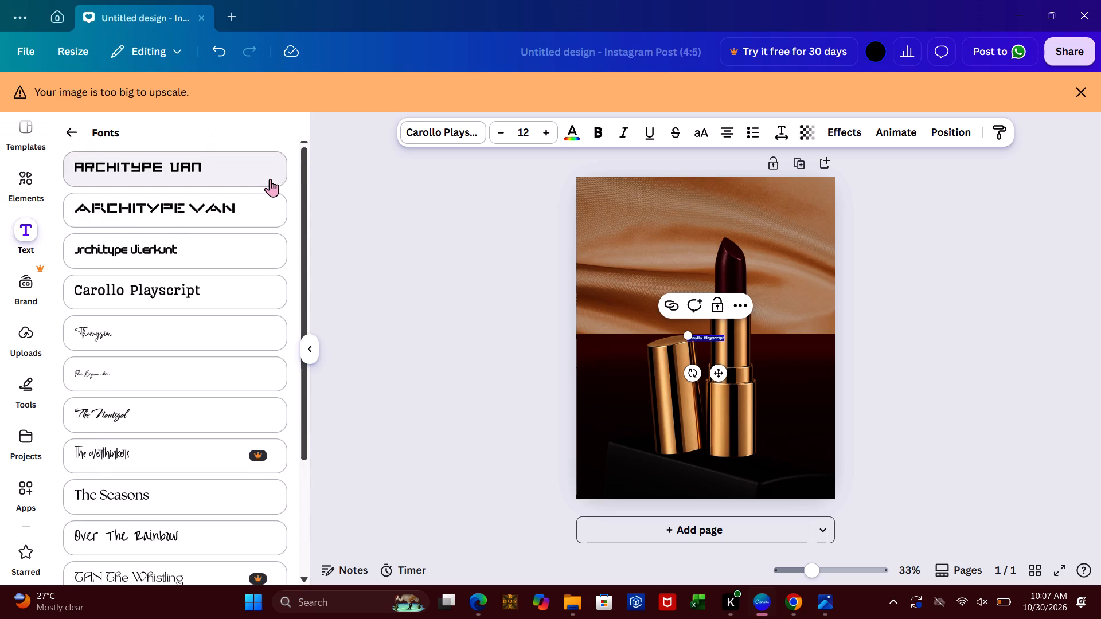
{"action": "left_click", "coordinate": [303, 460]}
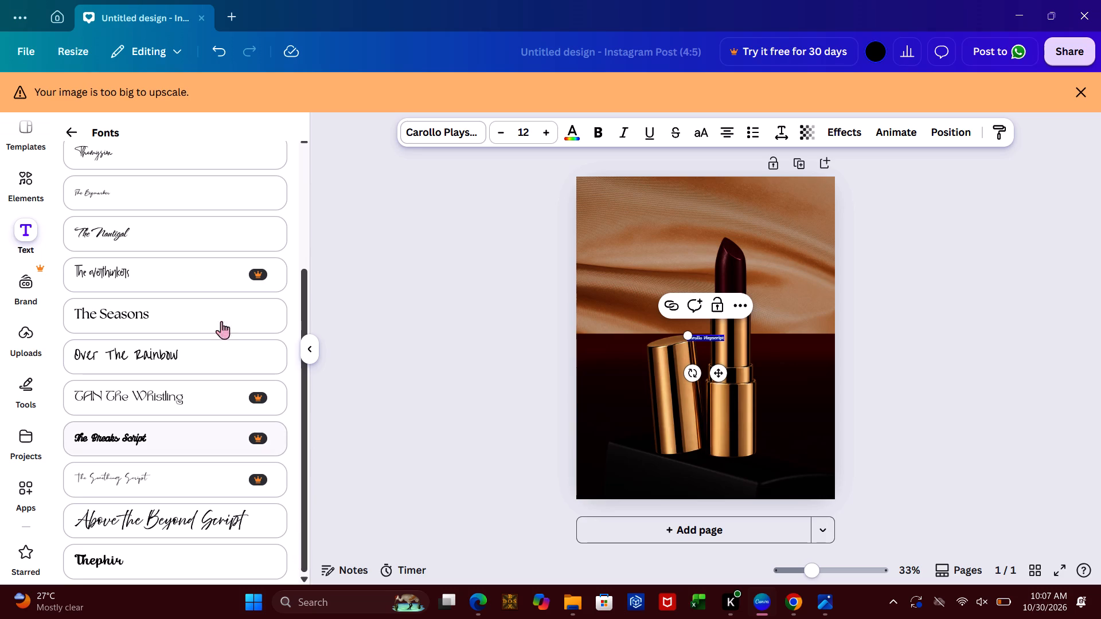
{"action": "left_click", "coordinate": [221, 320]}
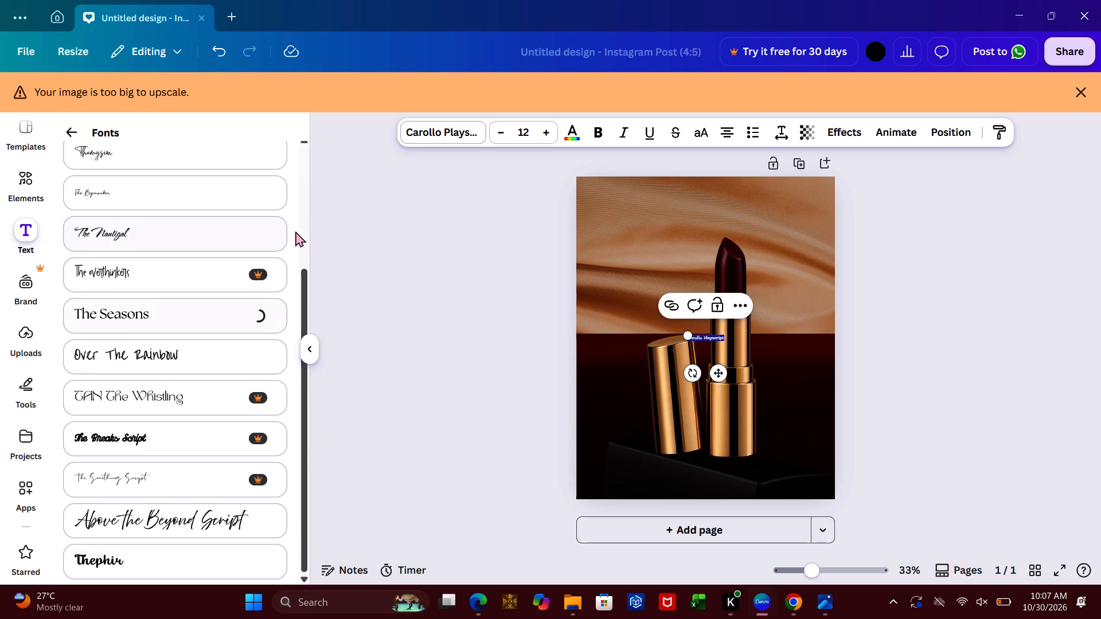
{"action": "left_click", "coordinate": [303, 233]}
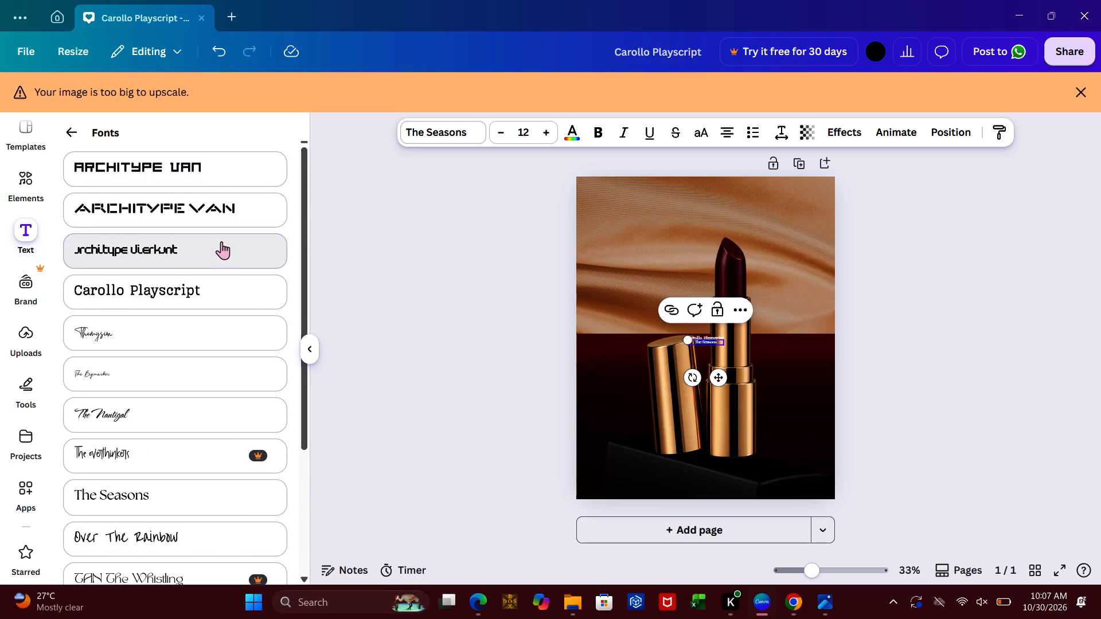
{"action": "left_click", "coordinate": [189, 284]}
{"action": "left_click", "coordinate": [189, 284]}
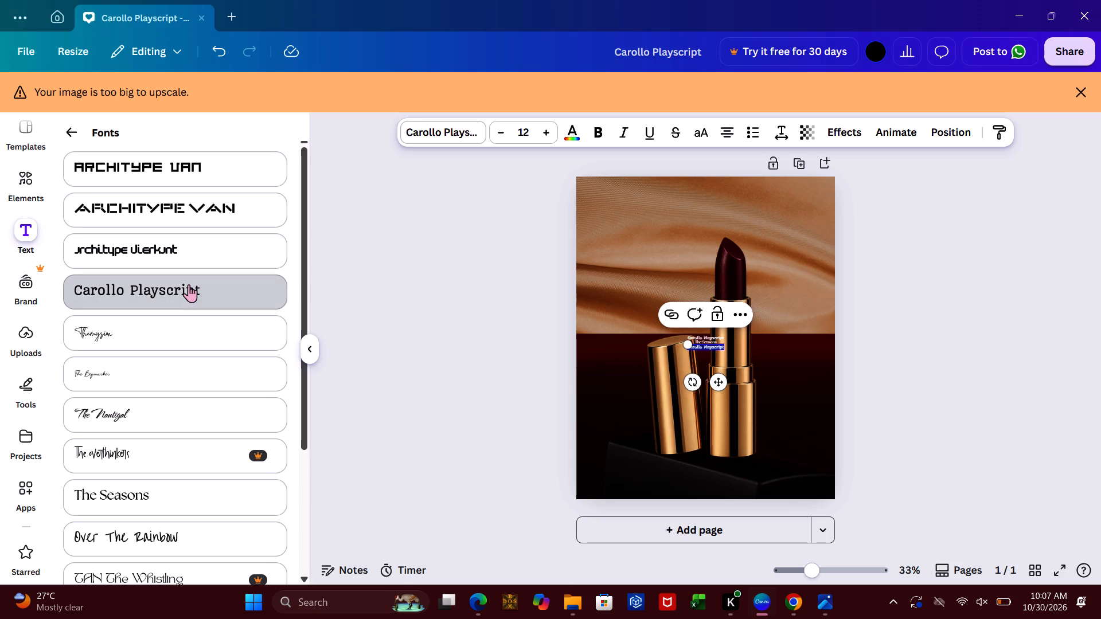
Delete The Seasons sample and the surplus Carollo Playscript samples over the lipstick, keeping a single Carollo Playscript text.
{"action": "left_click", "coordinate": [703, 341]}
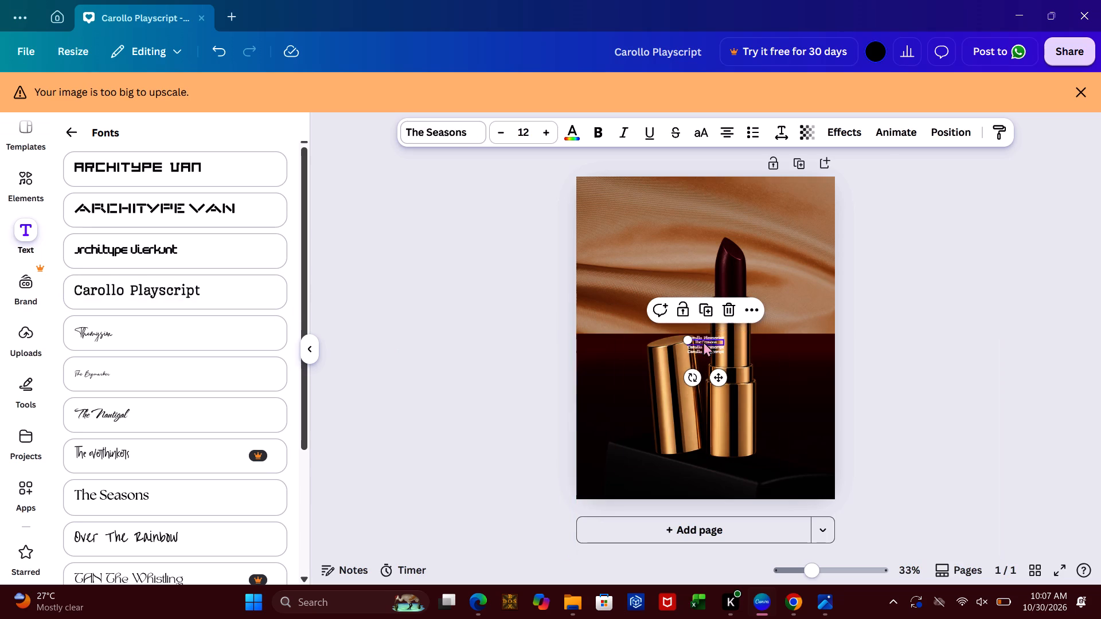
{"action": "left_click", "coordinate": [730, 311]}
{"action": "left_click", "coordinate": [709, 335]}
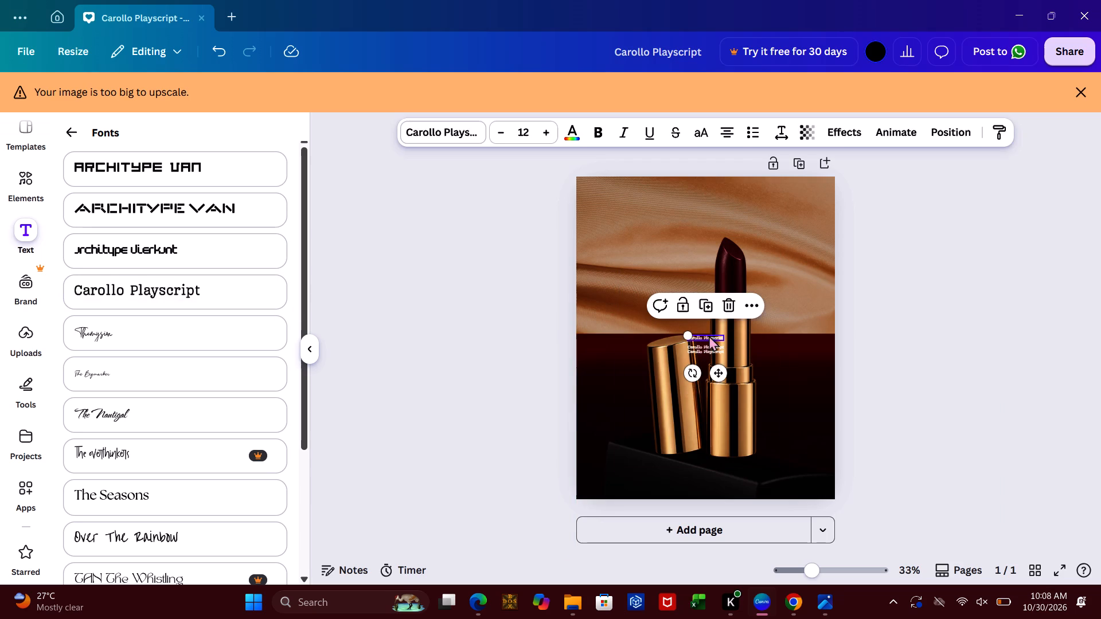
{"action": "left_click", "coordinate": [727, 304]}
{"action": "left_click", "coordinate": [702, 341]}
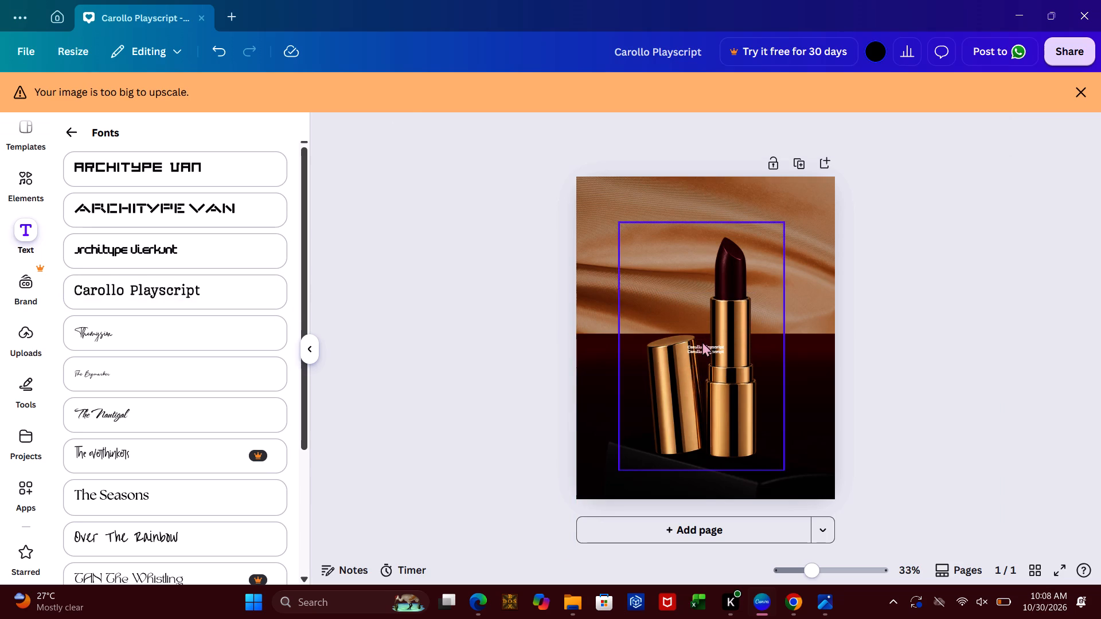
{"action": "left_click", "coordinate": [702, 343]}
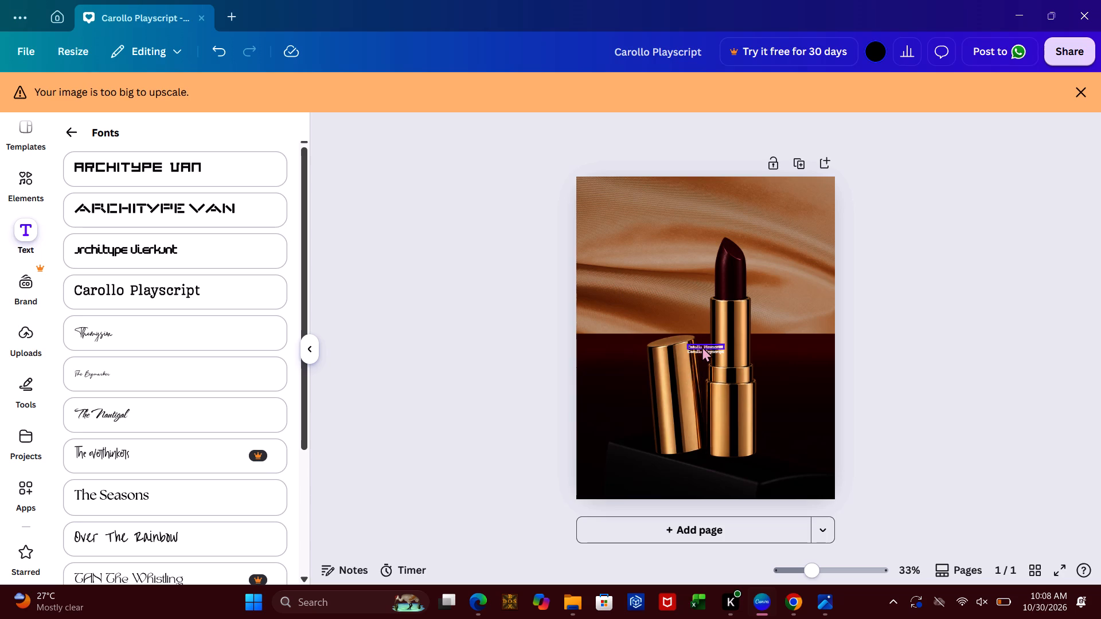
{"action": "left_click", "coordinate": [702, 346]}
{"action": "left_click", "coordinate": [730, 320]}
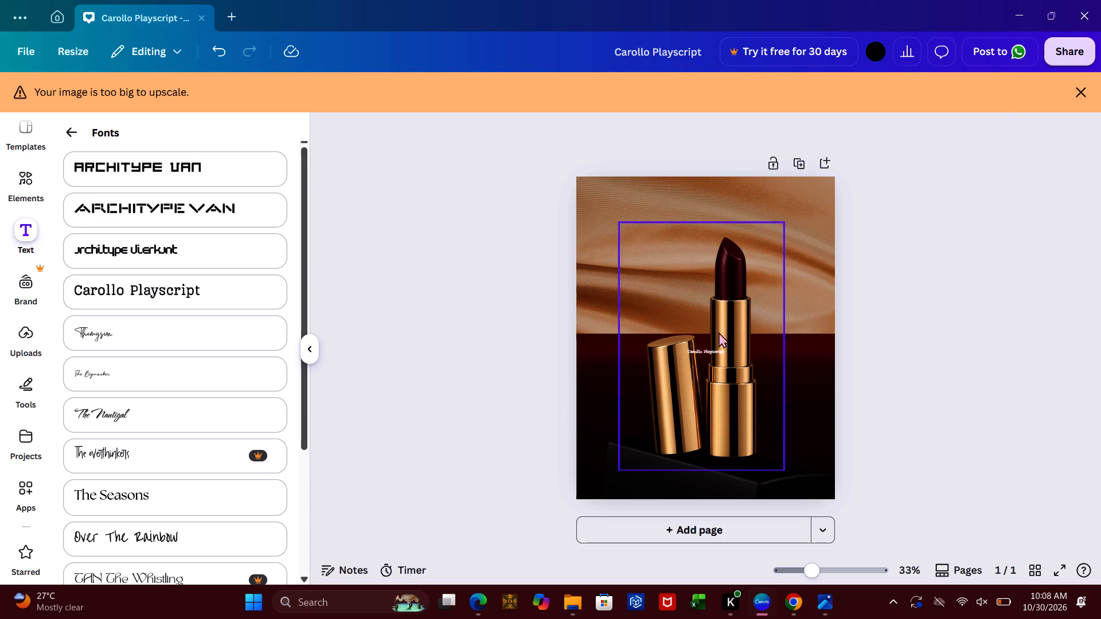
Enlarge the remaining Carollo Playscript text to about size 41.1.
{"action": "left_click", "coordinate": [705, 351]}
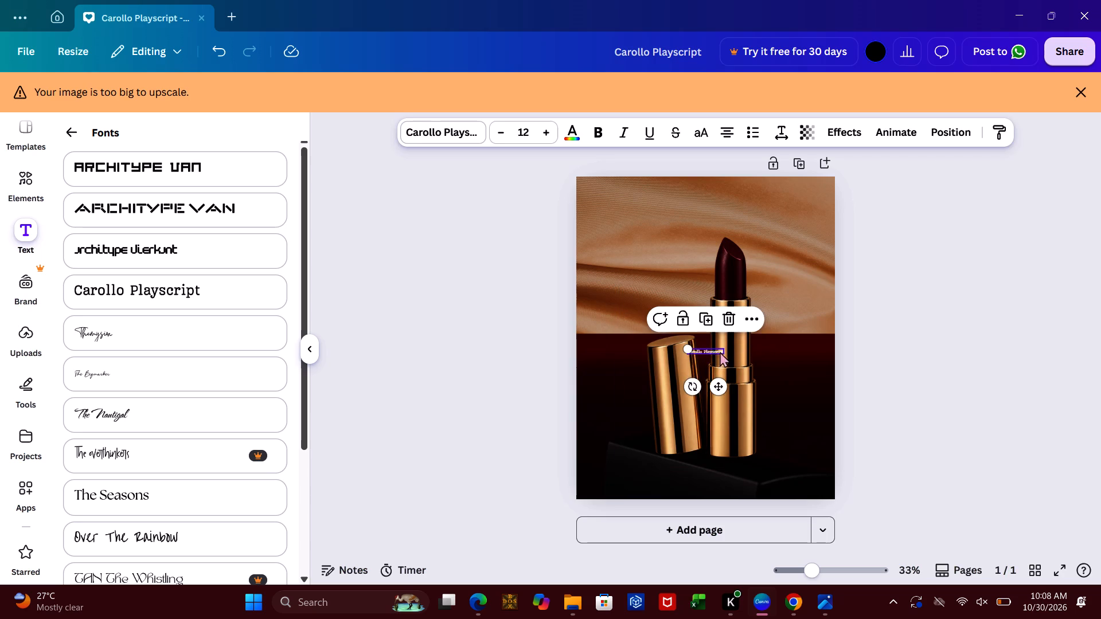
{"action": "left_click_drag", "start_coordinate": [726, 347], "coordinate": [805, 262]}
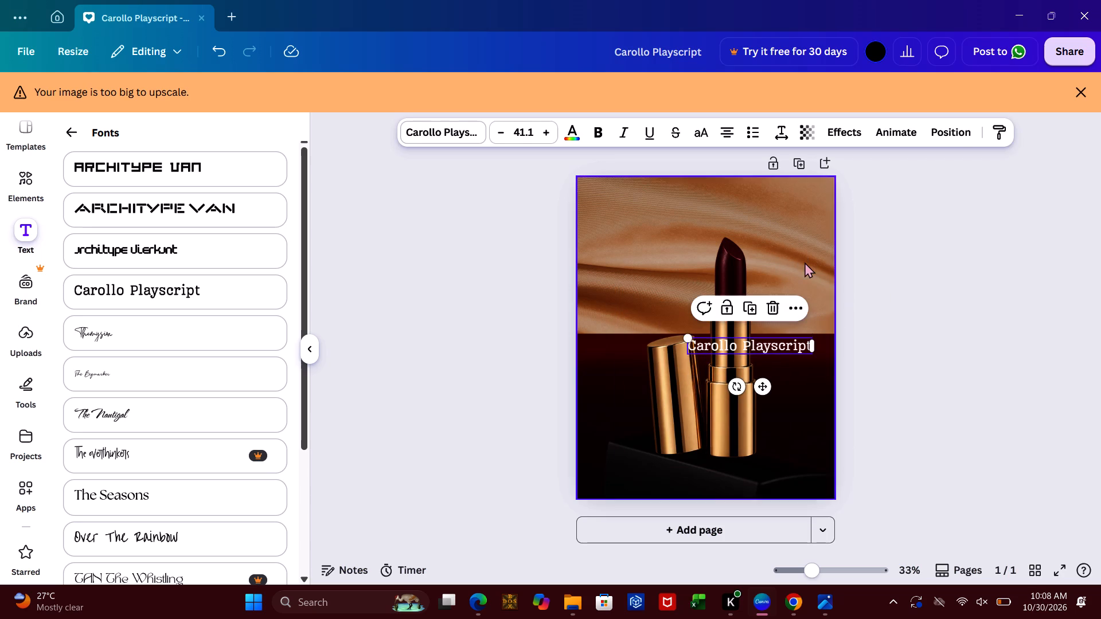
Replace the Carollo Playscript sample wording with "THE POWER" and deselect the text.
{"action": "double_click", "coordinate": [751, 346]}
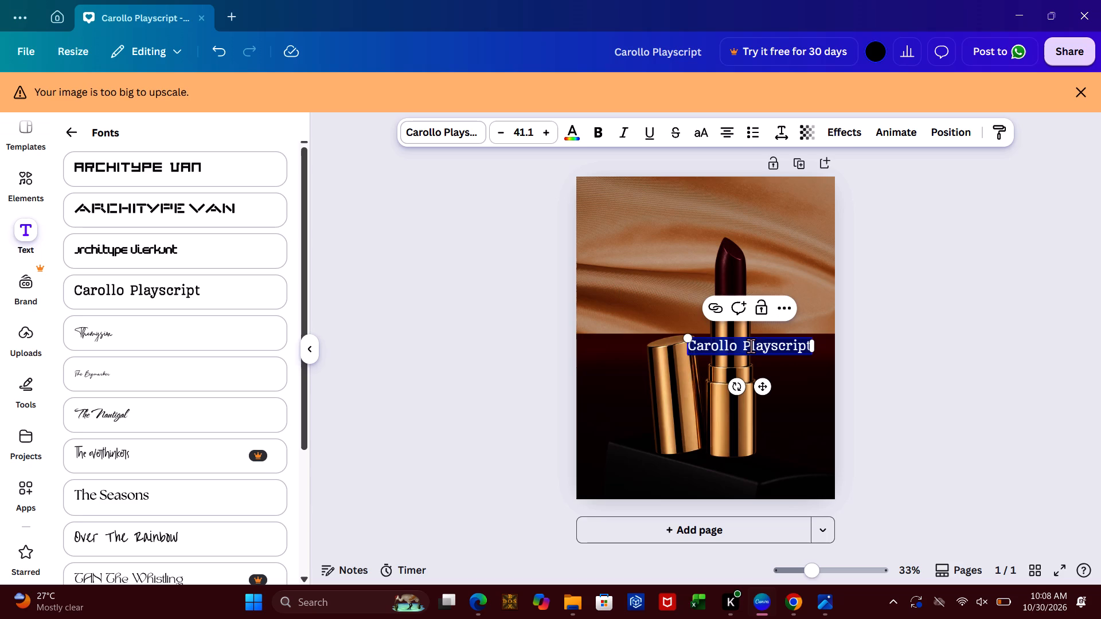
{"action": "key", "text": "BackSpace"}
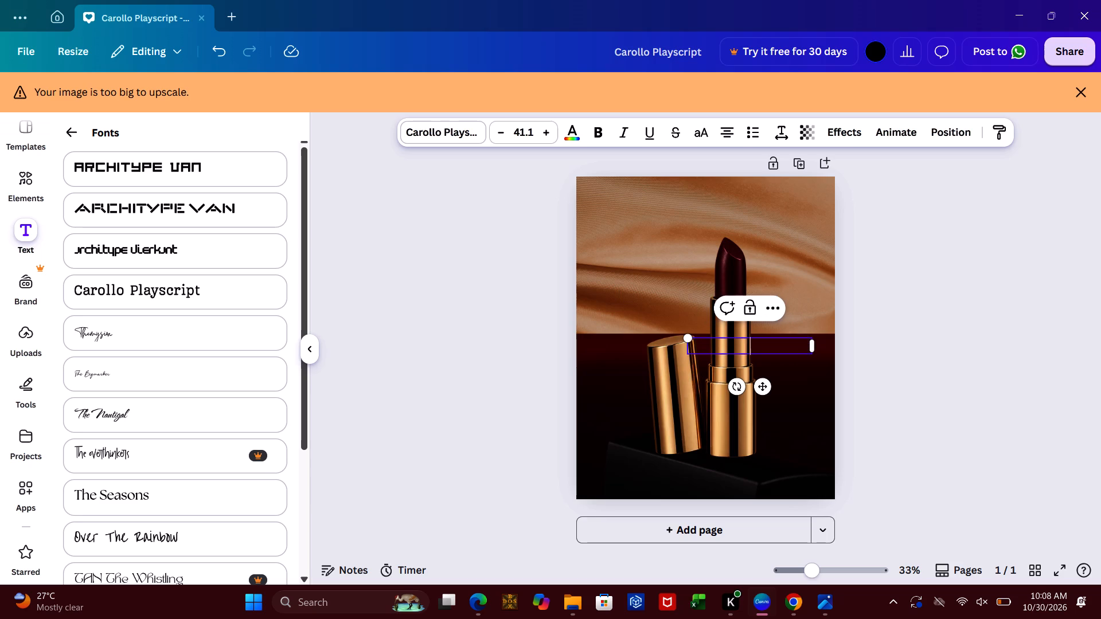
{"action": "type", "text": "THE"}
{"action": "key", "text": "space"}
{"action": "type", "text": "POWE"}
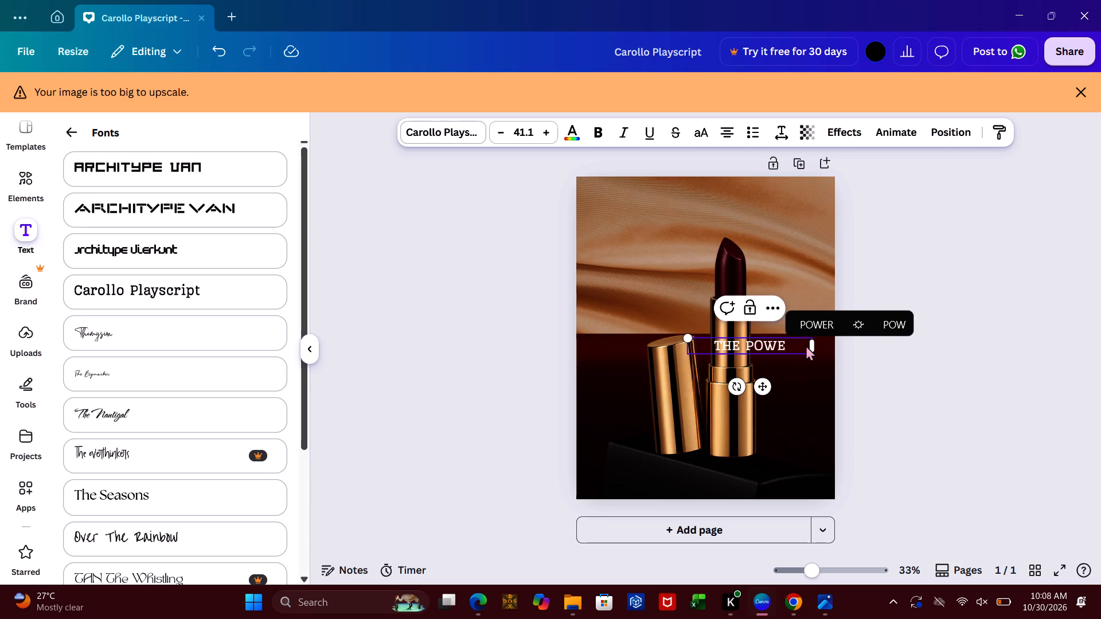
{"action": "type", "text": "R"}
{"action": "key", "text": "space"}
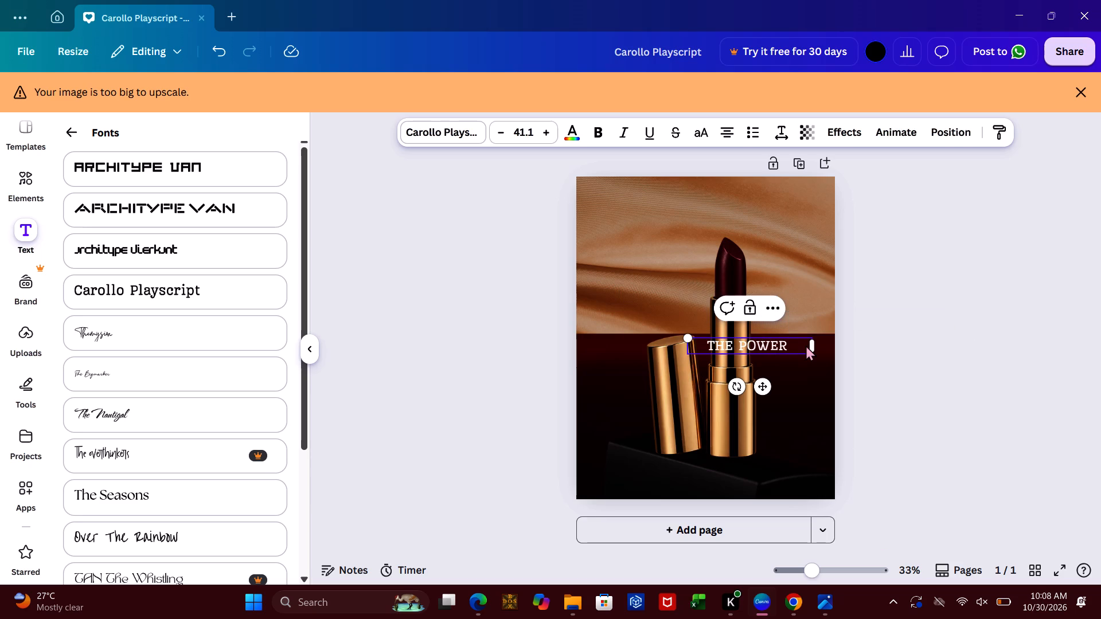
{"action": "left_click", "coordinate": [779, 314]}
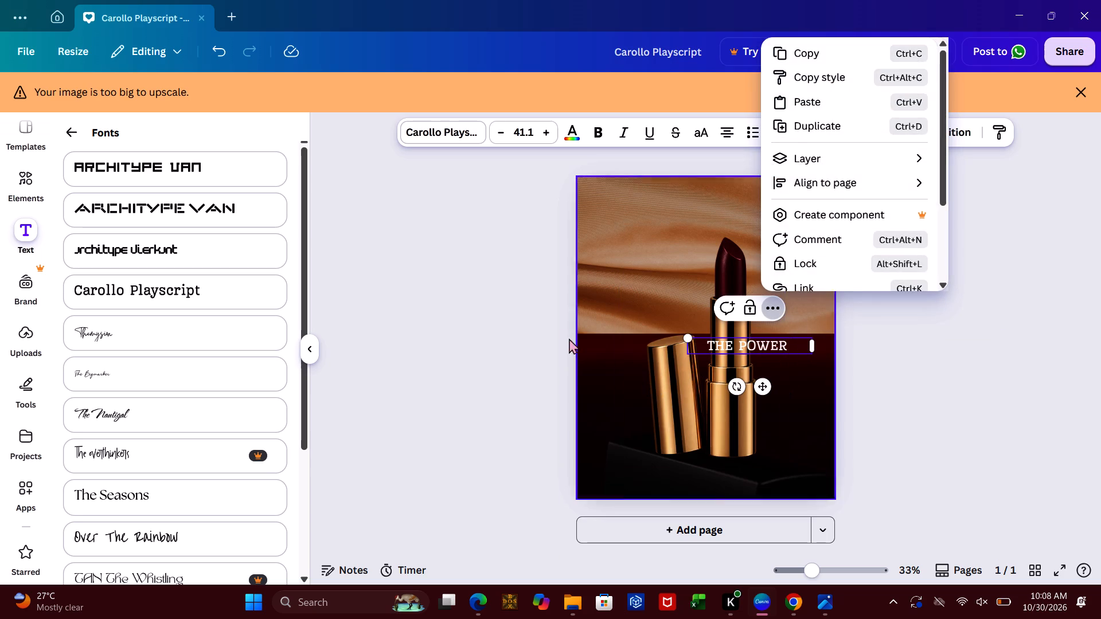
{"action": "left_click", "coordinate": [500, 350]}
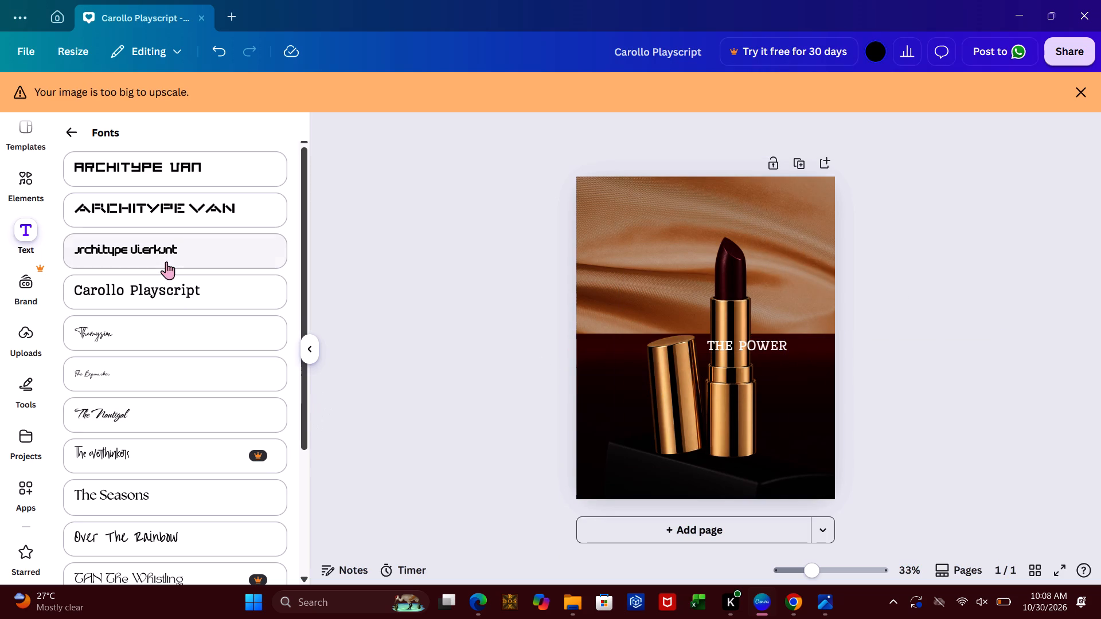
Clear the "THE POWER" font search and look through the text apps for a headline generator.
{"action": "left_click", "coordinate": [68, 124]}
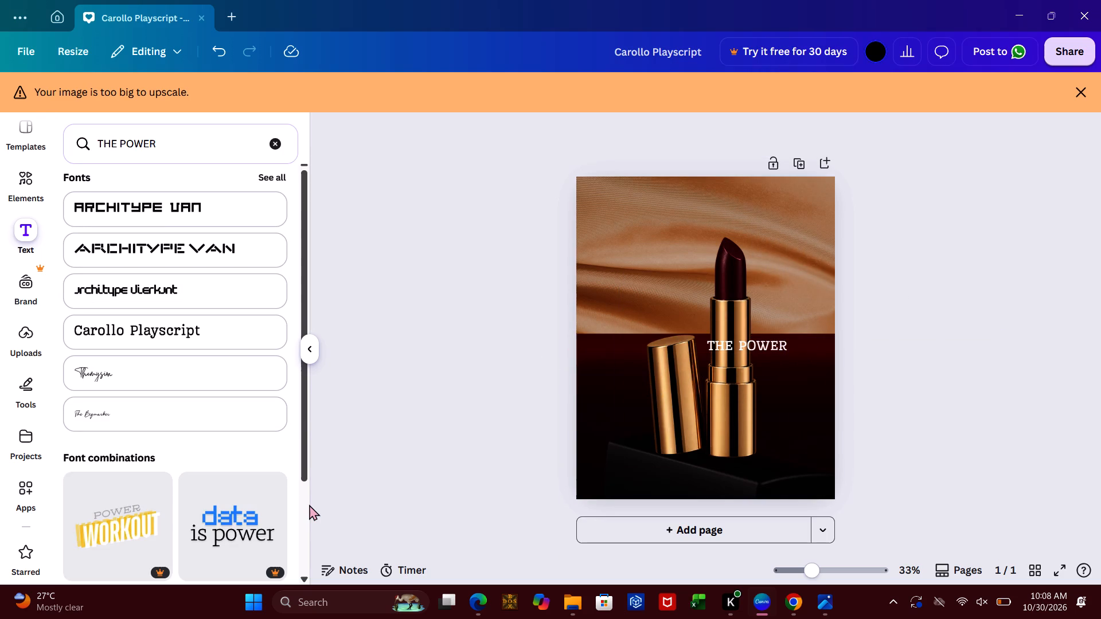
{"action": "left_click", "coordinate": [307, 504]}
{"action": "left_click_drag", "start_coordinate": [307, 504], "coordinate": [214, 312]}
{"action": "left_click", "coordinate": [271, 147]}
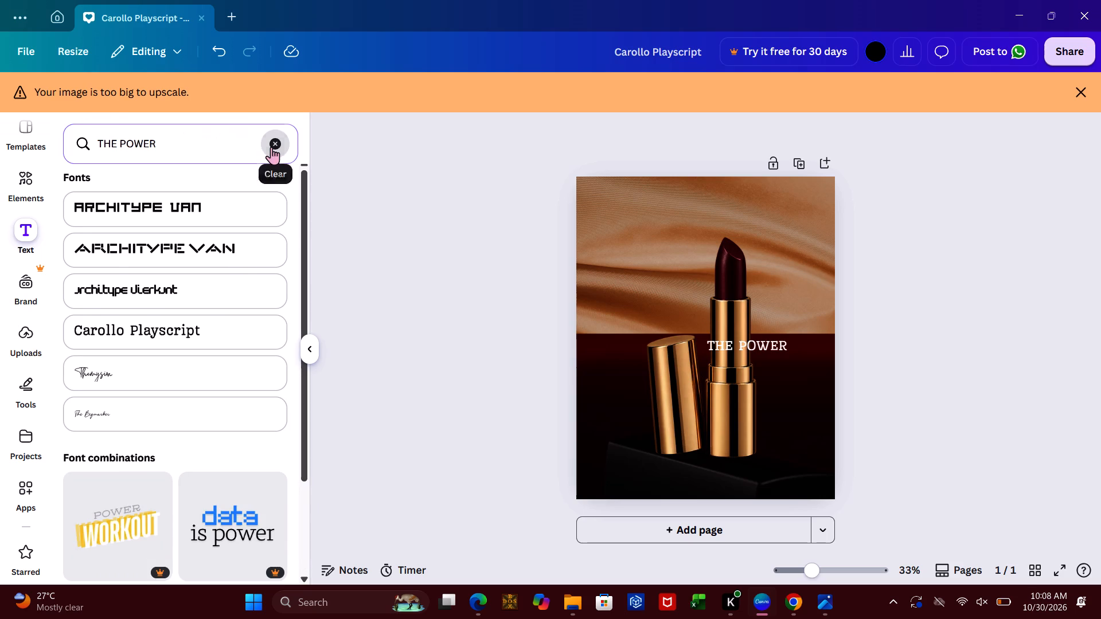
{"action": "left_click", "coordinate": [301, 463]}
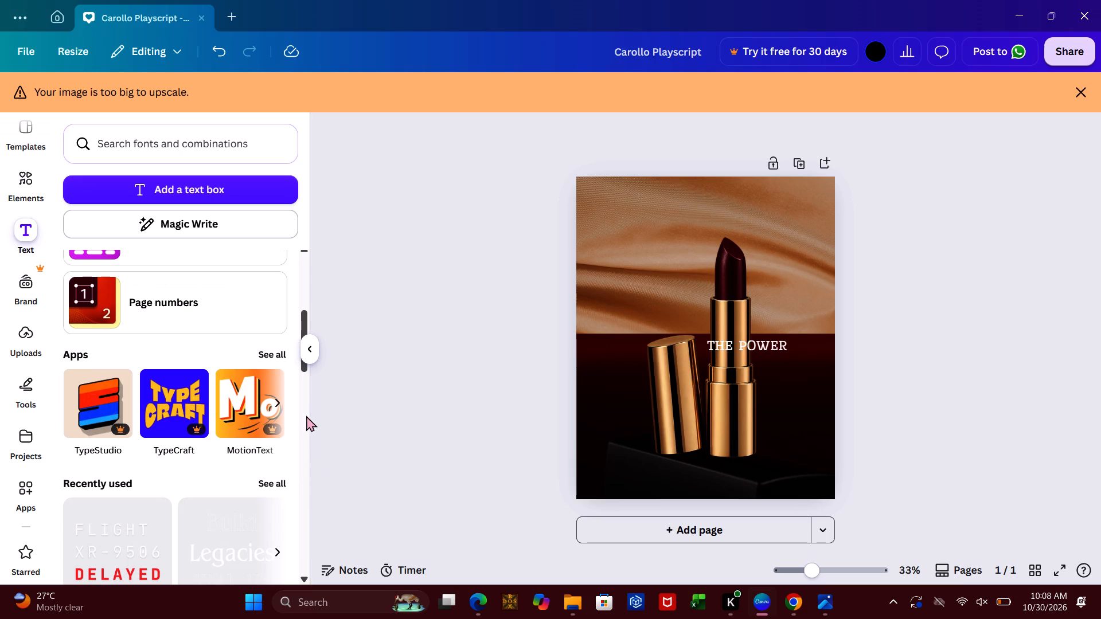
{"action": "left_click", "coordinate": [273, 350]}
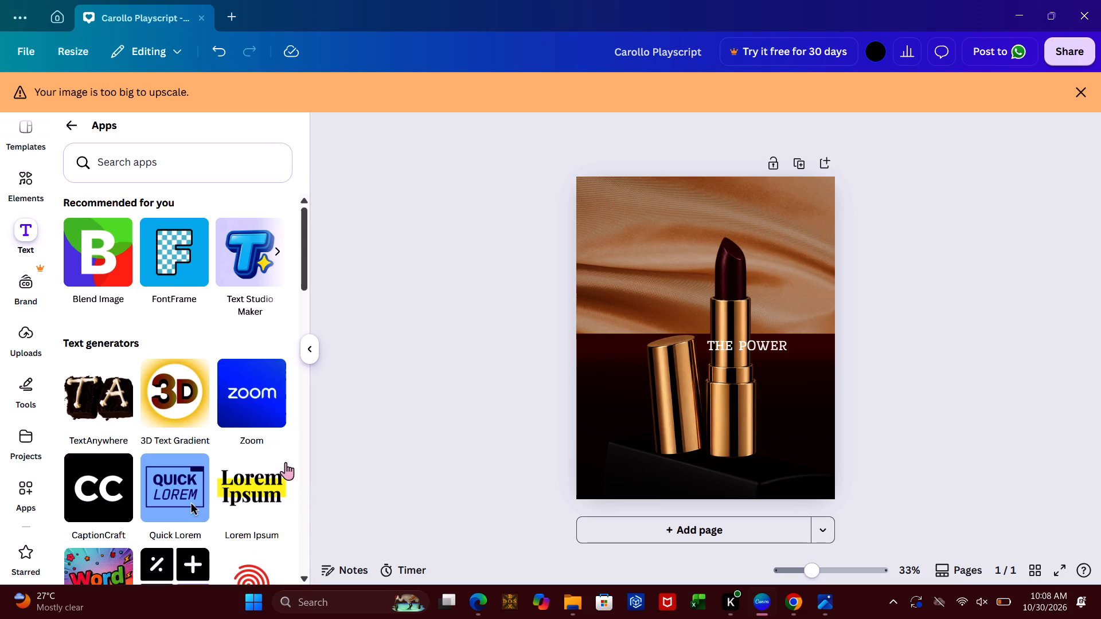
{"action": "left_click", "coordinate": [309, 423]}
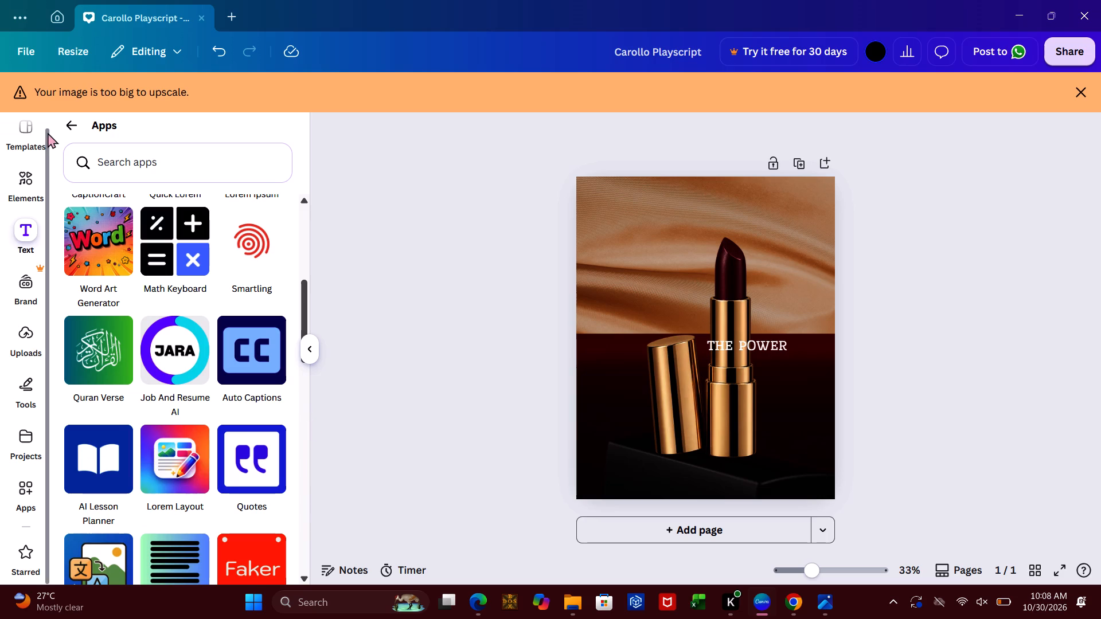
{"action": "left_click", "coordinate": [71, 134]}
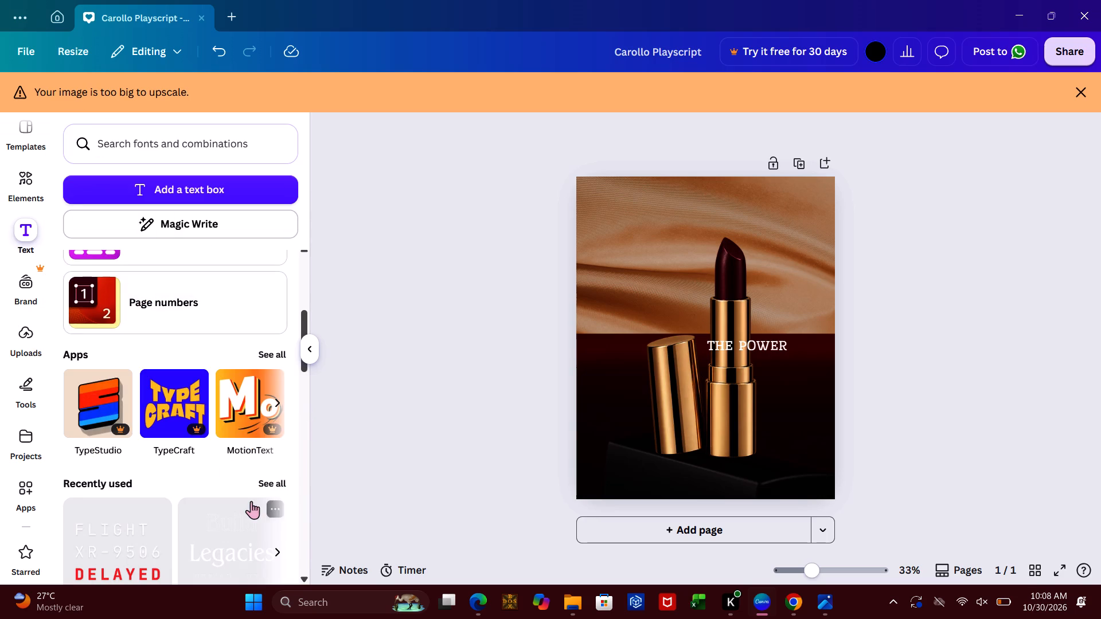
Look through the ready-made font combinations for a headline style suited to the lipstick post.
{"action": "left_click", "coordinate": [303, 527]}
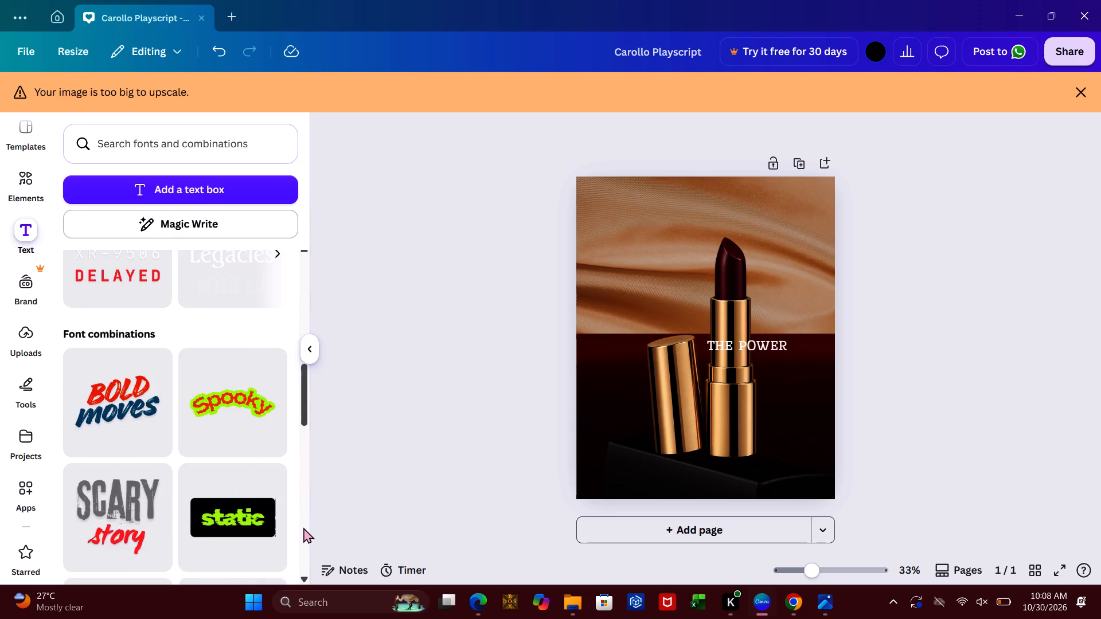
{"action": "left_click", "coordinate": [303, 527]}
{"action": "double_click", "coordinate": [303, 527]}
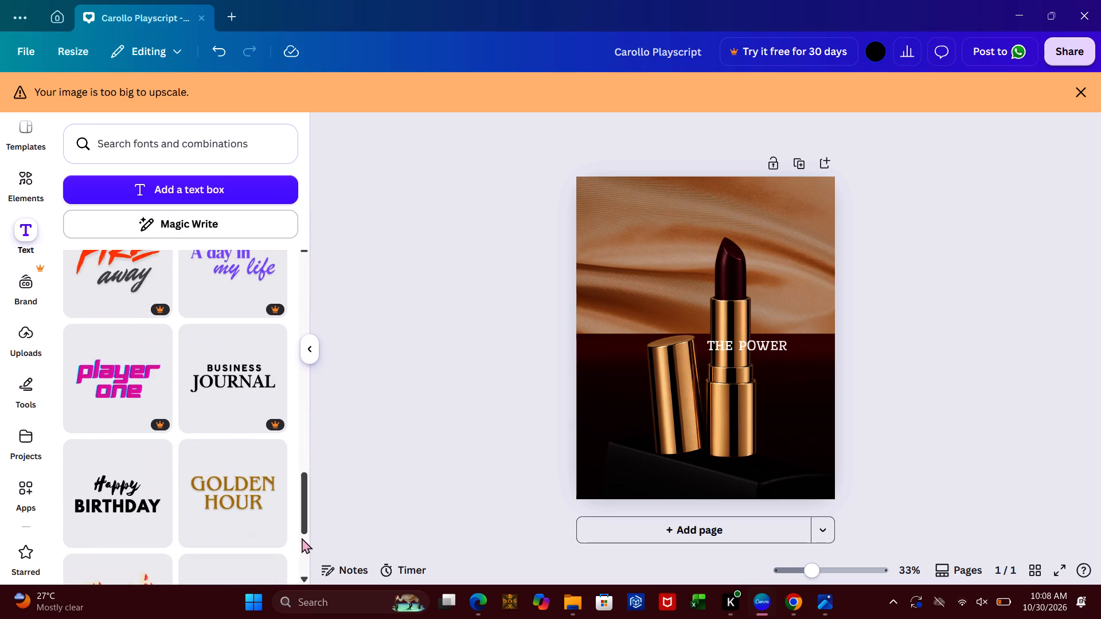
{"action": "left_click", "coordinate": [302, 547]}
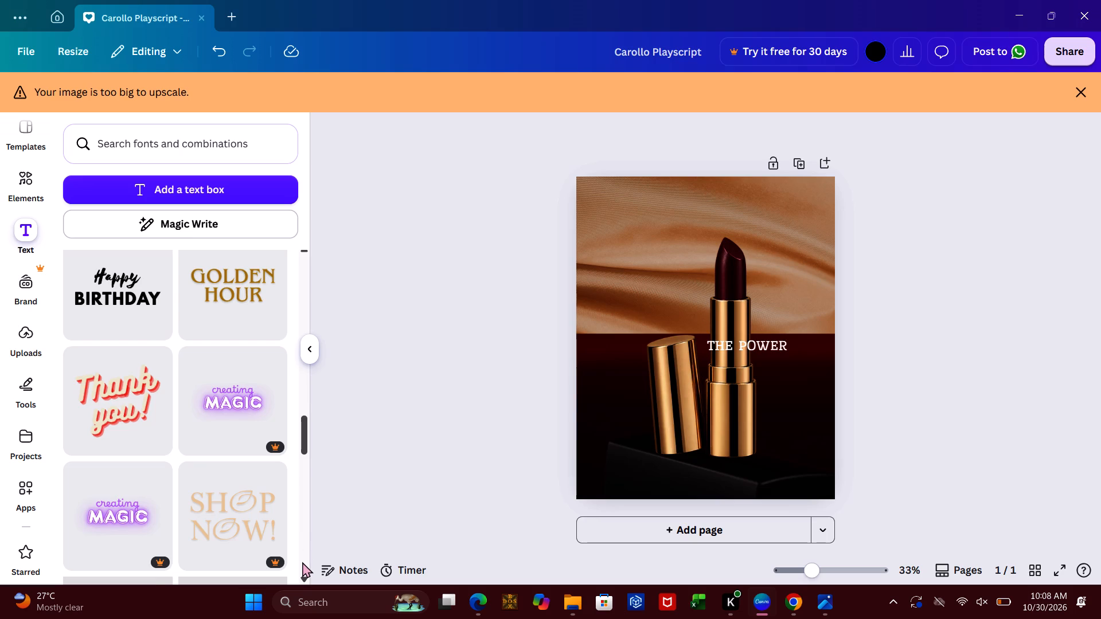
{"action": "left_click", "coordinate": [302, 562]}
{"action": "left_click", "coordinate": [302, 562]}
{"action": "left_click", "coordinate": [302, 562]}
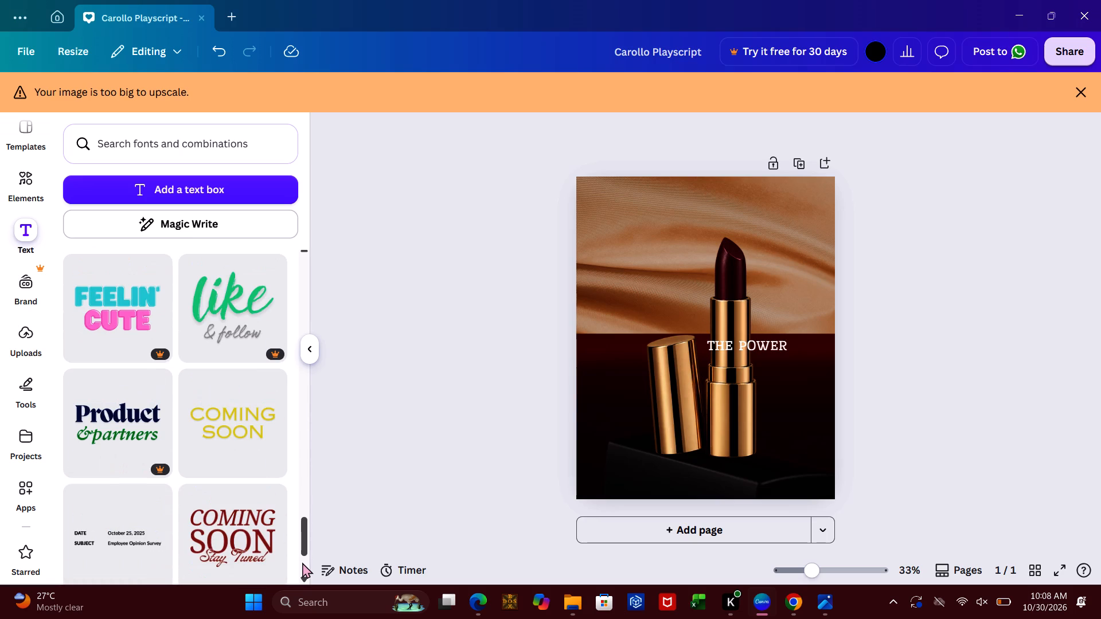
{"action": "left_click", "coordinate": [302, 562]}
{"action": "left_click", "coordinate": [302, 562]}
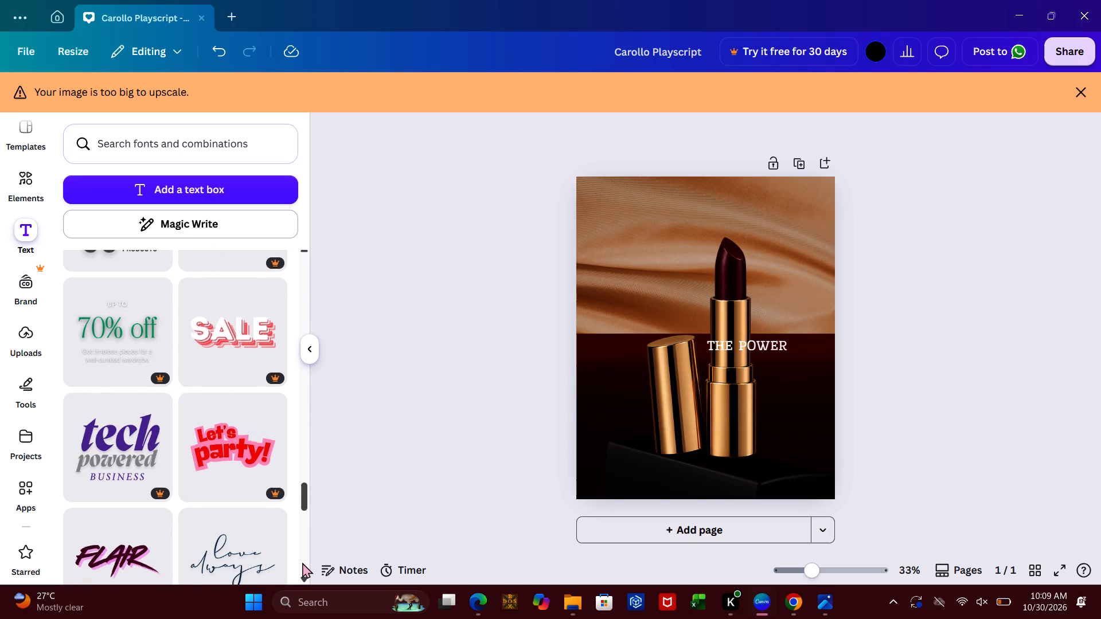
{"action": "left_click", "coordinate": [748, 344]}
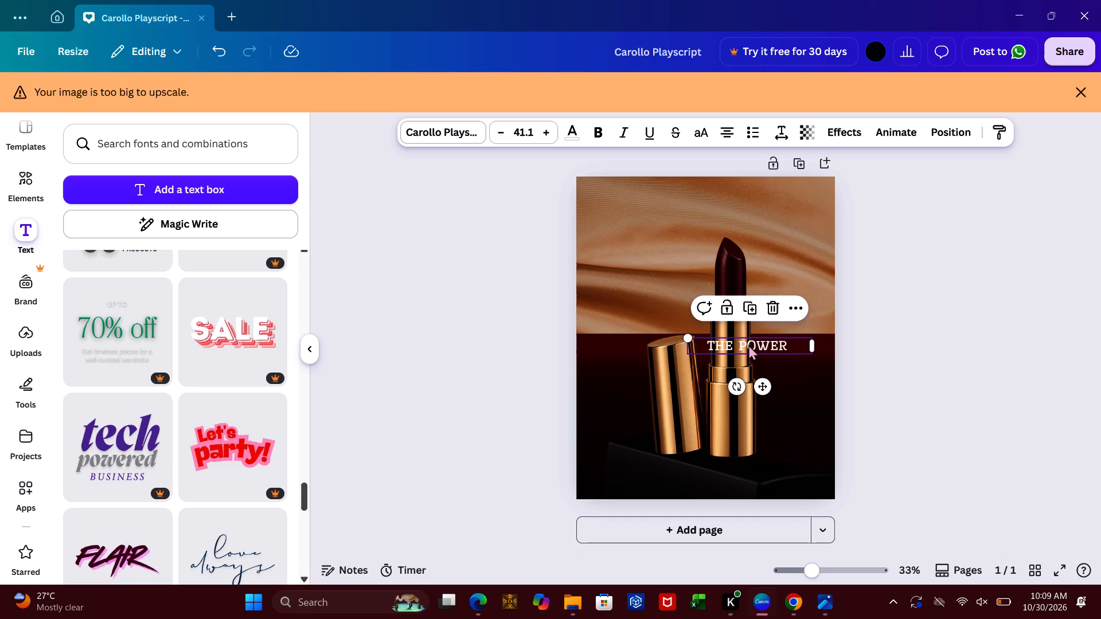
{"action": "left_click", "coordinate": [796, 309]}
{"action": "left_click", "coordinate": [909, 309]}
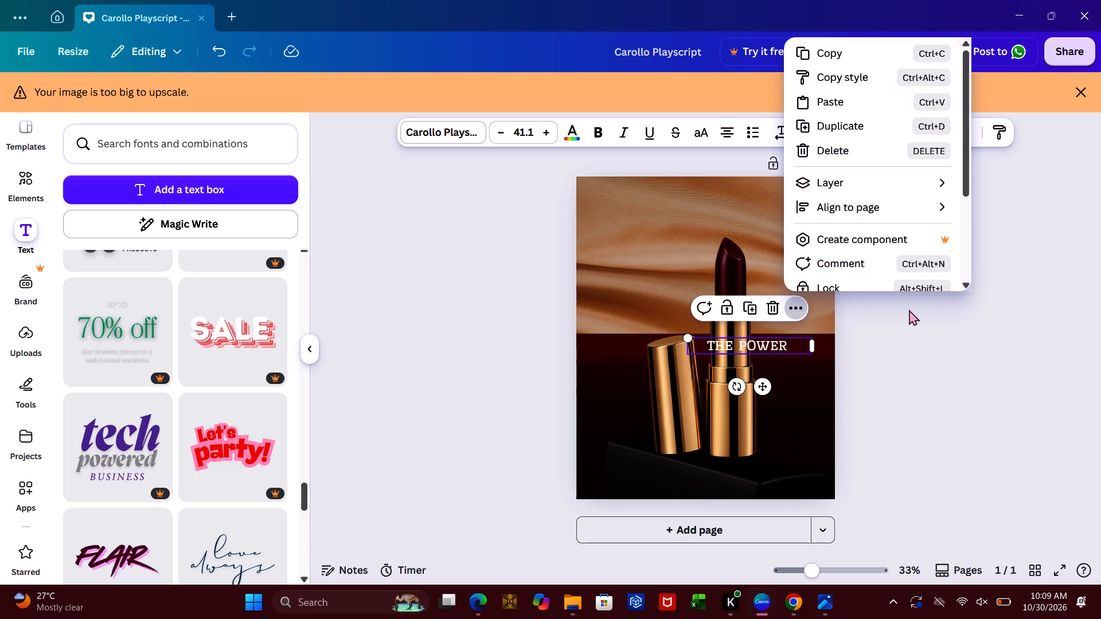
Move the "THE POWER" text onto the brown satin beside the lipstick tip and recolour it in the very dark red from the photo colours.
{"action": "left_click", "coordinate": [758, 340]}
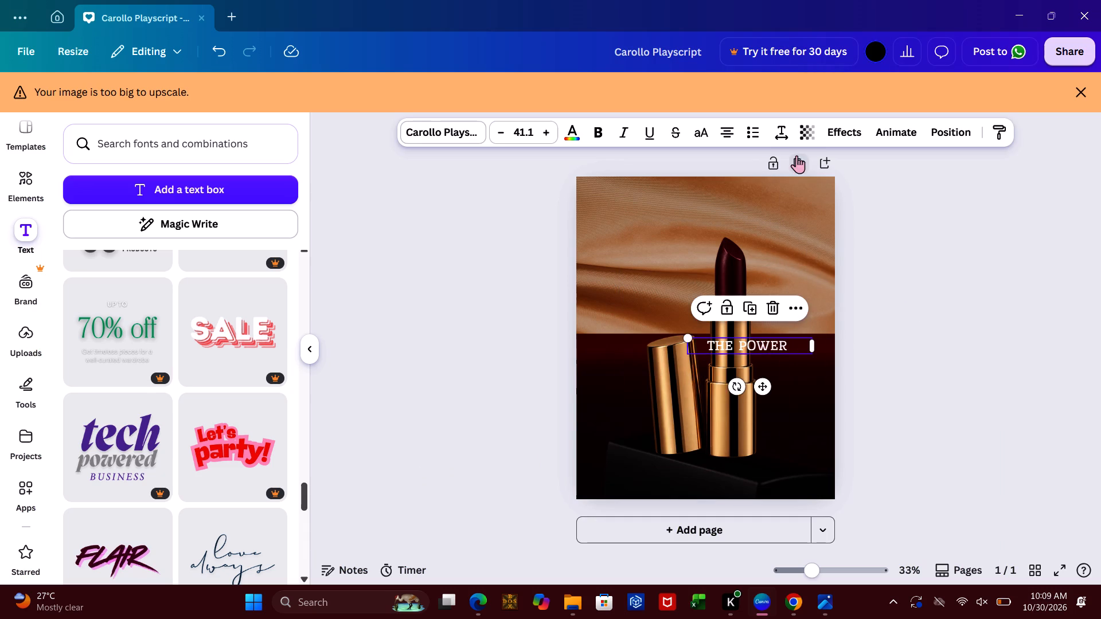
{"action": "left_click", "coordinate": [569, 128]}
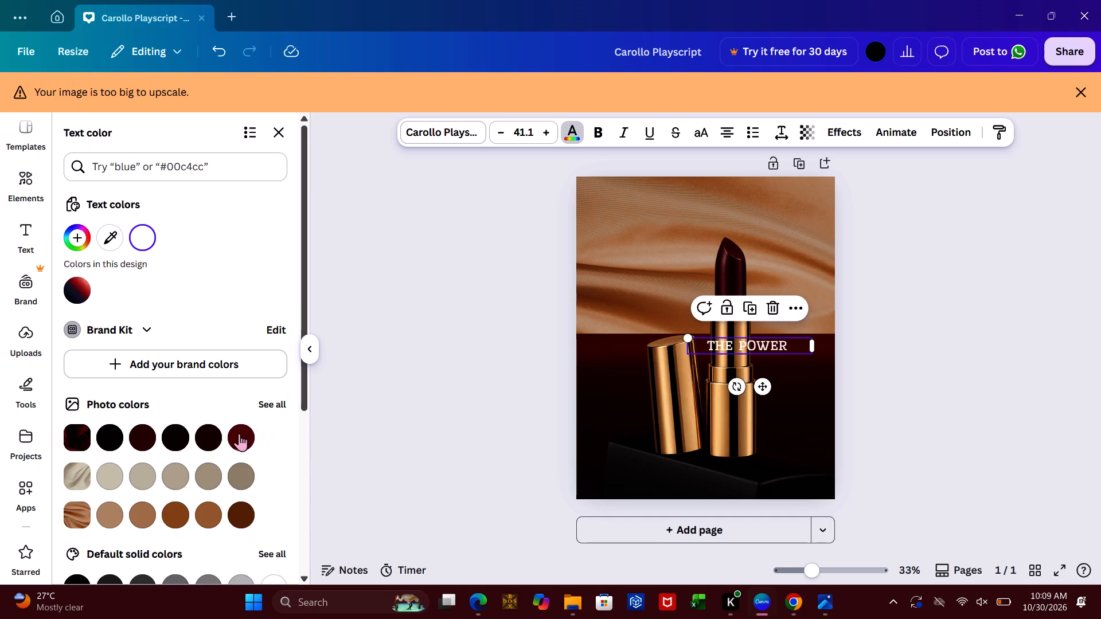
{"action": "left_click", "coordinate": [239, 433]}
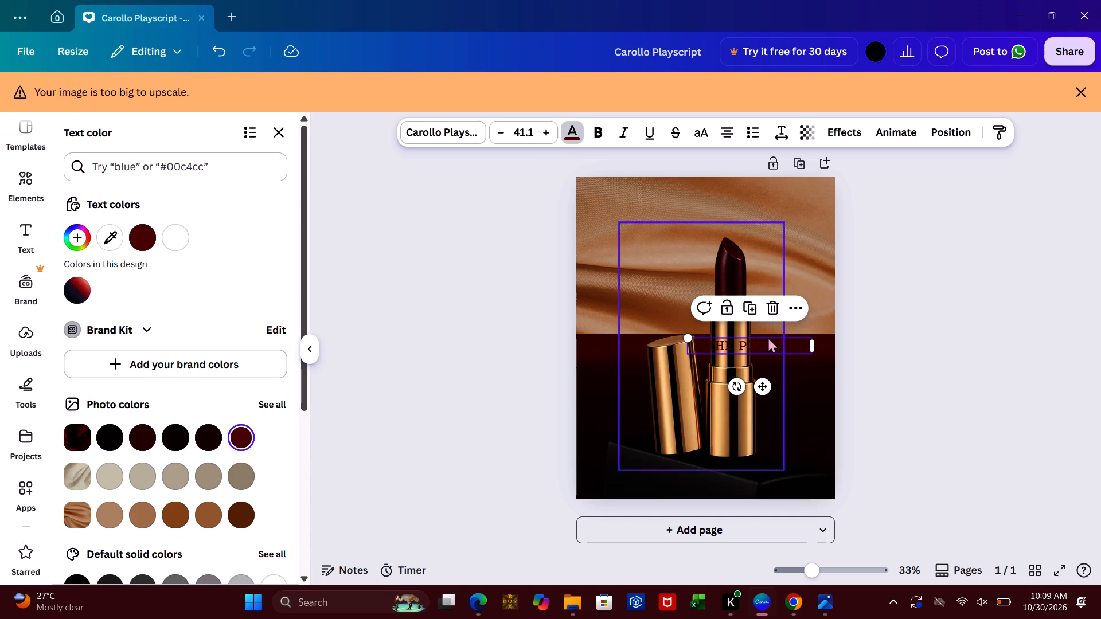
{"action": "left_click_drag", "start_coordinate": [768, 337], "coordinate": [693, 229]}
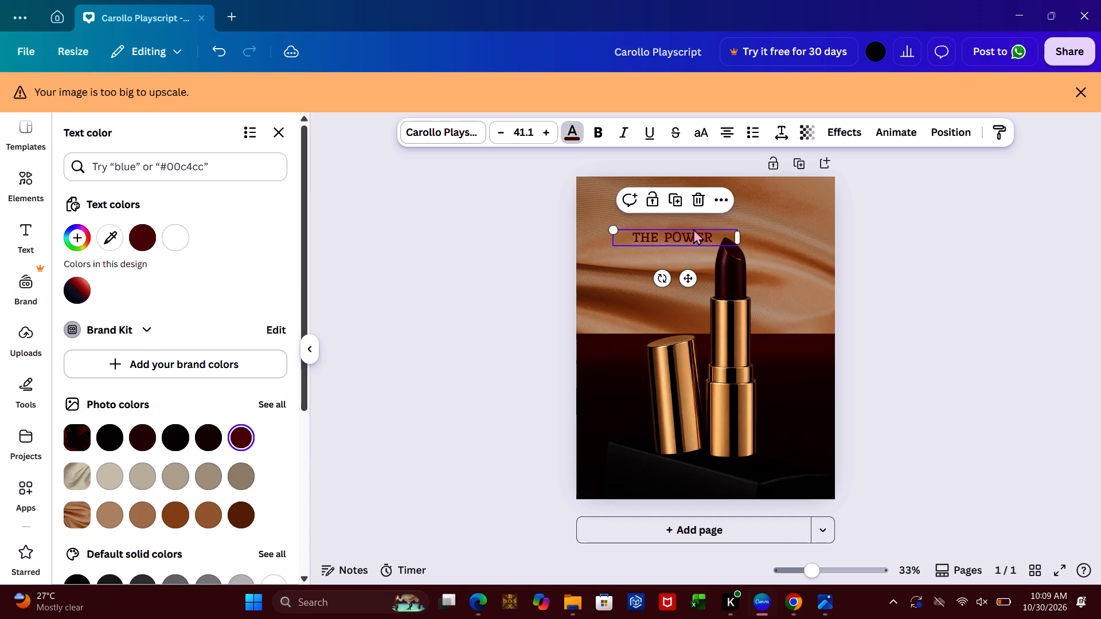
{"action": "left_click", "coordinate": [133, 441]}
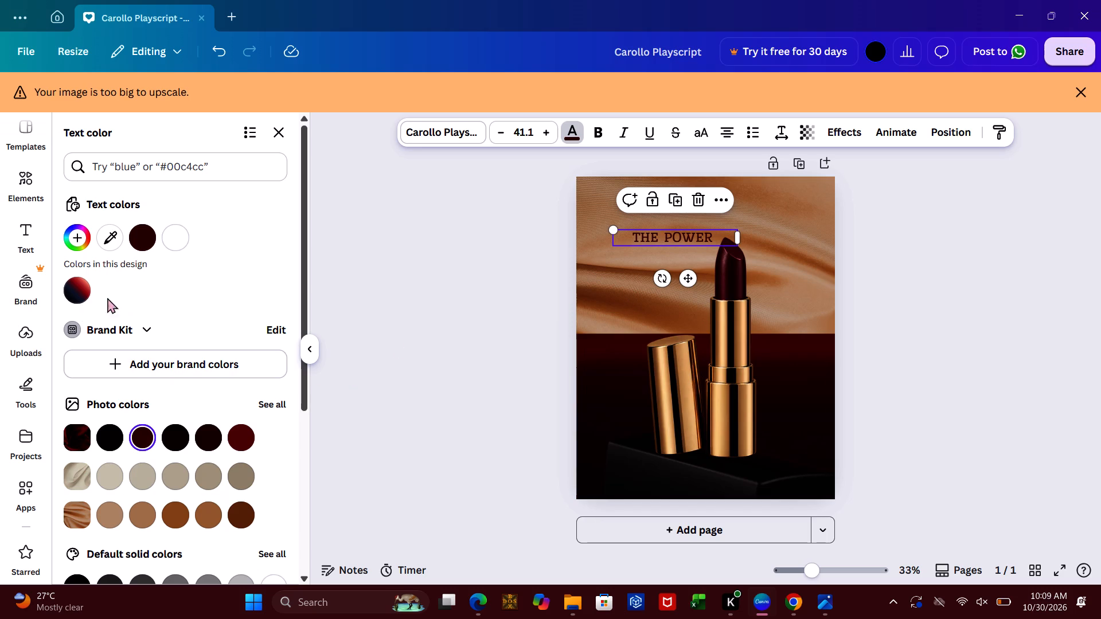
Look through the default text colours, the Brand Kit list and the font combinations for other headline styling.
{"action": "left_click", "coordinate": [306, 428]}
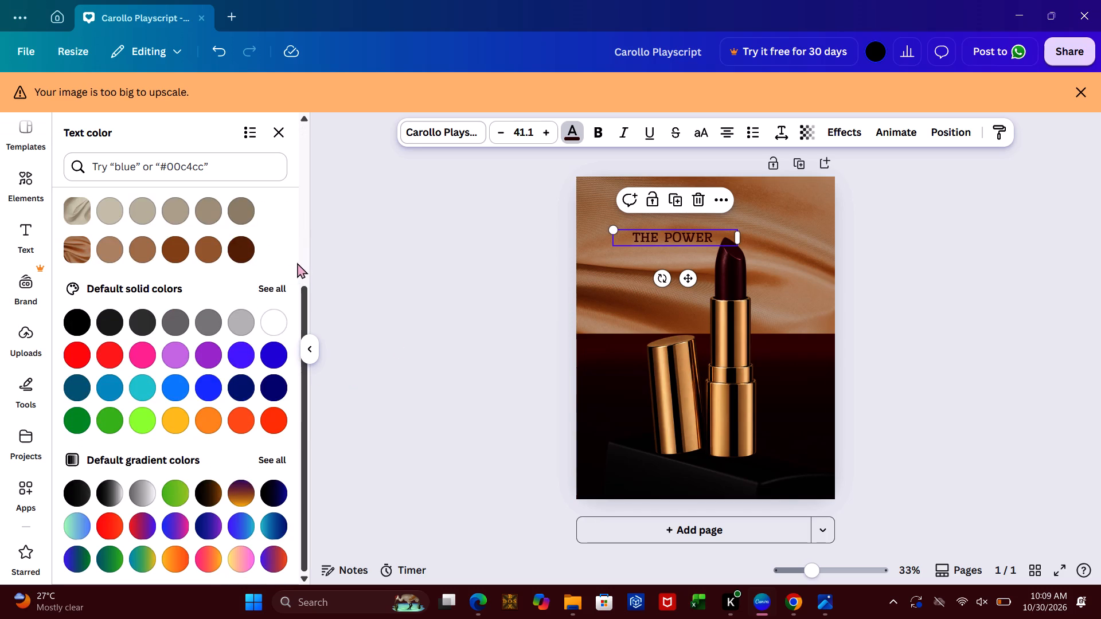
{"action": "left_click", "coordinate": [303, 265]}
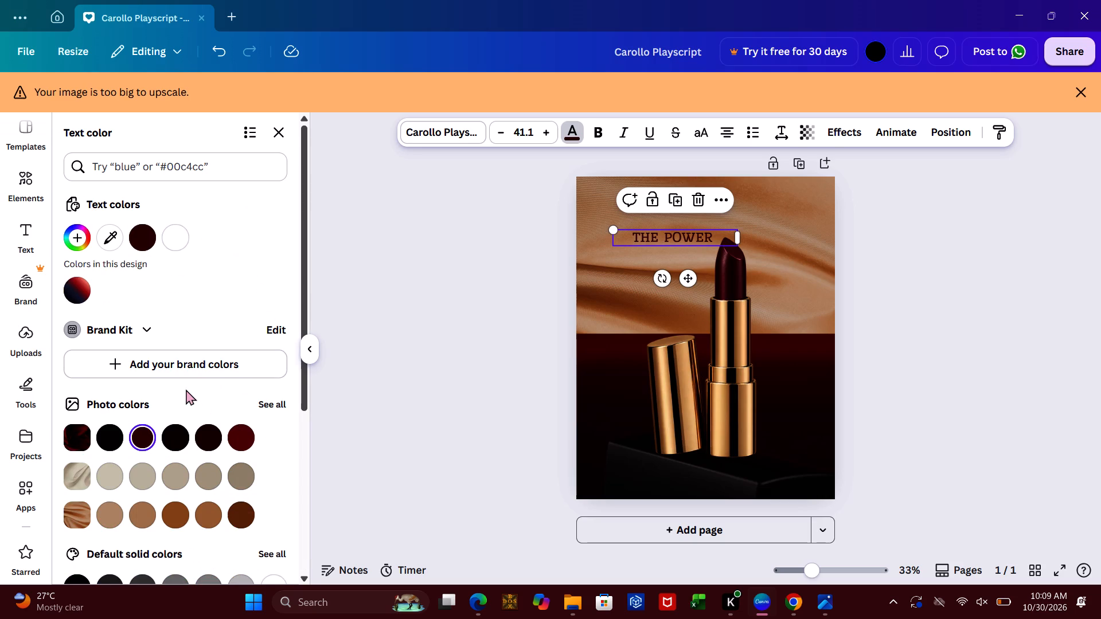
{"action": "left_click", "coordinate": [138, 331]}
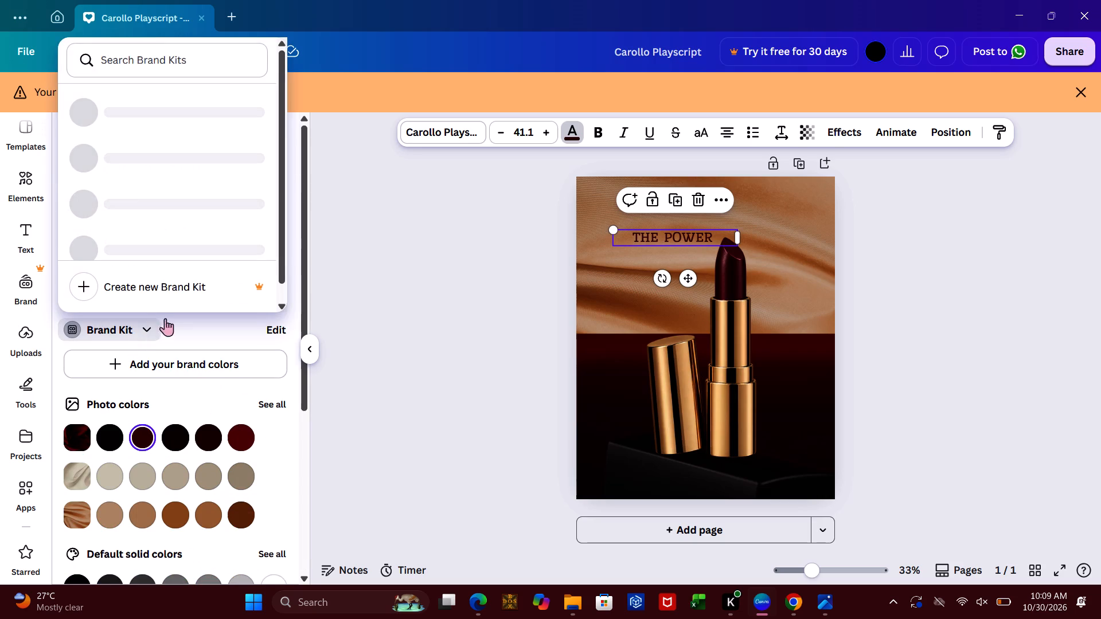
{"action": "left_click", "coordinate": [334, 237]}
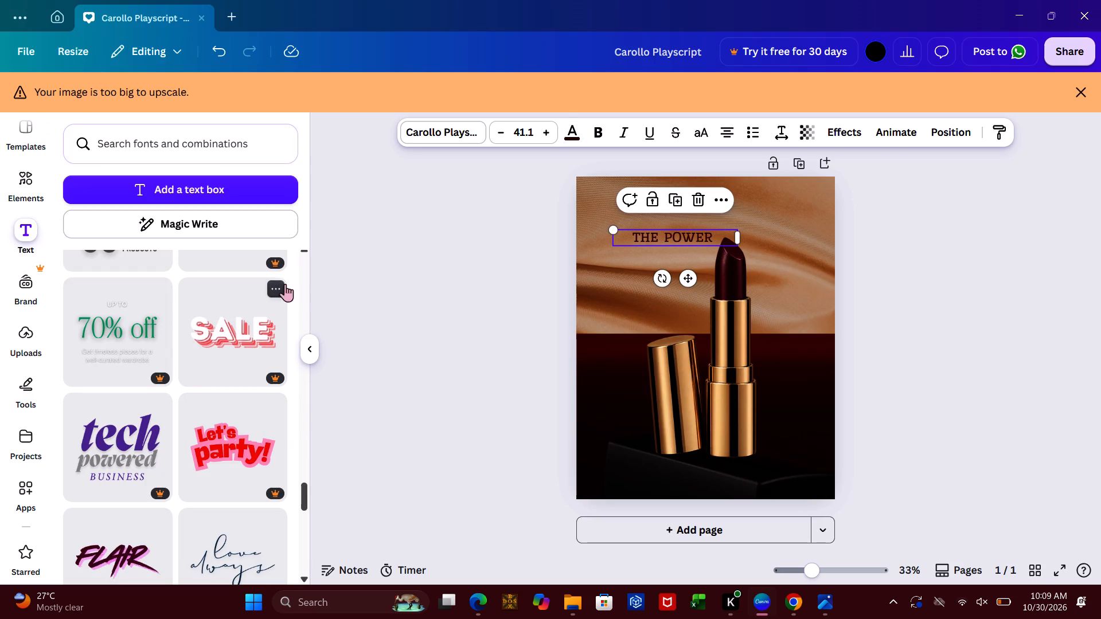
{"action": "left_click", "coordinate": [303, 285]}
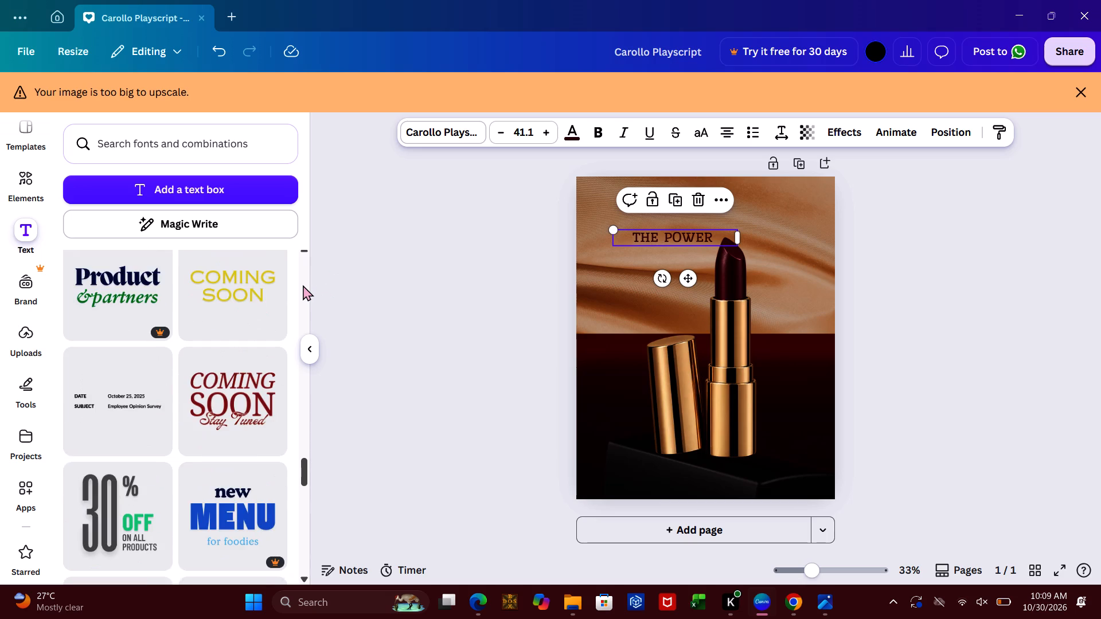
{"action": "left_click", "coordinate": [303, 285]}
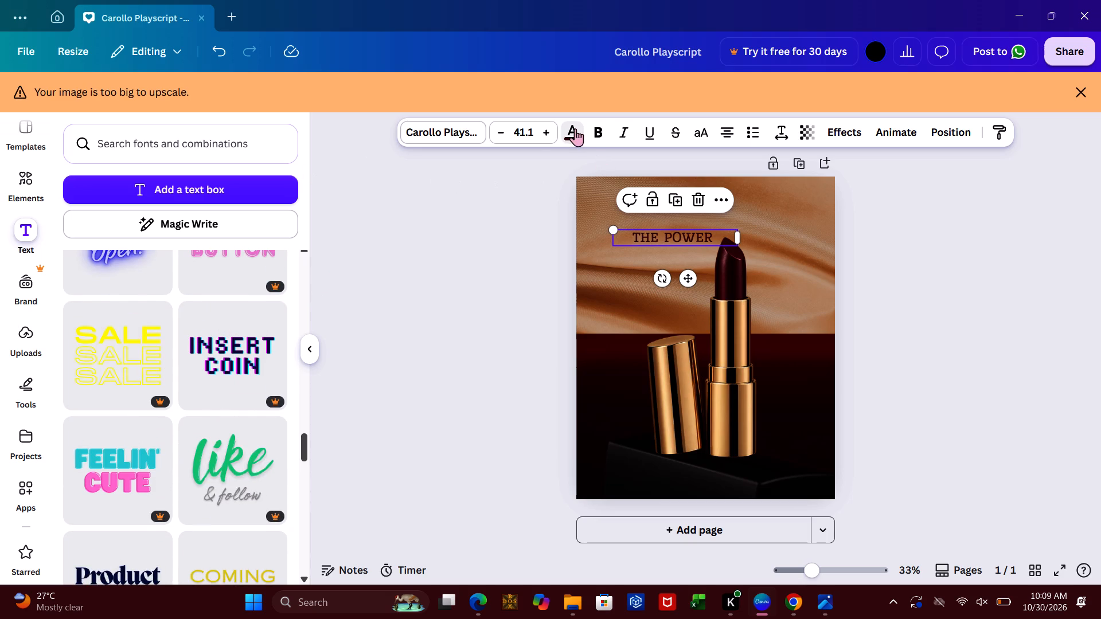
{"action": "left_click", "coordinate": [575, 128]}
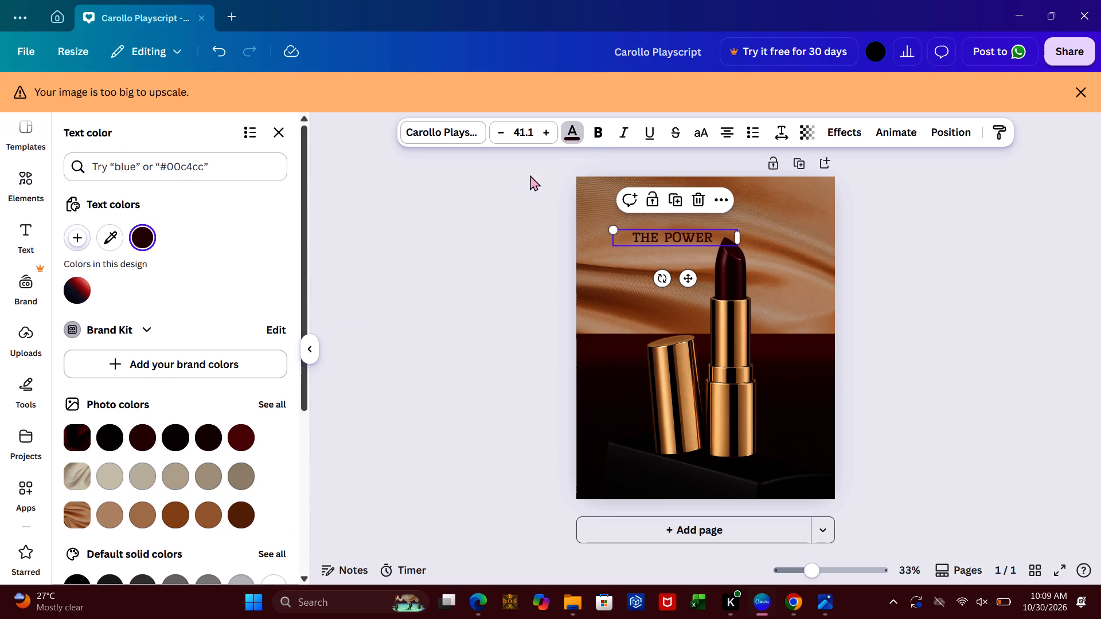
Make the "THE POWER" text bold, trying out italics and underline without keeping them.
{"action": "left_click", "coordinate": [603, 127]}
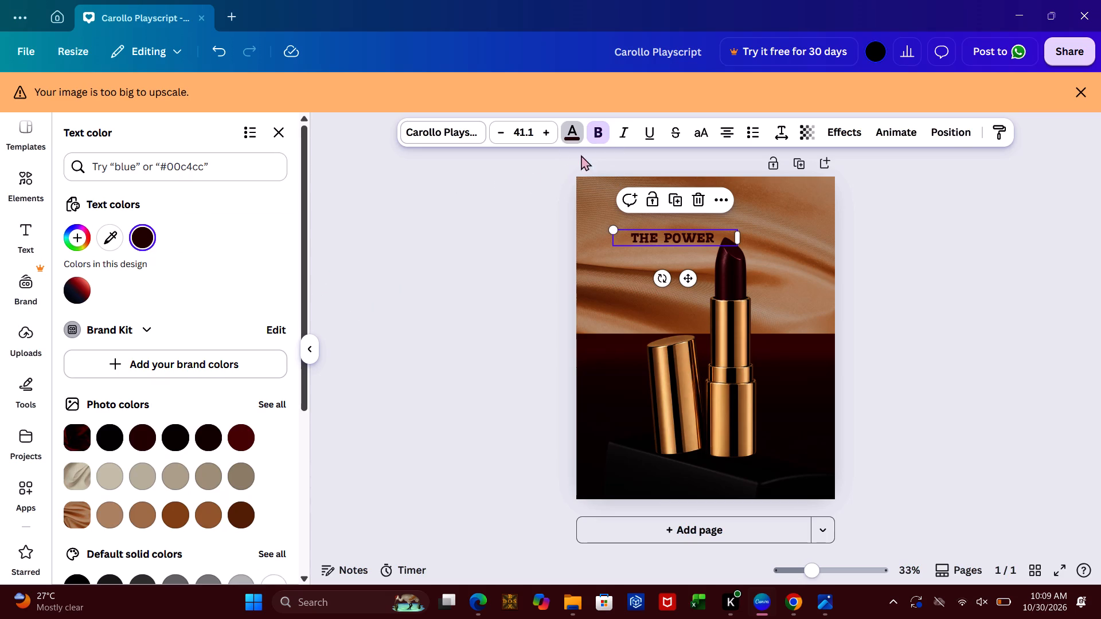
{"action": "left_click", "coordinate": [627, 134]}
{"action": "left_click", "coordinate": [627, 134]}
{"action": "left_click", "coordinate": [644, 131]}
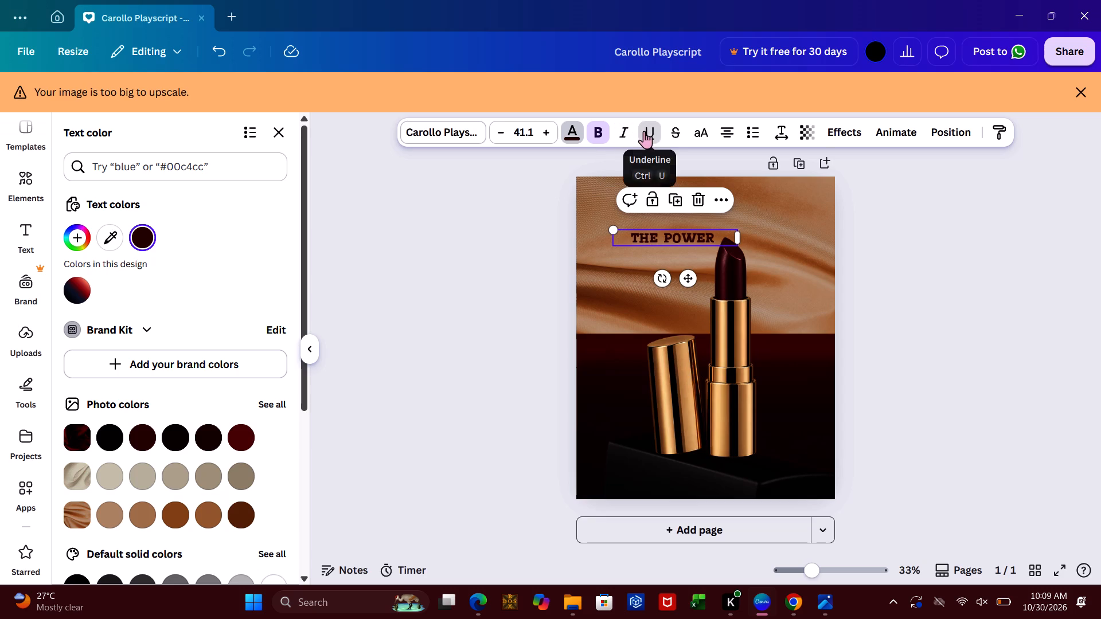
{"action": "left_click", "coordinate": [644, 131]}
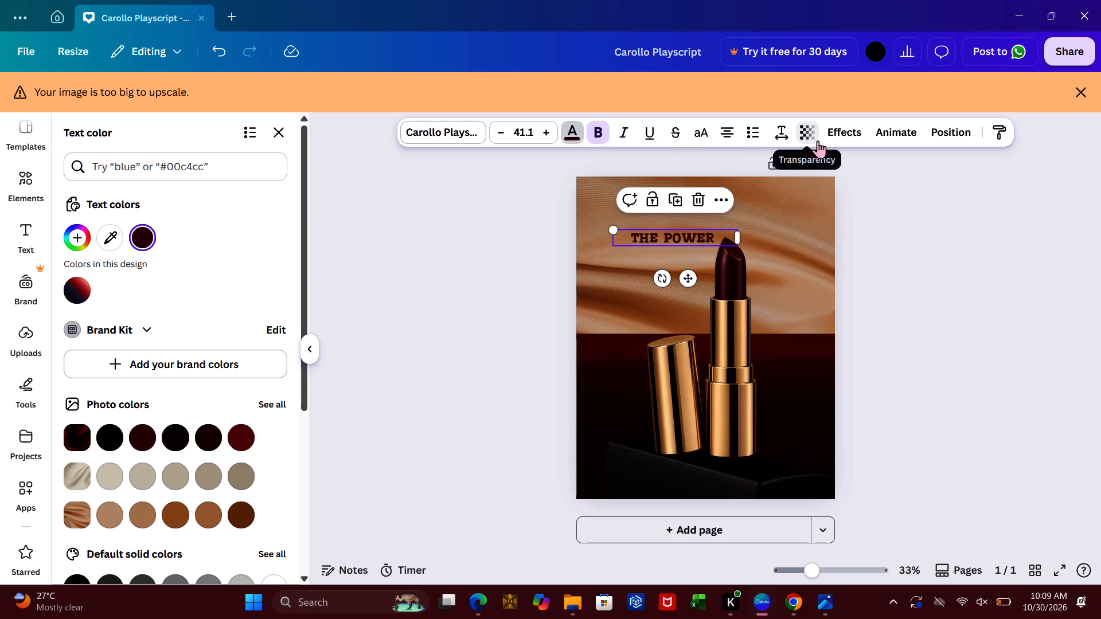
Try out different spacings on the "THE POWER" text, settling on letter spacing 125 and line spacing 1.4.
{"action": "left_click", "coordinate": [783, 128]}
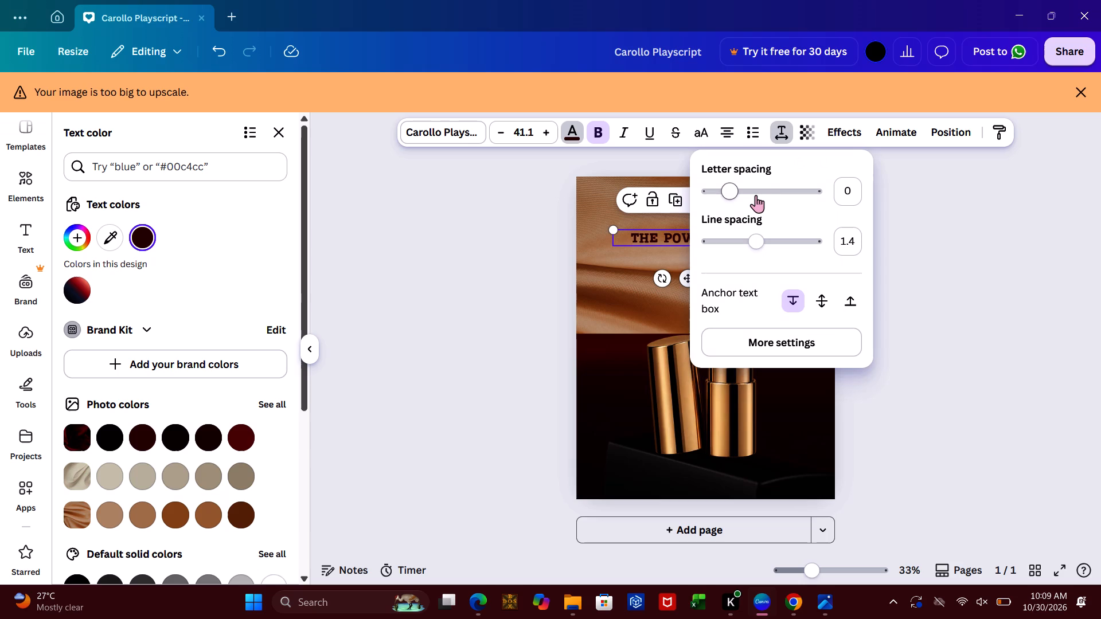
{"action": "left_click", "coordinate": [756, 194]}
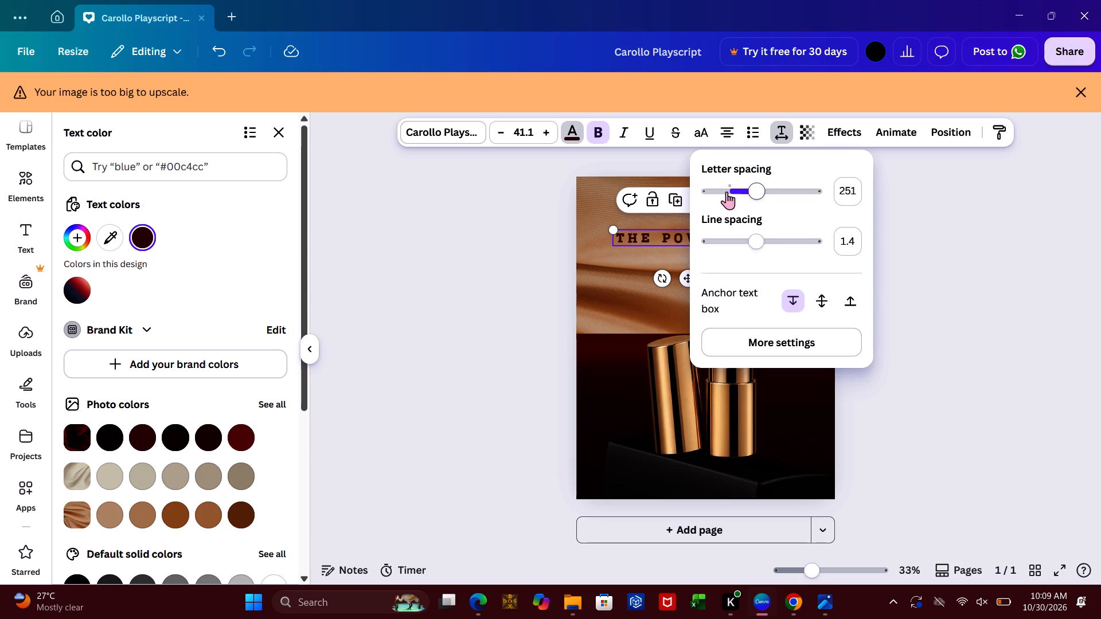
{"action": "left_click", "coordinate": [722, 191]}
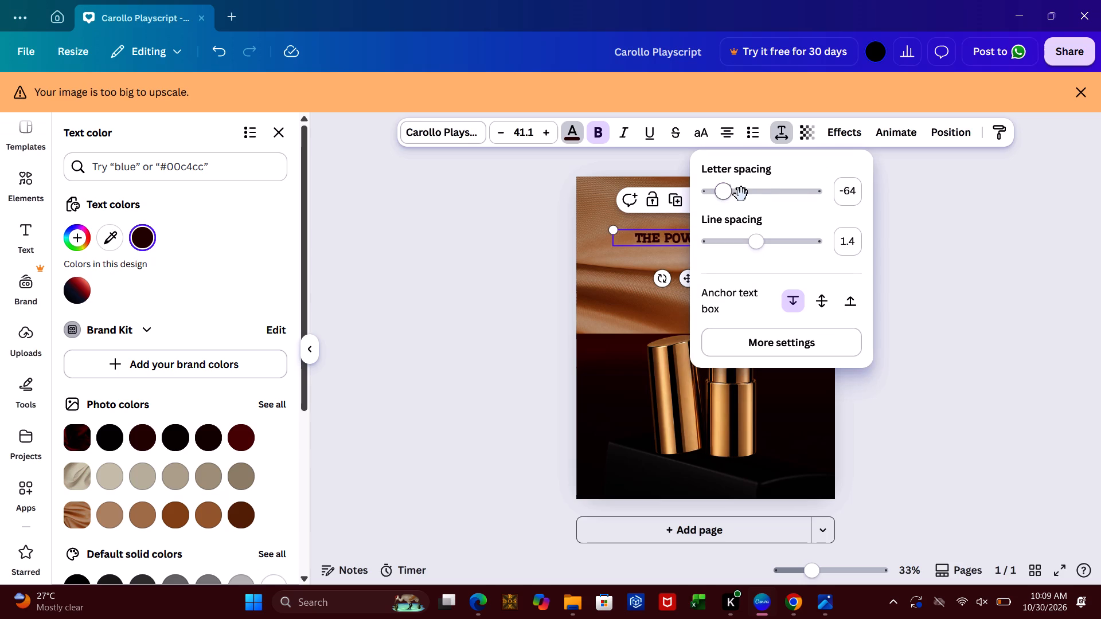
{"action": "left_click", "coordinate": [741, 195]}
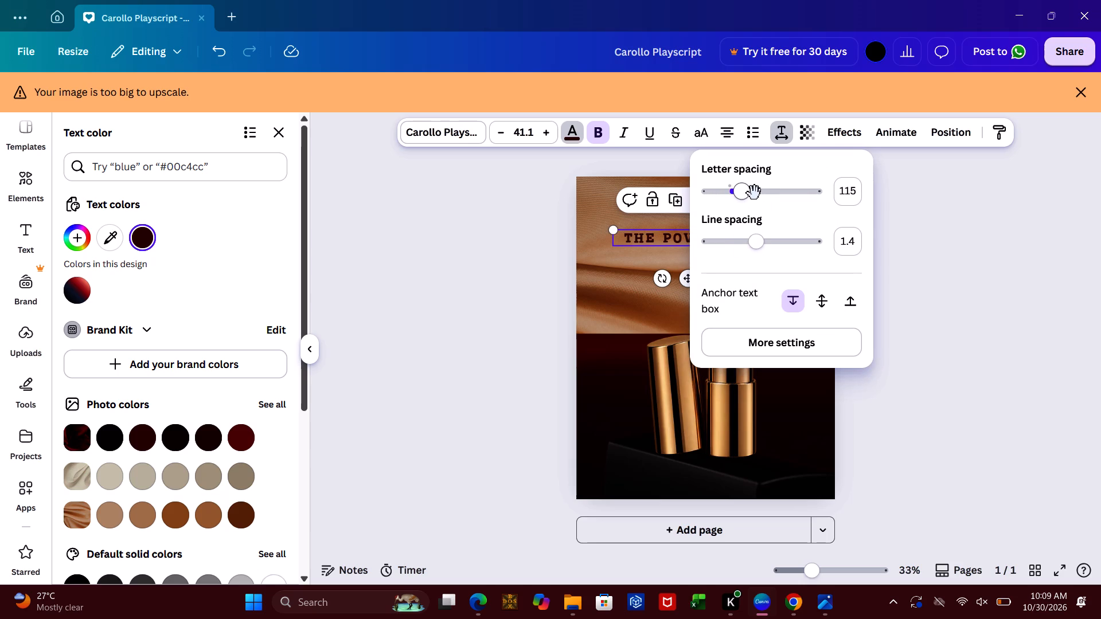
{"action": "left_click", "coordinate": [755, 193]}
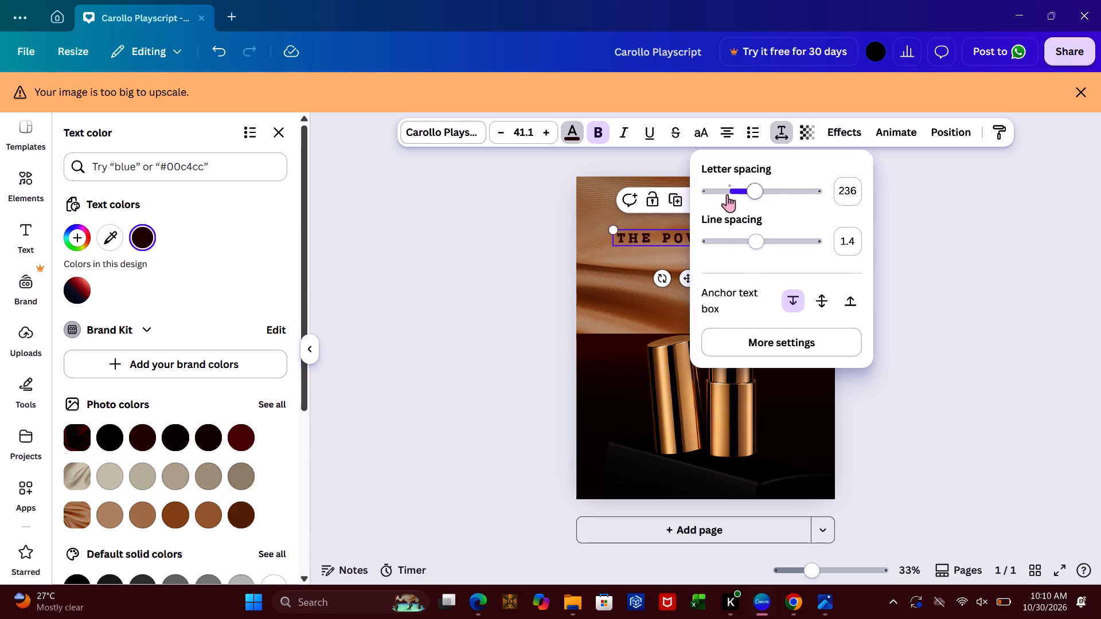
{"action": "left_click", "coordinate": [743, 189]}
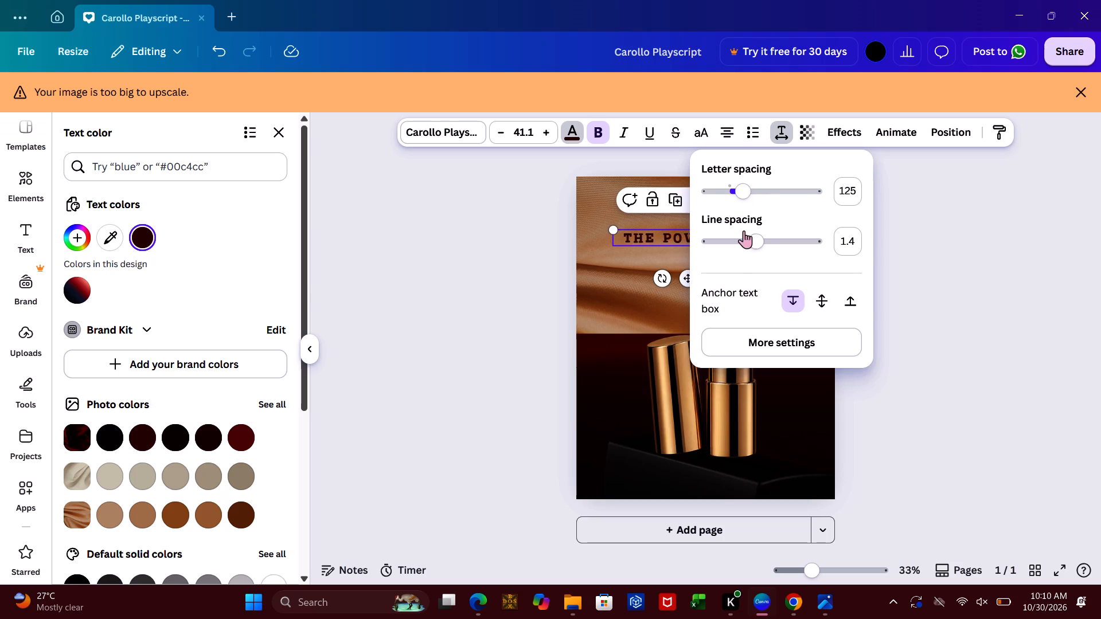
{"action": "left_click", "coordinate": [736, 236]}
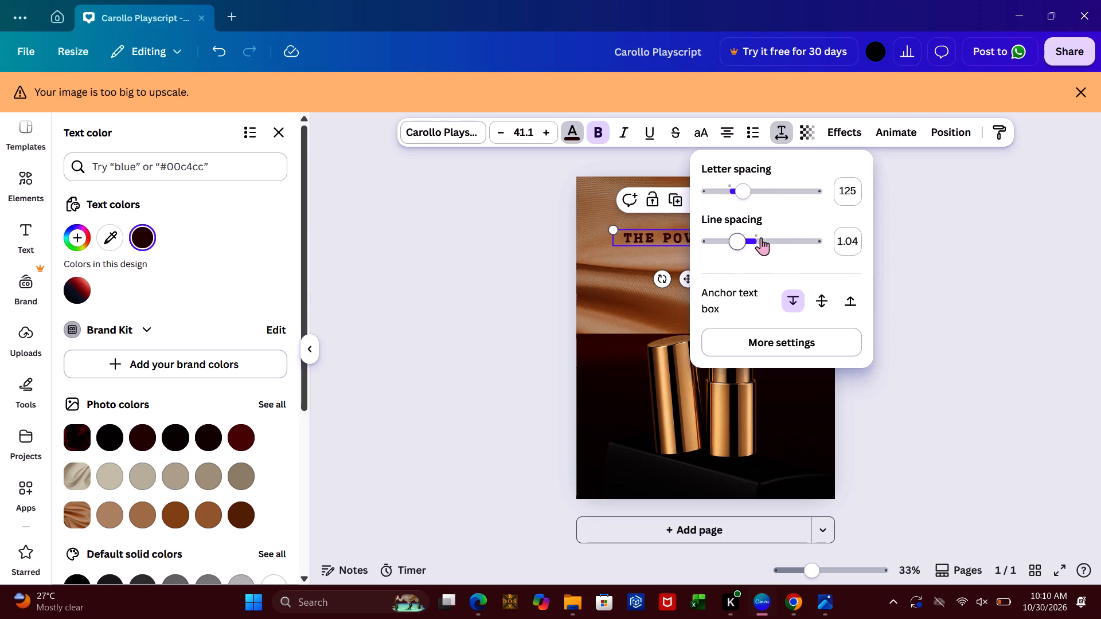
{"action": "left_click", "coordinate": [757, 237]}
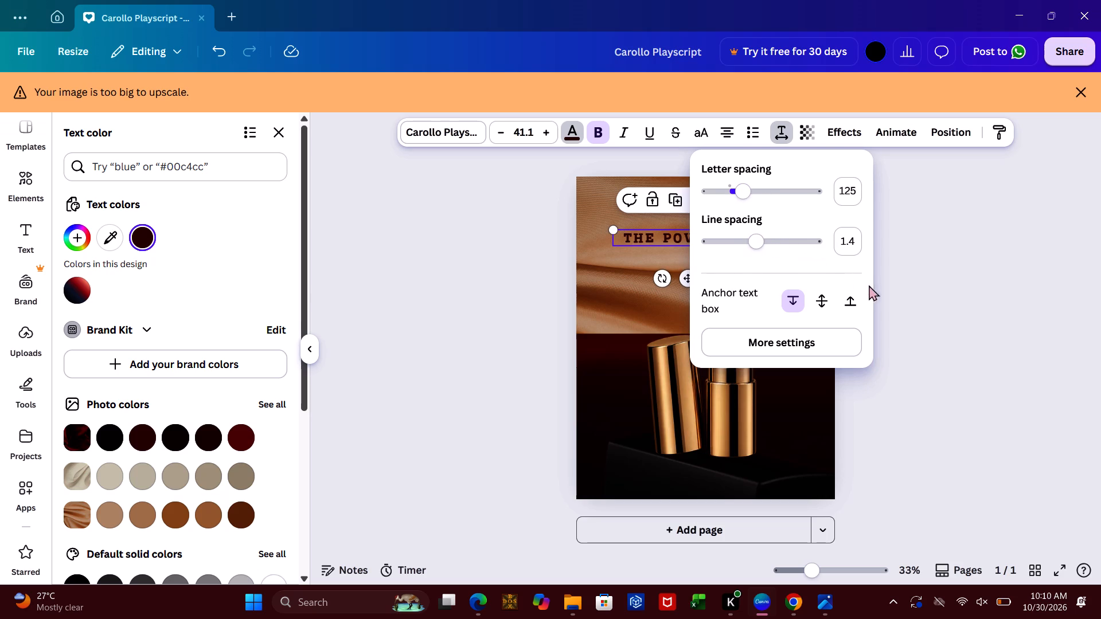
{"action": "left_click", "coordinate": [882, 283]}
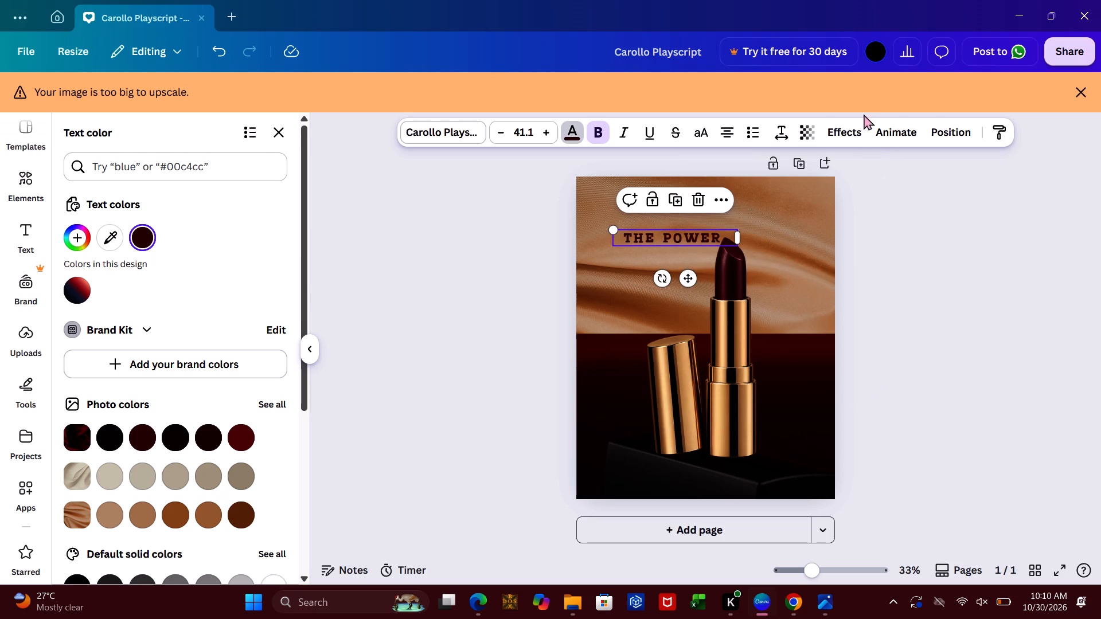
Move the "THE POWER" text up onto the brown satin, just above the lipstick tip.
{"action": "left_click", "coordinate": [852, 130]}
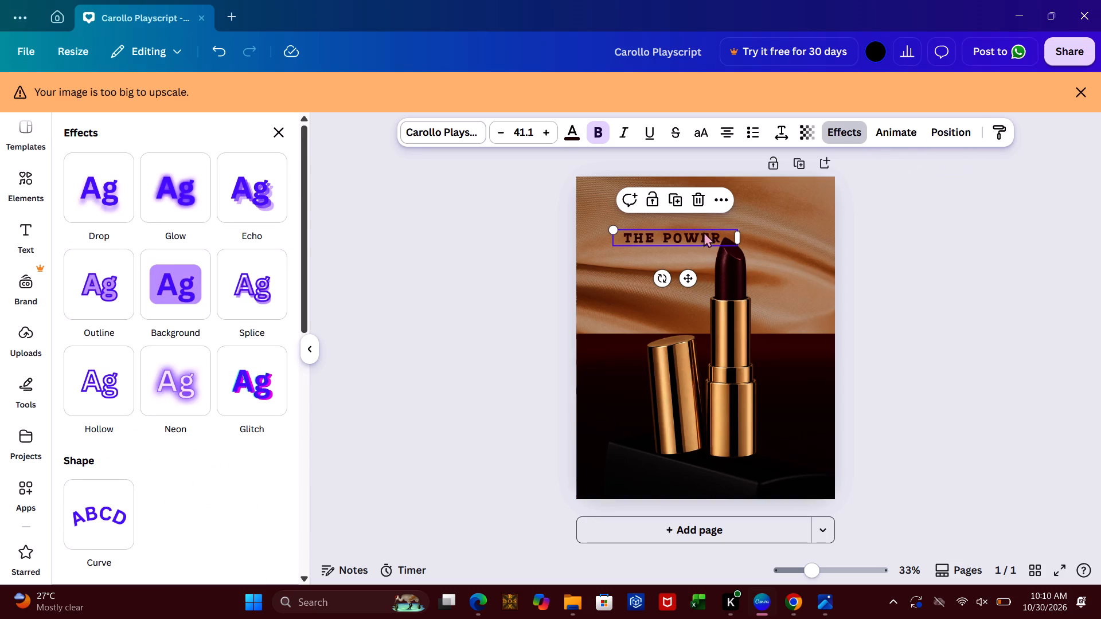
{"action": "left_click_drag", "start_coordinate": [702, 232], "coordinate": [732, 210]}
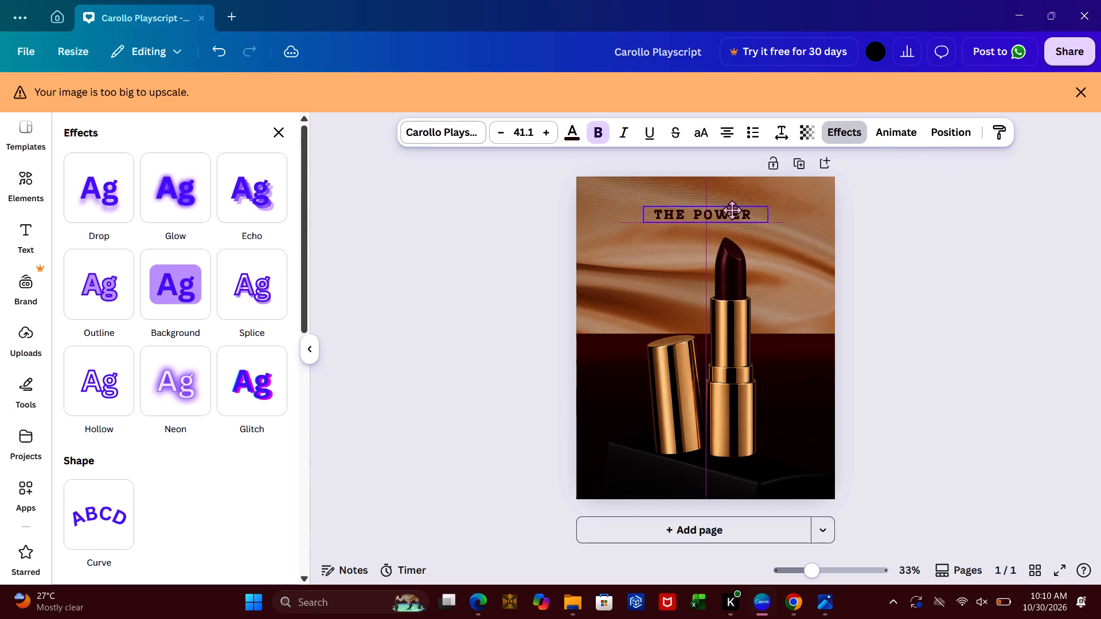
{"action": "left_click_drag", "start_coordinate": [732, 210], "coordinate": [725, 216]}
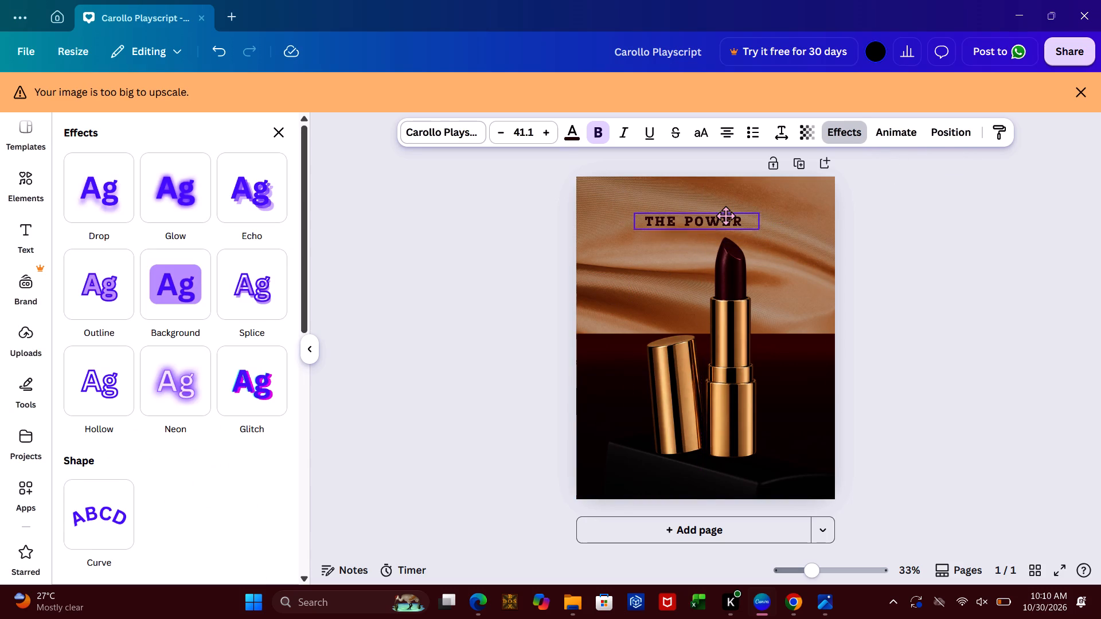
{"action": "left_click_drag", "start_coordinate": [725, 216], "coordinate": [732, 234]}
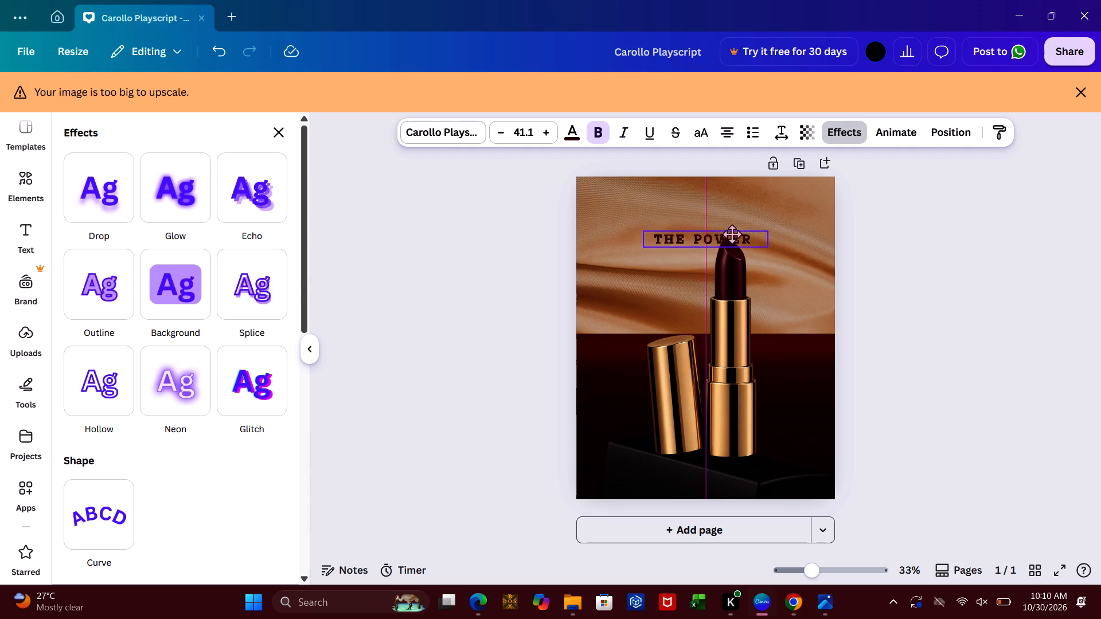
{"action": "left_click_drag", "start_coordinate": [732, 234], "coordinate": [732, 234]}
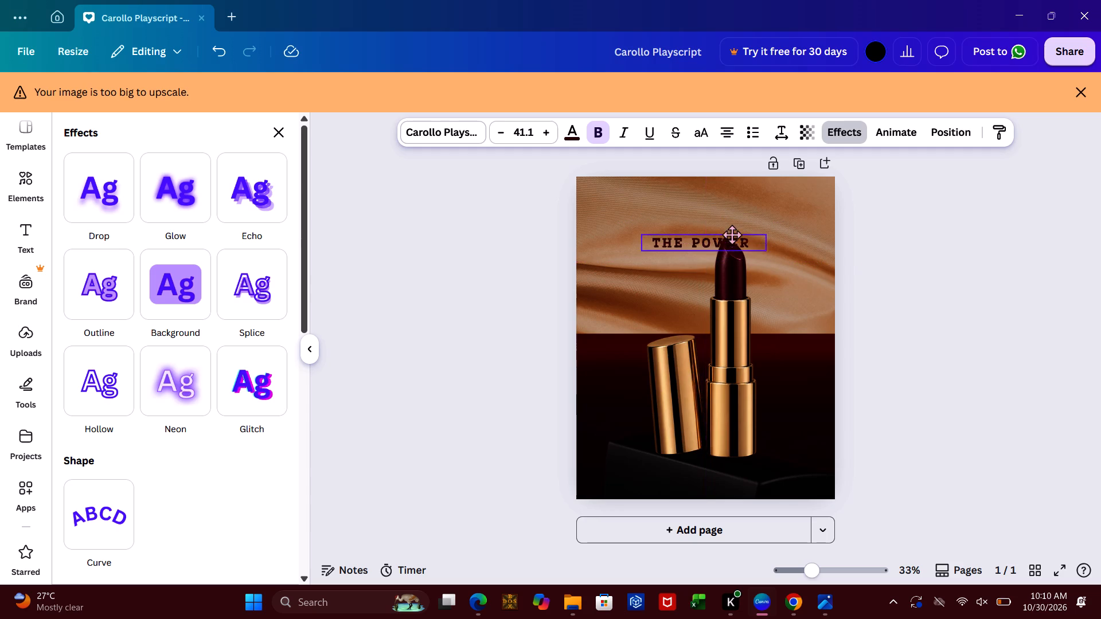
{"action": "left_click_drag", "start_coordinate": [732, 234], "coordinate": [725, 216]}
{"action": "left_click", "coordinate": [725, 216]}
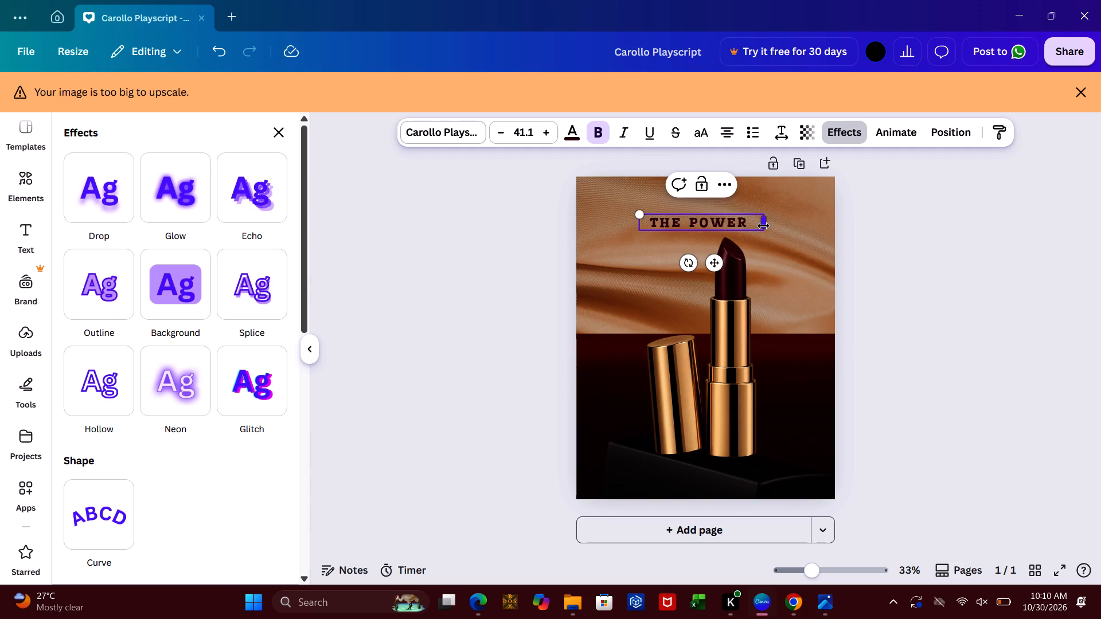
Widen the "THE POWER" text box and enlarge its text to about size 57.5.
{"action": "left_click_drag", "start_coordinate": [763, 226], "coordinate": [801, 218]}
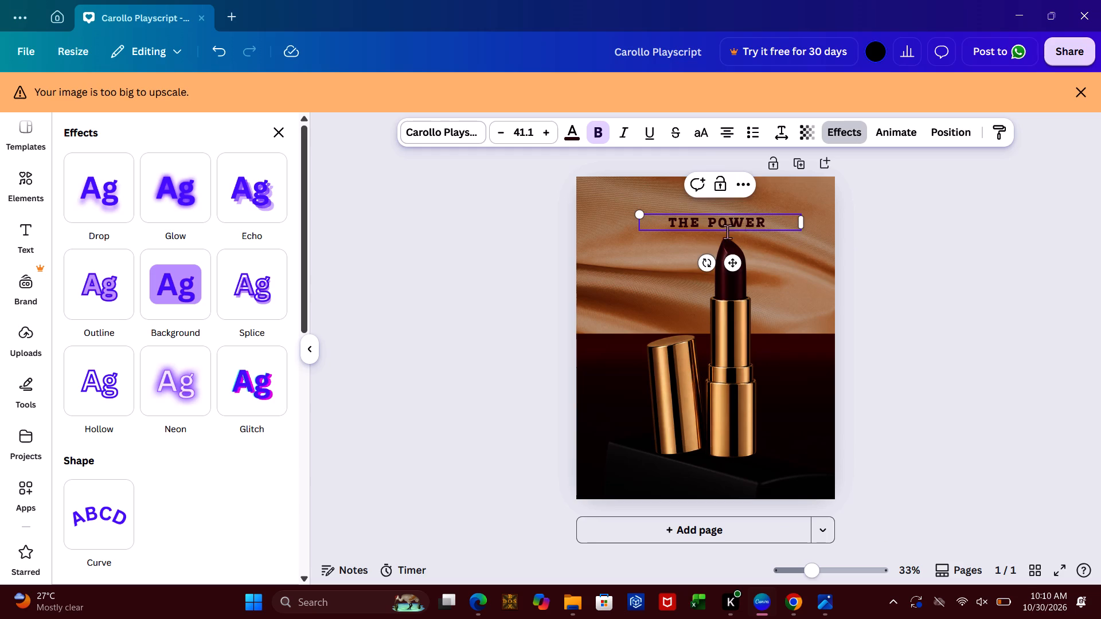
{"action": "left_click", "coordinate": [732, 226]}
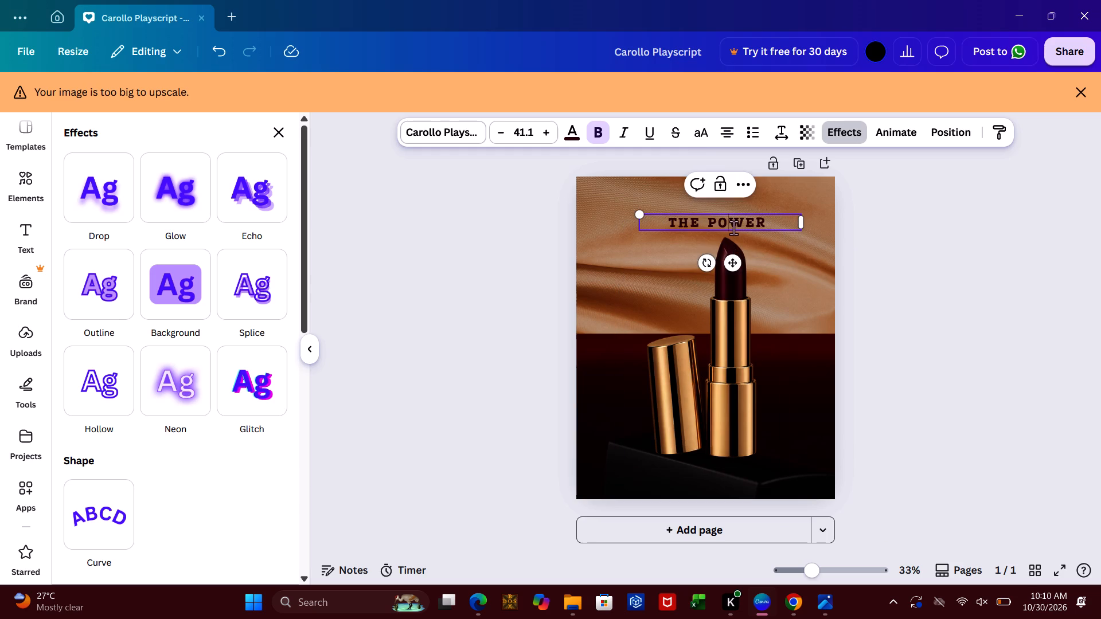
{"action": "left_click_drag", "start_coordinate": [733, 228], "coordinate": [736, 222]}
{"action": "left_click", "coordinate": [736, 222]}
{"action": "left_click_drag", "start_coordinate": [736, 222], "coordinate": [786, 229]}
{"action": "double_click", "coordinate": [786, 229]}
{"action": "left_click_drag", "start_coordinate": [799, 230], "coordinate": [819, 330]}
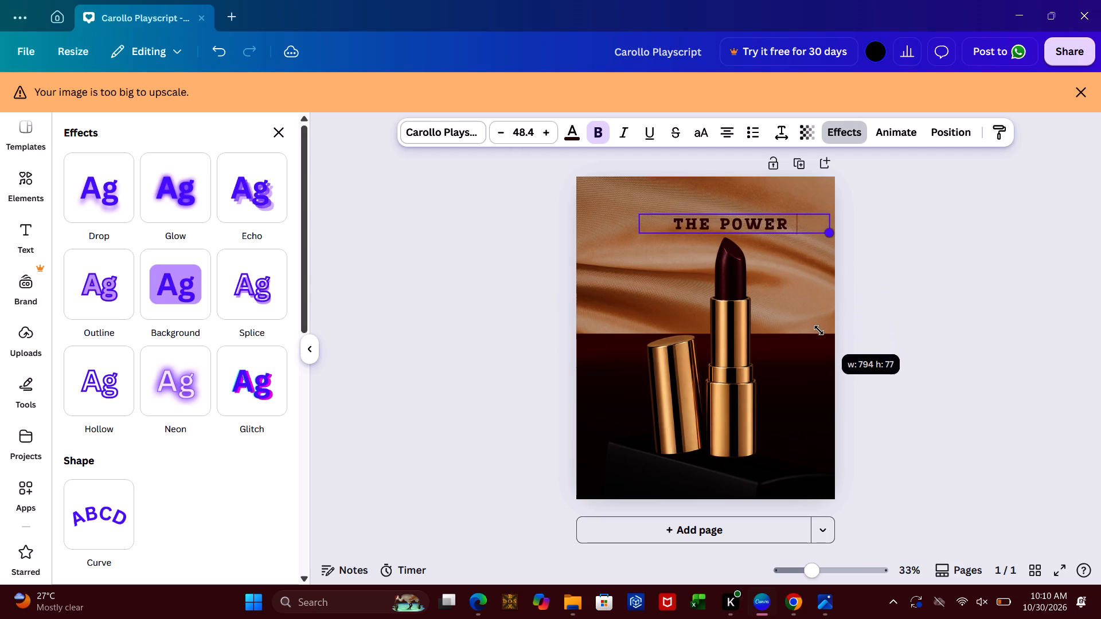
{"action": "left_click_drag", "start_coordinate": [819, 330], "coordinate": [818, 329]}
{"action": "left_click_drag", "start_coordinate": [637, 209], "coordinate": [575, 190]}
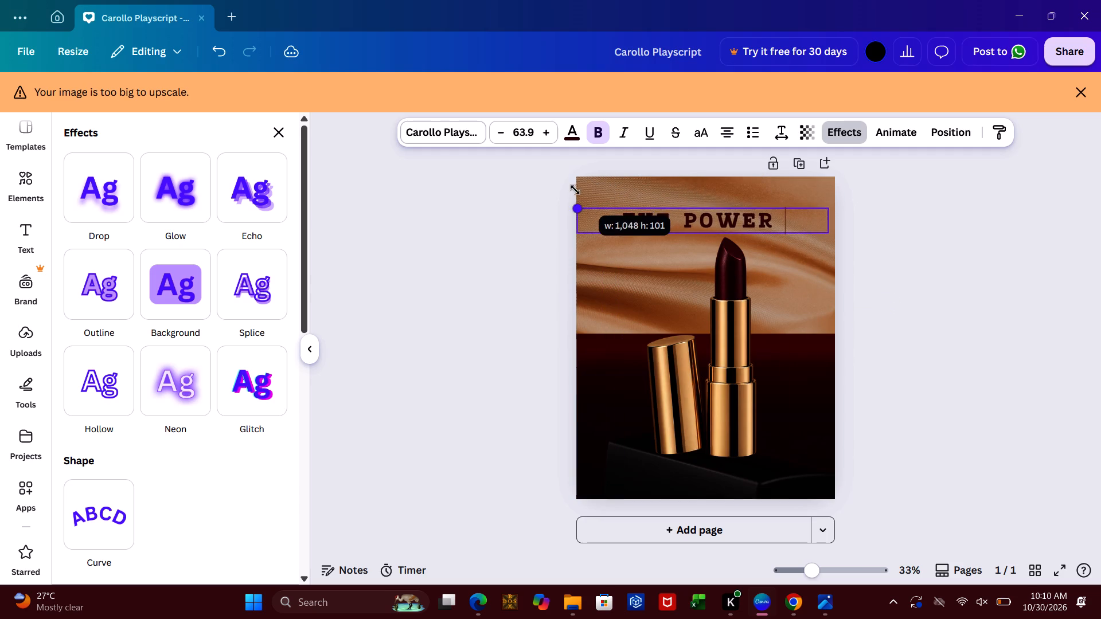
{"action": "left_click_drag", "start_coordinate": [575, 190], "coordinate": [599, 193]}
{"action": "left_click", "coordinate": [486, 272]}
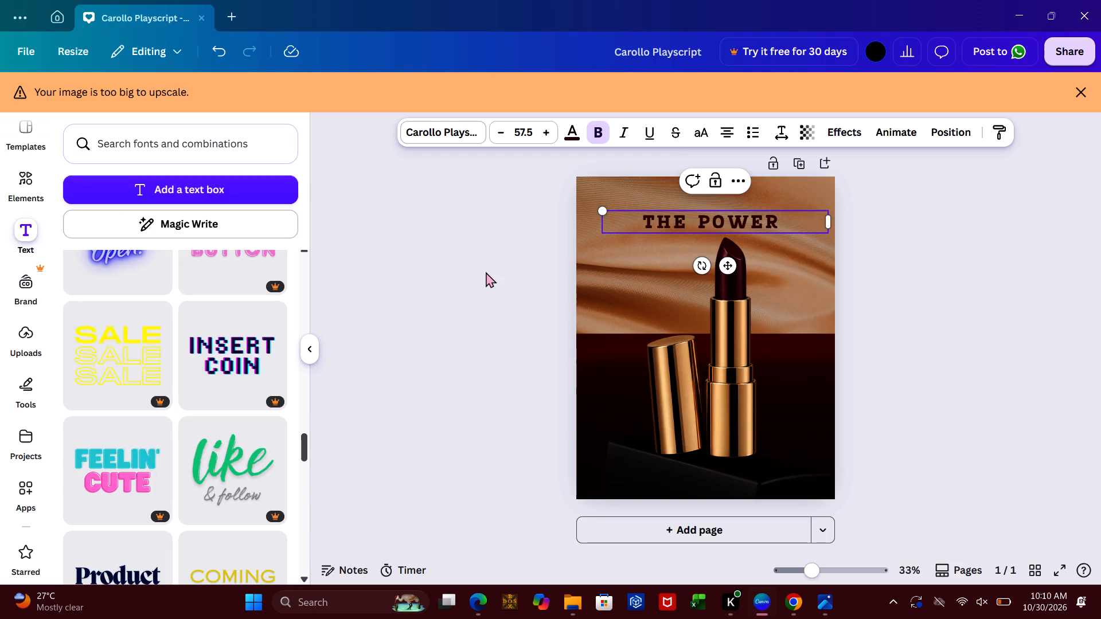
{"action": "double_click", "coordinate": [538, 285]}
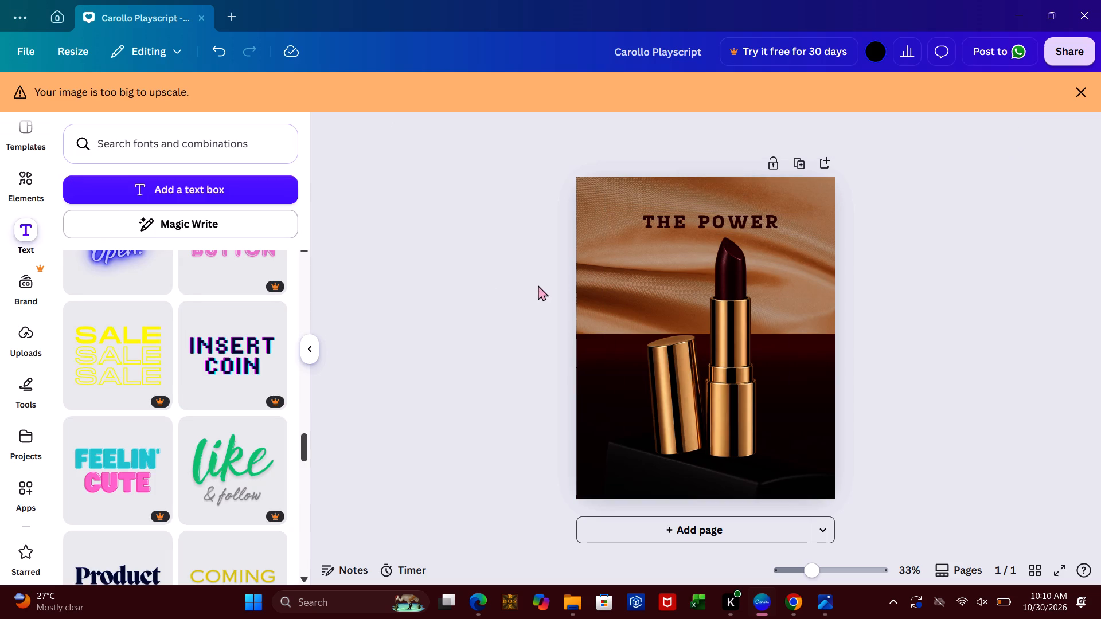
Shift the enlarged "THE POWER" text across the satin so it starts near the post's left edge, above the lipstick tip.
{"action": "left_click_drag", "start_coordinate": [698, 221], "coordinate": [687, 221]}
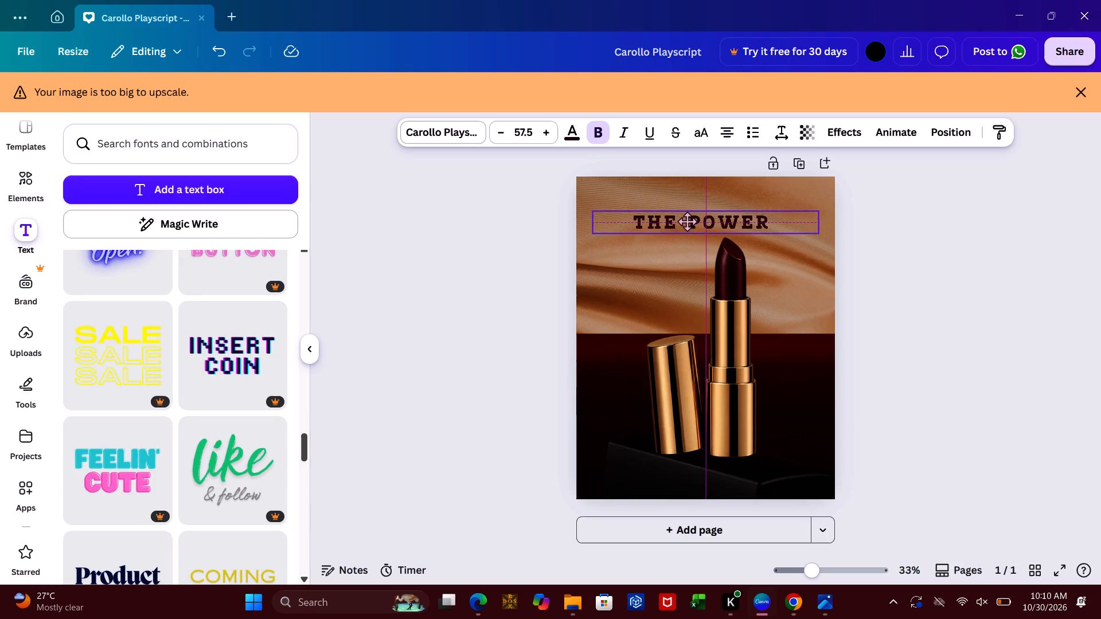
{"action": "left_click_drag", "start_coordinate": [687, 221], "coordinate": [692, 225]}
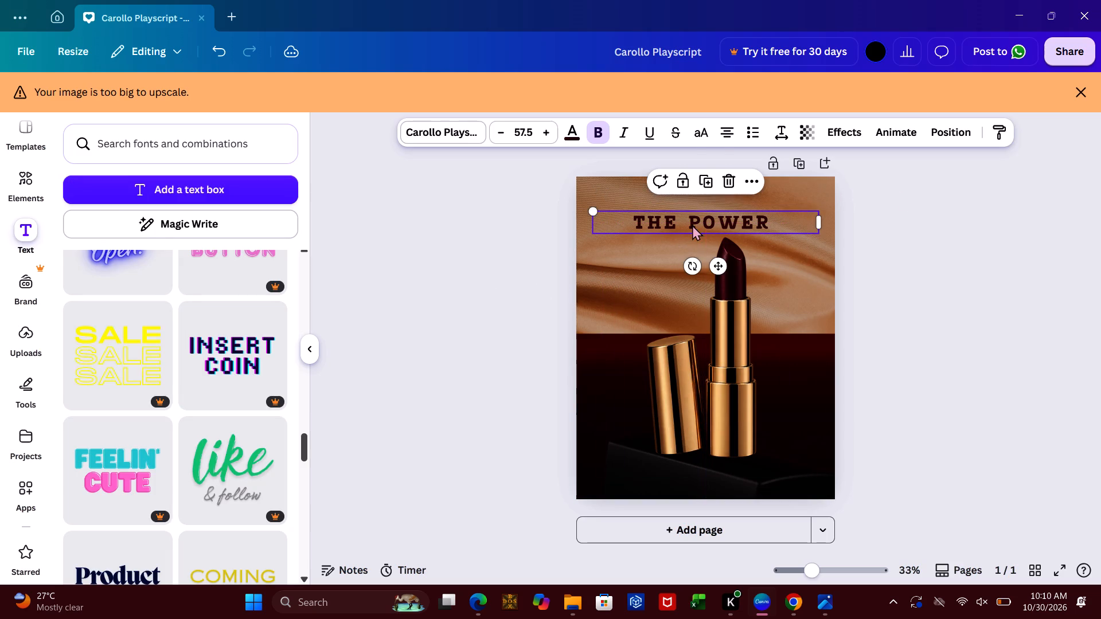
{"action": "left_click", "coordinate": [907, 198]}
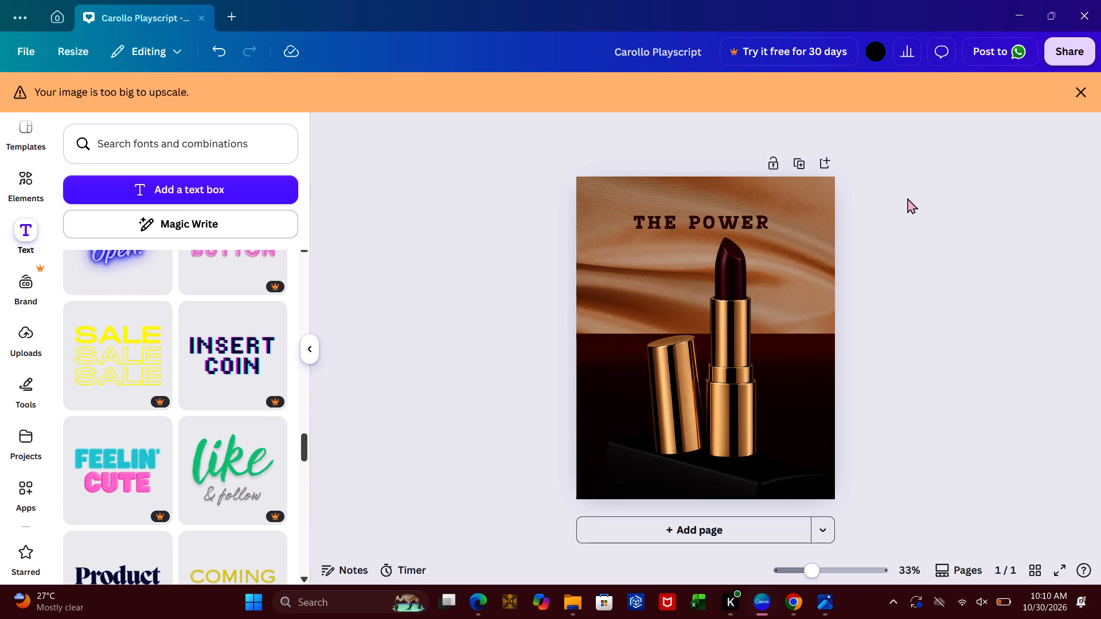
{"action": "left_click_drag", "start_coordinate": [724, 222], "coordinate": [665, 222]}
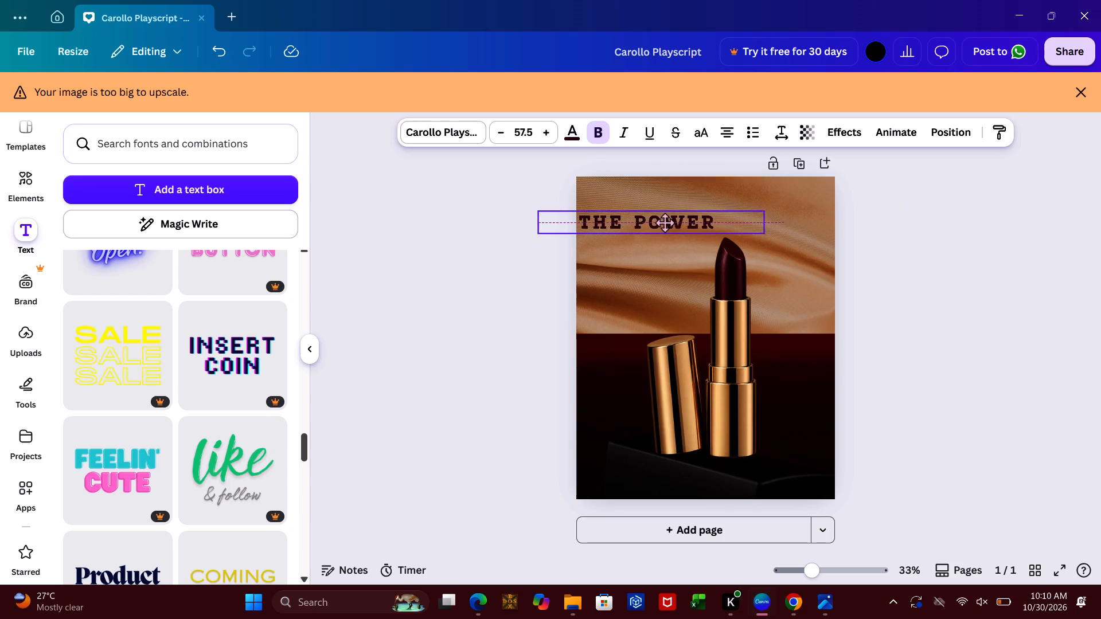
{"action": "left_click_drag", "start_coordinate": [665, 222], "coordinate": [676, 228]}
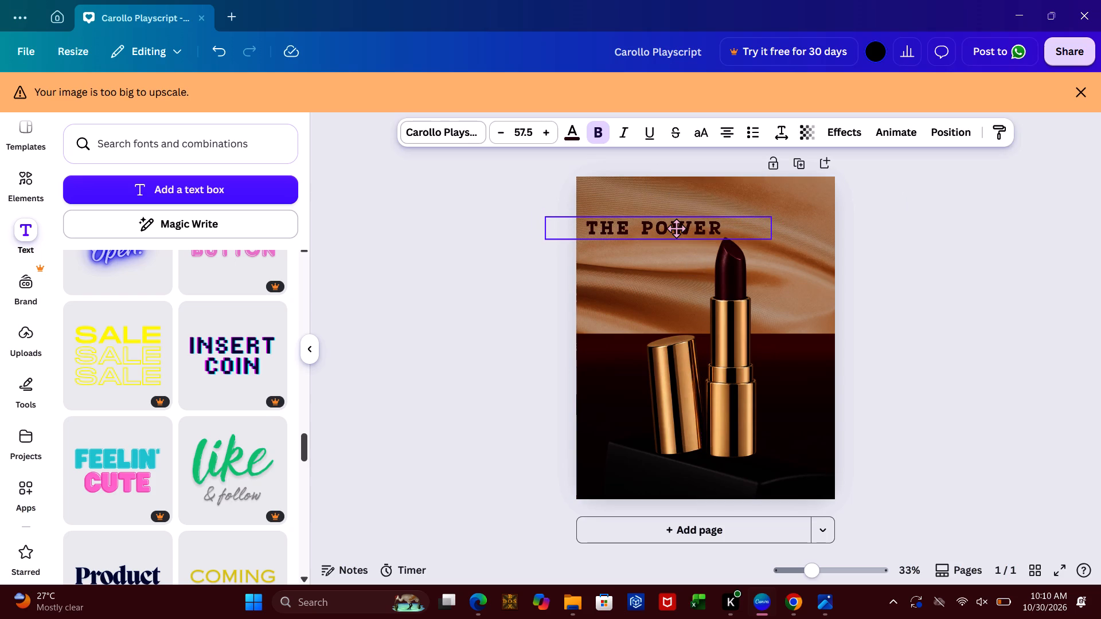
{"action": "left_click_drag", "start_coordinate": [676, 228], "coordinate": [676, 223]}
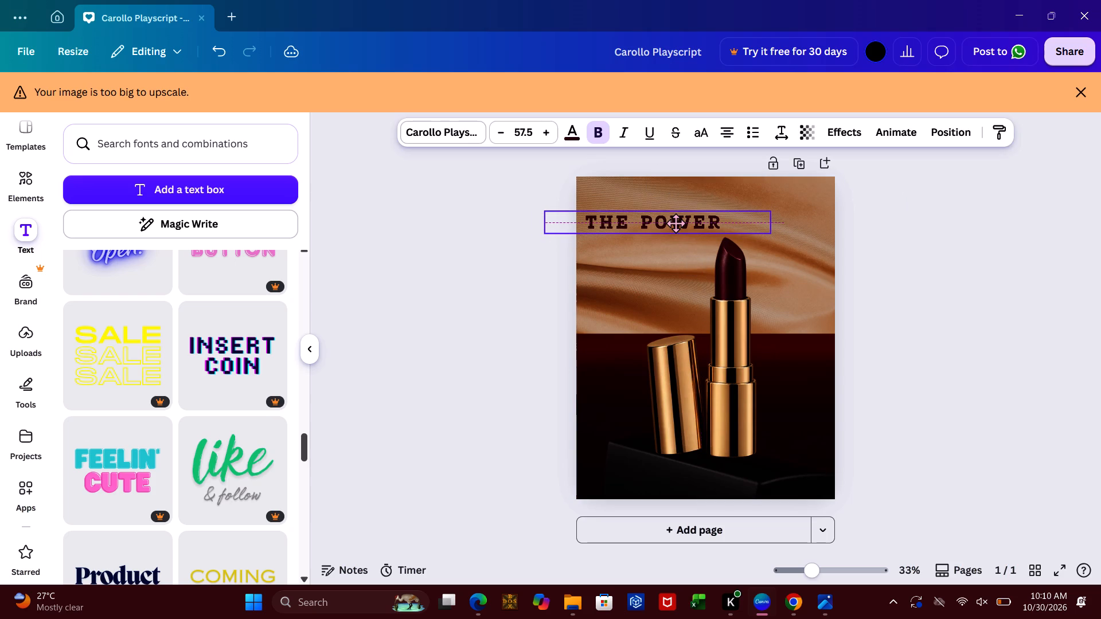
{"action": "left_click_drag", "start_coordinate": [676, 223], "coordinate": [676, 224]}
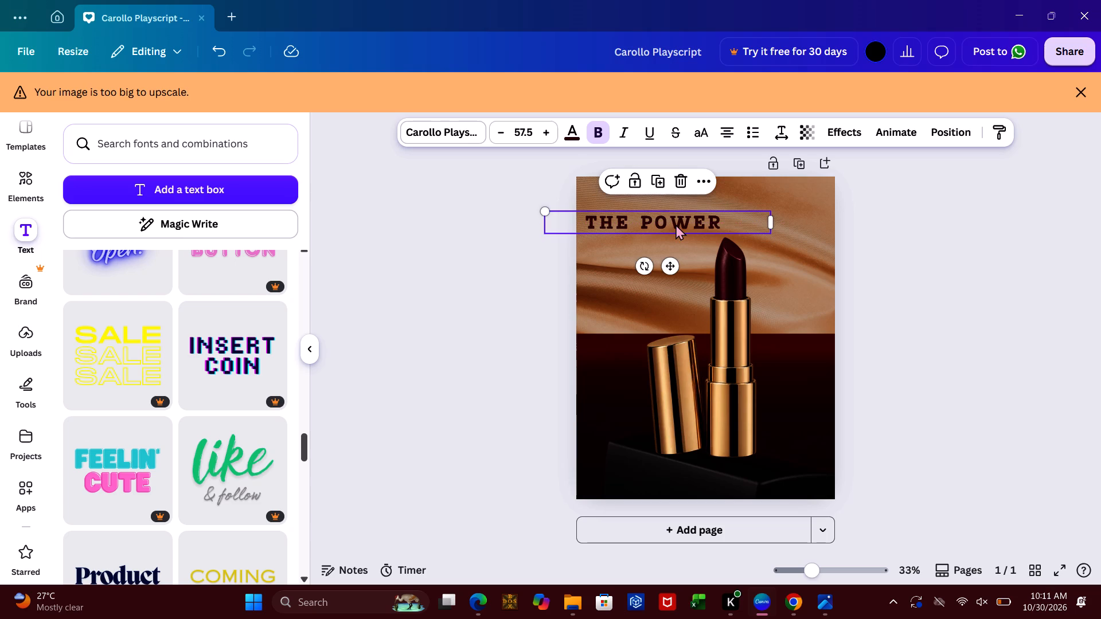
{"action": "left_click", "coordinate": [860, 179]}
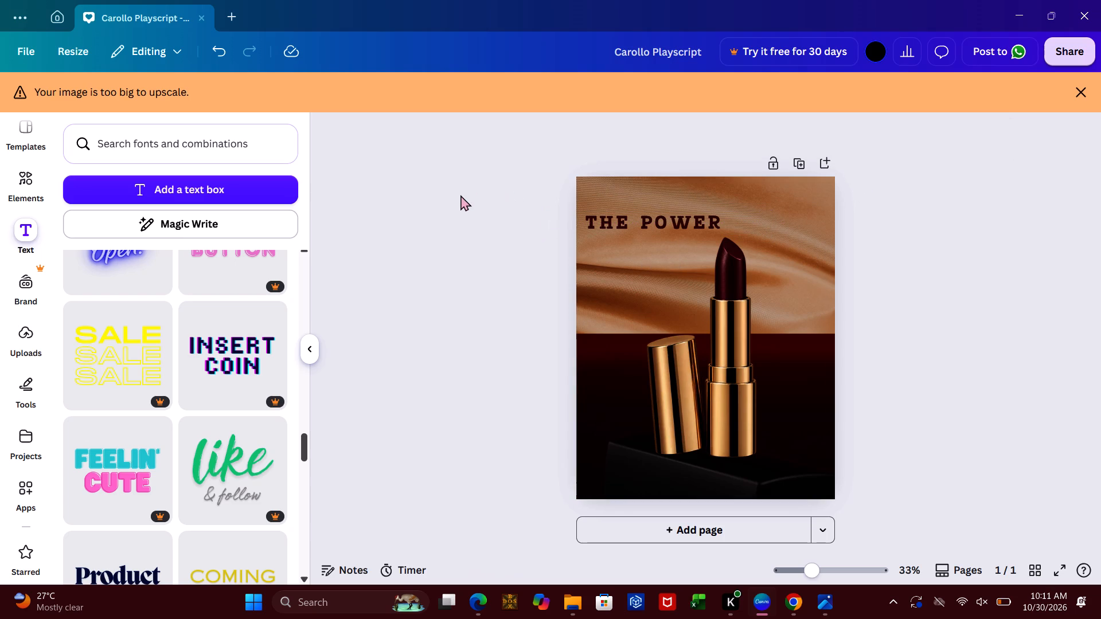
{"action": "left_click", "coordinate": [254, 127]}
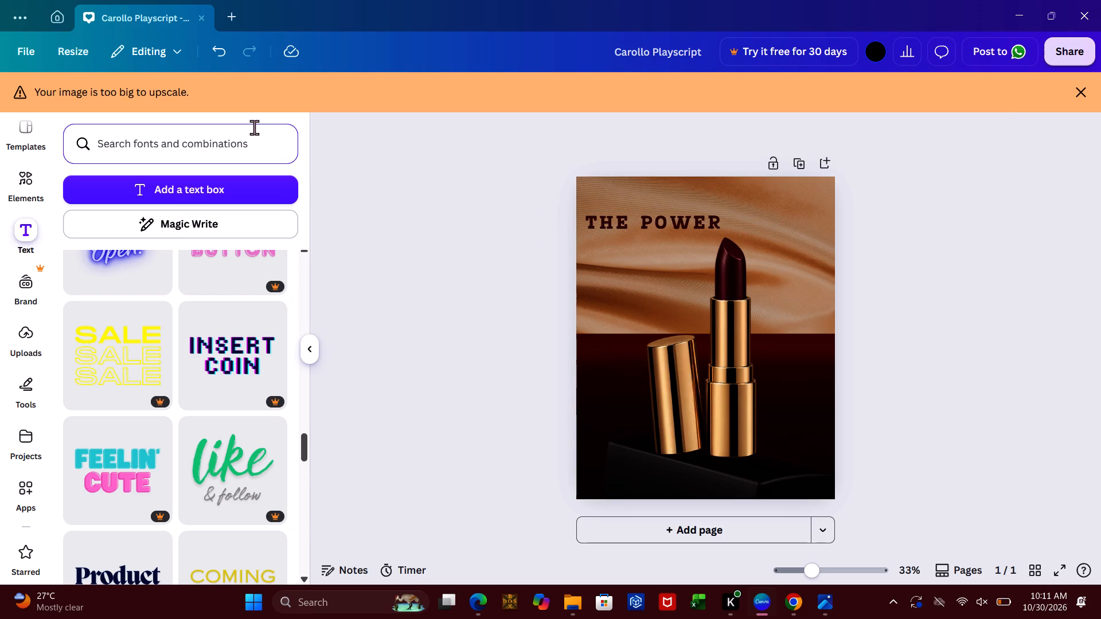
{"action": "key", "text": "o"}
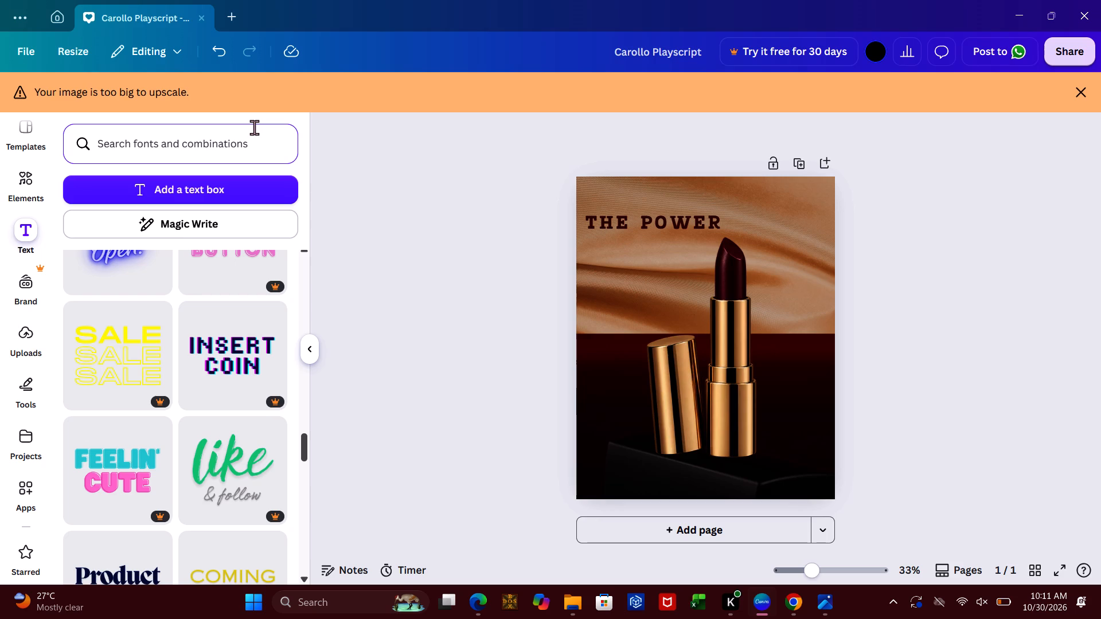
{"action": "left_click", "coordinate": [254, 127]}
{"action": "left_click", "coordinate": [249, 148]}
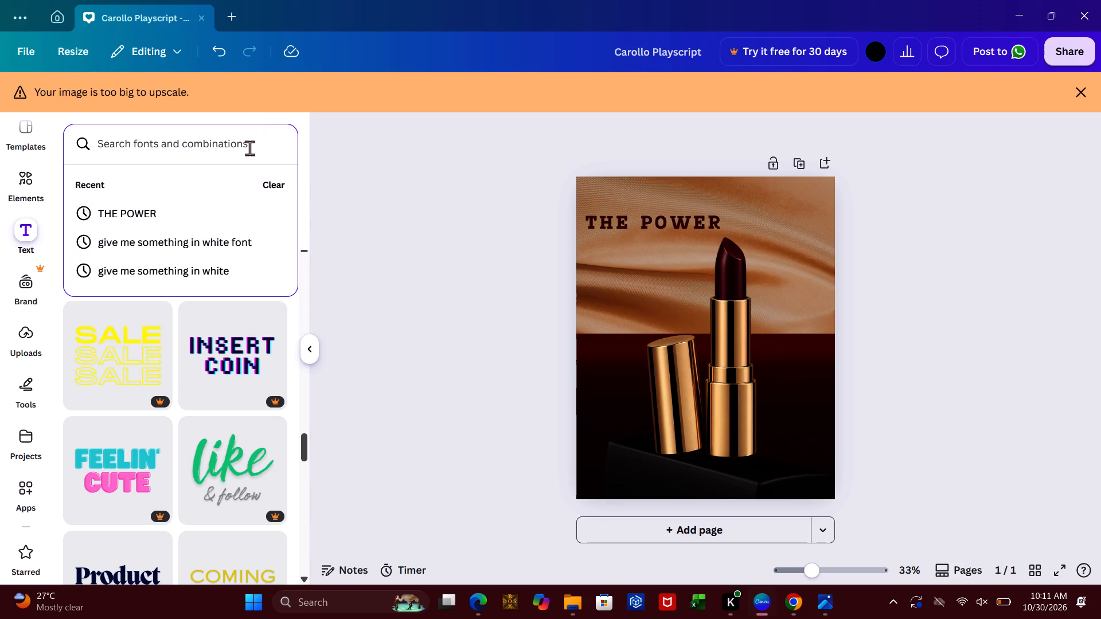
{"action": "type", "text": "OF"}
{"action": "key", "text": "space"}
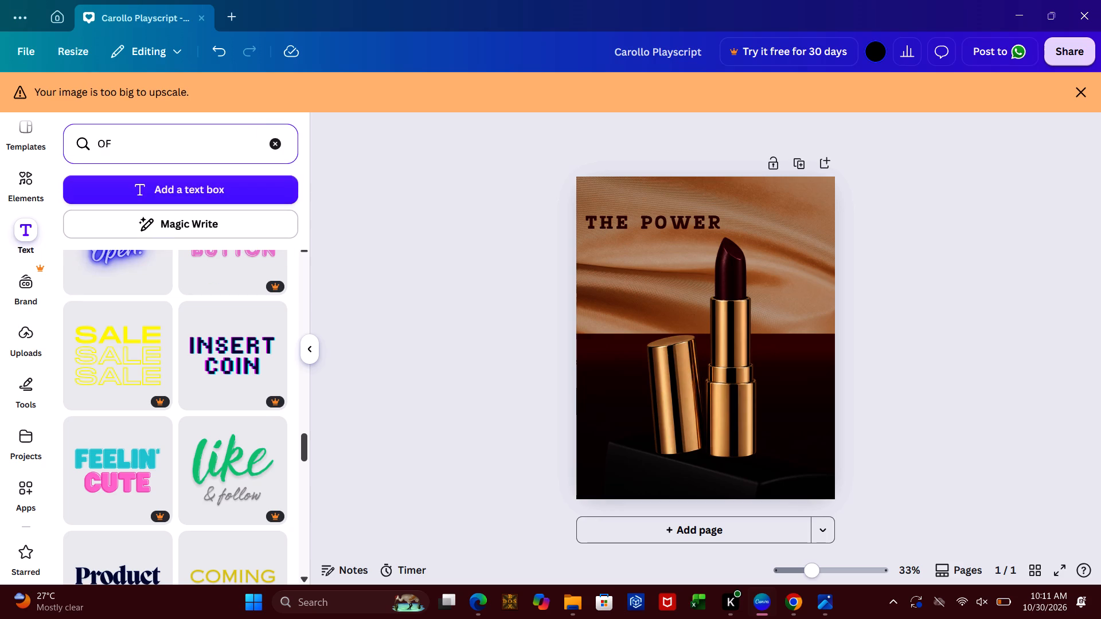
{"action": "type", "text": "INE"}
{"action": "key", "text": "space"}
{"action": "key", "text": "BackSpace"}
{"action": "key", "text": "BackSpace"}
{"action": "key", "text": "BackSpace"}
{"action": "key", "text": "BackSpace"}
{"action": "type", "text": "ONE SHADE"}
Add a new text box and replace its placeholder text with "OF ONE SHADE".
{"action": "left_click", "coordinate": [258, 193]}
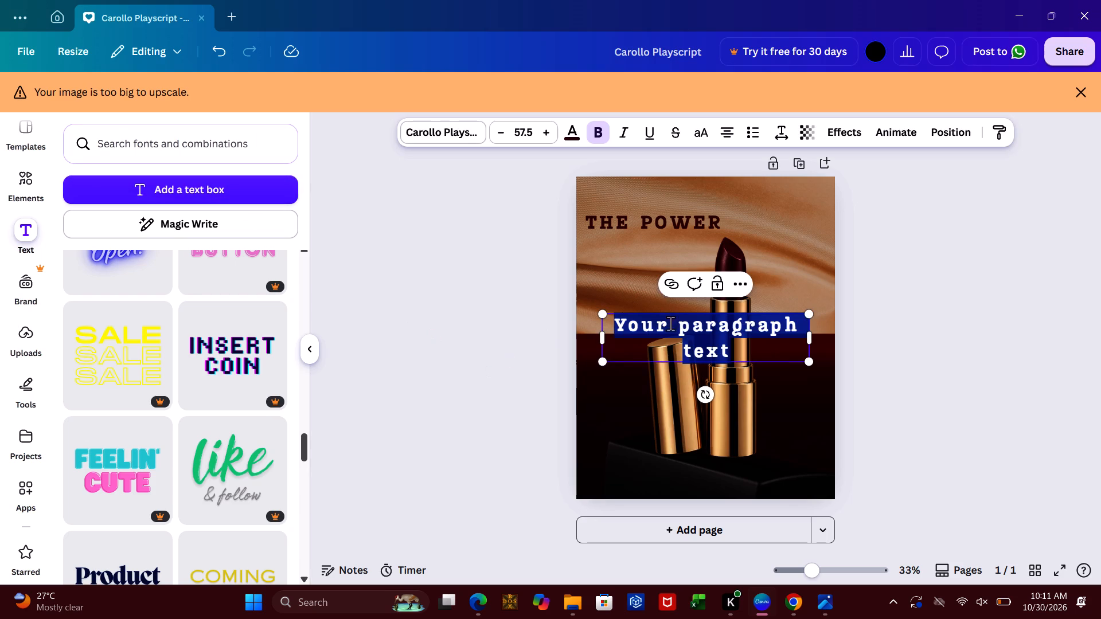
{"action": "left_click", "coordinate": [674, 329]}
{"action": "key", "text": "BackSpace"}
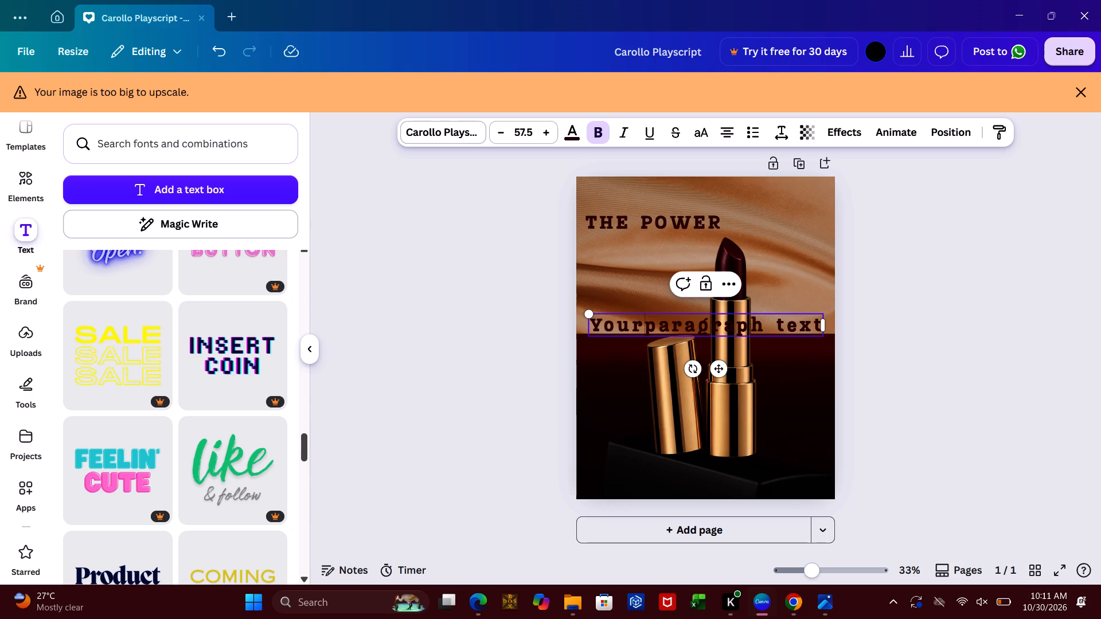
{"action": "key", "text": "BackSpace"}
{"action": "double_click", "coordinate": [674, 329]}
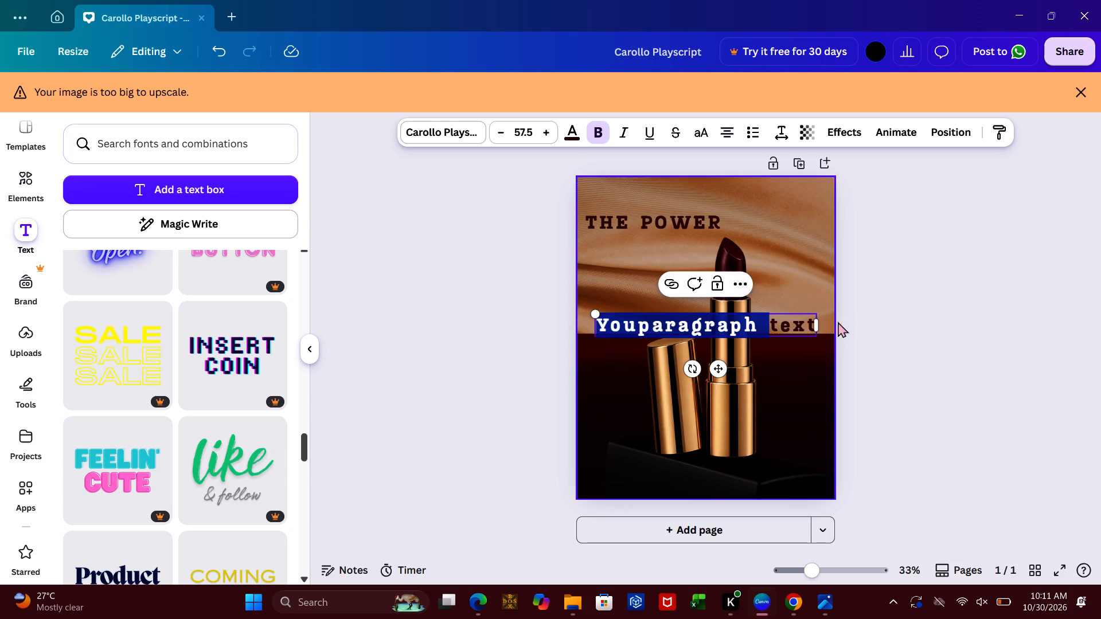
{"action": "left_click", "coordinate": [792, 329]}
{"action": "left_click_drag", "start_coordinate": [792, 329], "coordinate": [803, 332]}
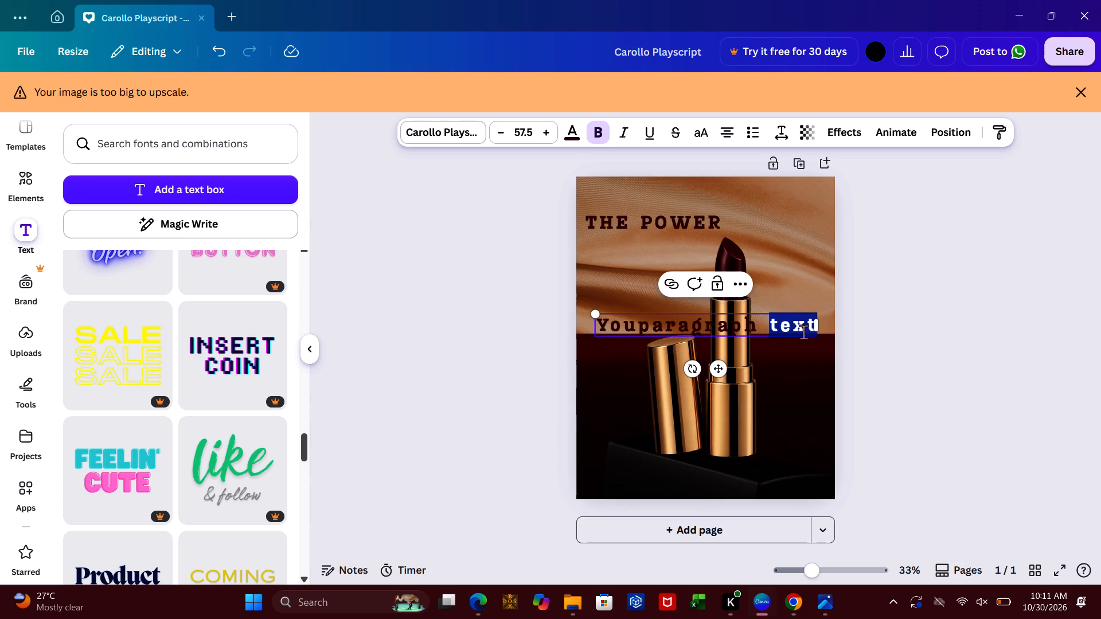
{"action": "key", "text": "BackSpace"}
{"action": "key", "text": "BackSpace"}
{"action": "key", "text": "BackSpace"}
{"action": "key", "text": "BackSpace"}
{"action": "key", "text": "BackSpace"}
{"action": "key", "text": "BackSpace"}
{"action": "key", "text": "BackSpace"}
{"action": "key", "text": "BackSpace"}
{"action": "key", "text": "BackSpace"}
{"action": "key", "text": "BackSpace"}
{"action": "key", "text": "BackSpace"}
{"action": "key", "text": "BackSpace"}
{"action": "key", "text": "BackSpace"}
{"action": "key", "text": "BackSpace"}
{"action": "key", "text": "BackSpace"}
{"action": "key", "text": "BackSpace"}
{"action": "key", "text": "BackSpace"}
{"action": "key", "text": "BackSpace"}
{"action": "key", "text": "BackSpace"}
{"action": "key", "text": "BackSpace"}
{"action": "key", "text": "BackSpace"}
{"action": "key", "text": "BackSpace"}
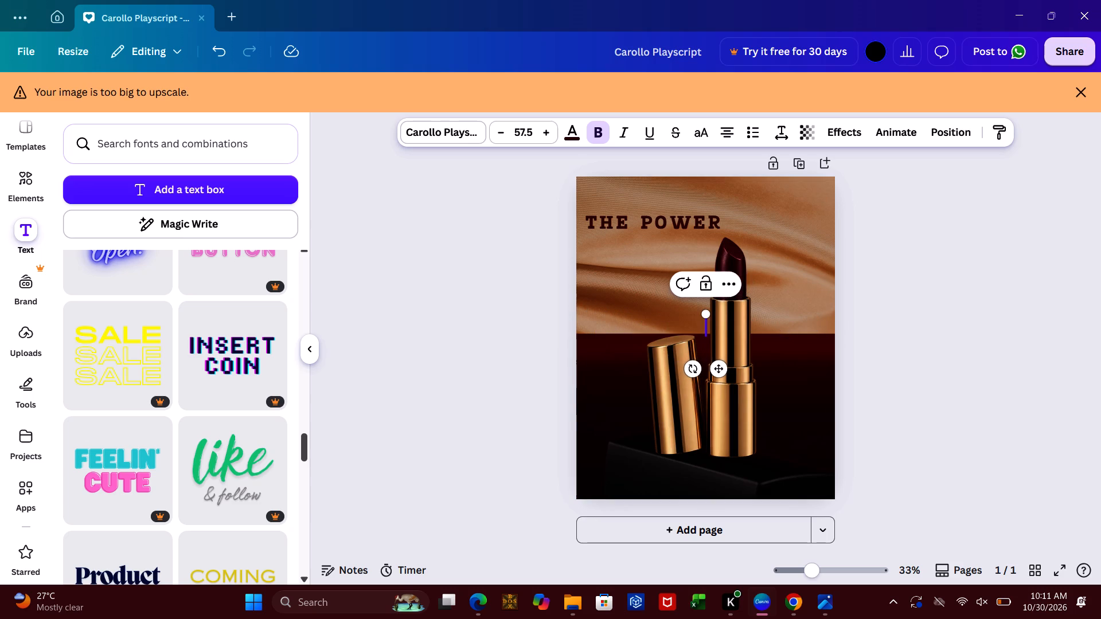
{"action": "type", "text": "OF ONE"}
{"action": "key", "text": "space"}
{"action": "type", "text": "SHADE"}
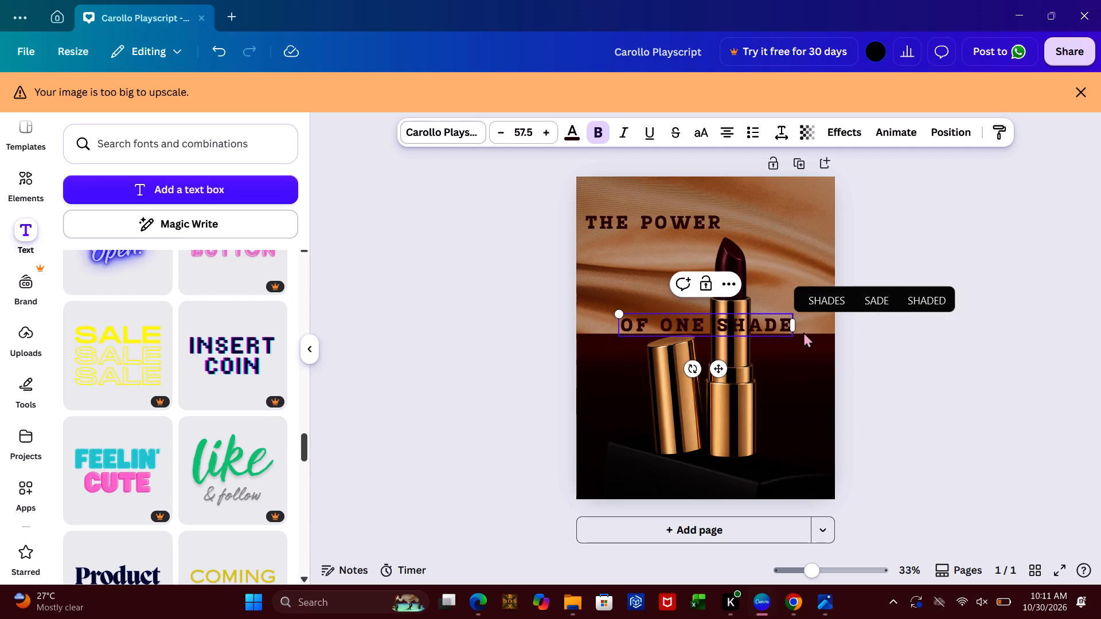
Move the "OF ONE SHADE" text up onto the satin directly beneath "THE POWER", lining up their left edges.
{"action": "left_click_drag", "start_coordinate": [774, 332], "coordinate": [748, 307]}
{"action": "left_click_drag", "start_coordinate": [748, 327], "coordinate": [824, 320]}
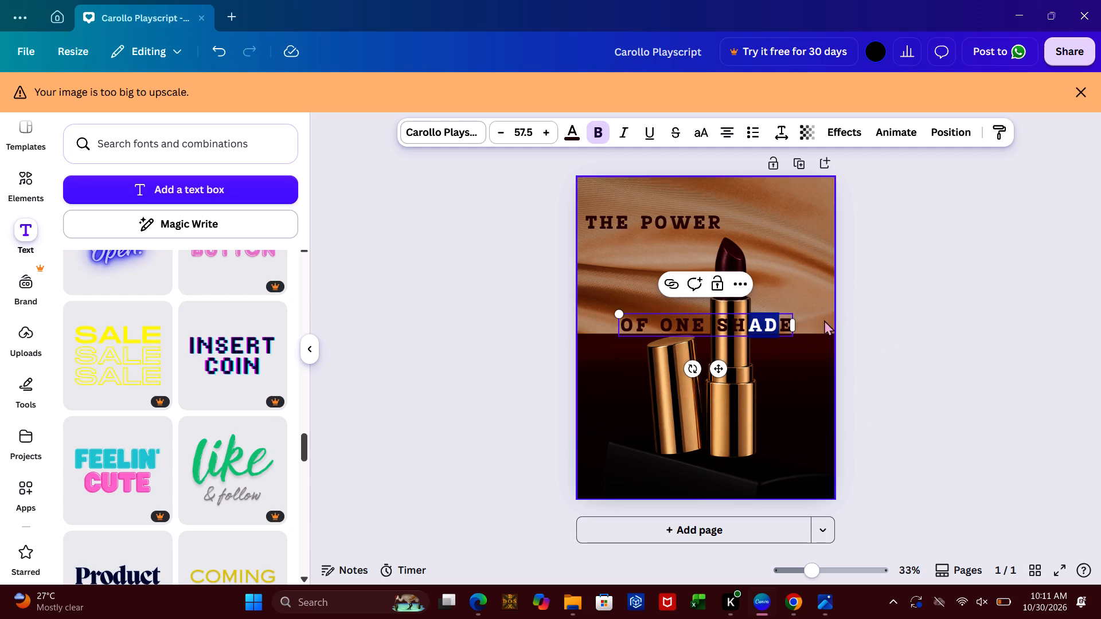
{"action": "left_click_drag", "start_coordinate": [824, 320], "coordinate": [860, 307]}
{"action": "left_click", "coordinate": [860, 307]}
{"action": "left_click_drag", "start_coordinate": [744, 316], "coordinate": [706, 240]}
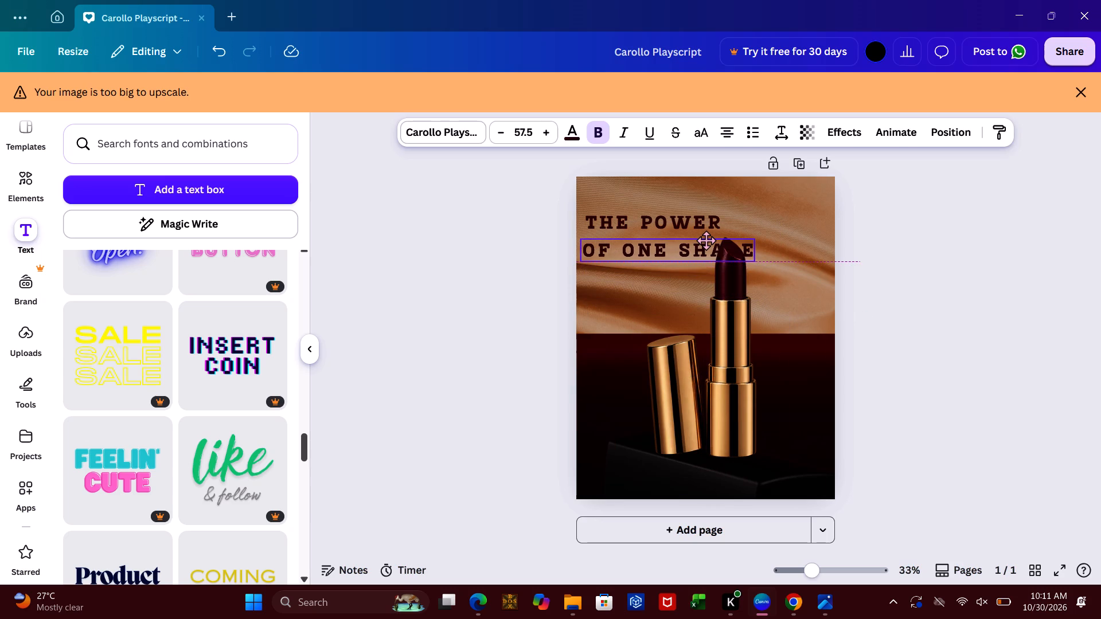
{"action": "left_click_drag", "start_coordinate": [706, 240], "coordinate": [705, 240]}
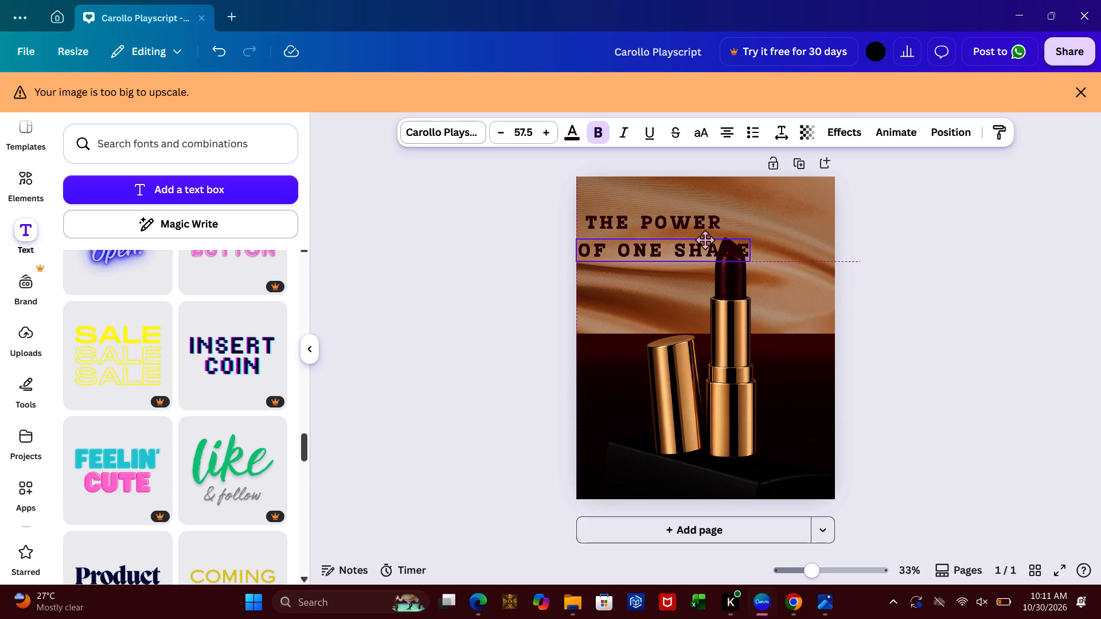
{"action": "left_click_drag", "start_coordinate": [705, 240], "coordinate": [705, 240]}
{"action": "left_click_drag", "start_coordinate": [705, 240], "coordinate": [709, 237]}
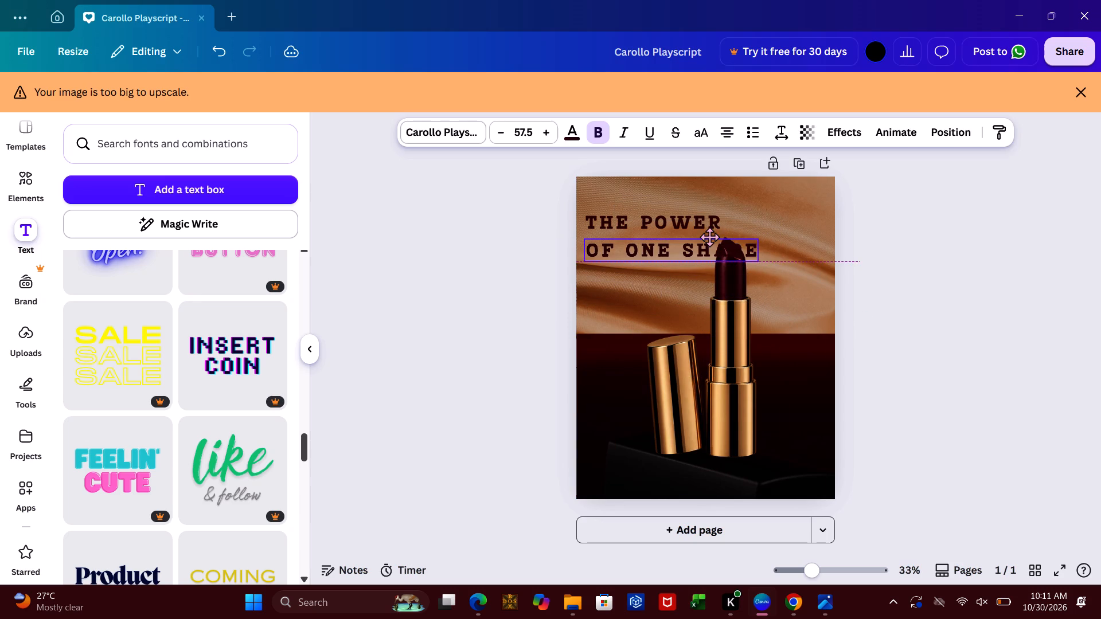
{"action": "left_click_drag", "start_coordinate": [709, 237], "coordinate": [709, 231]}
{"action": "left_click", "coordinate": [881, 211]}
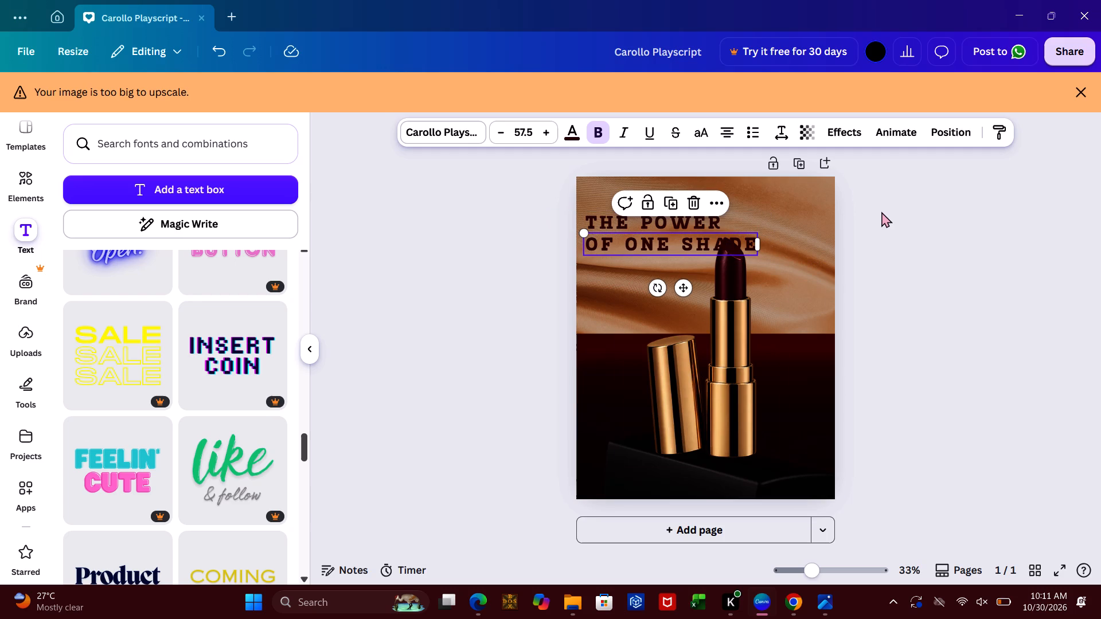
Move the lipstick image right and slightly down so its tip clears the "OF ONE SHADE" text.
{"action": "left_click_drag", "start_coordinate": [713, 318], "coordinate": [729, 331]}
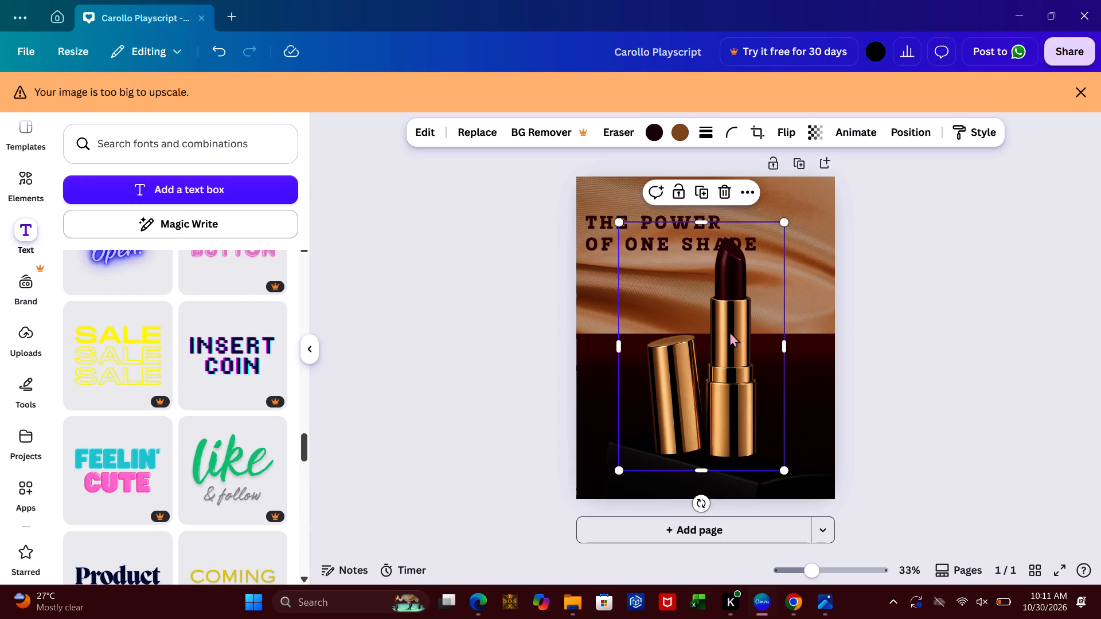
{"action": "left_click_drag", "start_coordinate": [729, 331], "coordinate": [748, 332]}
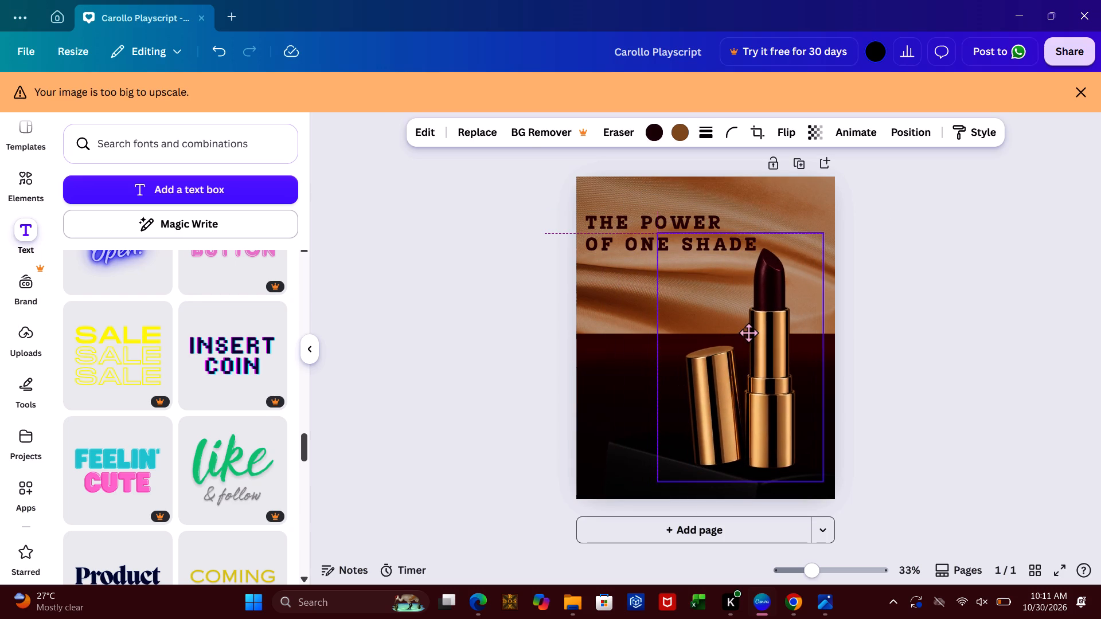
{"action": "left_click_drag", "start_coordinate": [748, 332], "coordinate": [750, 333]}
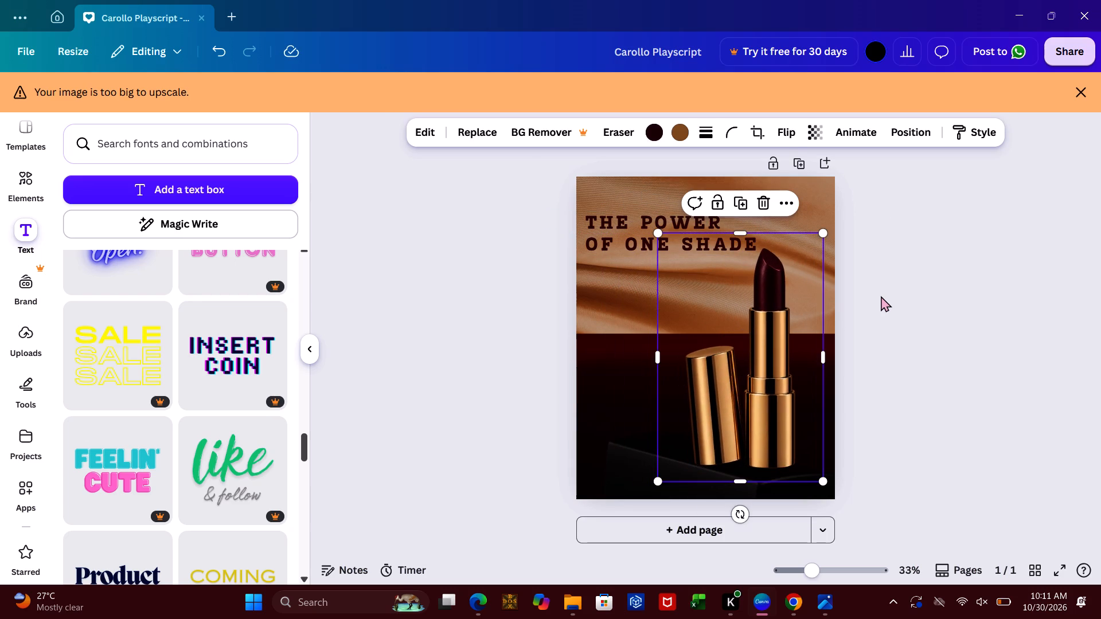
{"action": "left_click", "coordinate": [881, 296]}
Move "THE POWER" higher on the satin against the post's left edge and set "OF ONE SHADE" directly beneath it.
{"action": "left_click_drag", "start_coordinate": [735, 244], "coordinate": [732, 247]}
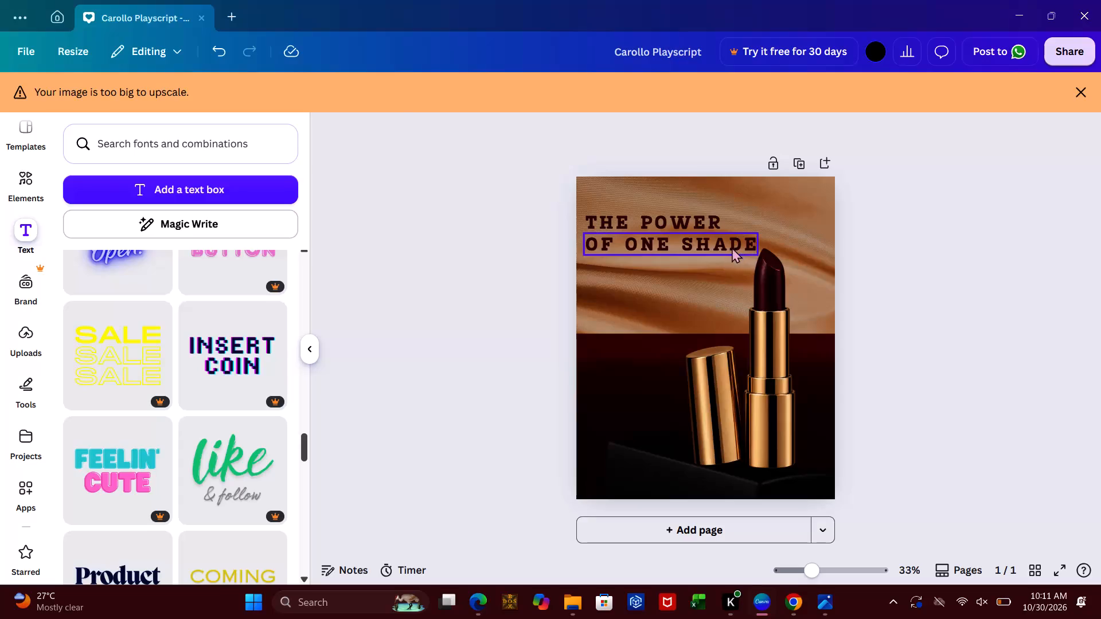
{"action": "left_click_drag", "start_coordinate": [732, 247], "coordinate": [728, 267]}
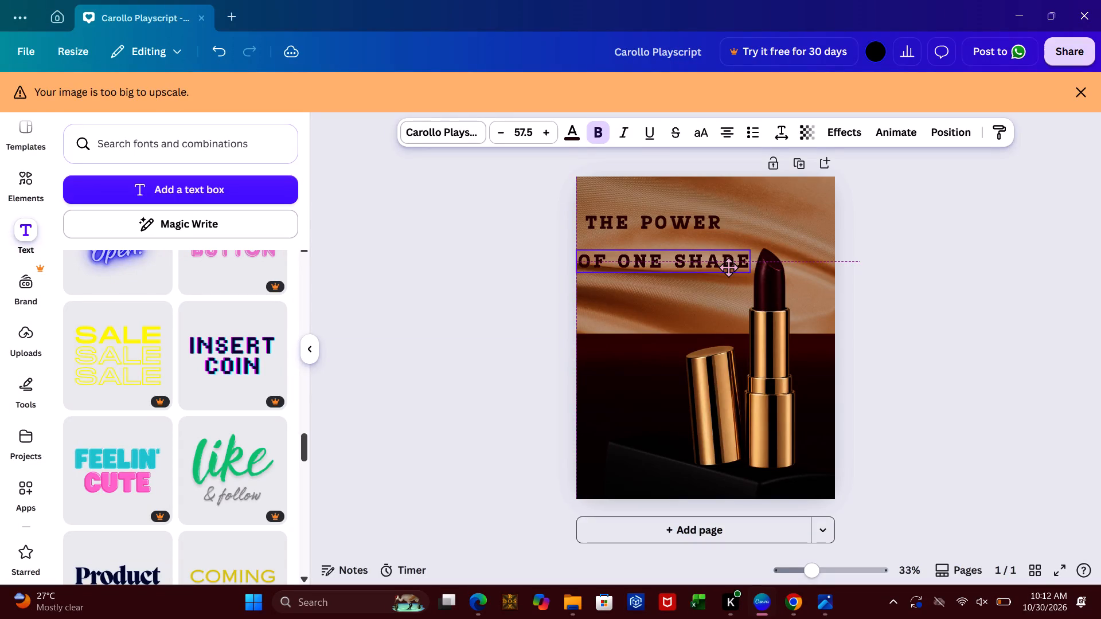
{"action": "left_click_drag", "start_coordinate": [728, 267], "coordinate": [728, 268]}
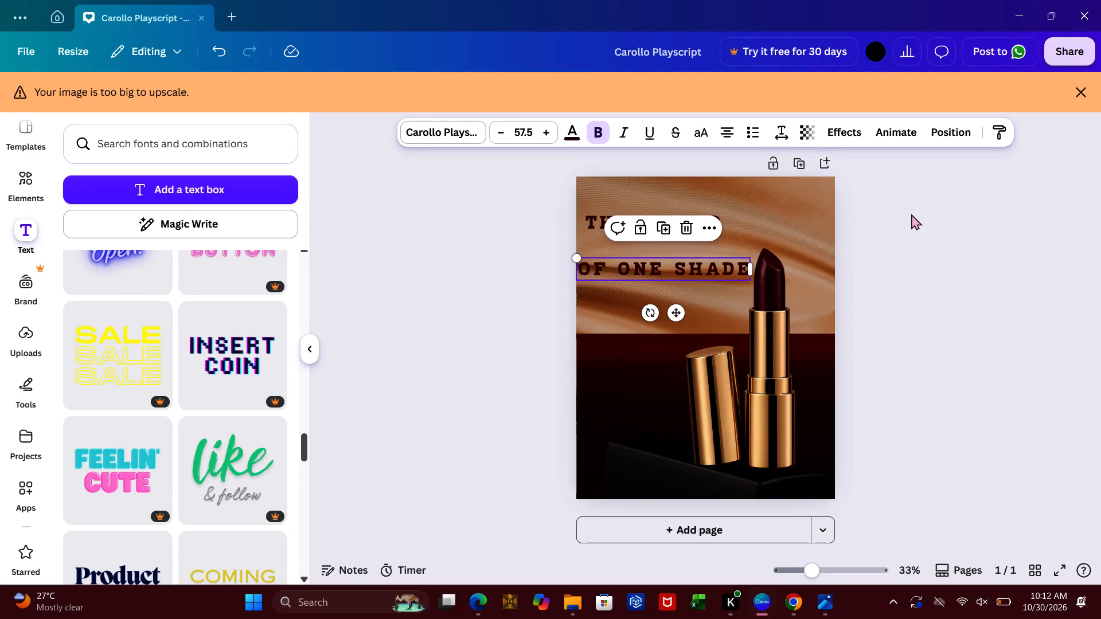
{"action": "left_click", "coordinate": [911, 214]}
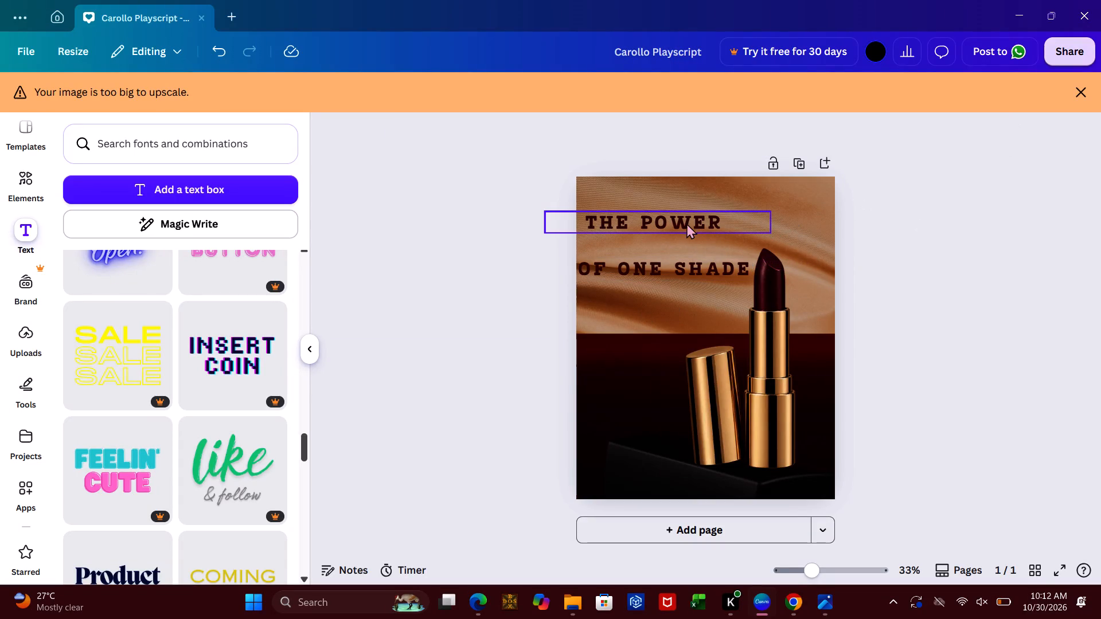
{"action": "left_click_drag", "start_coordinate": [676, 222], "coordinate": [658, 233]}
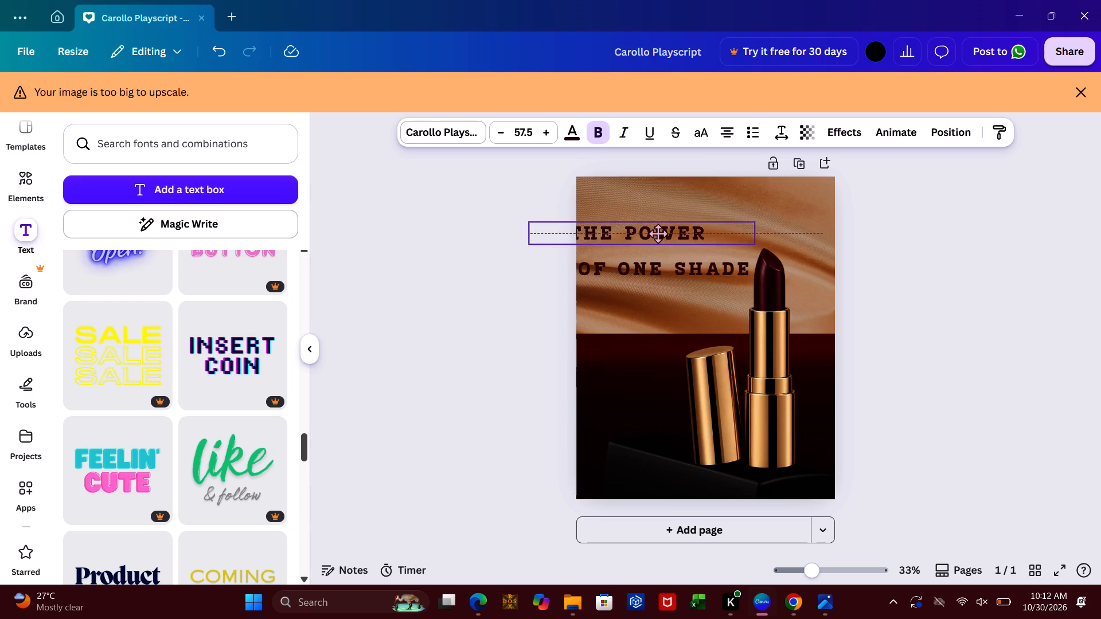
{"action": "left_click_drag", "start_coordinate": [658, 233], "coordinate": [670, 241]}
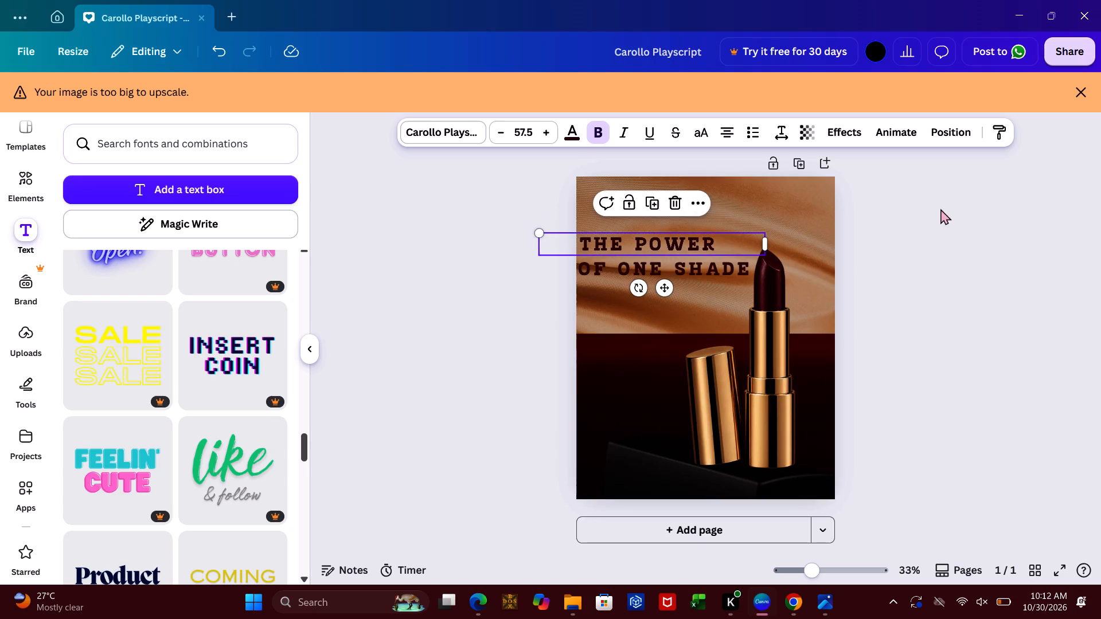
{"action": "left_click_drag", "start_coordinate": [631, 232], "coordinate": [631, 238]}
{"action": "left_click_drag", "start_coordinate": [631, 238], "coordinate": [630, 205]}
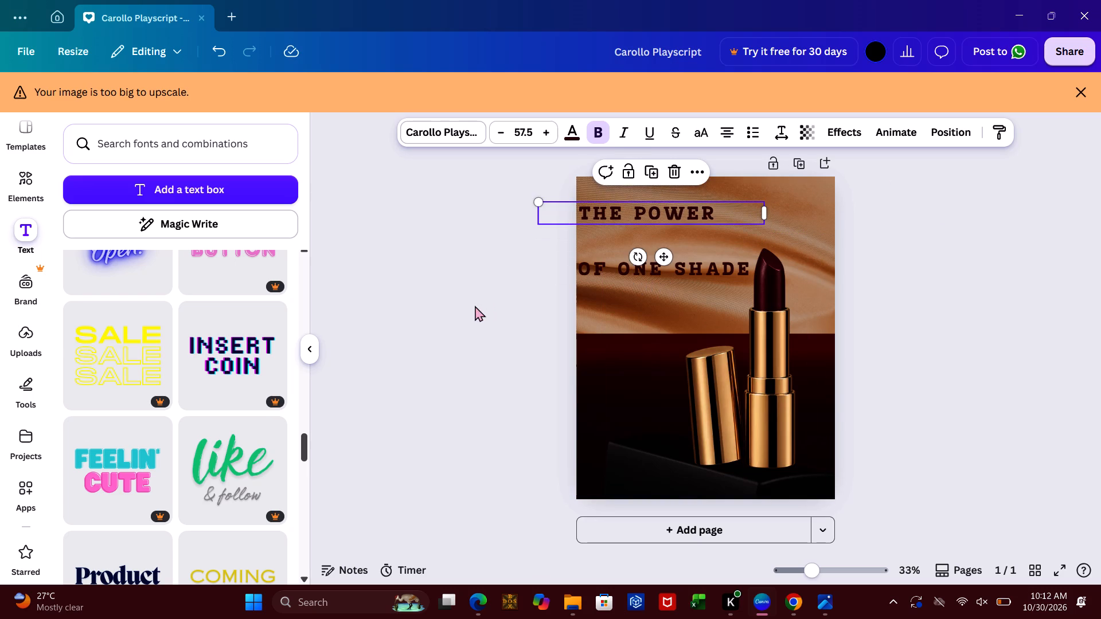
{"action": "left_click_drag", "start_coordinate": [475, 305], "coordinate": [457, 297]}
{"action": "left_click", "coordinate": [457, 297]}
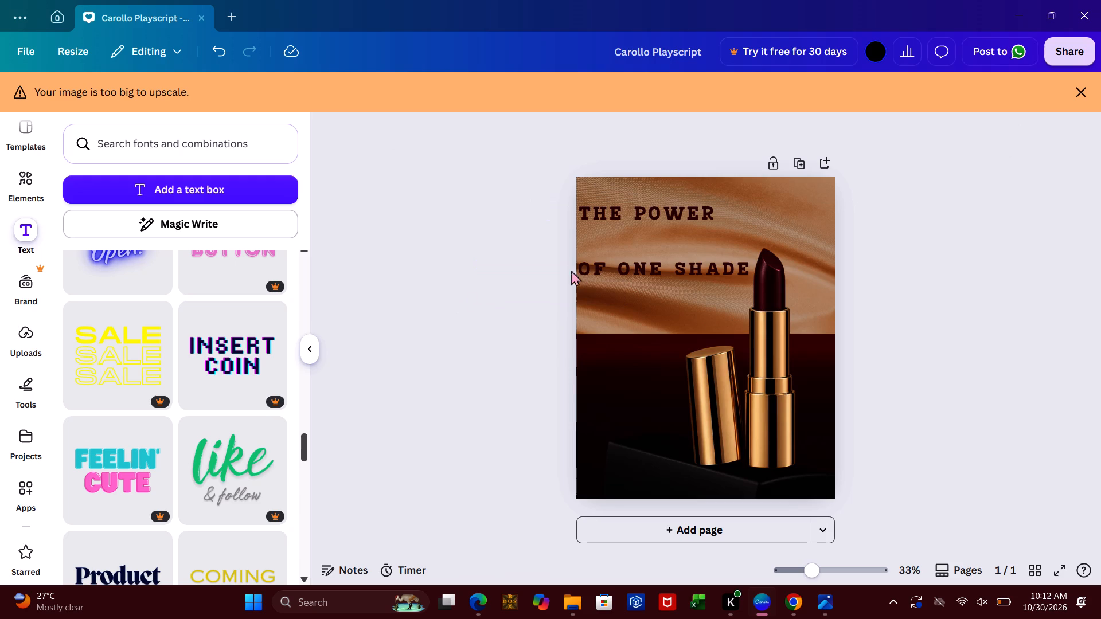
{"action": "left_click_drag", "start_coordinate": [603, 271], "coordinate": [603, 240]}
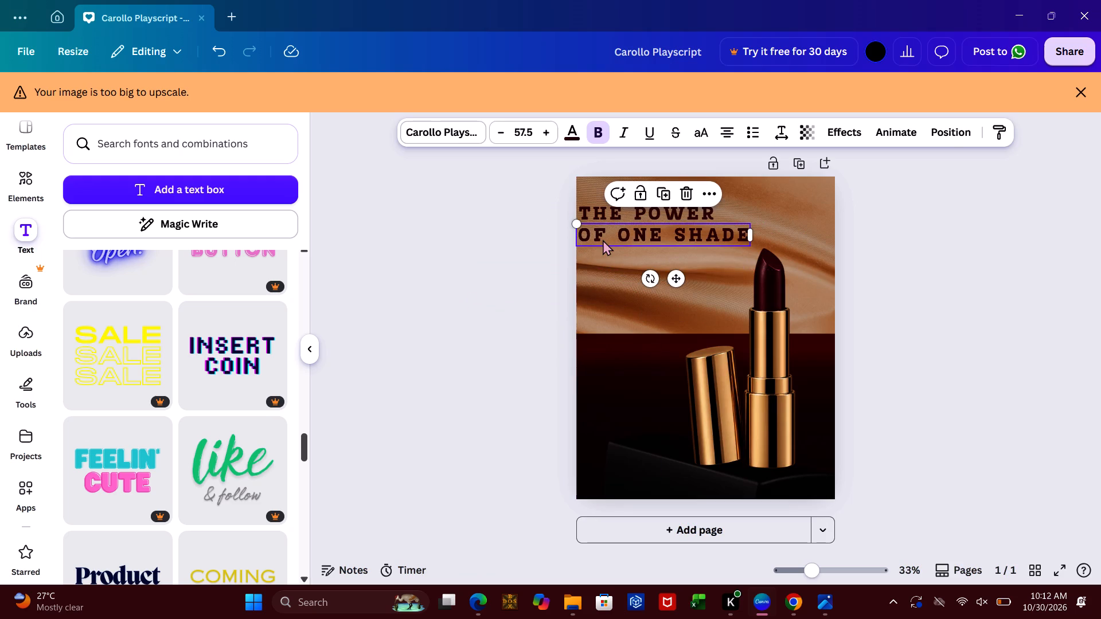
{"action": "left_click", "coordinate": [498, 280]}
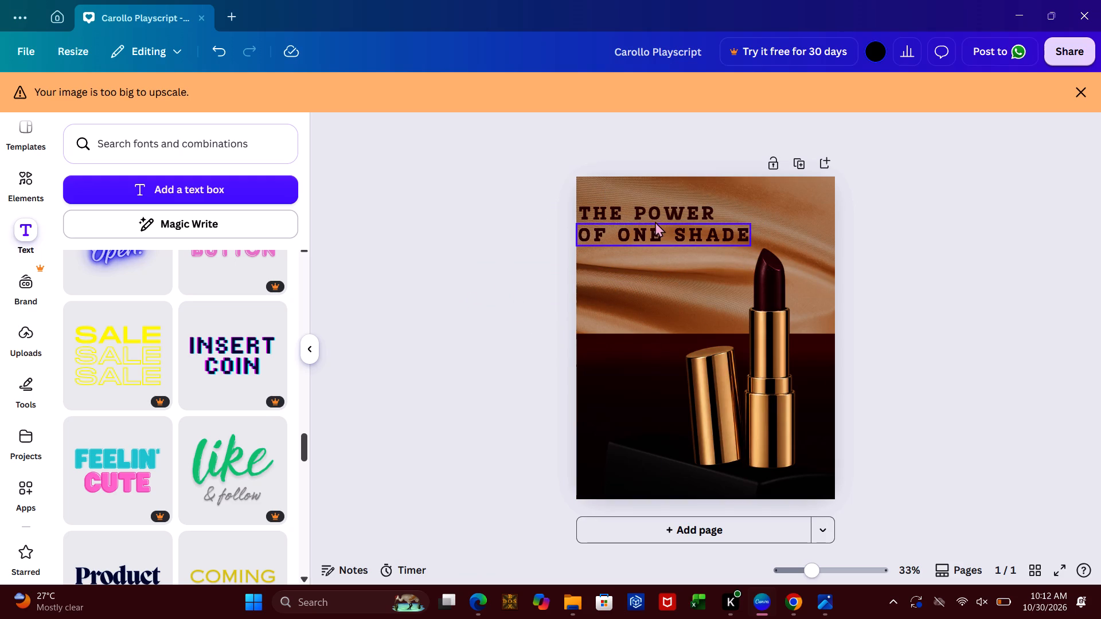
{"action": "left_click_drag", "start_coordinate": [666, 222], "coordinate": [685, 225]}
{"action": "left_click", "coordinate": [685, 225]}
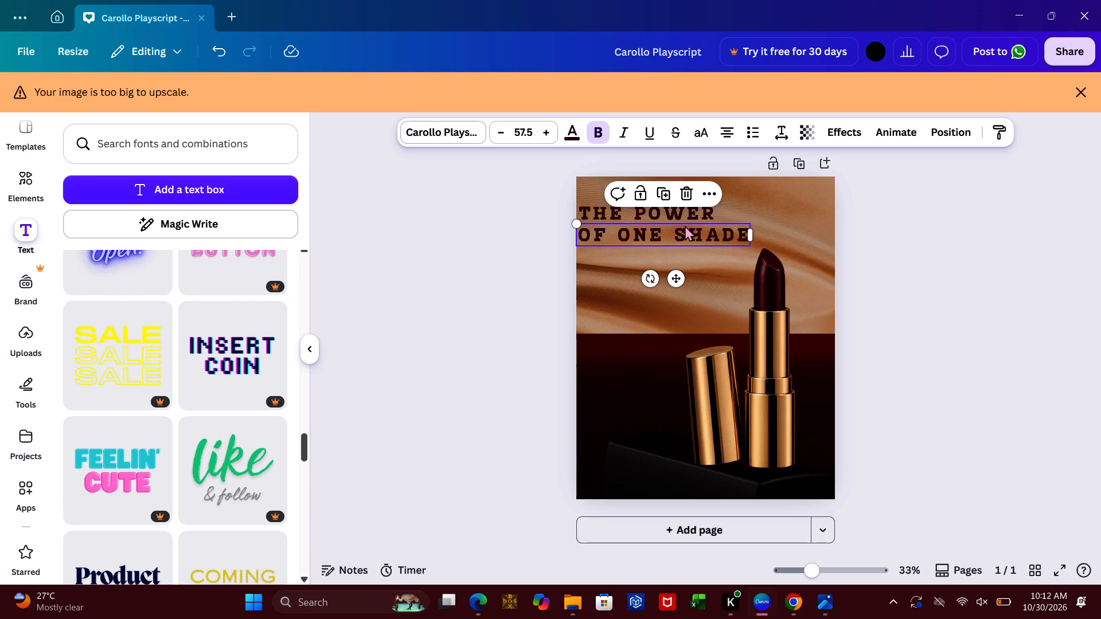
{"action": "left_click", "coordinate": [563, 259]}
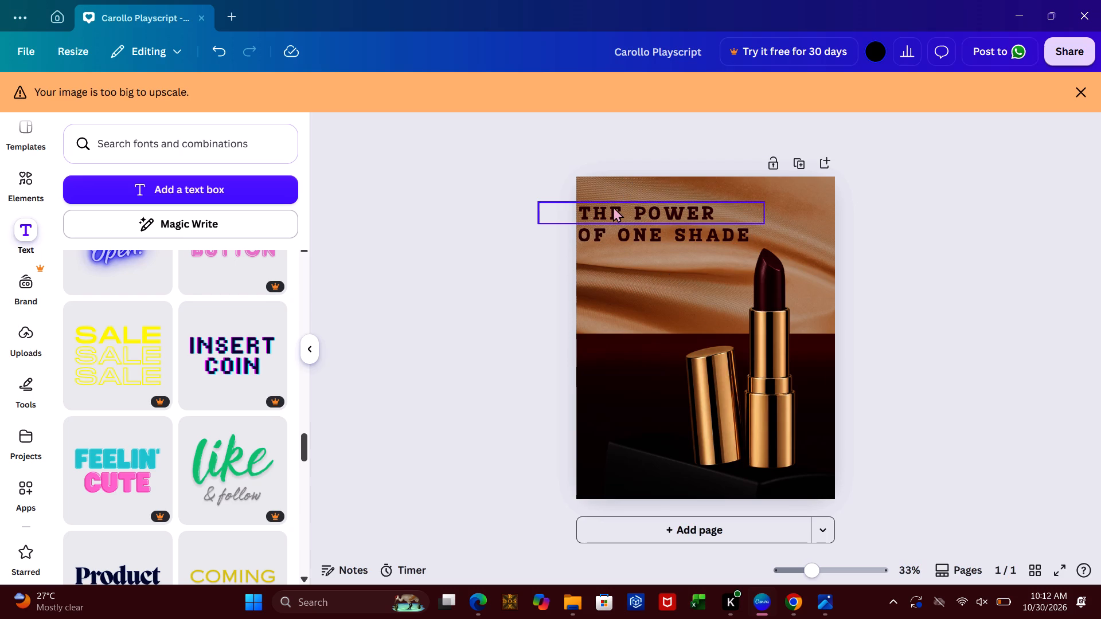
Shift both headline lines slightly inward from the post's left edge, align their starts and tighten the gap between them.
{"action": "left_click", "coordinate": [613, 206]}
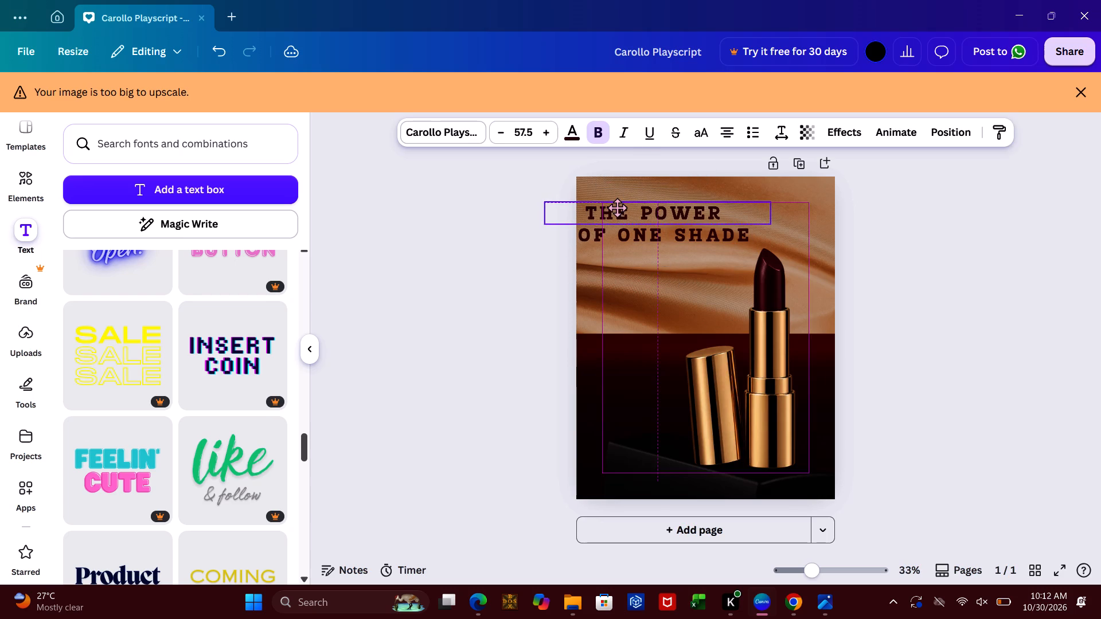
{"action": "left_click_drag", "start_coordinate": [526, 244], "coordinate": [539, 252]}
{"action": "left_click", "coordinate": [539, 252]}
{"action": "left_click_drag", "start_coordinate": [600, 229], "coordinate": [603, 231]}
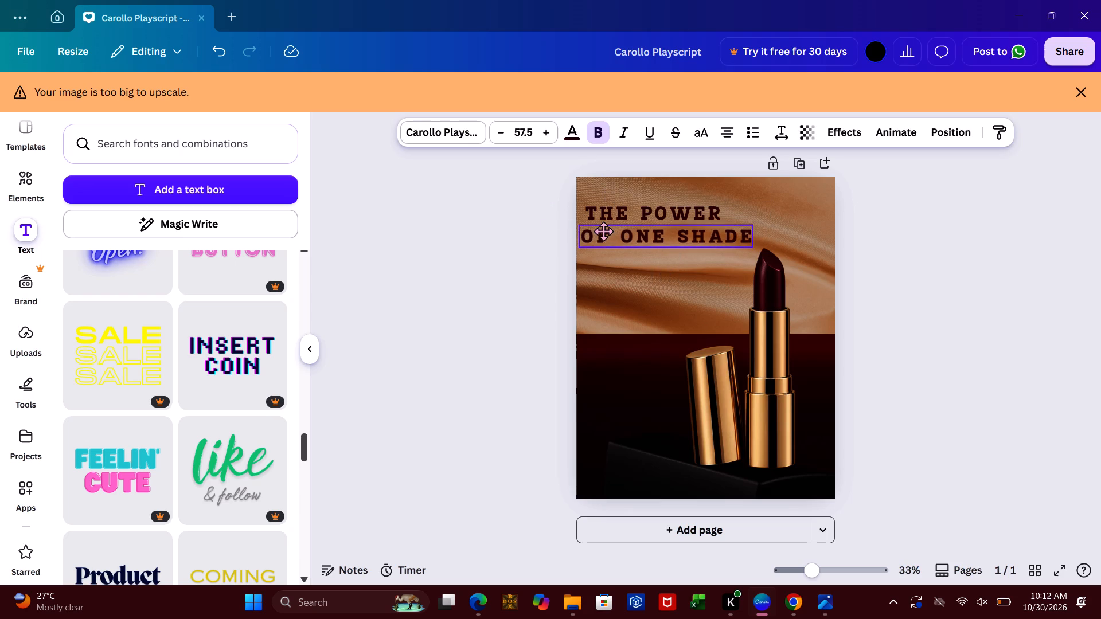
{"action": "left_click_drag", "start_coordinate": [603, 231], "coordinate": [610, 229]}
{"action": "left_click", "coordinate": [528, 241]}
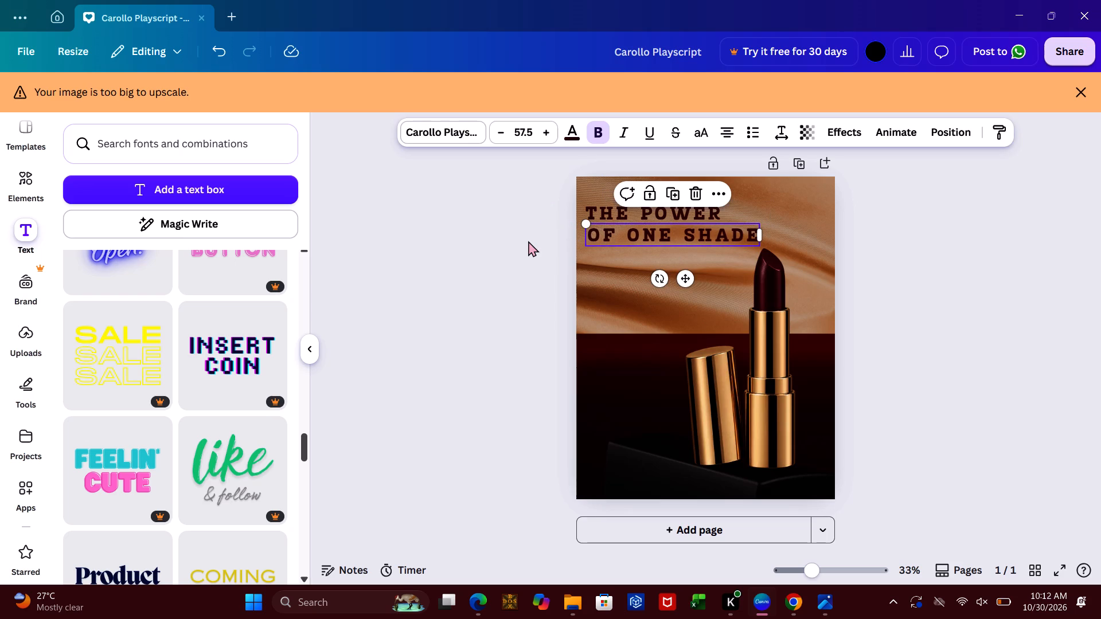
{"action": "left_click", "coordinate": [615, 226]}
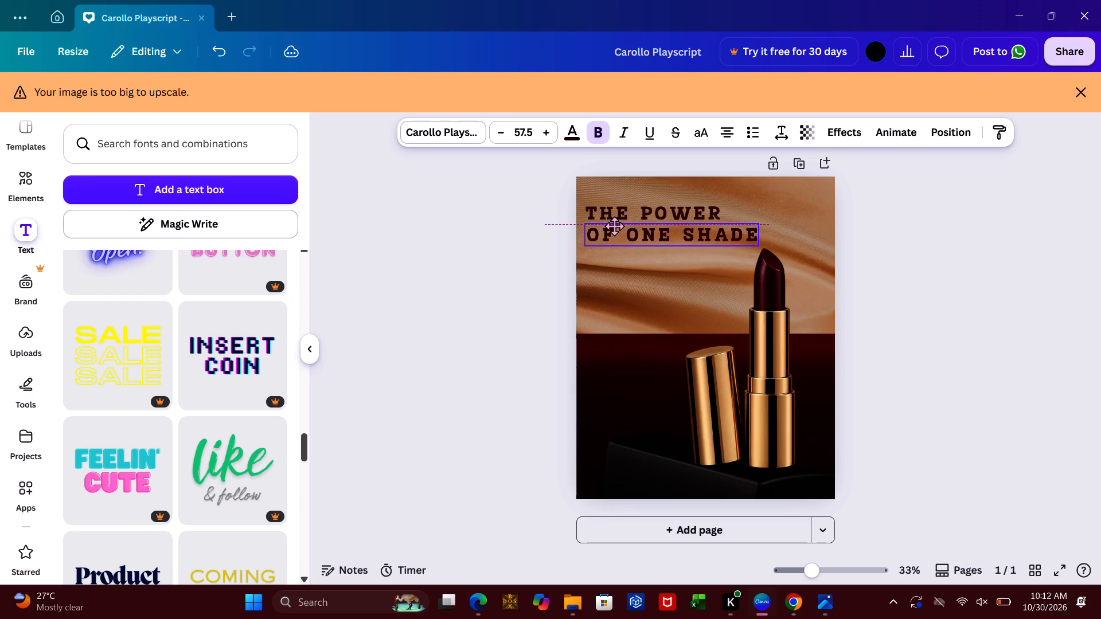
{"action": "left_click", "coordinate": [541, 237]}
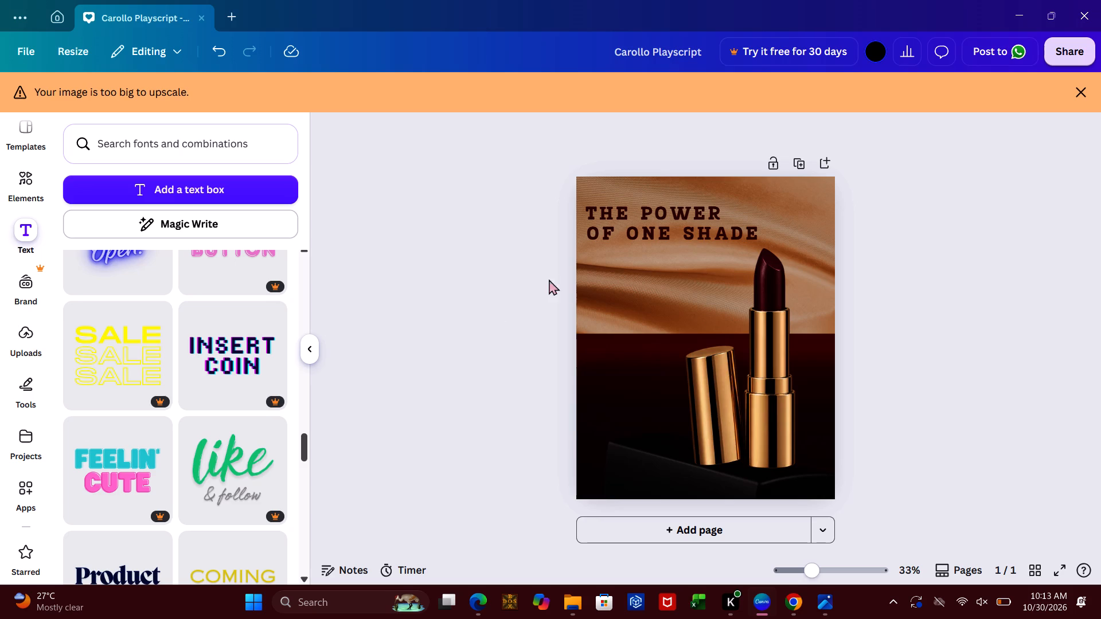
Set the "THE POWER" text to right alignment.
{"action": "double_click", "coordinate": [674, 208]}
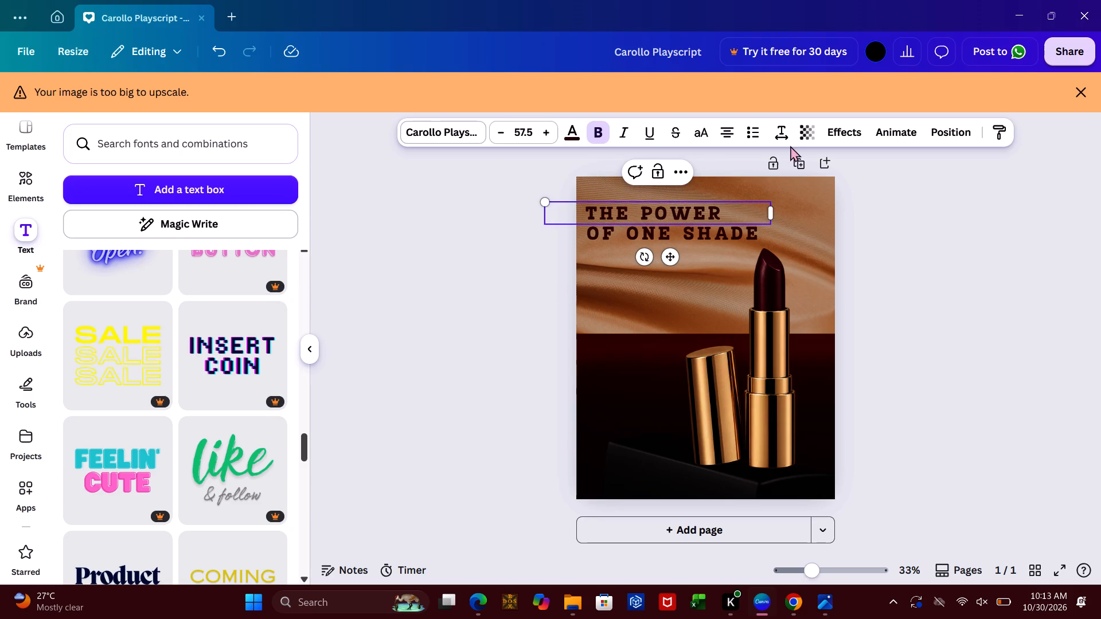
{"action": "left_click_drag", "start_coordinate": [740, 127], "coordinate": [729, 127]}
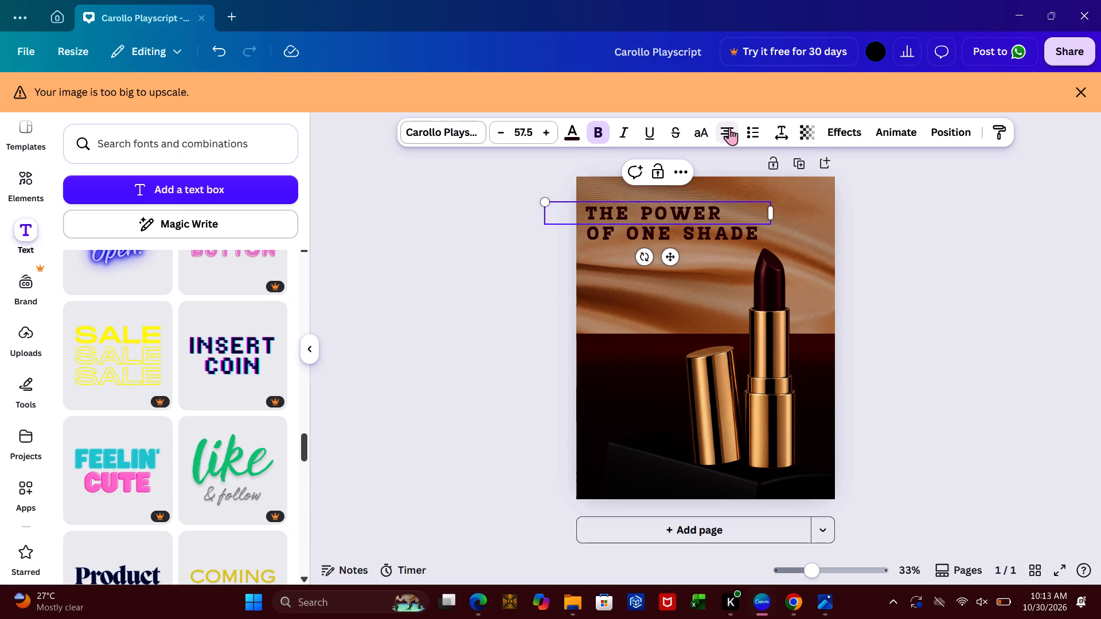
{"action": "left_click_drag", "start_coordinate": [729, 127], "coordinate": [728, 127]}
{"action": "left_click", "coordinate": [728, 127]}
{"action": "left_click", "coordinate": [728, 127]}
{"action": "left_click", "coordinate": [728, 127]}
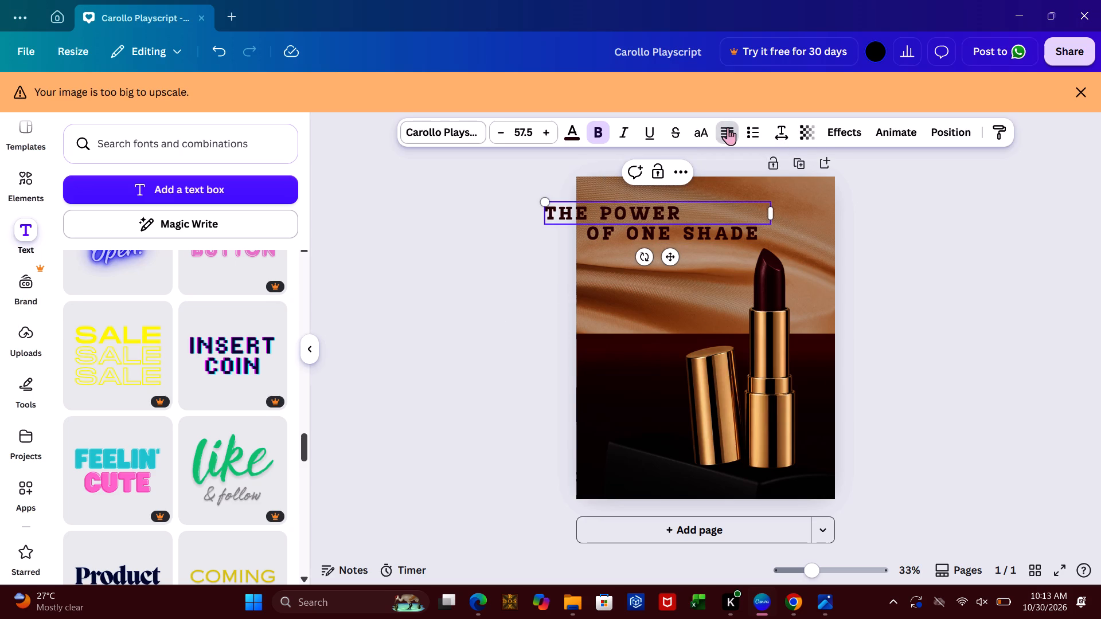
Move "THE POWER" to the post's upper-right corner and place "OF ONE SHADE" directly beneath it with right edges roughly aligned.
{"action": "left_click", "coordinate": [709, 235]}
{"action": "left_click_drag", "start_coordinate": [740, 202], "coordinate": [765, 196]}
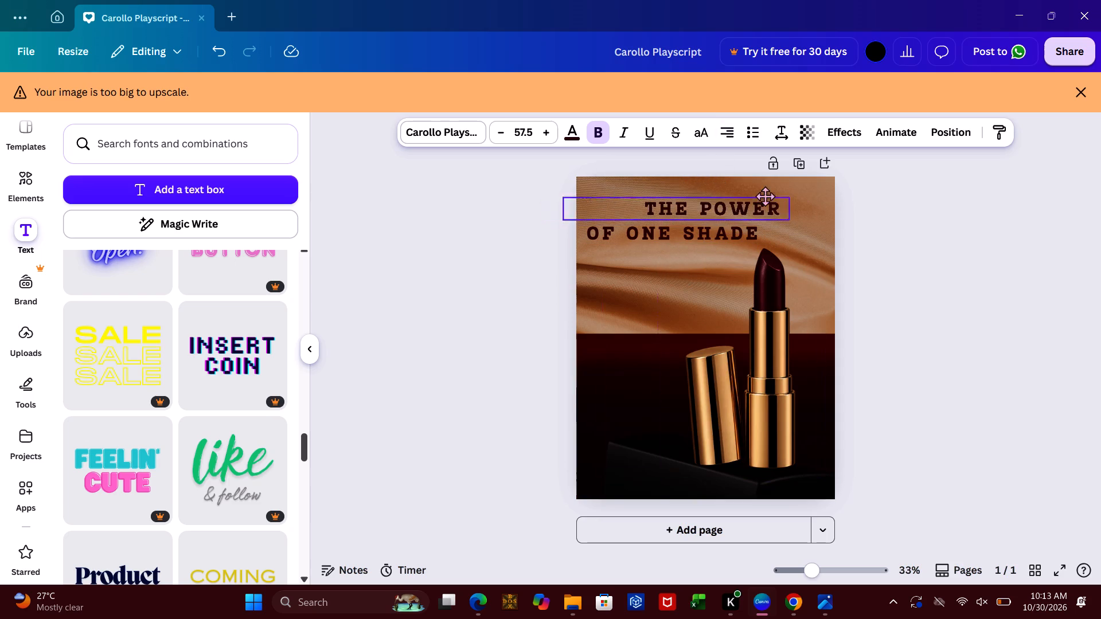
{"action": "left_click_drag", "start_coordinate": [765, 196], "coordinate": [795, 189]}
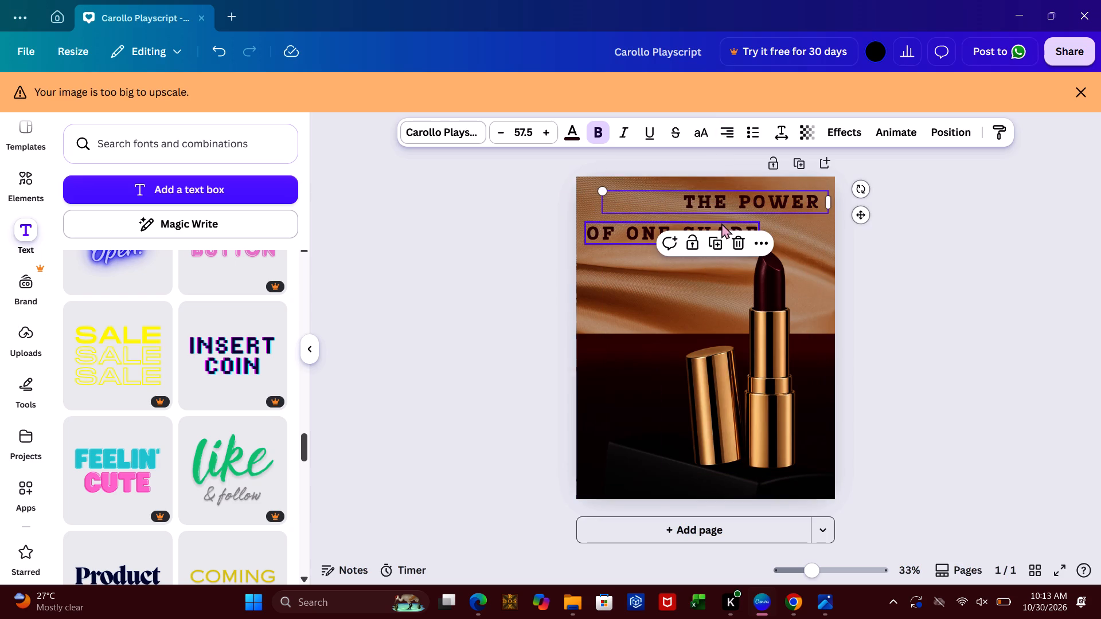
{"action": "left_click_drag", "start_coordinate": [721, 223], "coordinate": [782, 216]}
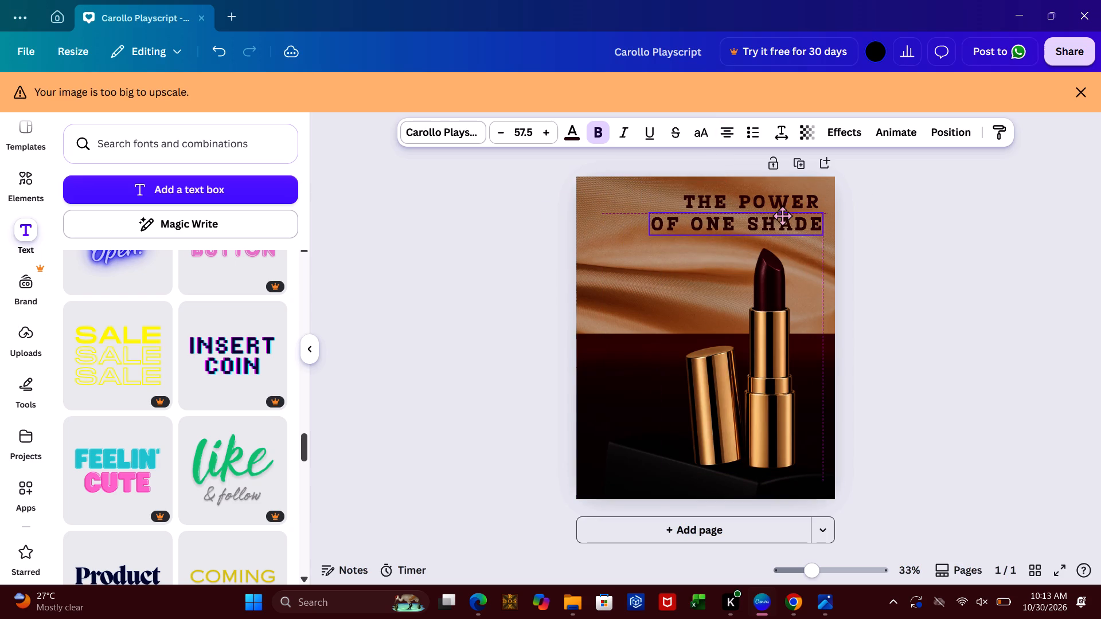
{"action": "left_click_drag", "start_coordinate": [782, 216], "coordinate": [782, 213]}
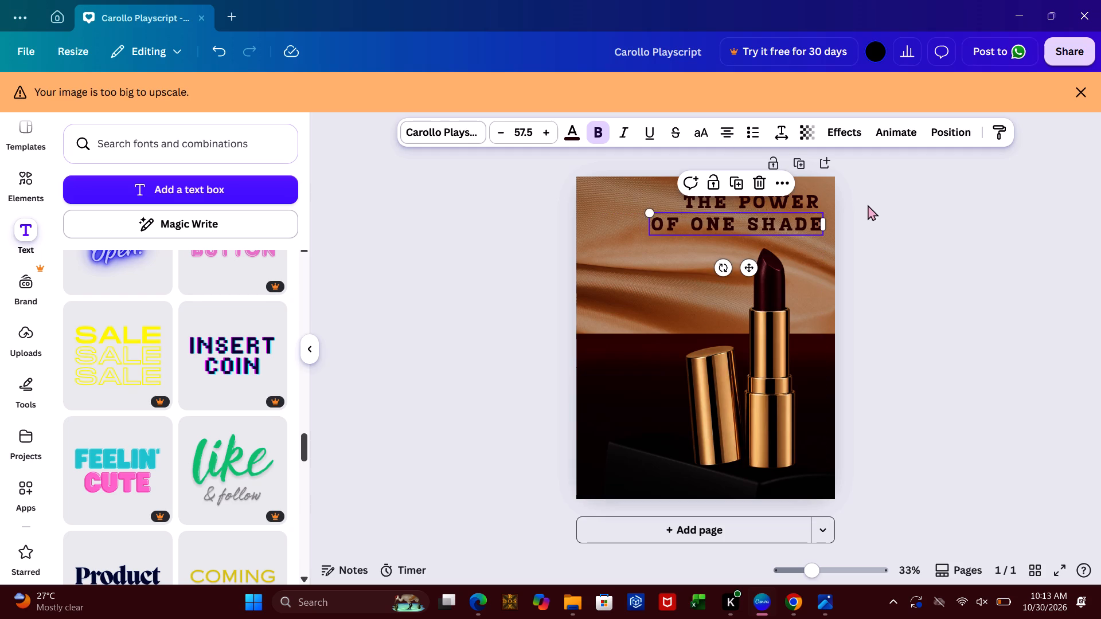
{"action": "left_click", "coordinate": [872, 204]}
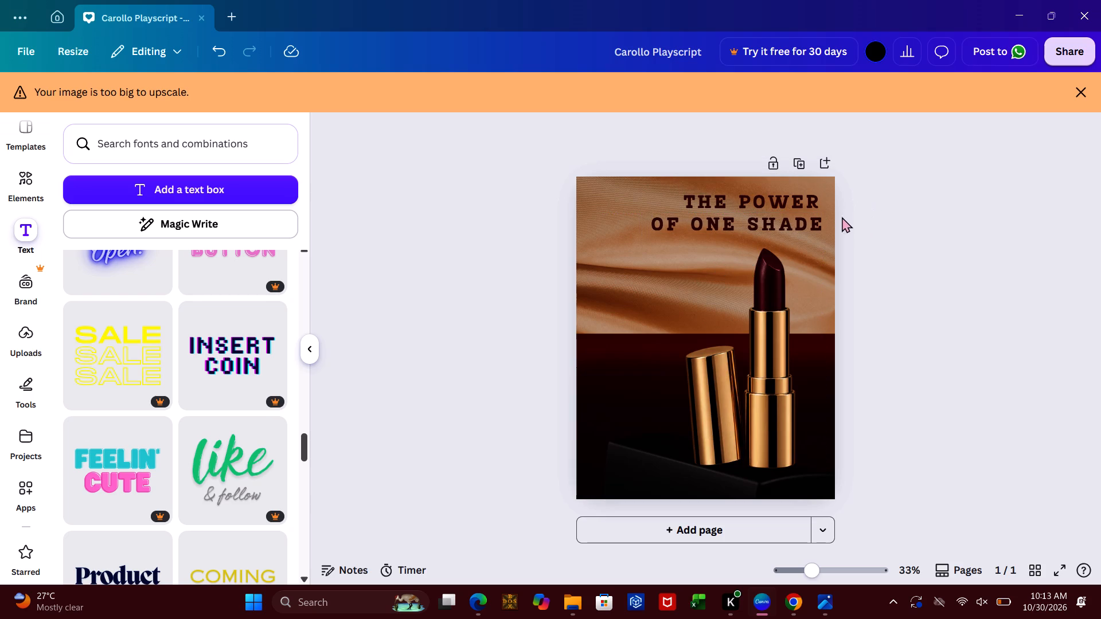
{"action": "left_click", "coordinate": [807, 218]}
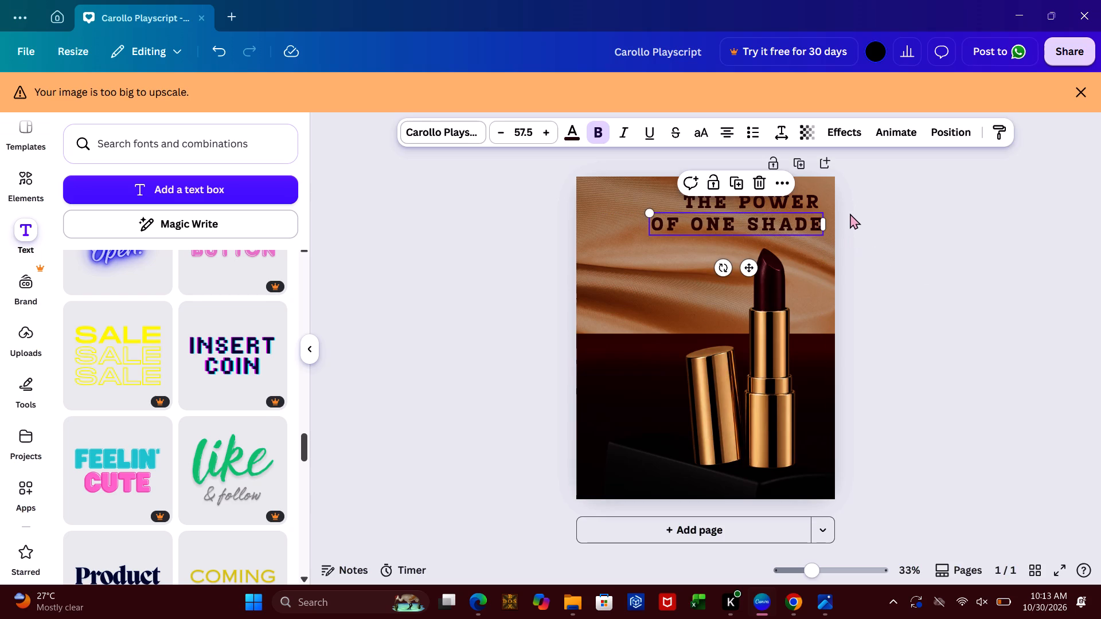
{"action": "left_click", "coordinate": [856, 213]}
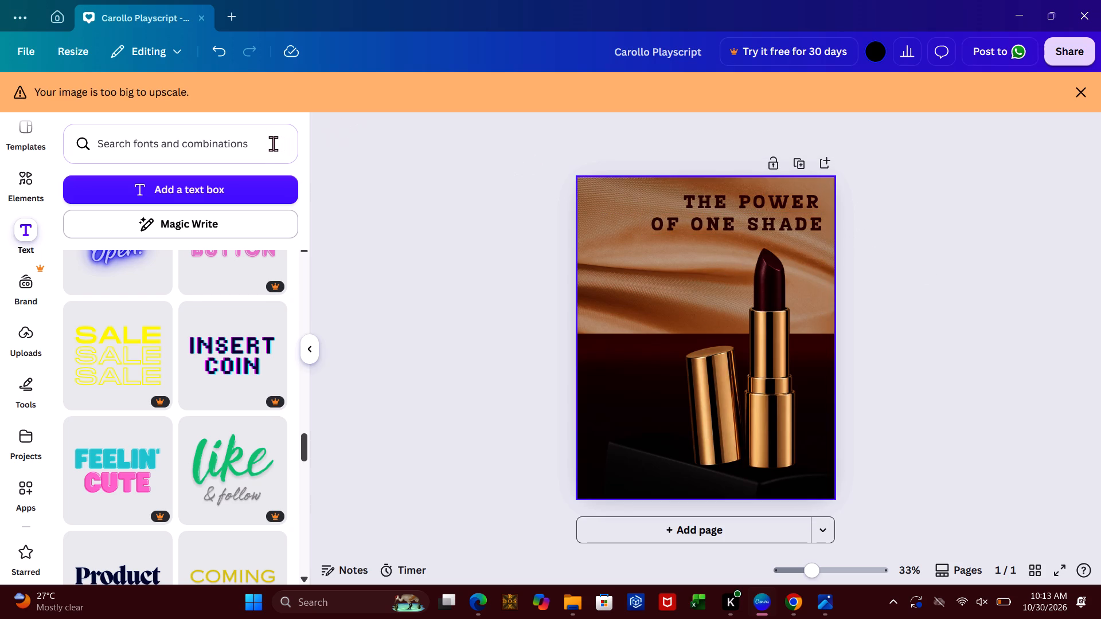
Search the text fonts and combinations for "One swipe. Endless confidence." and look through the full list of matching fonts.
{"action": "left_click", "coordinate": [272, 142]}
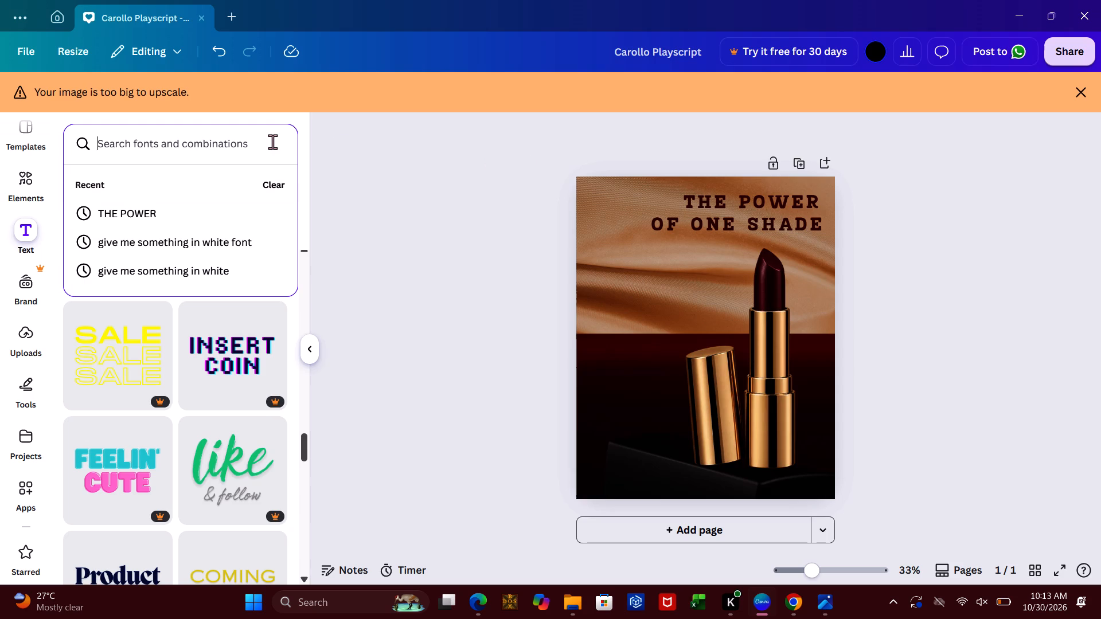
{"action": "type", "text": "ONE"}
{"action": "key", "text": "space"}
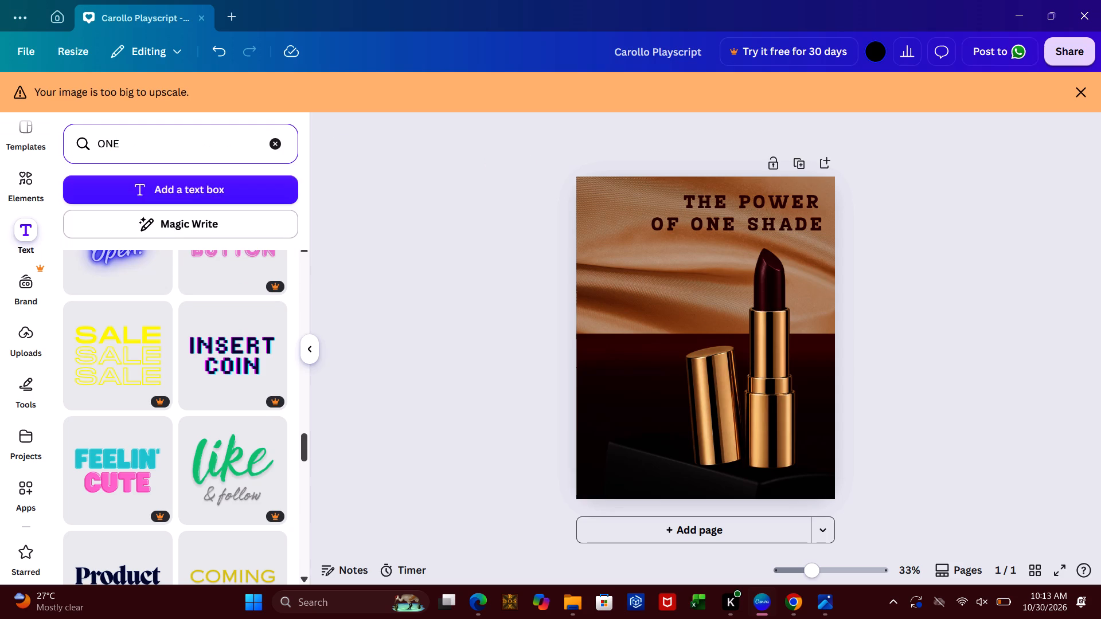
{"action": "key", "text": "BackSpace"}
{"action": "key", "text": "BackSpace"}
{"action": "key", "text": "BackSpace"}
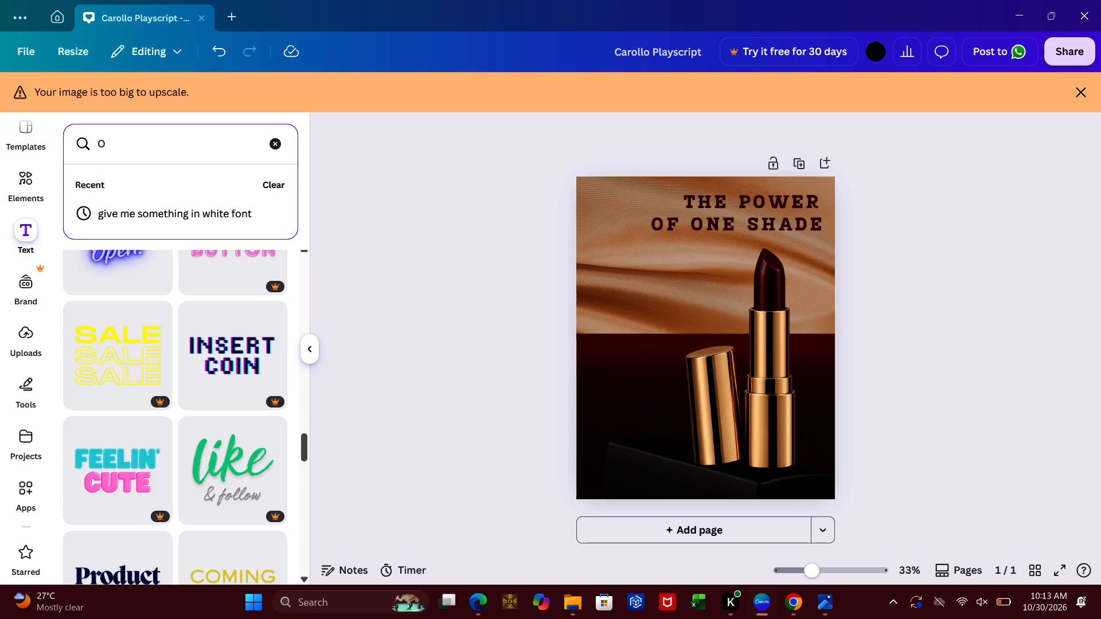
{"action": "type", "text": "ne"}
{"action": "key", "text": "space"}
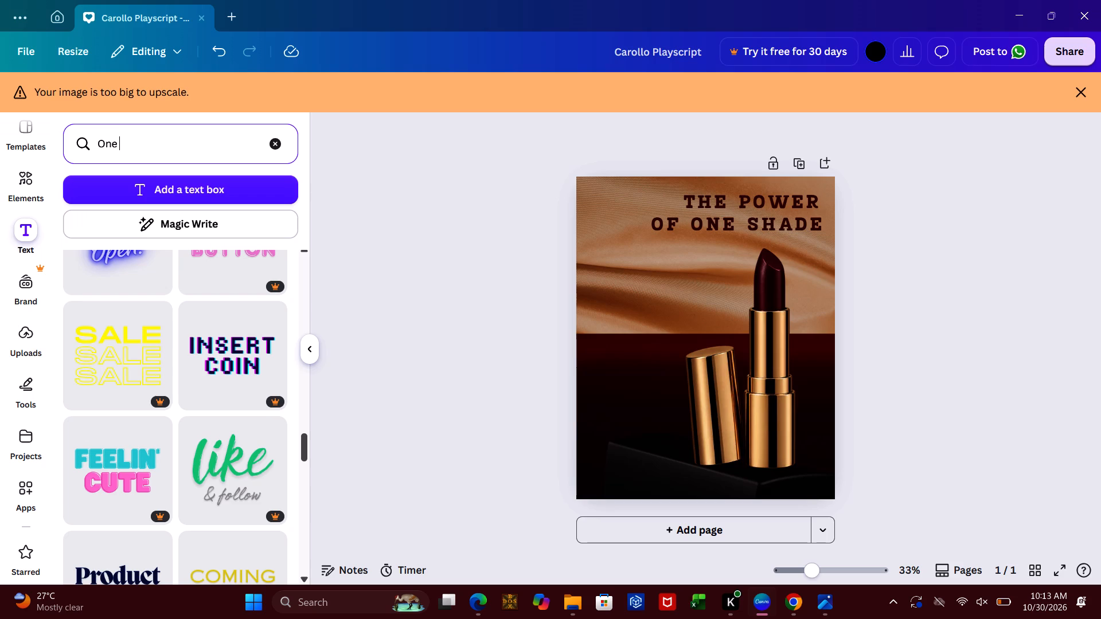
{"action": "type", "text": "swipe"}
{"action": "key", "text": "comma"}
{"action": "key", "text": "space"}
{"action": "key", "text": "BackSpace"}
{"action": "key", "text": "BackSpace"}
{"action": "key", "text": "period"}
{"action": "key", "text": "space"}
{"action": "type", "text": "ndless"}
{"action": "key", "text": "space"}
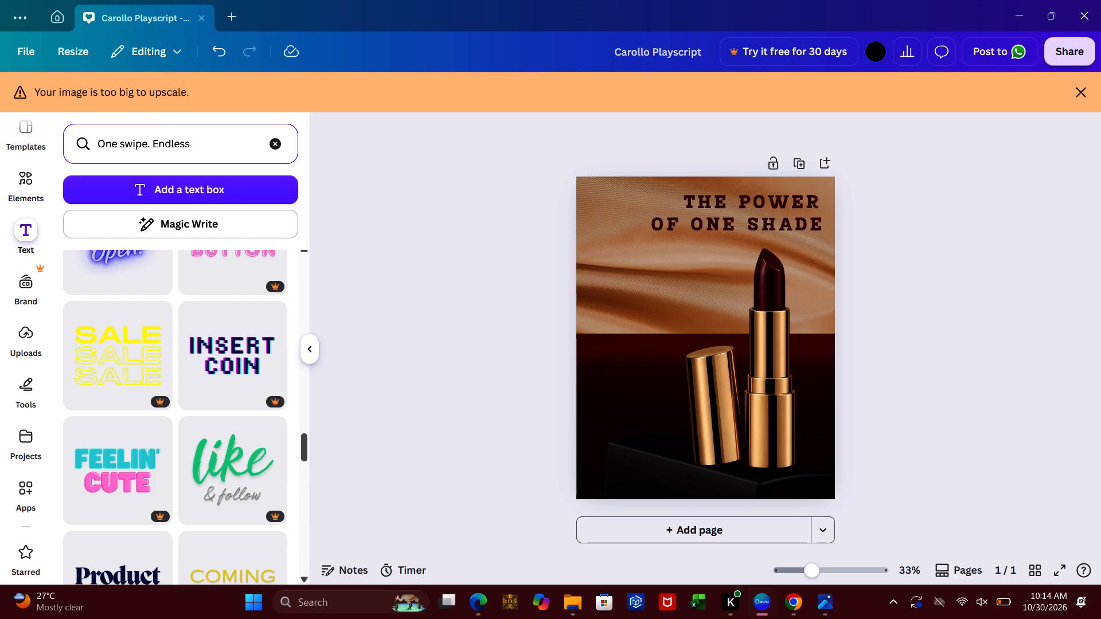
{"action": "key", "text": "c"}
{"action": "type", "text": "onfidence"}
{"action": "key", "text": "period"}
{"action": "key", "text": "Return"}
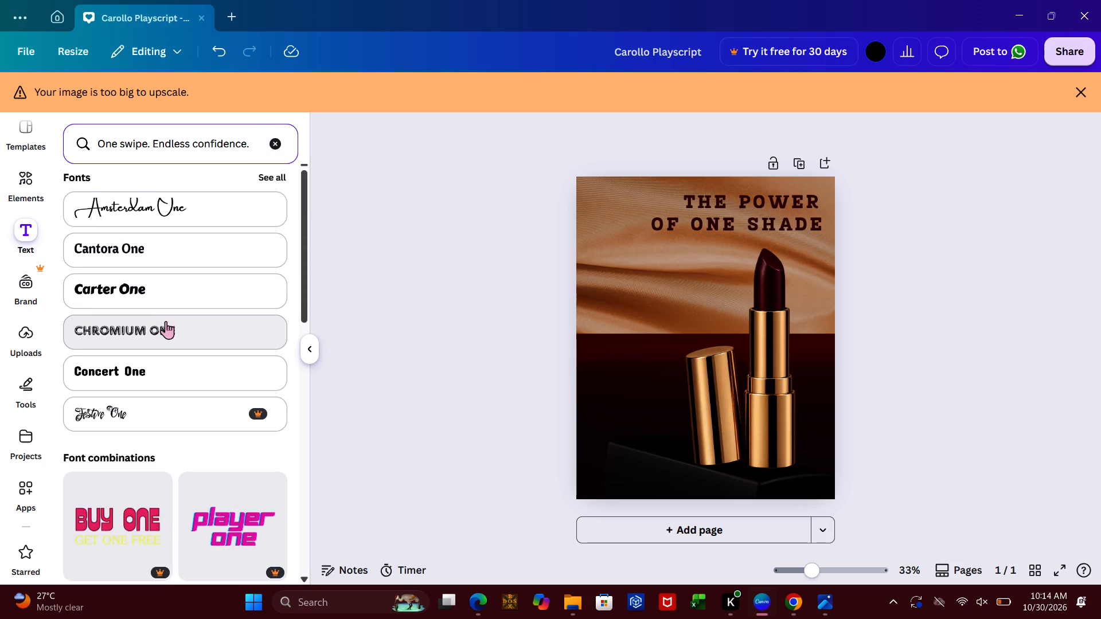
{"action": "left_click", "coordinate": [302, 375]}
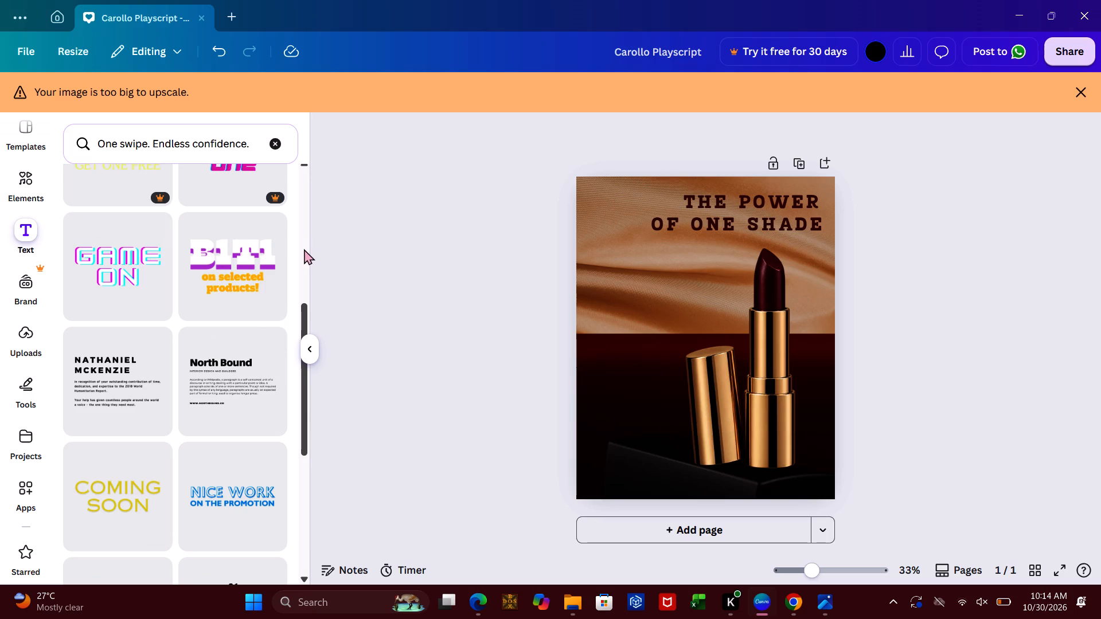
{"action": "left_click", "coordinate": [308, 245]}
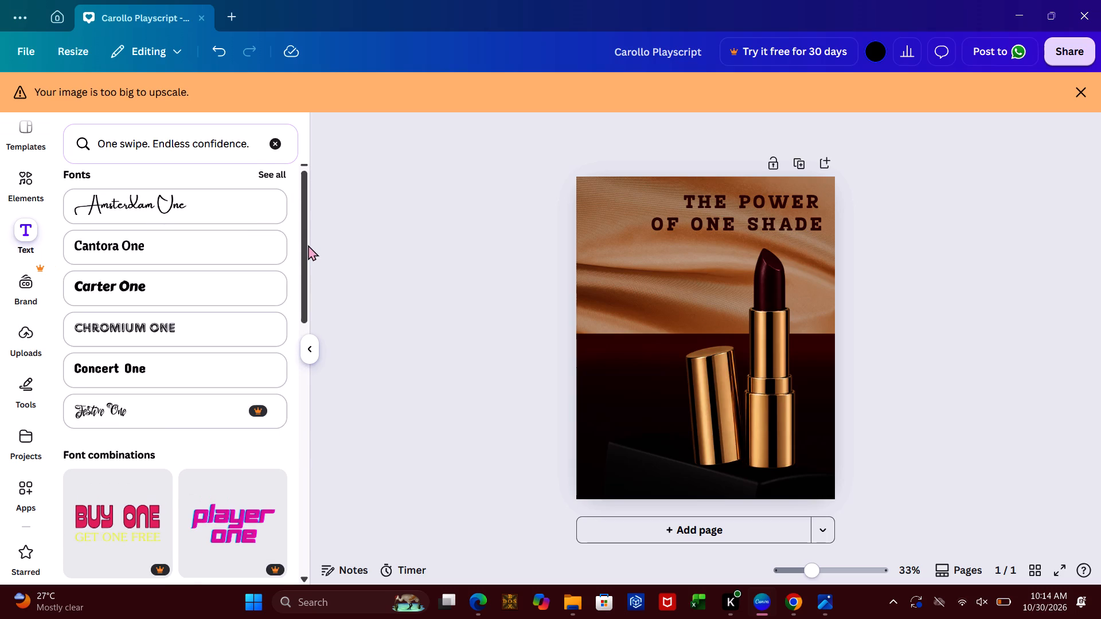
{"action": "left_click", "coordinate": [268, 174]}
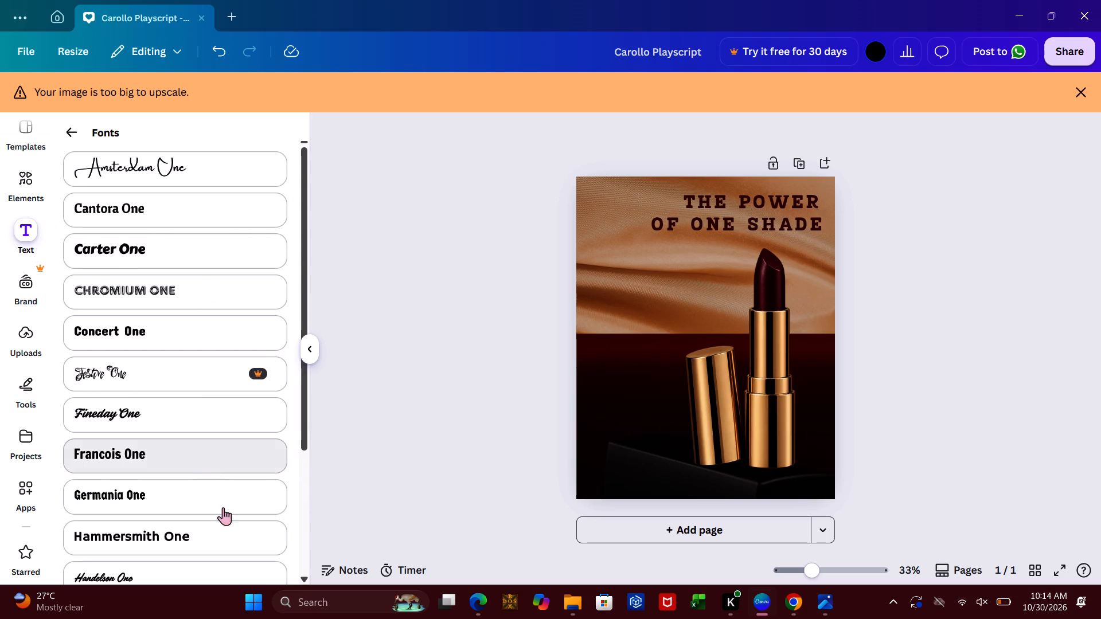
{"action": "left_click", "coordinate": [300, 455]}
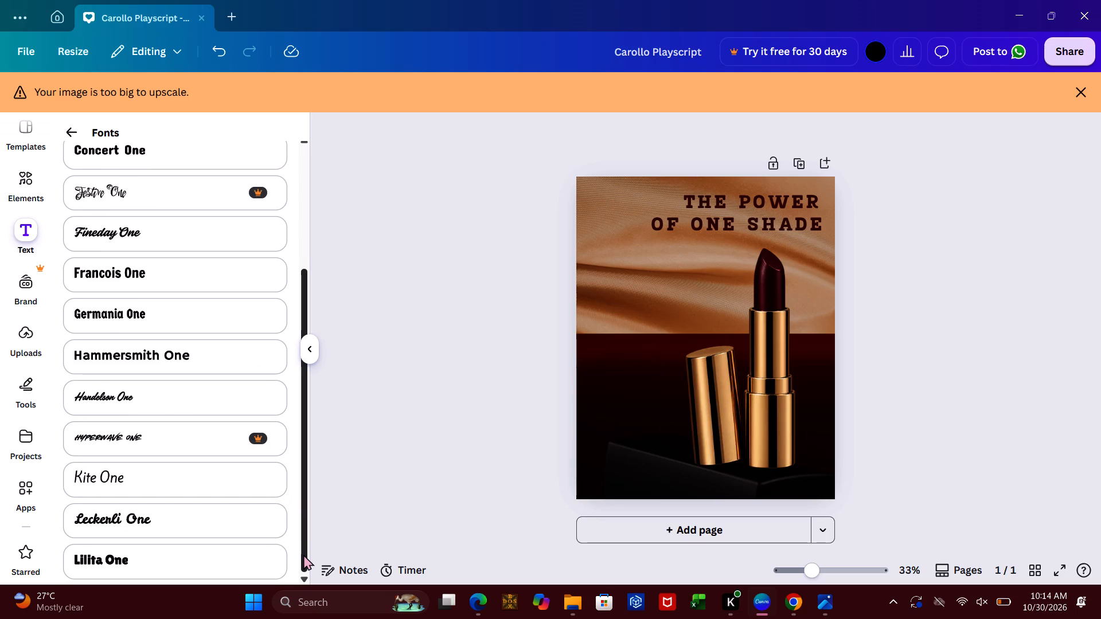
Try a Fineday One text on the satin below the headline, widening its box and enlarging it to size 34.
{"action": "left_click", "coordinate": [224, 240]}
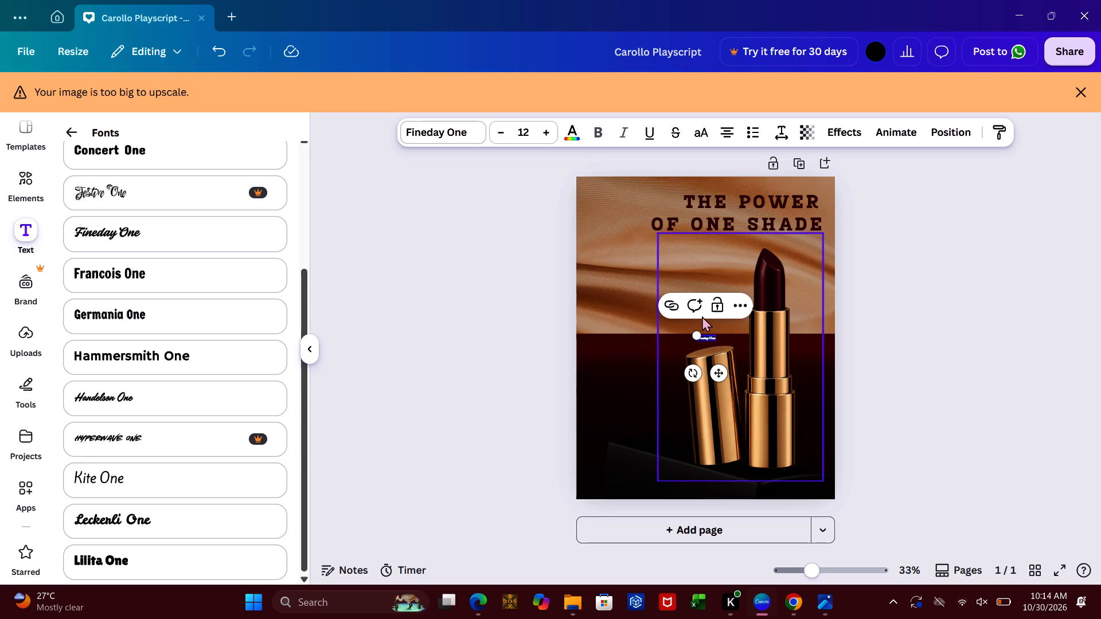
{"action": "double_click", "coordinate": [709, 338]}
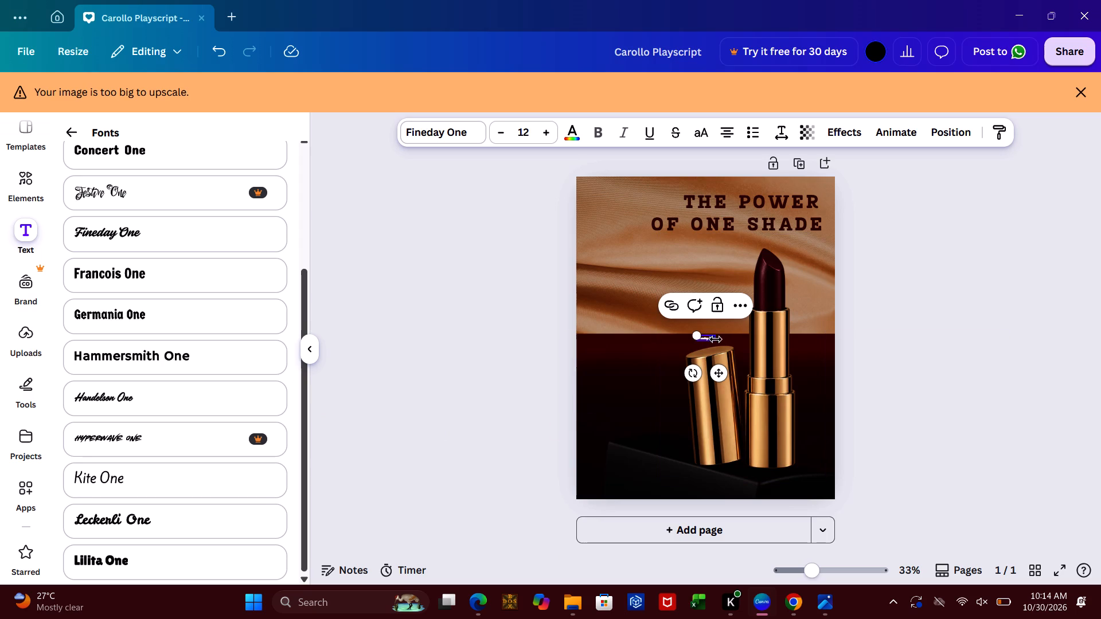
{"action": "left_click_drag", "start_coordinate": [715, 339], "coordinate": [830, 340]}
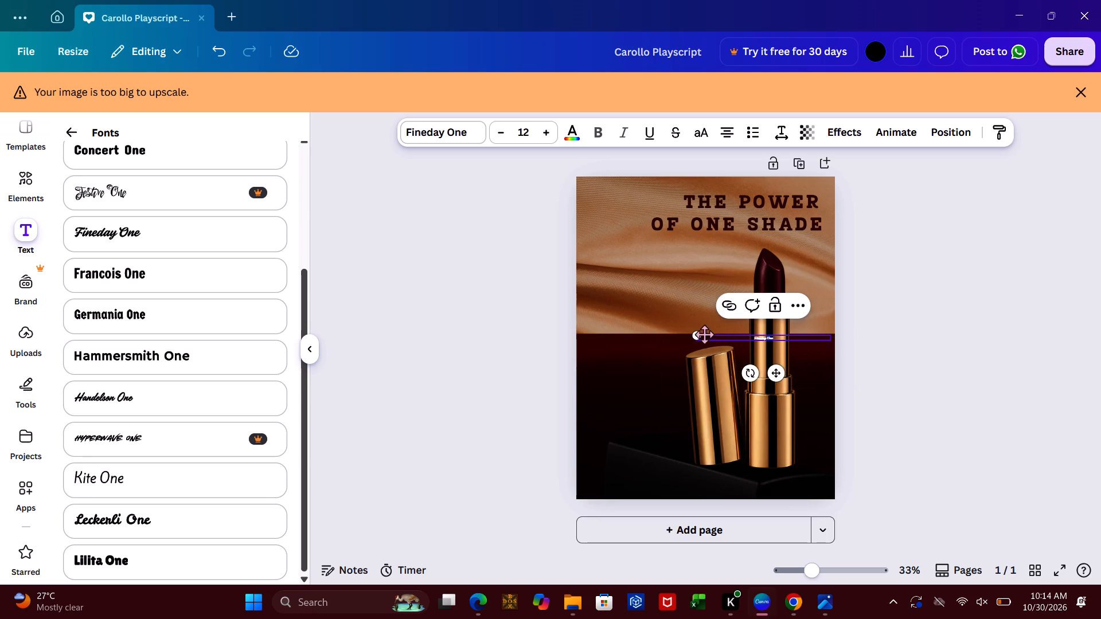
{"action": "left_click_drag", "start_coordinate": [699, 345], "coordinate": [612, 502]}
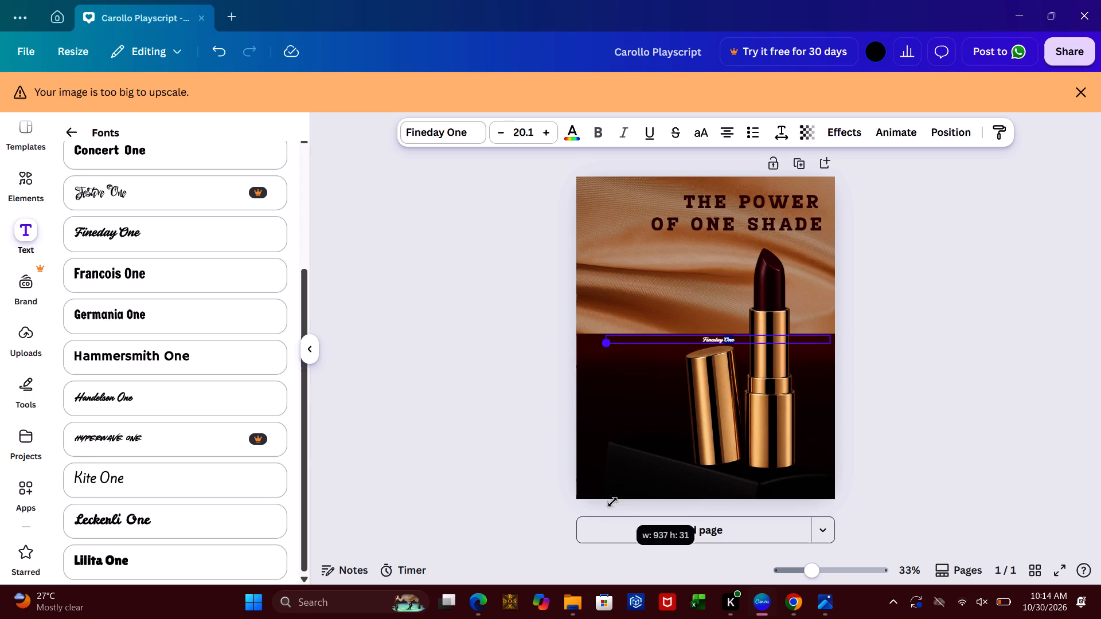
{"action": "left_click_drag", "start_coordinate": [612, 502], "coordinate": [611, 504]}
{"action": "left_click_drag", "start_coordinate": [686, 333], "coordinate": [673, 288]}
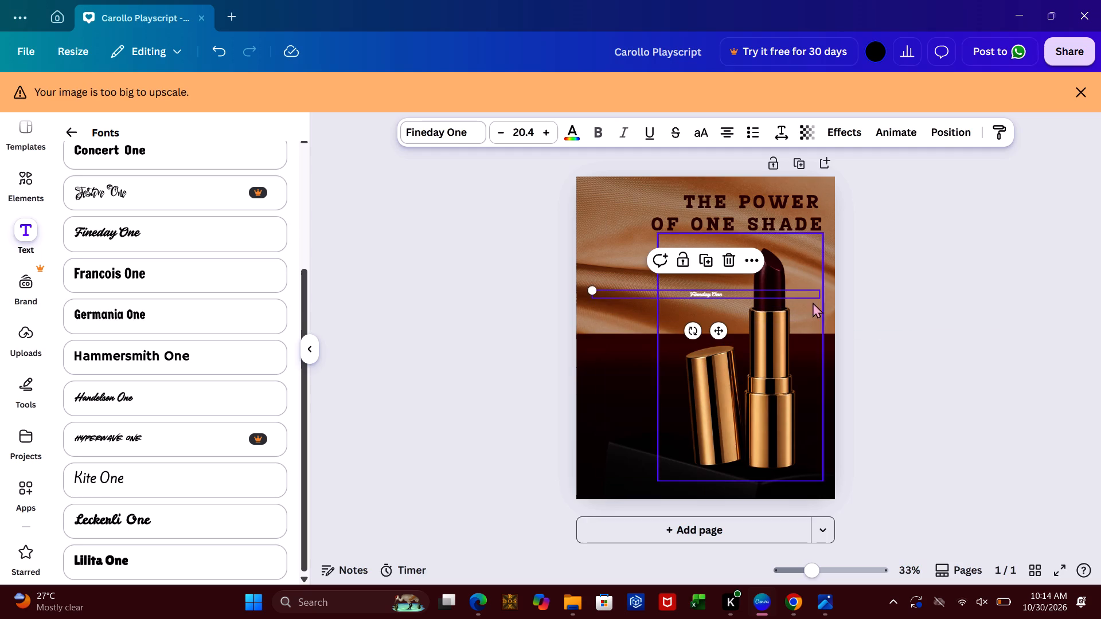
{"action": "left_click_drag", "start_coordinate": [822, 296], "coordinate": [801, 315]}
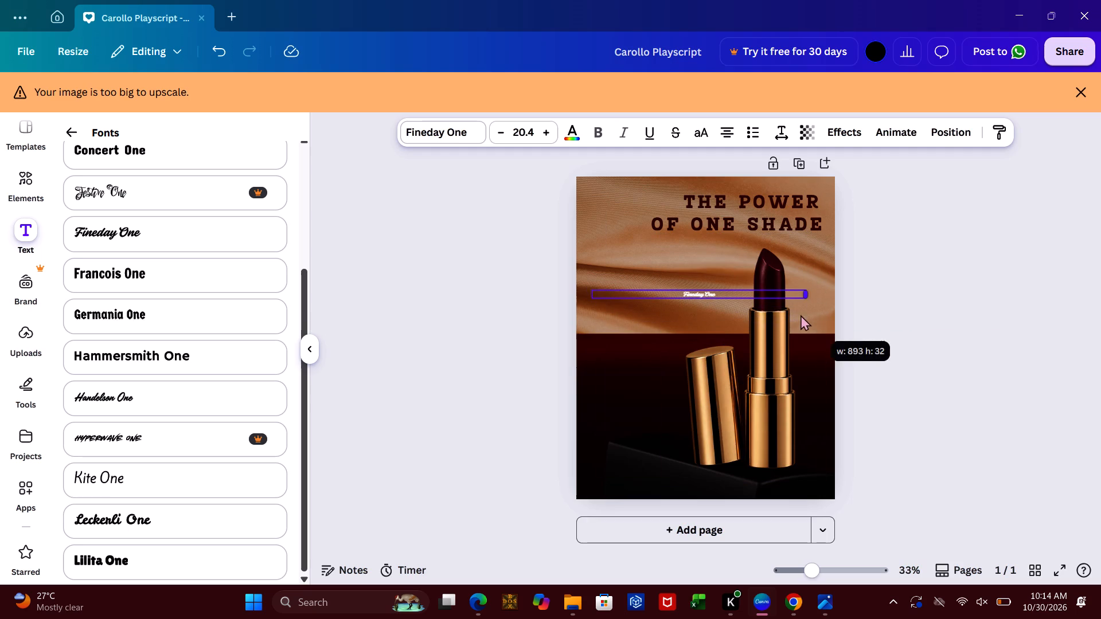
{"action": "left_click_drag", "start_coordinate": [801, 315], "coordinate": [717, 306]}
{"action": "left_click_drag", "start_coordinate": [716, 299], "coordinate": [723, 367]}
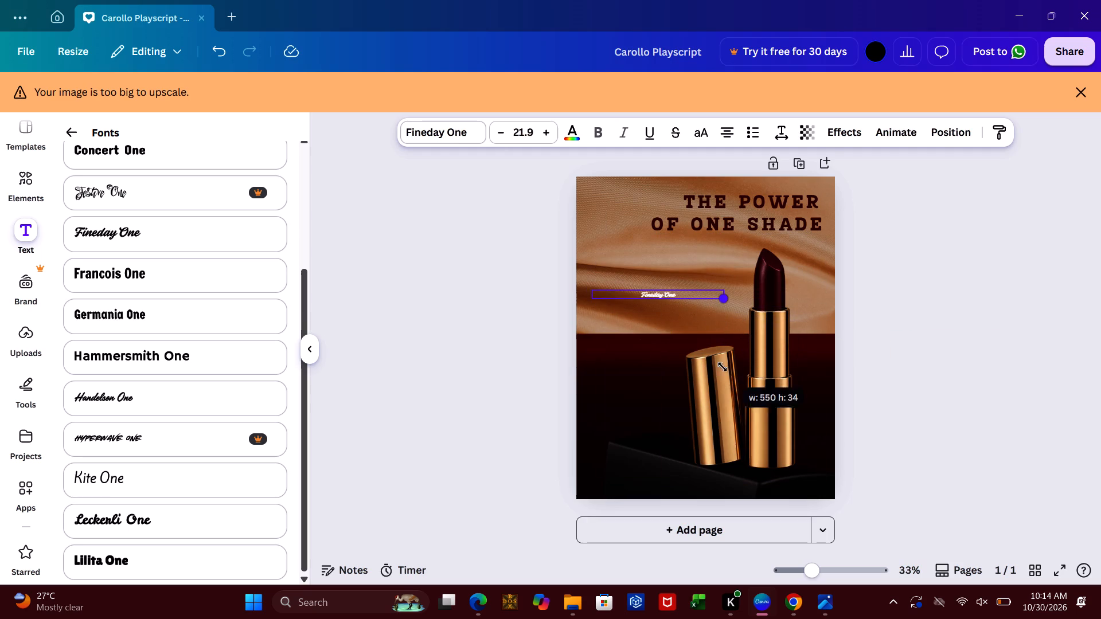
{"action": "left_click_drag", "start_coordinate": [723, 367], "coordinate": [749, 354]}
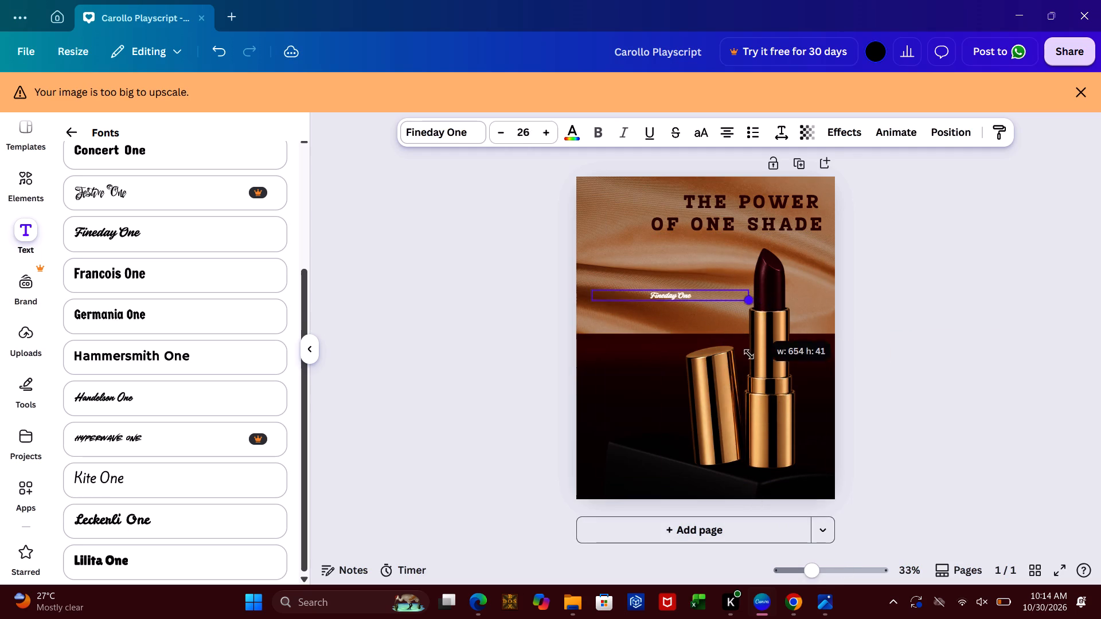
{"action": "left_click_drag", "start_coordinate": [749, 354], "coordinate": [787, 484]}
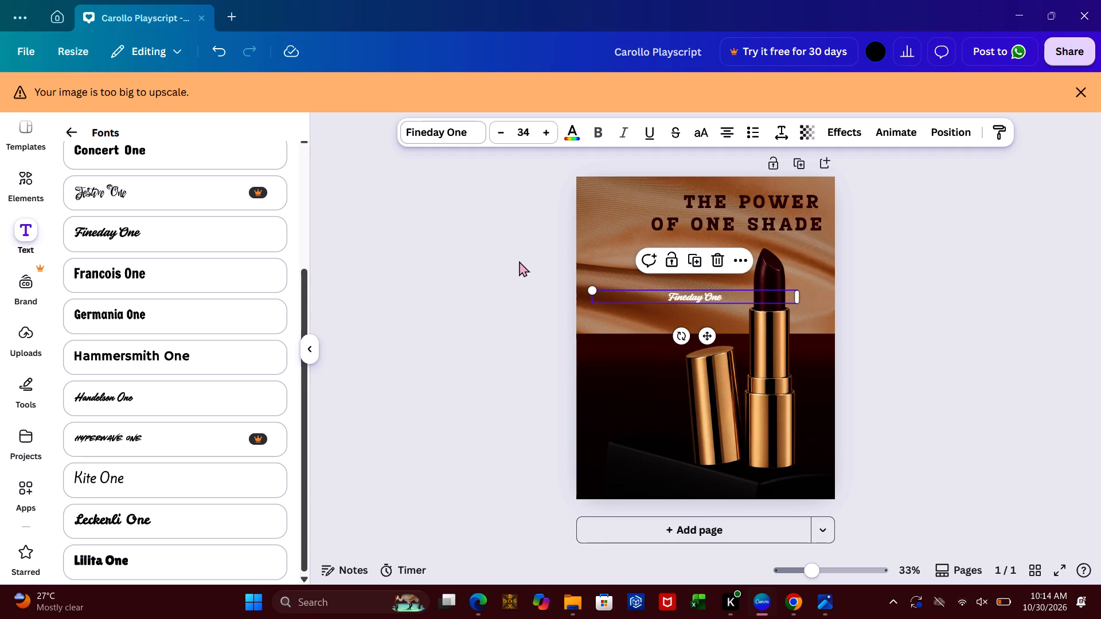
Add a Leckerli One text to the post and delete the Fineday One text above it.
{"action": "double_click", "coordinate": [240, 532]}
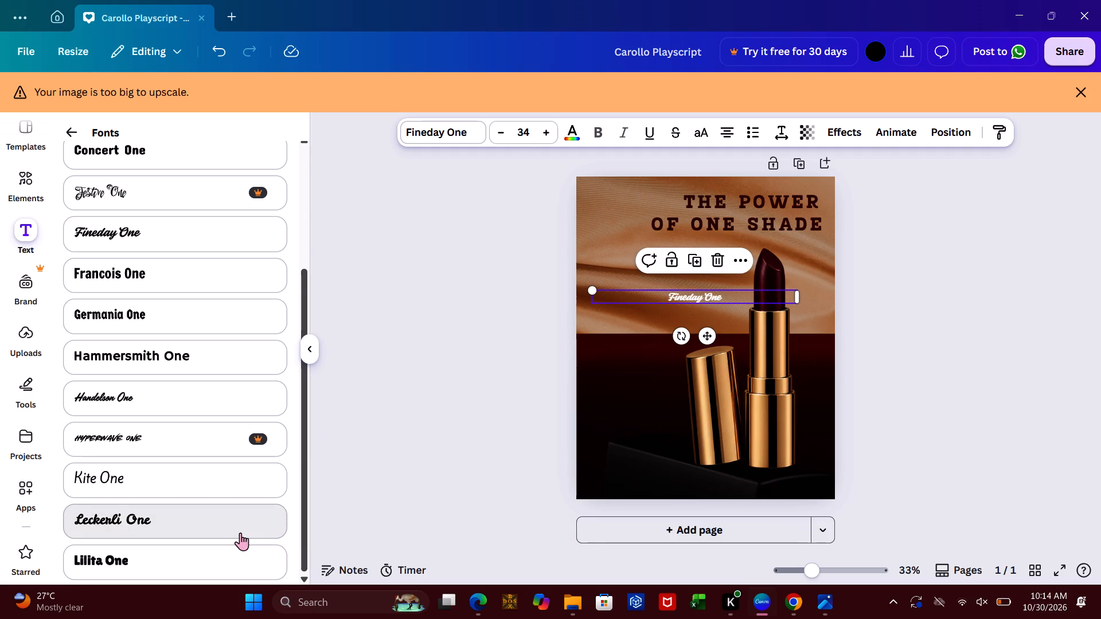
{"action": "left_click", "coordinate": [705, 291]}
{"action": "left_click", "coordinate": [720, 260]}
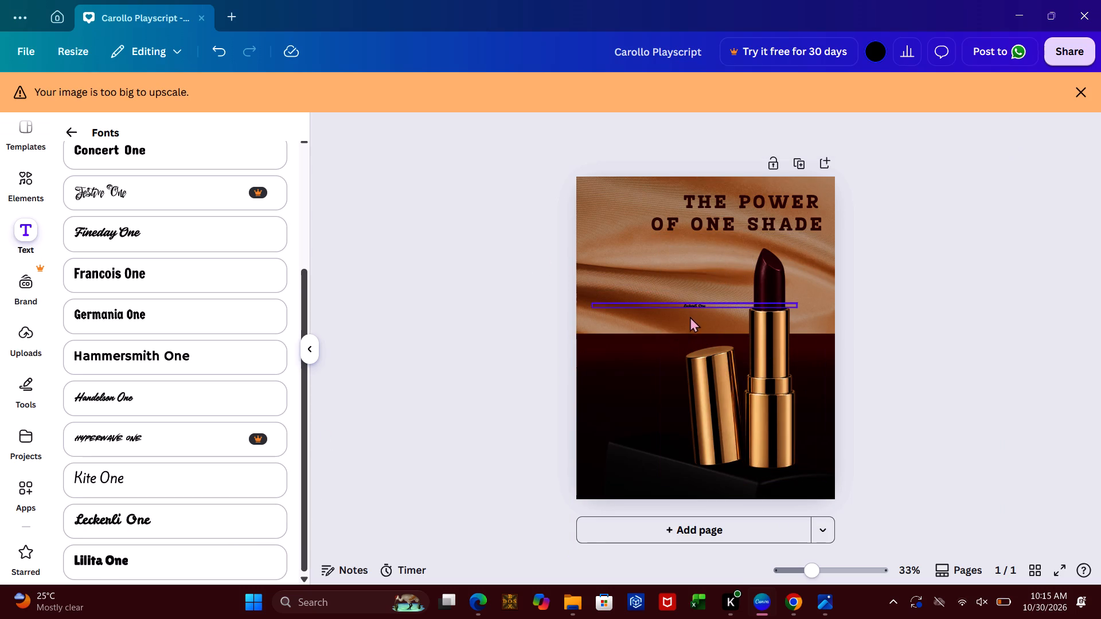
Enlarge the Leckerli One text on the lower satin to size 46.3, with its box slightly wider.
{"action": "left_click", "coordinate": [694, 308]}
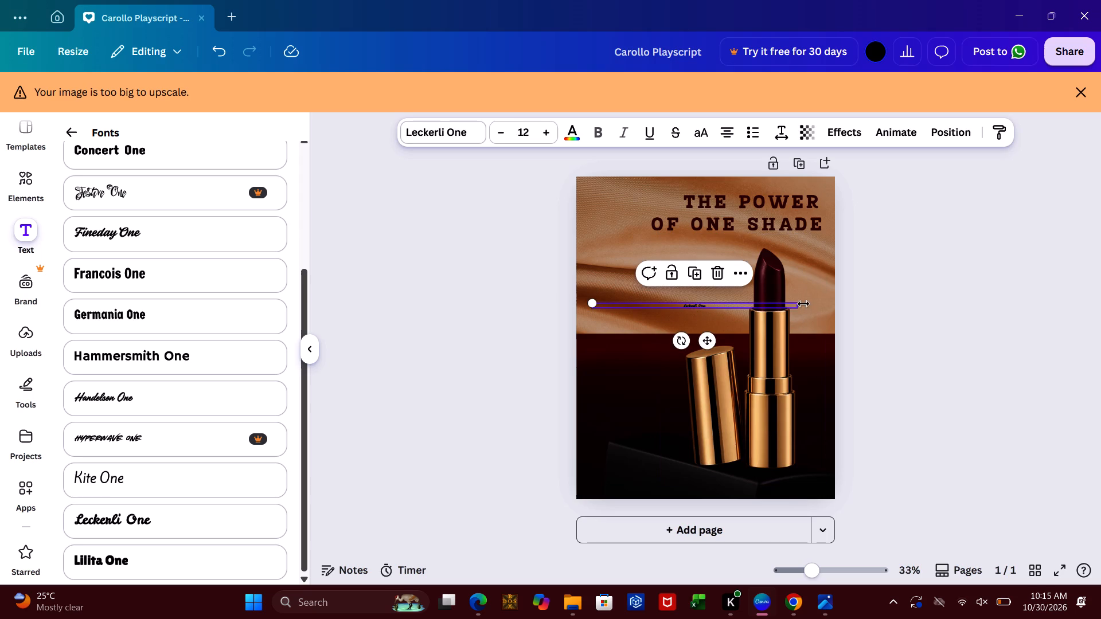
{"action": "left_click_drag", "start_coordinate": [794, 308], "coordinate": [799, 386]}
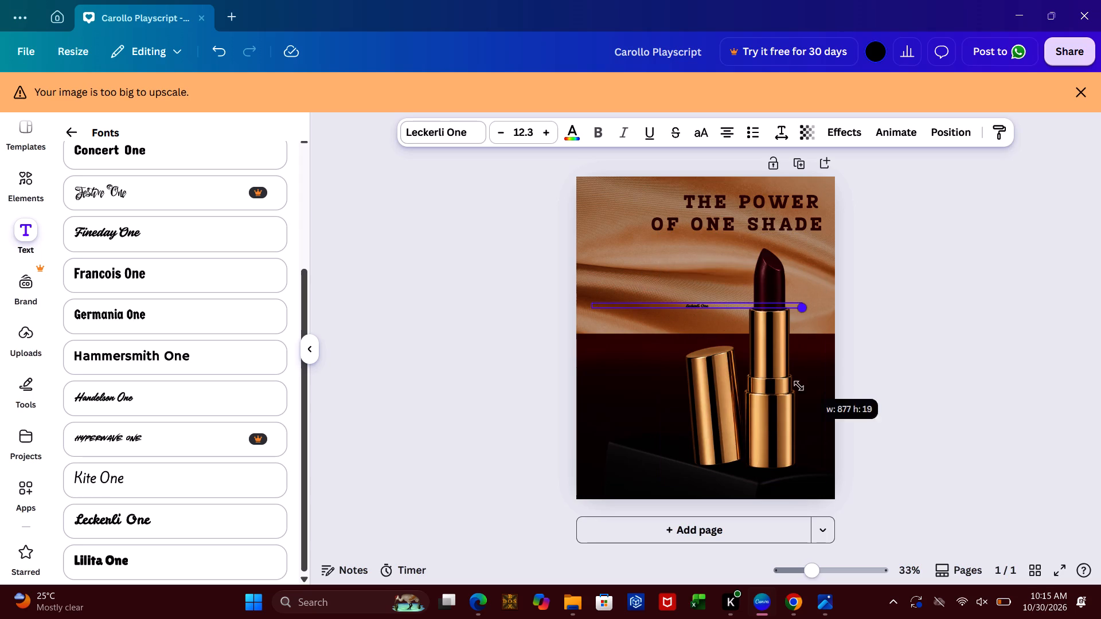
{"action": "left_click_drag", "start_coordinate": [799, 386], "coordinate": [812, 563]}
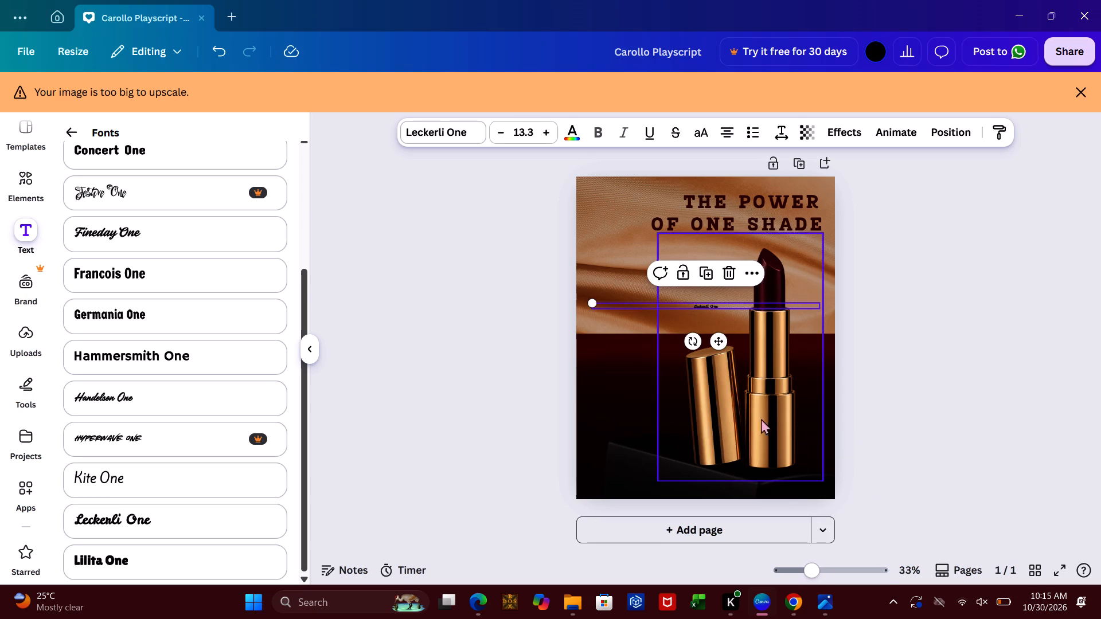
{"action": "triple_click", "coordinate": [540, 126]}
{"action": "triple_click", "coordinate": [540, 126]}
{"action": "triple_click", "coordinate": [540, 126]}
{"action": "triple_click", "coordinate": [540, 126]}
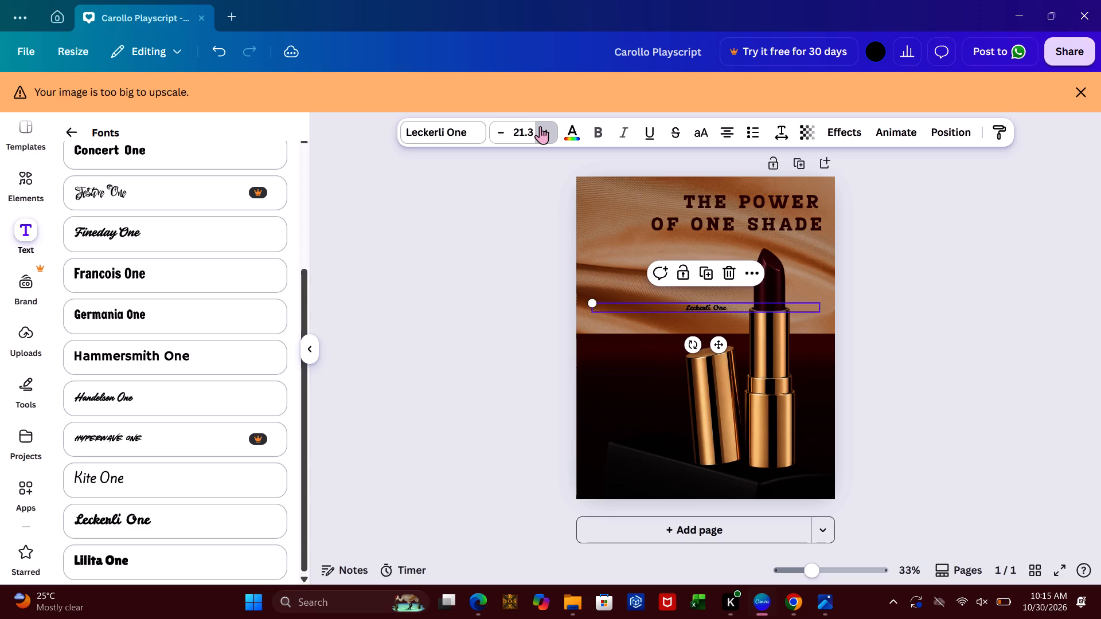
{"action": "double_click", "coordinate": [540, 126]}
{"action": "triple_click", "coordinate": [540, 126]}
{"action": "triple_click", "coordinate": [540, 126]}
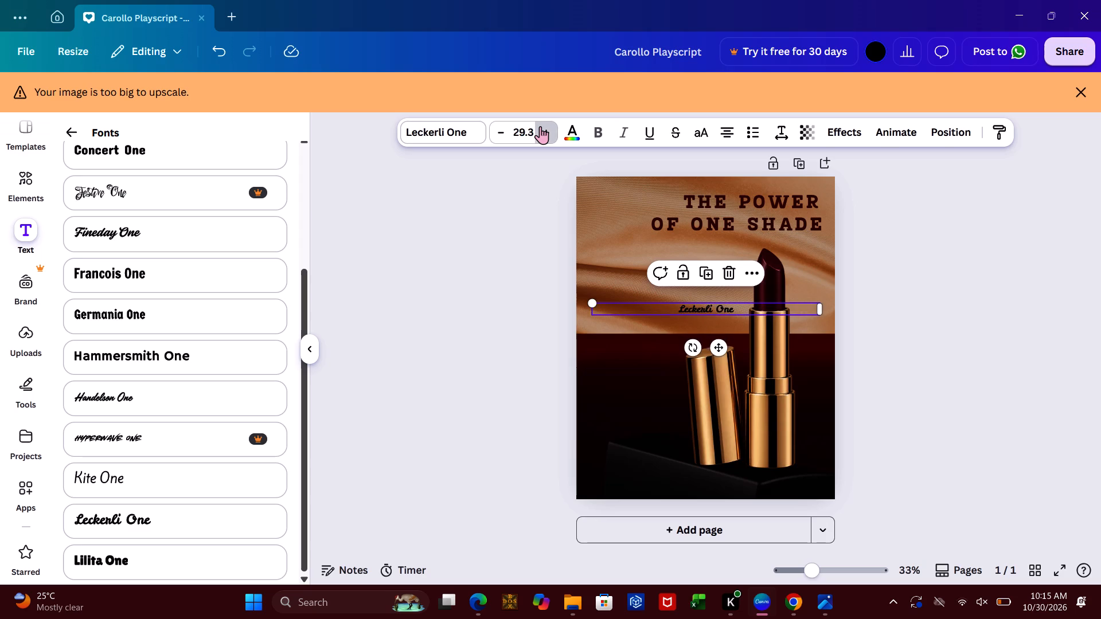
{"action": "triple_click", "coordinate": [540, 126]}
{"action": "triple_click", "coordinate": [540, 126]}
{"action": "triple_click", "coordinate": [540, 126]}
{"action": "triple_click", "coordinate": [540, 126]}
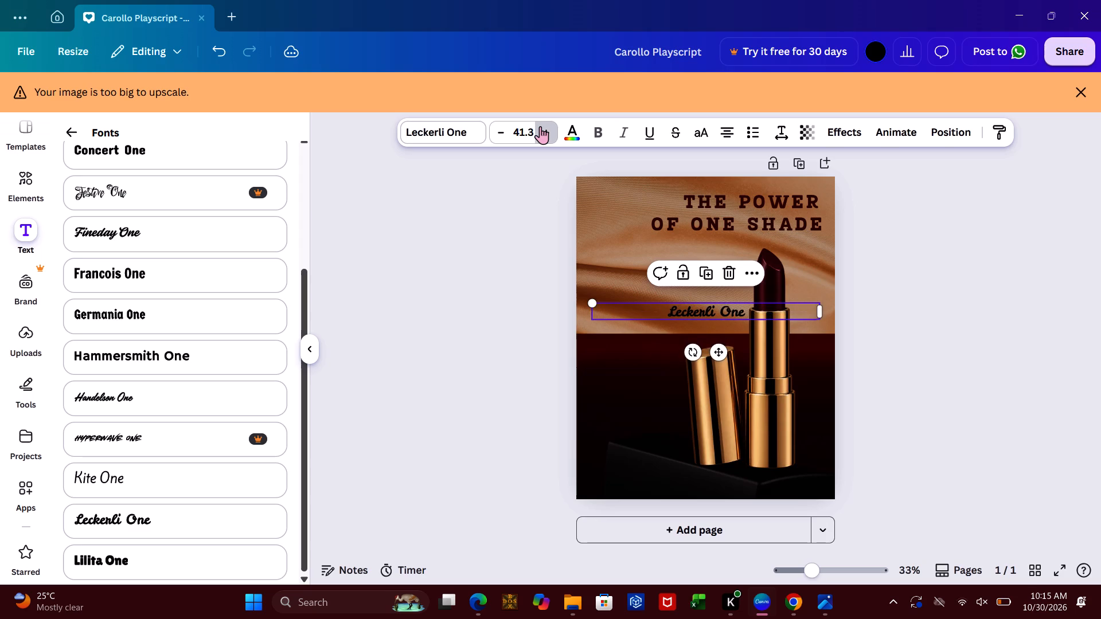
{"action": "left_click", "coordinate": [540, 126]}
{"action": "left_click", "coordinate": [751, 317]}
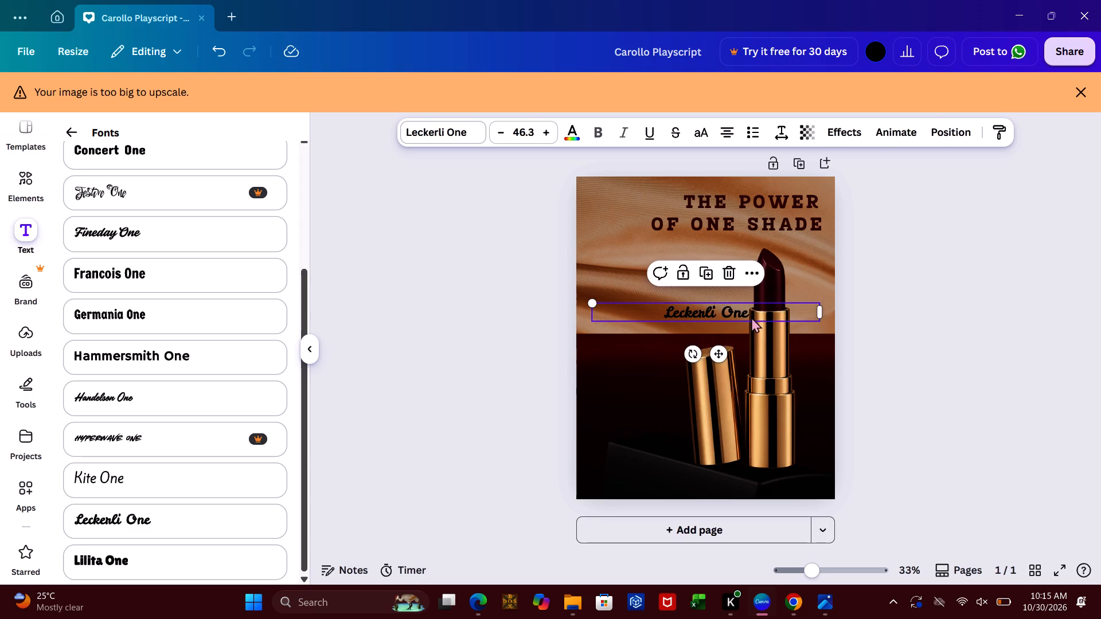
Replace the Leckerli One placeholder text with "One swipe.Endless confidence." and add a line break after it.
{"action": "key", "text": "BackSpace"}
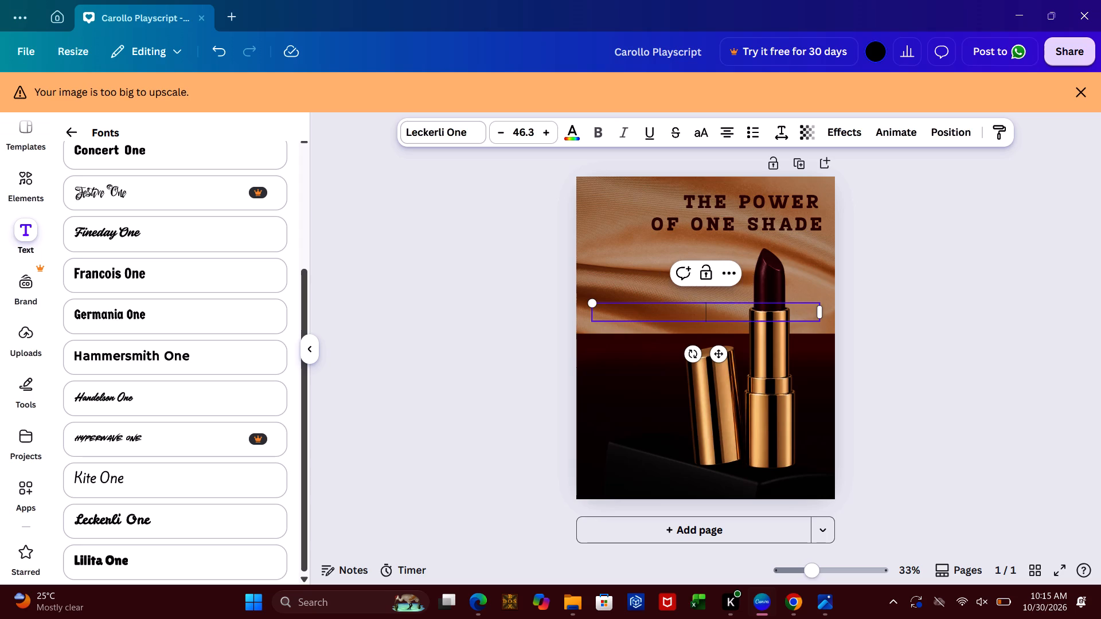
{"action": "key", "text": "o"}
{"action": "key", "text": "BackSpace"}
{"action": "key", "text": "n"}
{"action": "type", "text": "e swipe"}
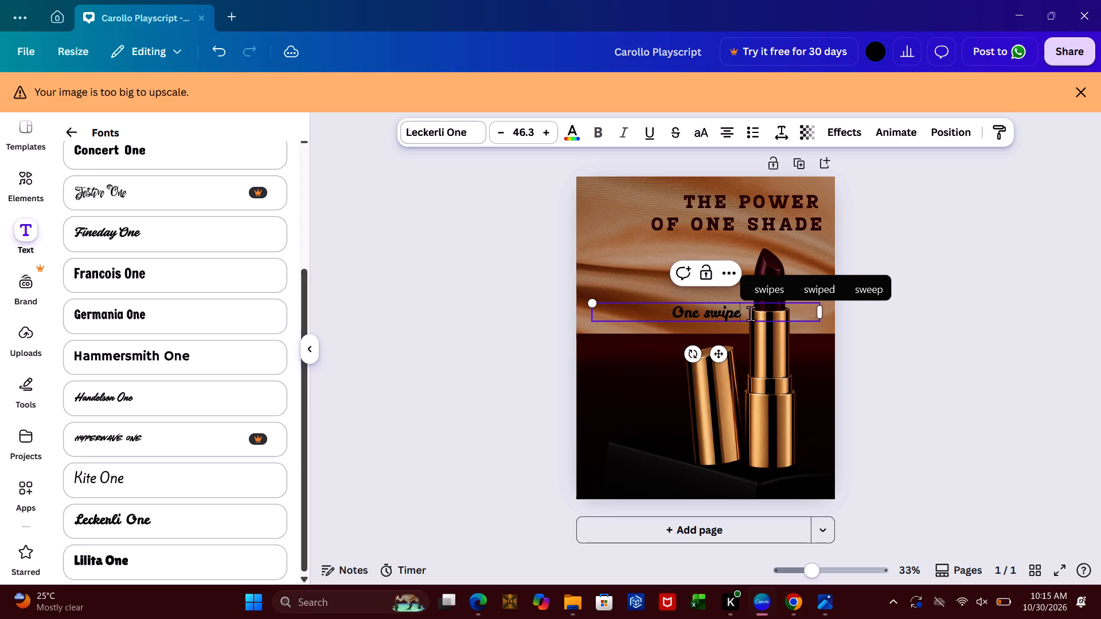
{"action": "key", "text": "comma"}
{"action": "key", "text": "BackSpace"}
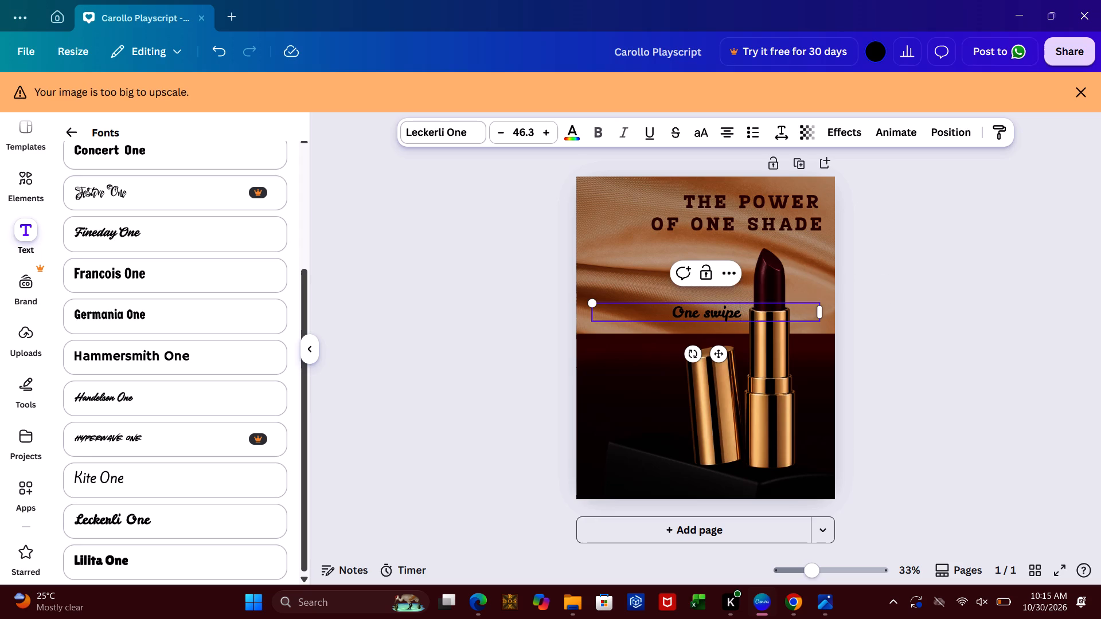
{"action": "type", "text": "."}
{"action": "key", "text": "space"}
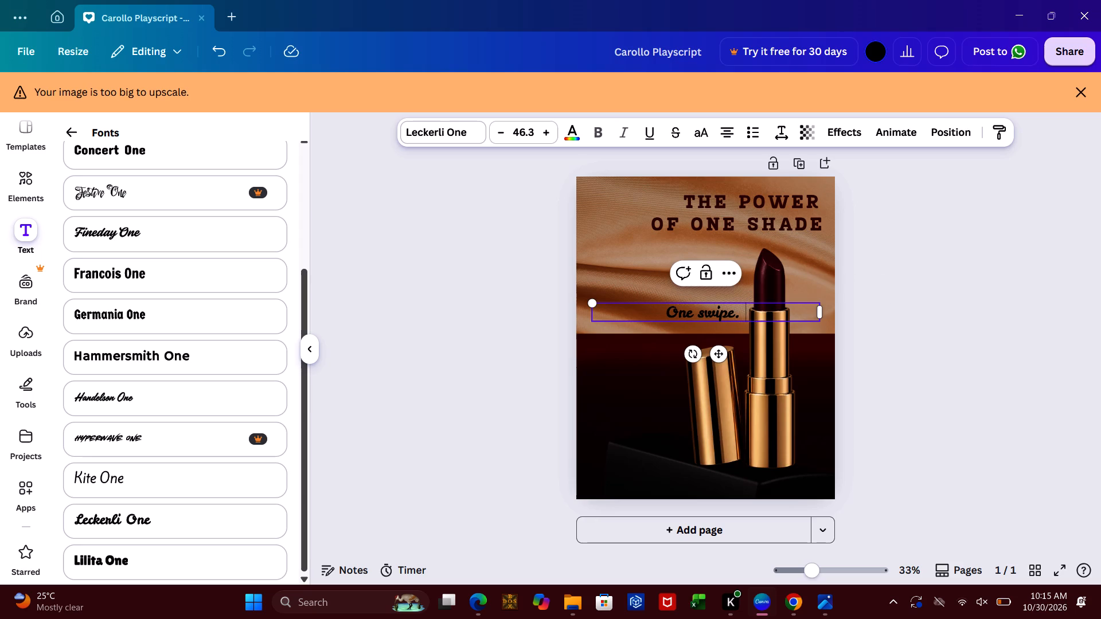
{"action": "key", "text": "BackSpace"}
{"action": "key", "text": "BackSpace"}
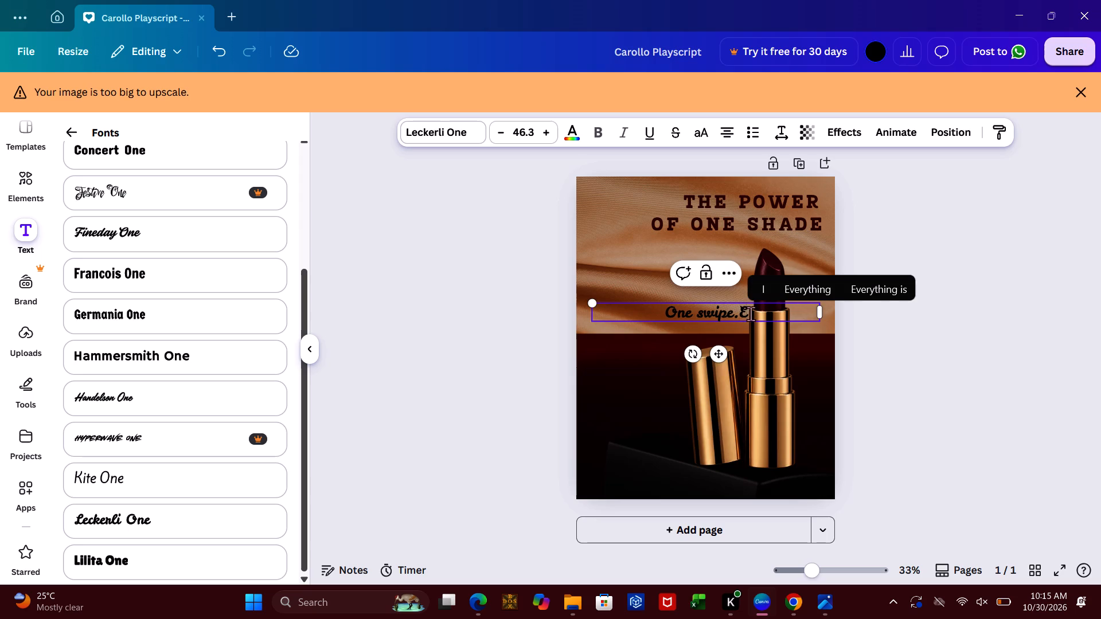
{"action": "type", "text": "ndless"}
{"action": "key", "text": "space"}
{"action": "type", "text": "confide"}
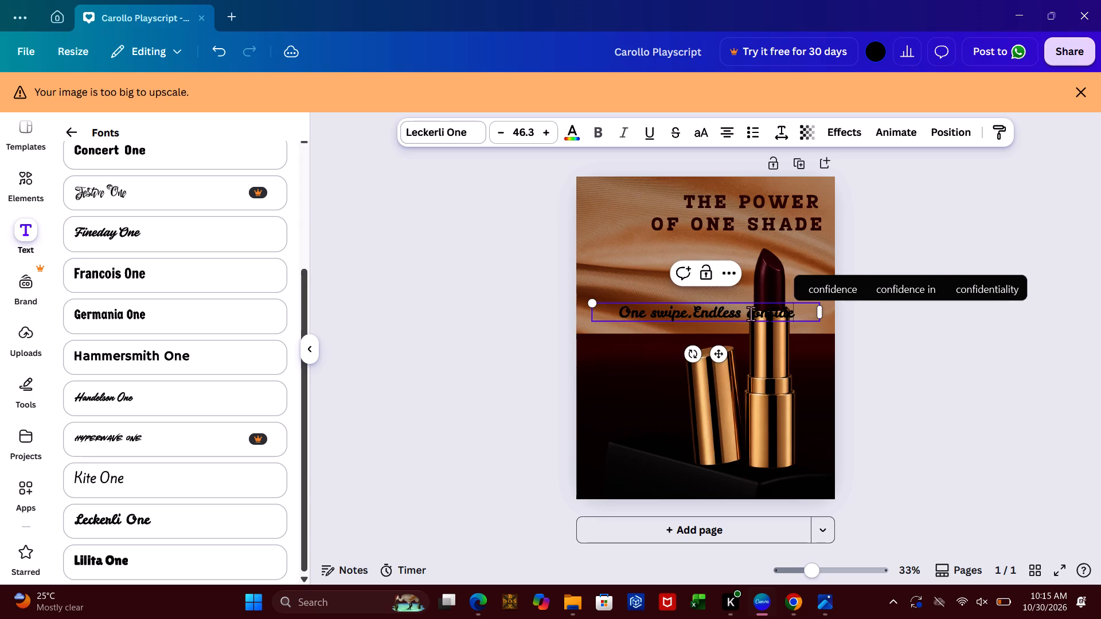
{"action": "type", "text": "nce"}
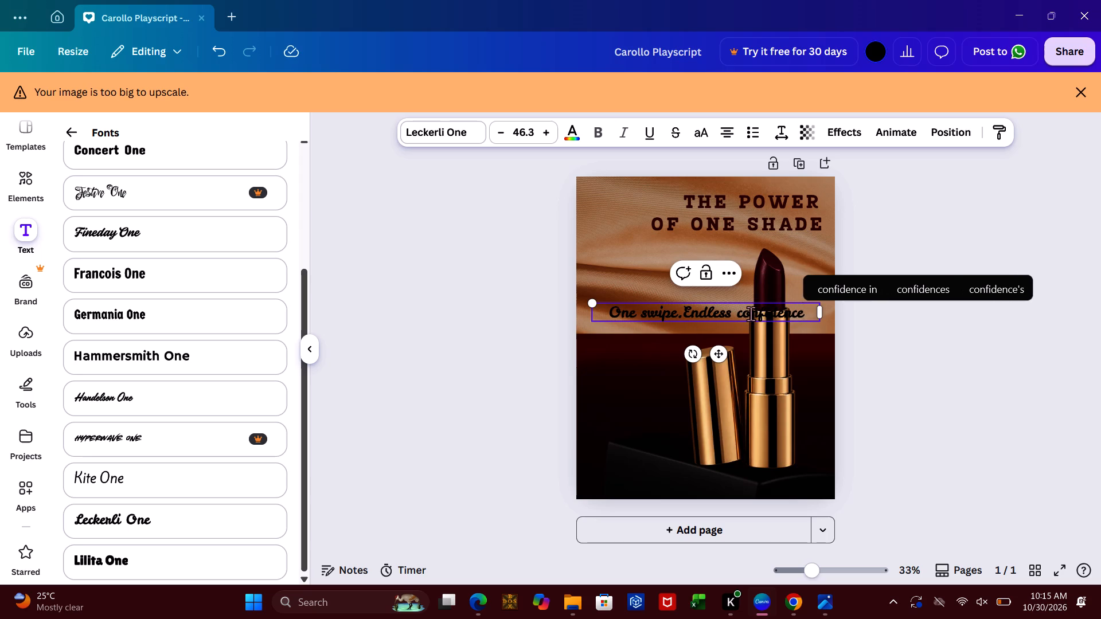
{"action": "key", "text": "comma"}
{"action": "key", "text": "BackSpace"}
{"action": "key", "text": "period"}
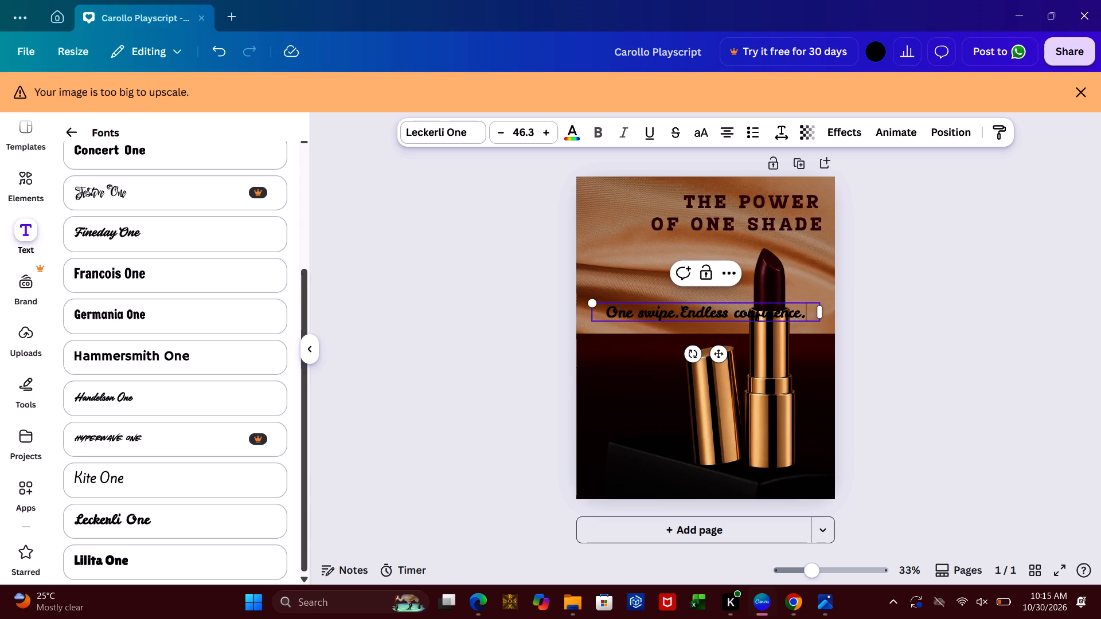
{"action": "key", "text": "Return"}
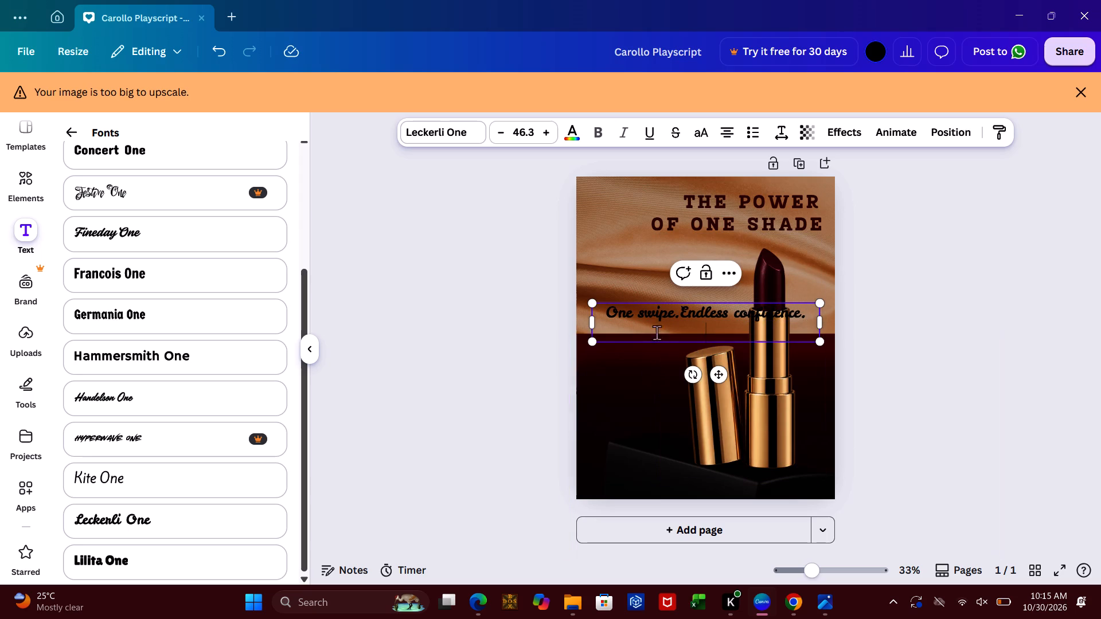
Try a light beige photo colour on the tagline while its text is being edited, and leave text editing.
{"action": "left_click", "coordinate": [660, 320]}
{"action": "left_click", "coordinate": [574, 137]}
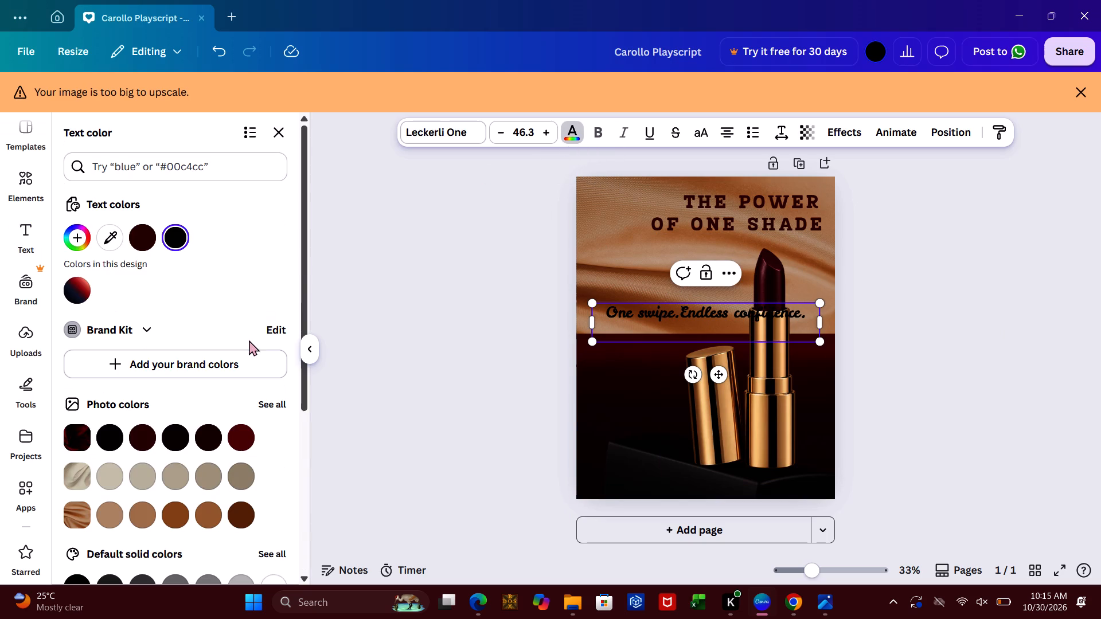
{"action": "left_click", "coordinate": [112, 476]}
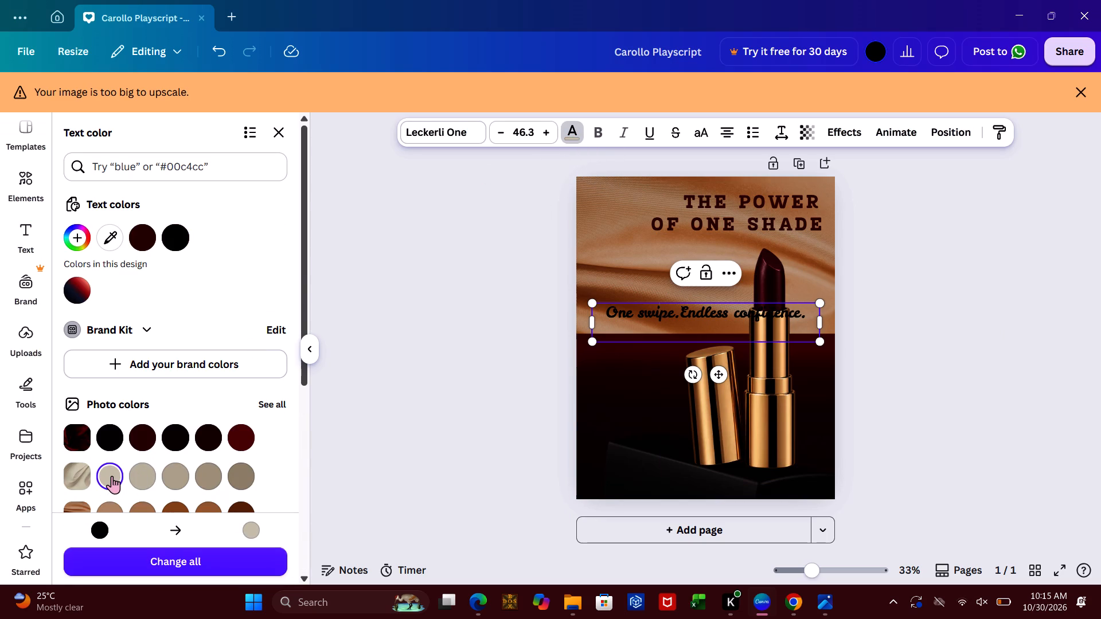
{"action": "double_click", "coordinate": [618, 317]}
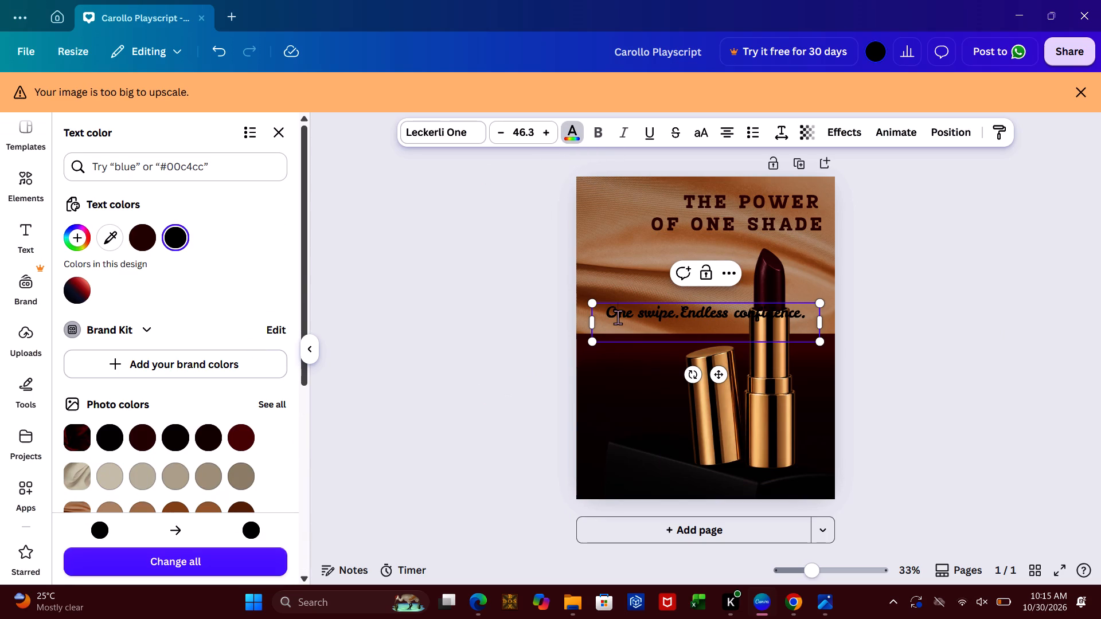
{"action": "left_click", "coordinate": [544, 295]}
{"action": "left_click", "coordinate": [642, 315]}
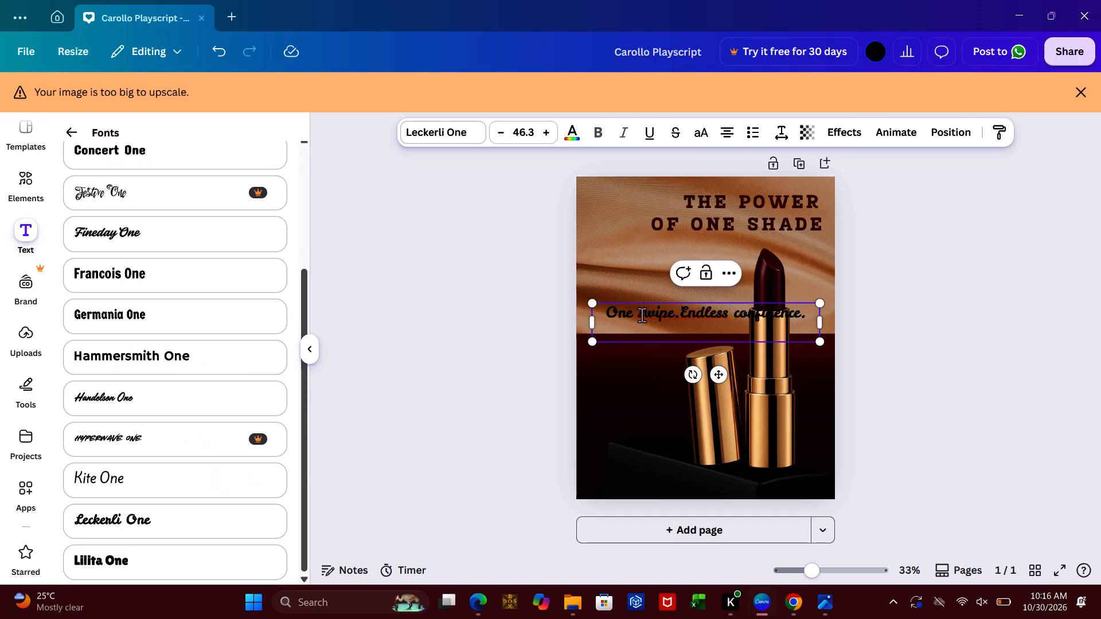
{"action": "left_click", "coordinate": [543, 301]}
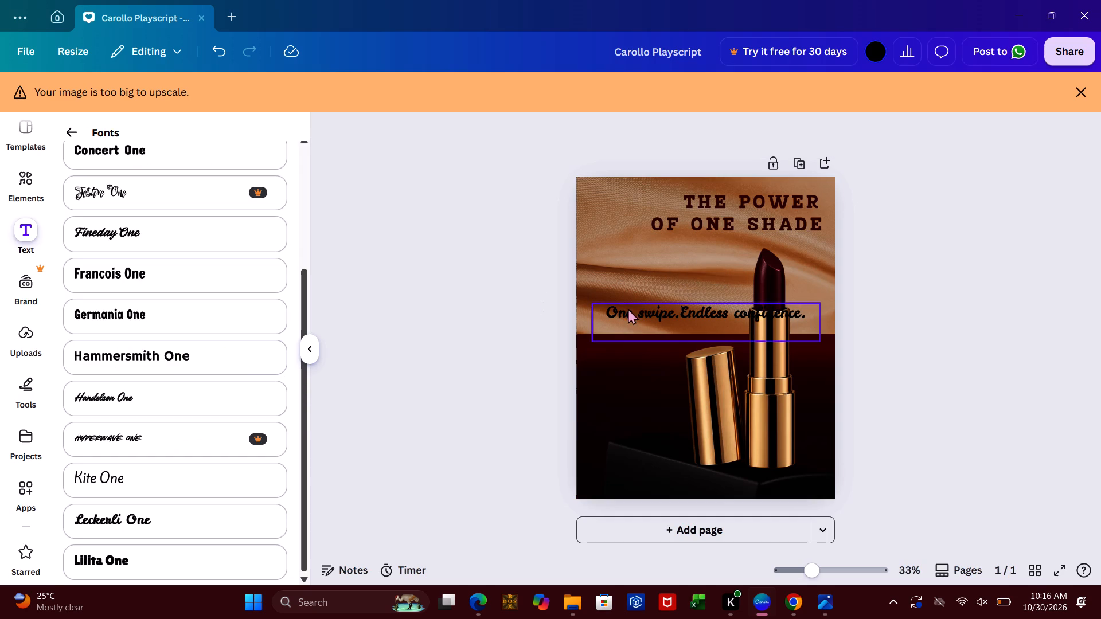
Move the tagline down onto the dark background, across the lipstick and its cap and flush with the page's left edge.
{"action": "left_click_drag", "start_coordinate": [629, 326], "coordinate": [614, 385]}
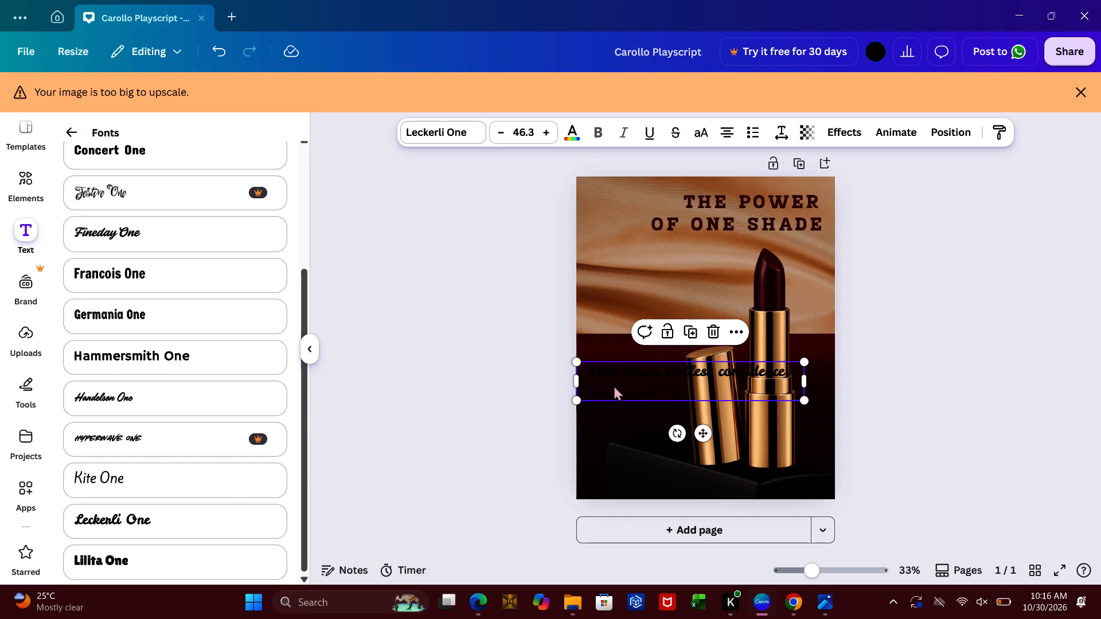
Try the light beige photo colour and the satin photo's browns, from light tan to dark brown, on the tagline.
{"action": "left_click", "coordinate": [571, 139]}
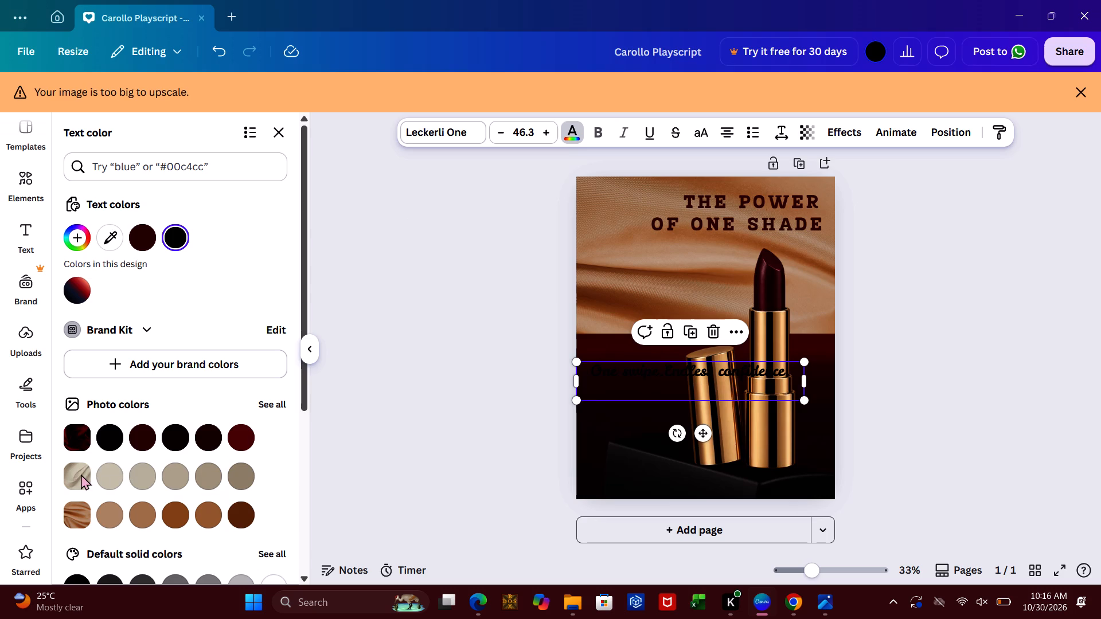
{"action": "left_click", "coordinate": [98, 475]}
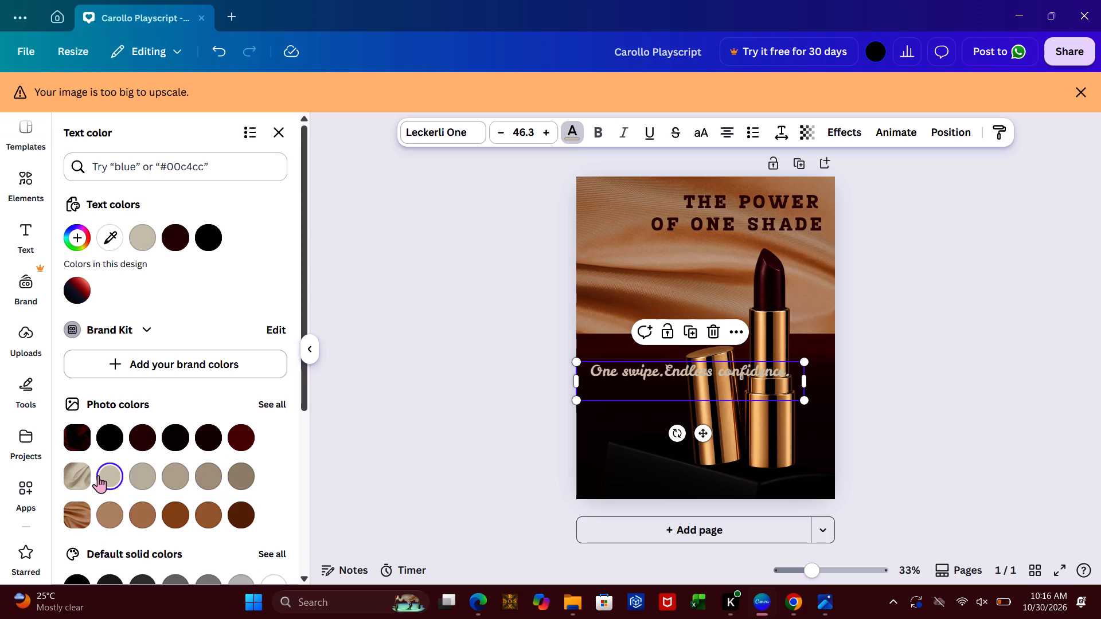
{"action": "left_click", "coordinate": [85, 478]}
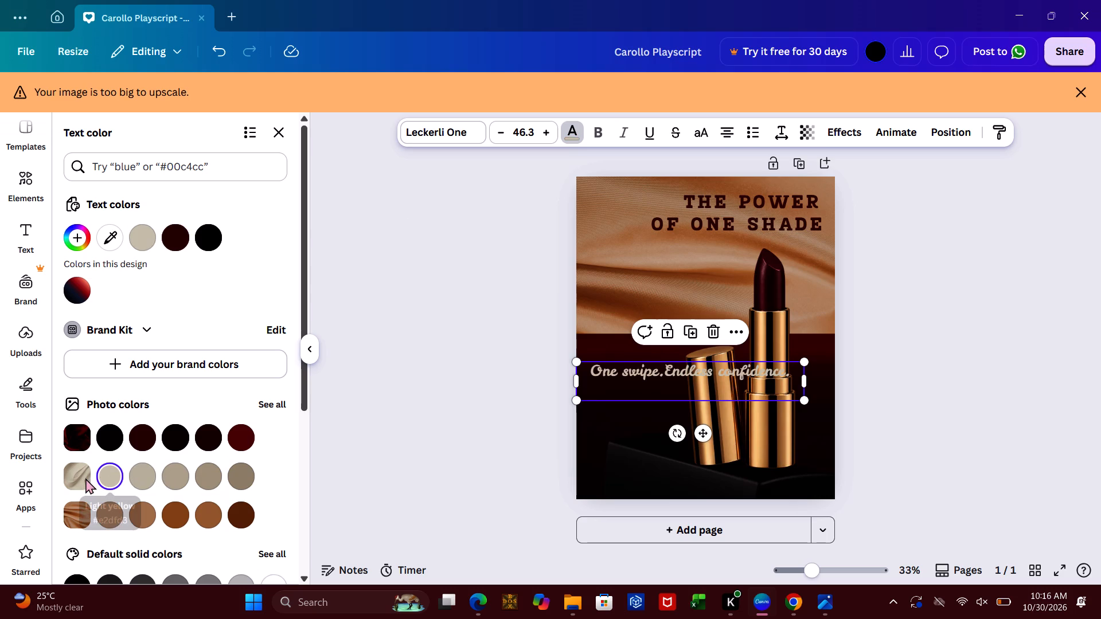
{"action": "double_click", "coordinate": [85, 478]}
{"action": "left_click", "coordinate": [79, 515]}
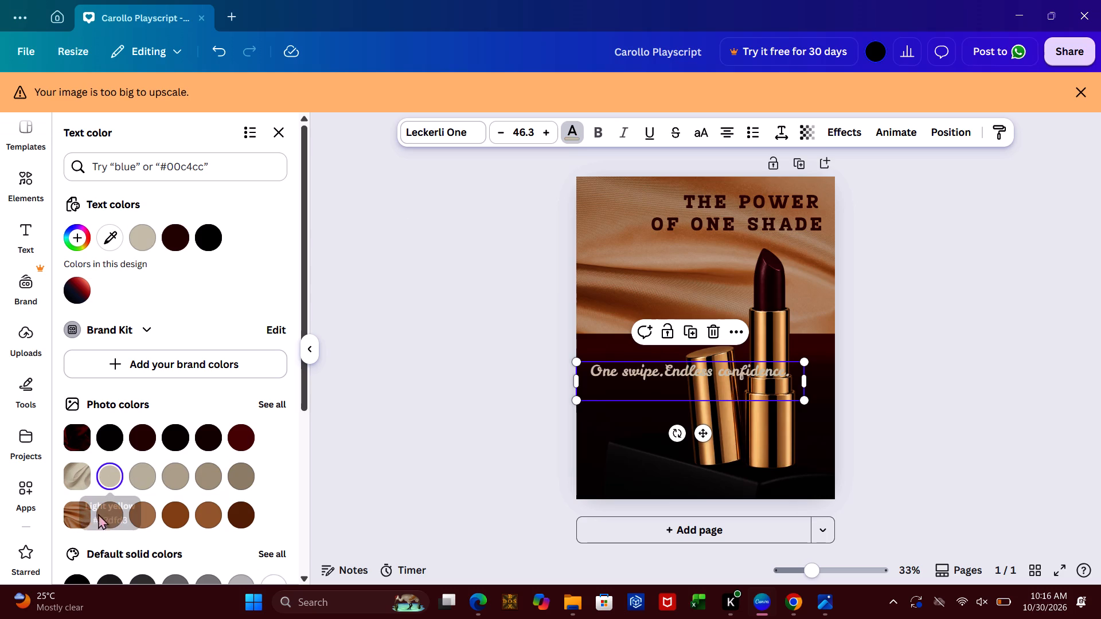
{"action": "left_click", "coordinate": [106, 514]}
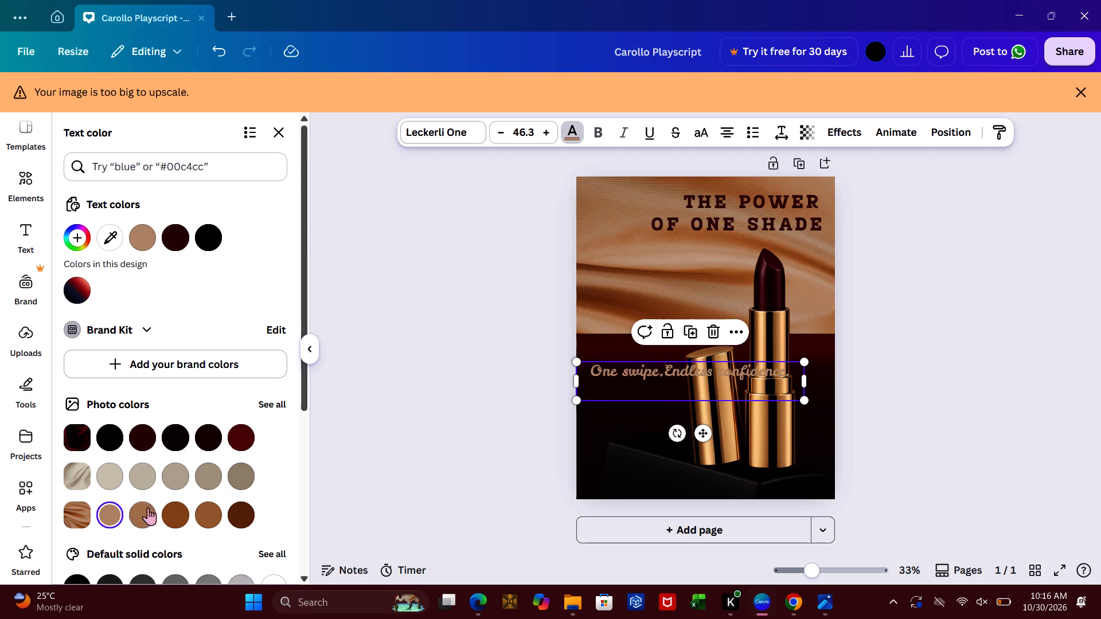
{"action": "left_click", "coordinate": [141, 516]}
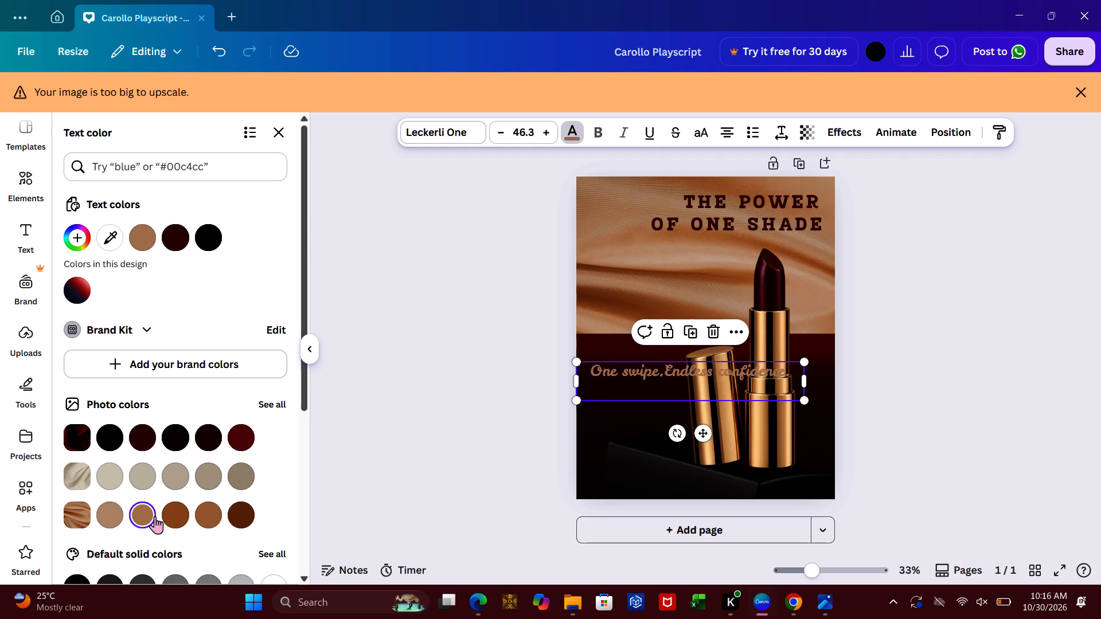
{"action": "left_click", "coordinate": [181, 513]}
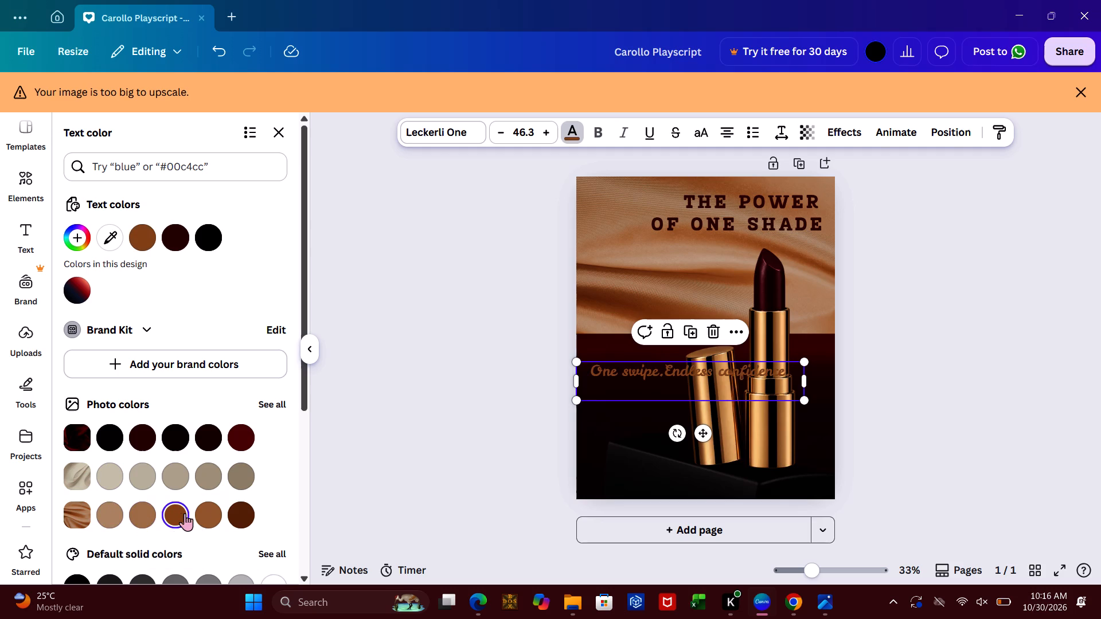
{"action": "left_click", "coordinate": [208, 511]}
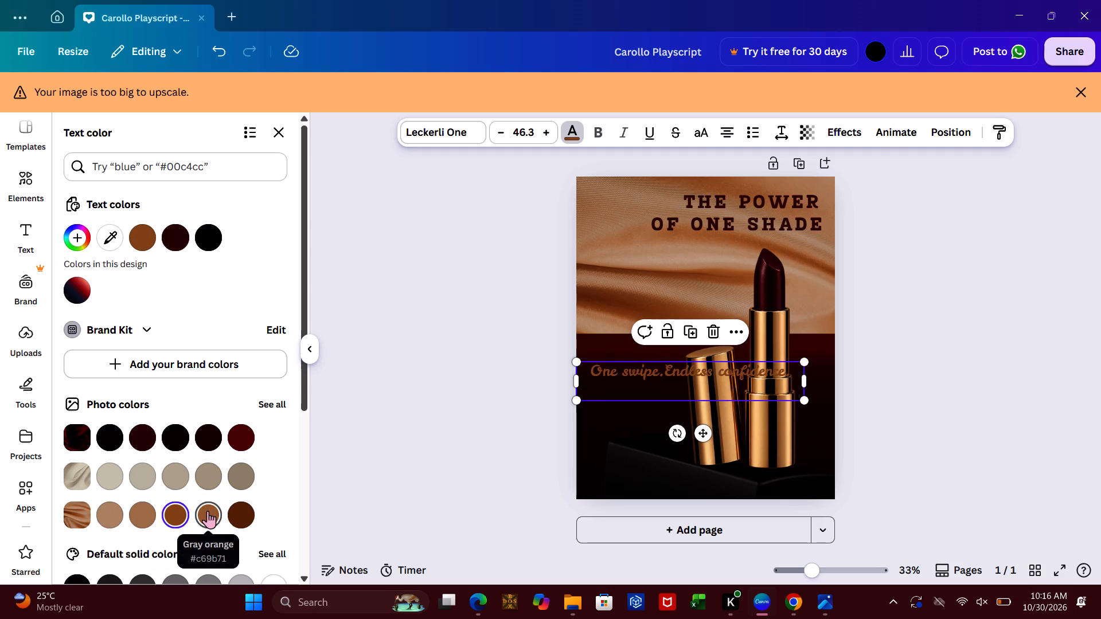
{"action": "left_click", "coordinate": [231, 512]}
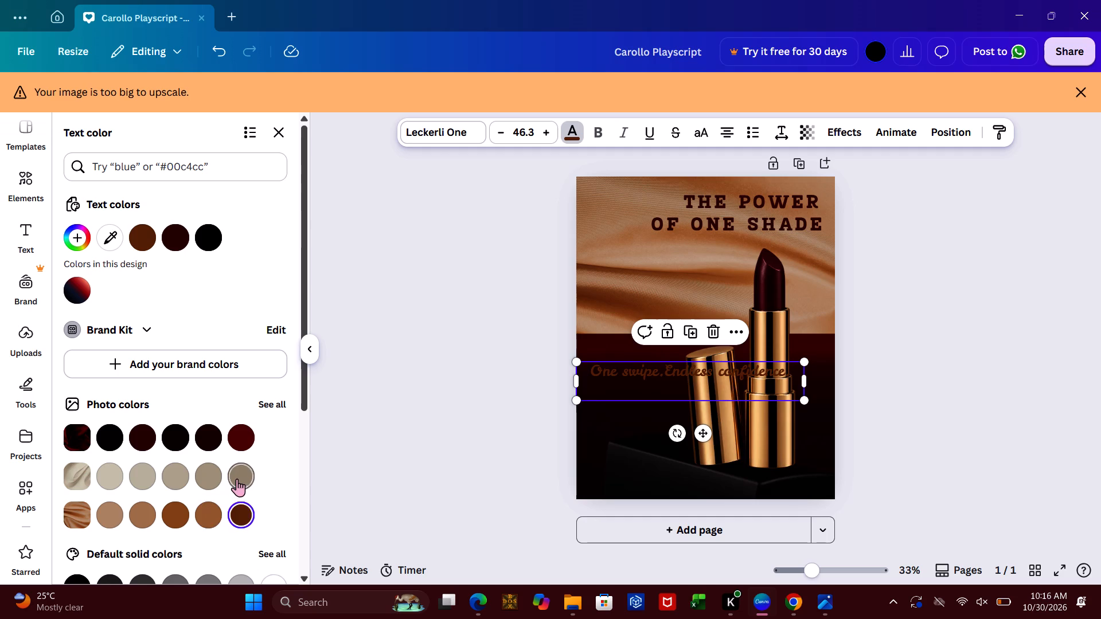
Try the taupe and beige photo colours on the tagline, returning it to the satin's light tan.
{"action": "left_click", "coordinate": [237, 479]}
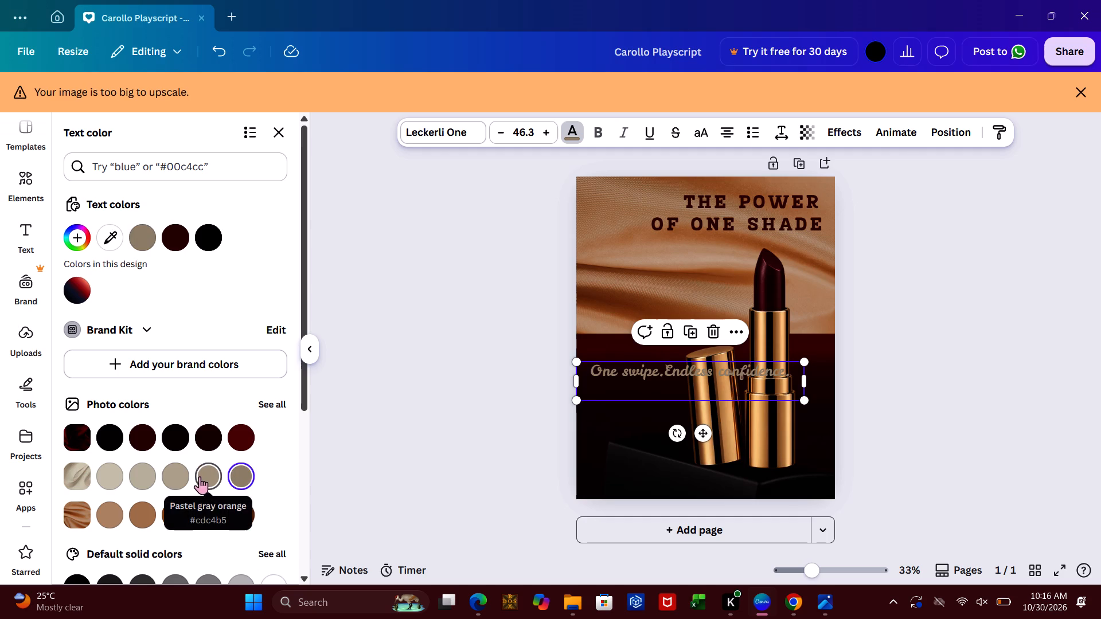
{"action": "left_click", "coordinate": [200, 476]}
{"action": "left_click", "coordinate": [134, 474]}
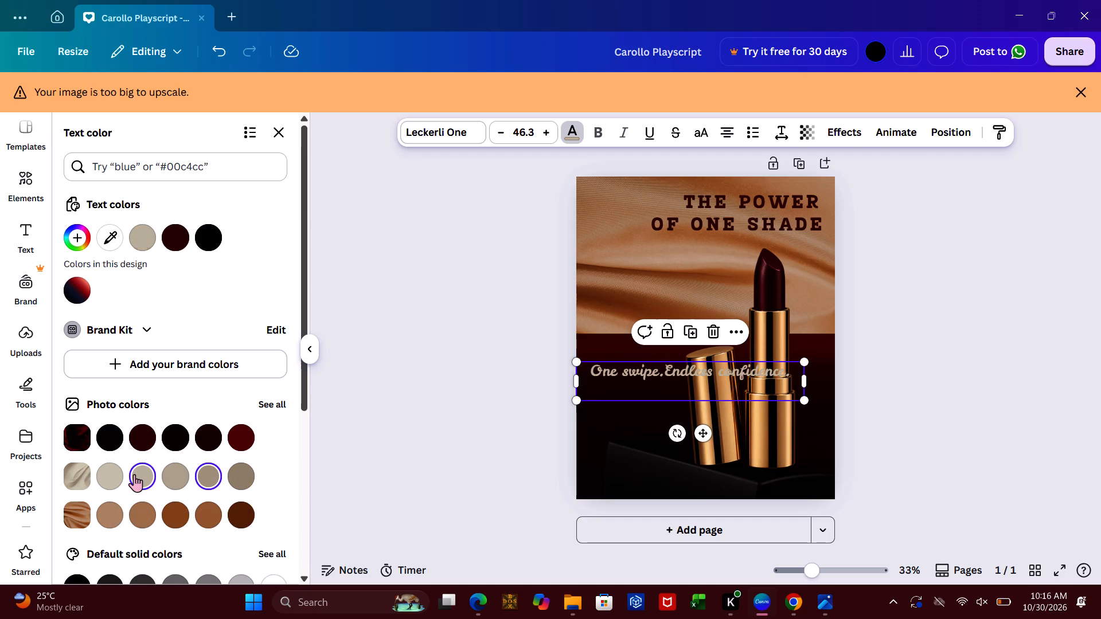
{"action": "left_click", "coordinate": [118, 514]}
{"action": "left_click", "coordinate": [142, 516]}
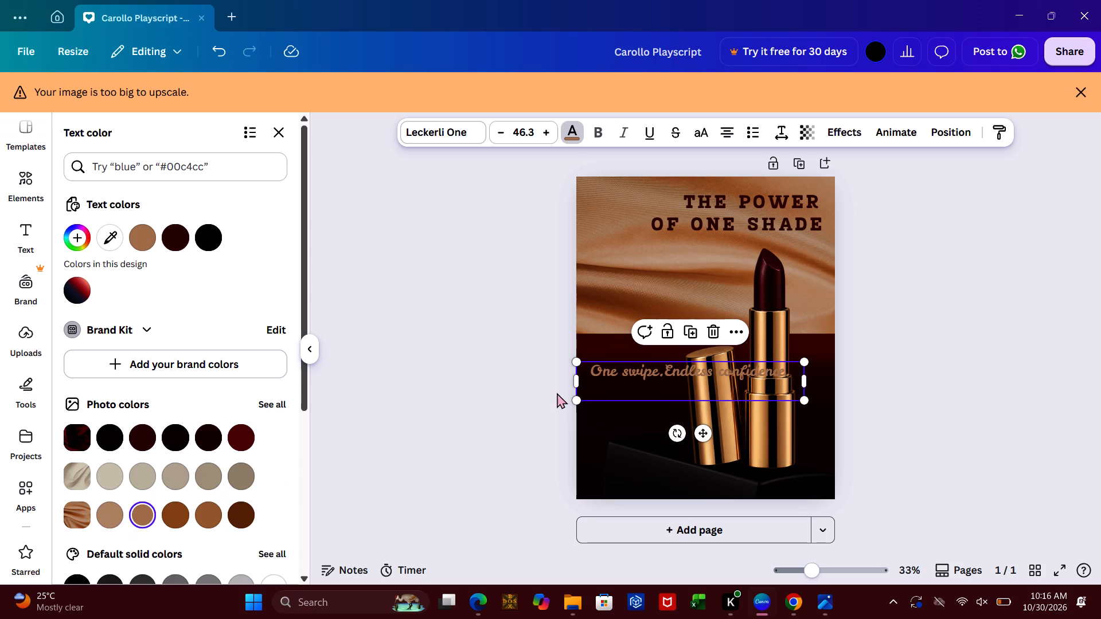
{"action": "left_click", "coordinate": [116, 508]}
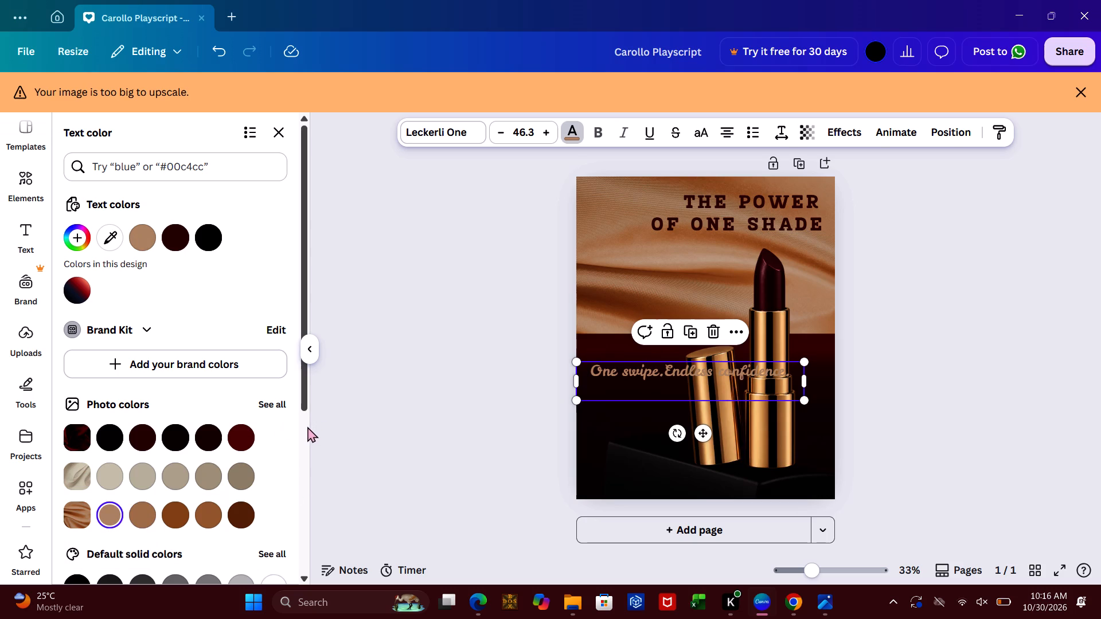
Try the black-to-gold and yellow-to-pink default gradients on the tagline, settling on the dark purple-to-orange gradient.
{"action": "left_click", "coordinate": [304, 429]}
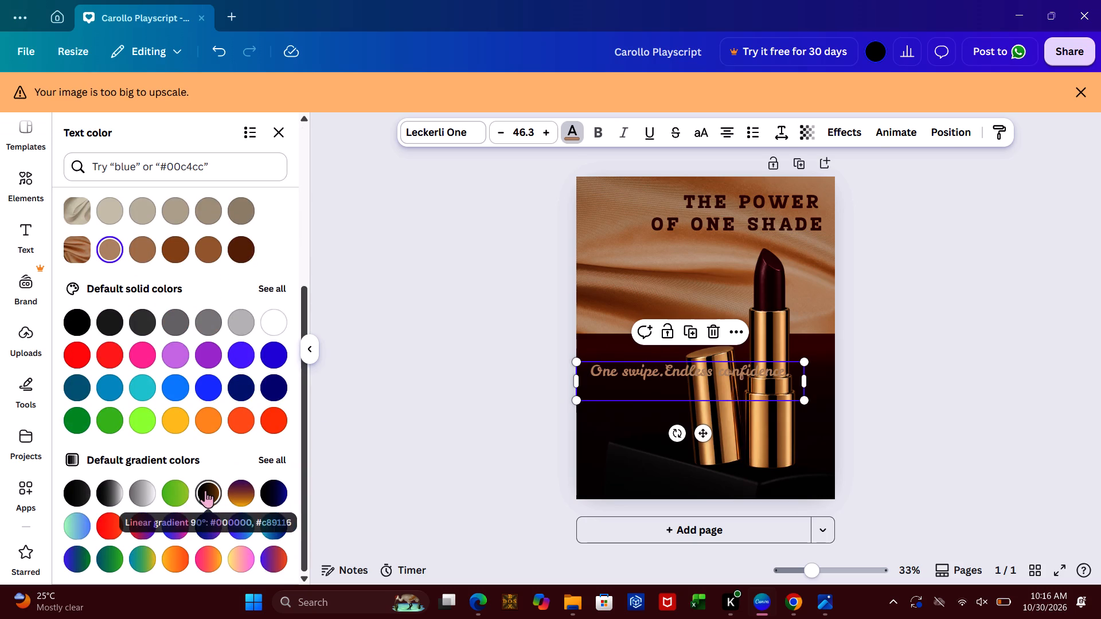
{"action": "left_click", "coordinate": [205, 490]}
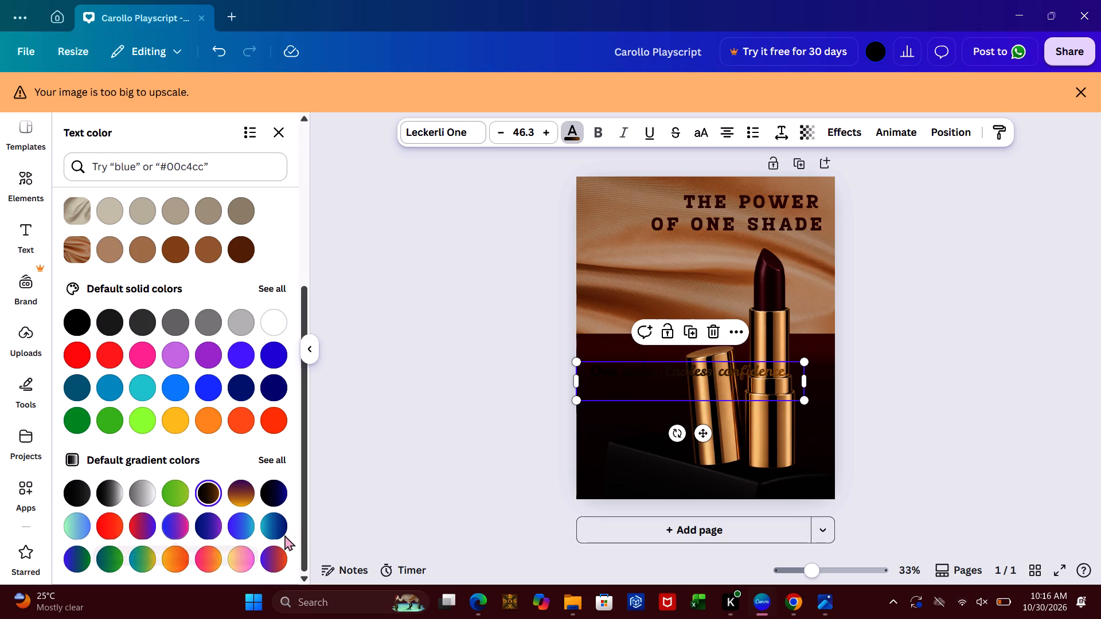
{"action": "left_click", "coordinate": [302, 571]}
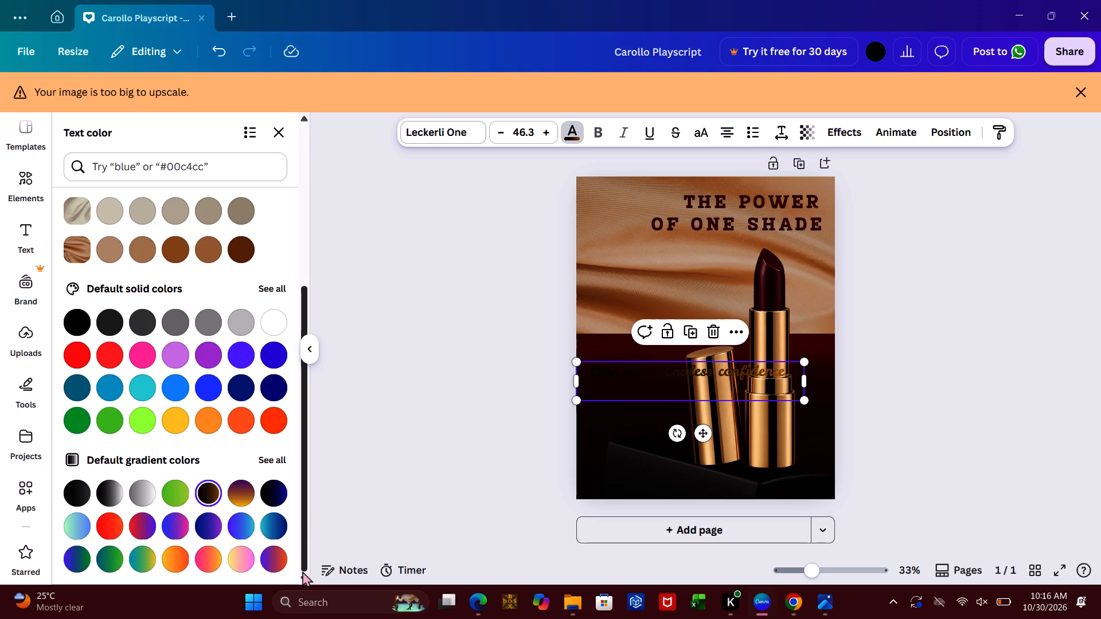
{"action": "left_click", "coordinate": [227, 560]}
{"action": "left_click", "coordinate": [235, 563]}
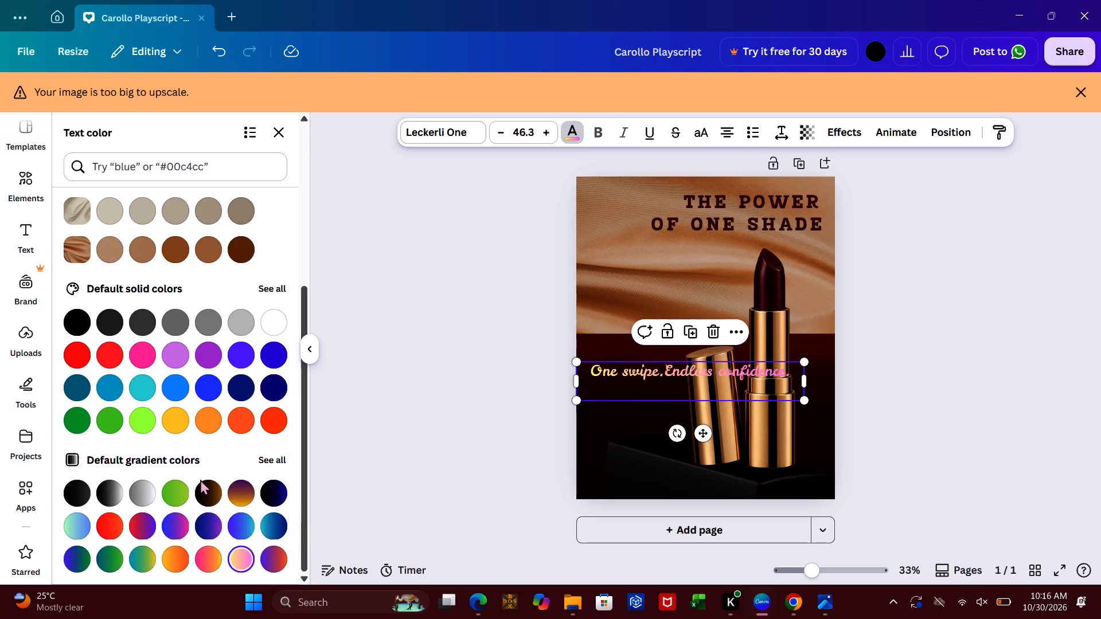
{"action": "left_click", "coordinate": [232, 484]}
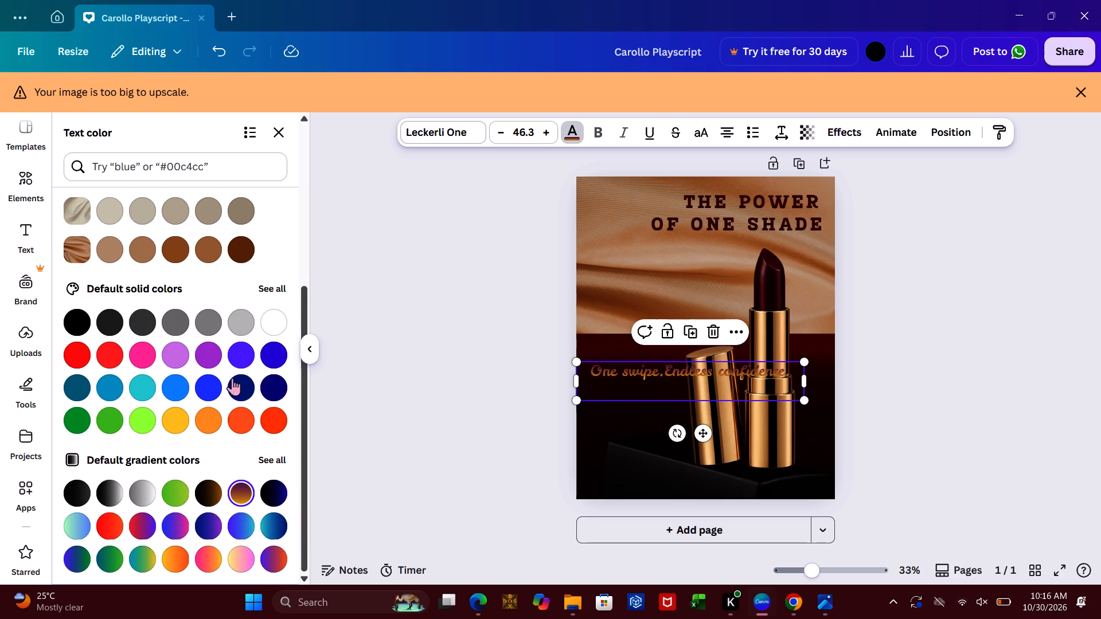
Recolour the tagline with the satin photo's light tan in place of the gradient.
{"action": "left_click_drag", "start_coordinate": [204, 410], "coordinate": [200, 244]}
{"action": "left_click_drag", "start_coordinate": [108, 245], "coordinate": [419, 279]}
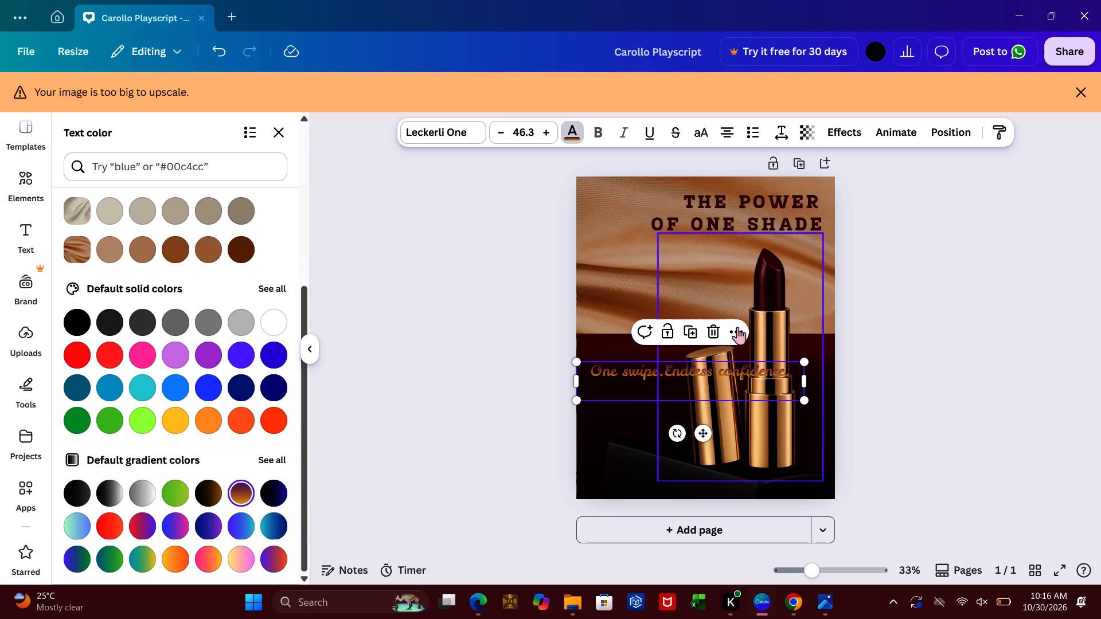
{"action": "left_click", "coordinate": [112, 244]}
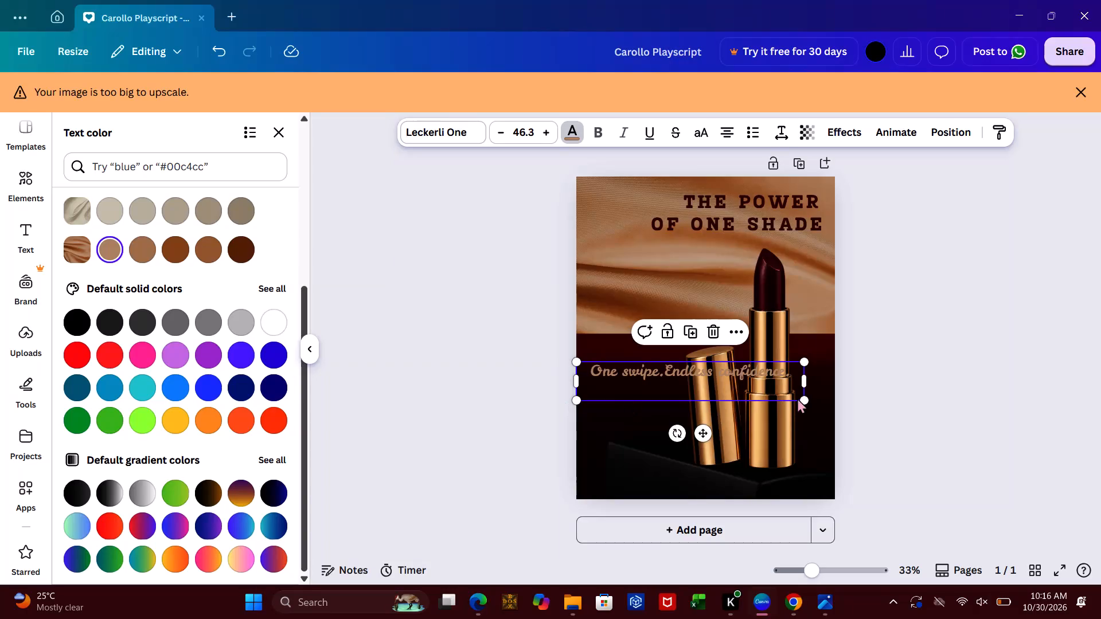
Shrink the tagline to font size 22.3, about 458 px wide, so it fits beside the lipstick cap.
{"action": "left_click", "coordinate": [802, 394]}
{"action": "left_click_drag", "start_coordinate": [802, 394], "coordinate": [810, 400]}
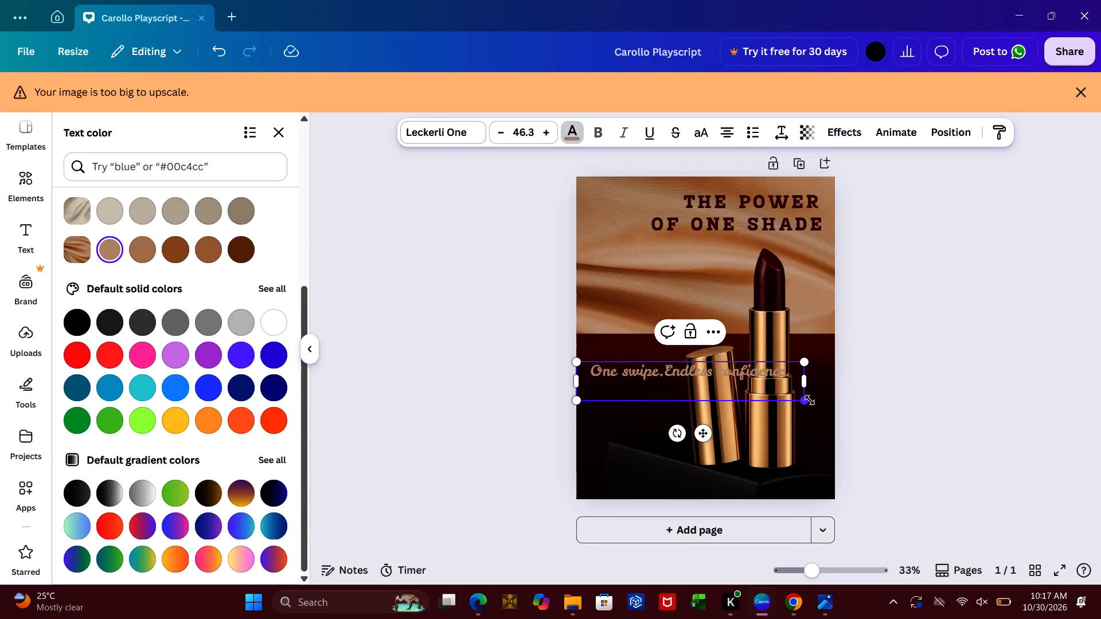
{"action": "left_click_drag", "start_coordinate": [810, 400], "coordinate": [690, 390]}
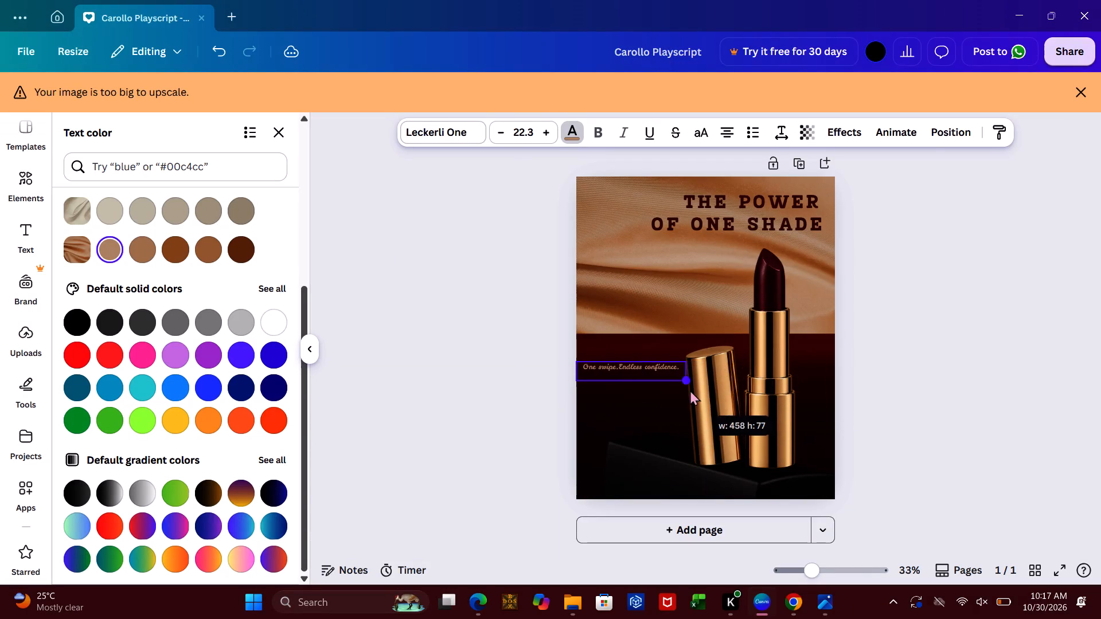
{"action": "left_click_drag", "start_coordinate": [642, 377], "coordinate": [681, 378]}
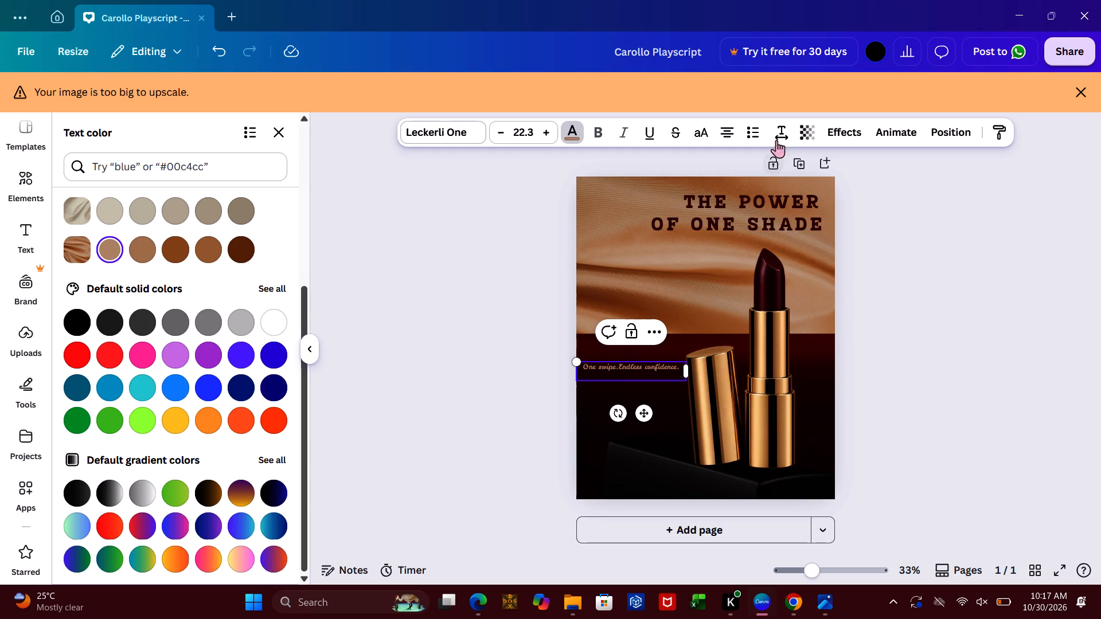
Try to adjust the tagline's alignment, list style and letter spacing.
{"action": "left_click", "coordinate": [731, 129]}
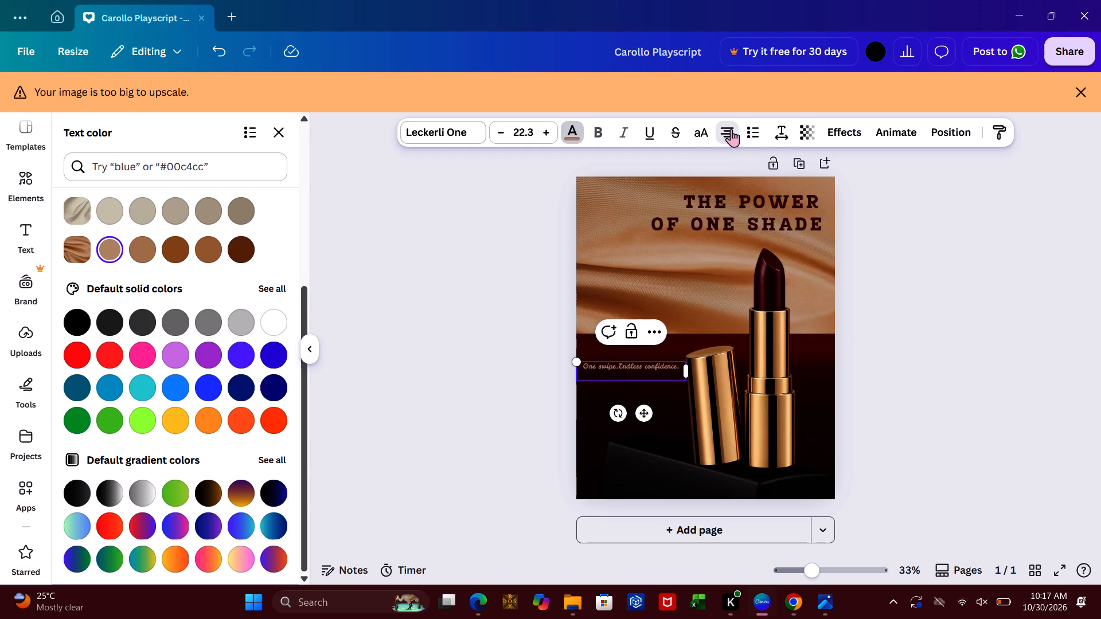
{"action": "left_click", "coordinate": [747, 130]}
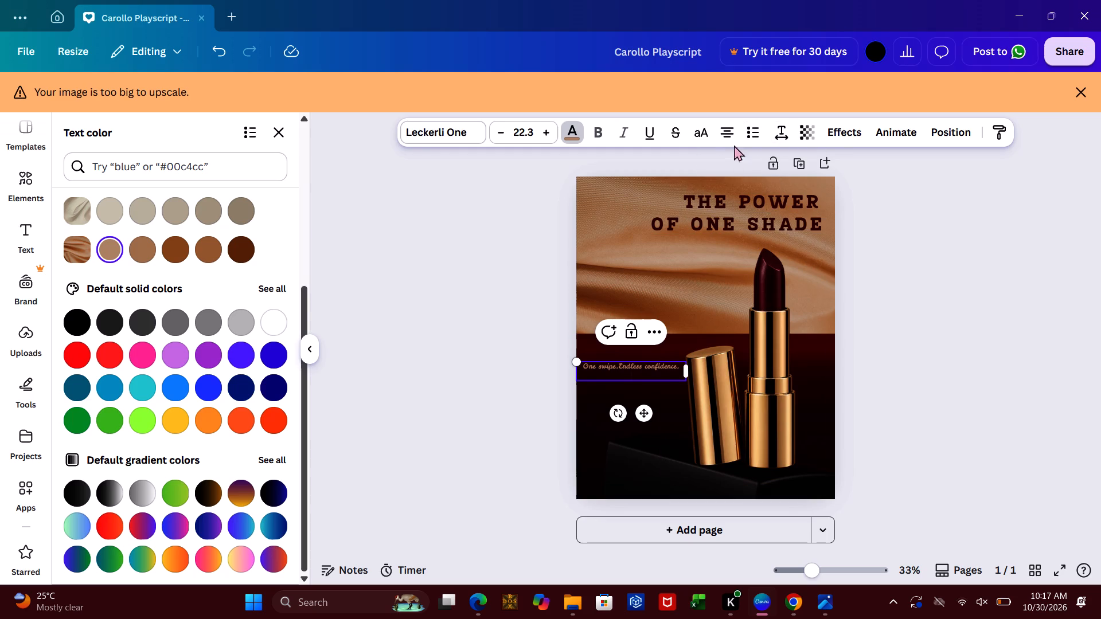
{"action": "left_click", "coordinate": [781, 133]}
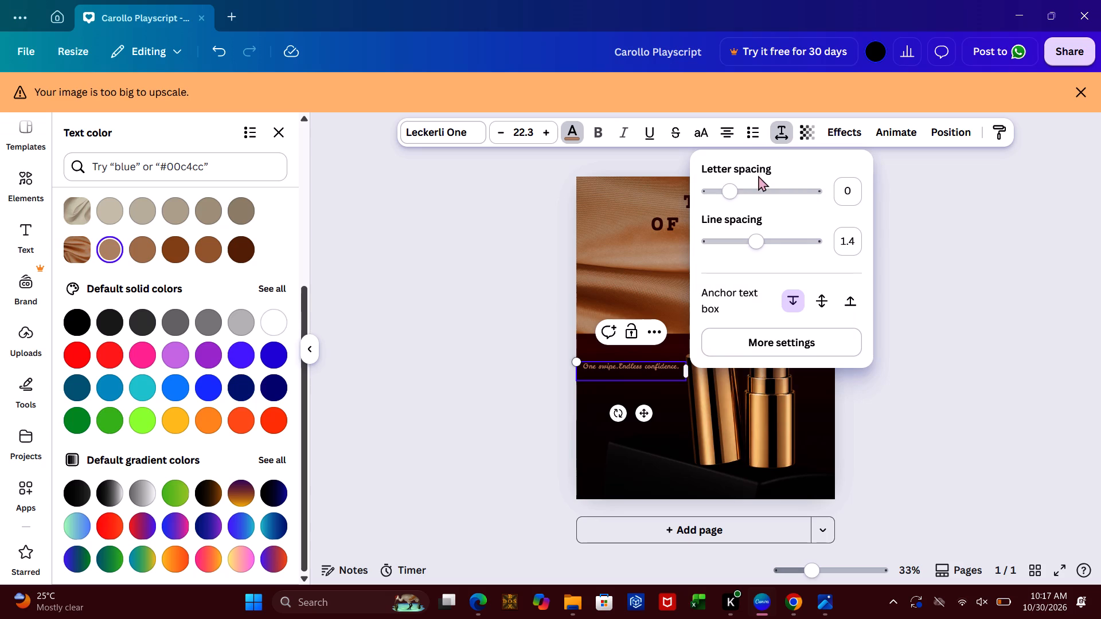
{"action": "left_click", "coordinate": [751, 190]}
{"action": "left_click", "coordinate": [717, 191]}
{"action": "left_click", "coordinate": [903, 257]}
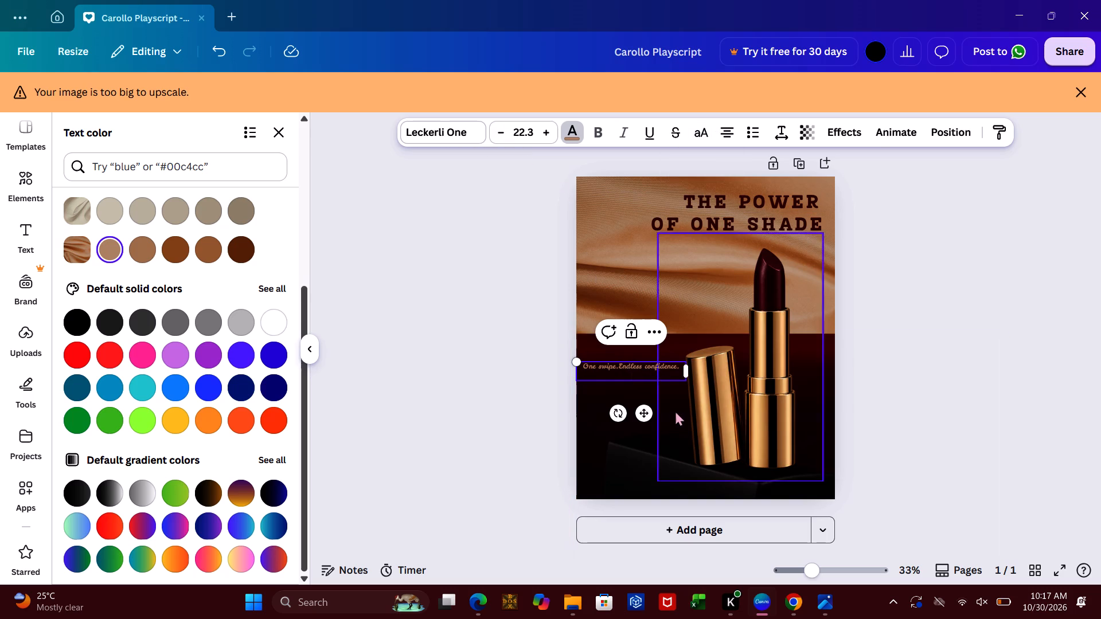
Widen the tagline's text box and move it up to just below the satin's lower edge, overhanging the page's left edge.
{"action": "left_click_drag", "start_coordinate": [688, 373], "coordinate": [743, 377]}
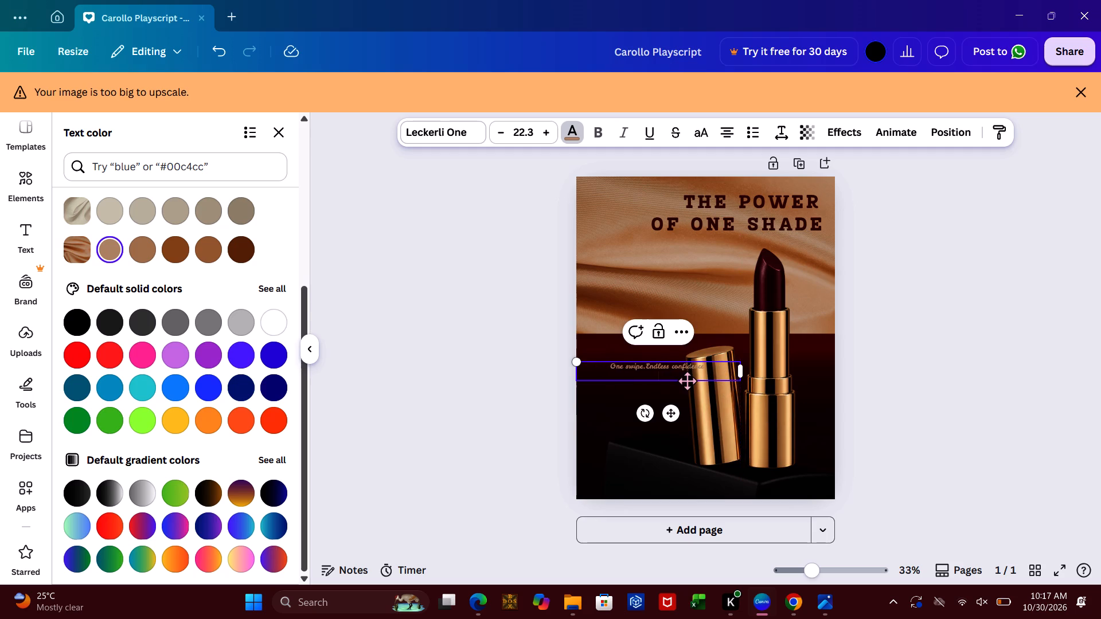
{"action": "left_click_drag", "start_coordinate": [687, 381], "coordinate": [667, 366]}
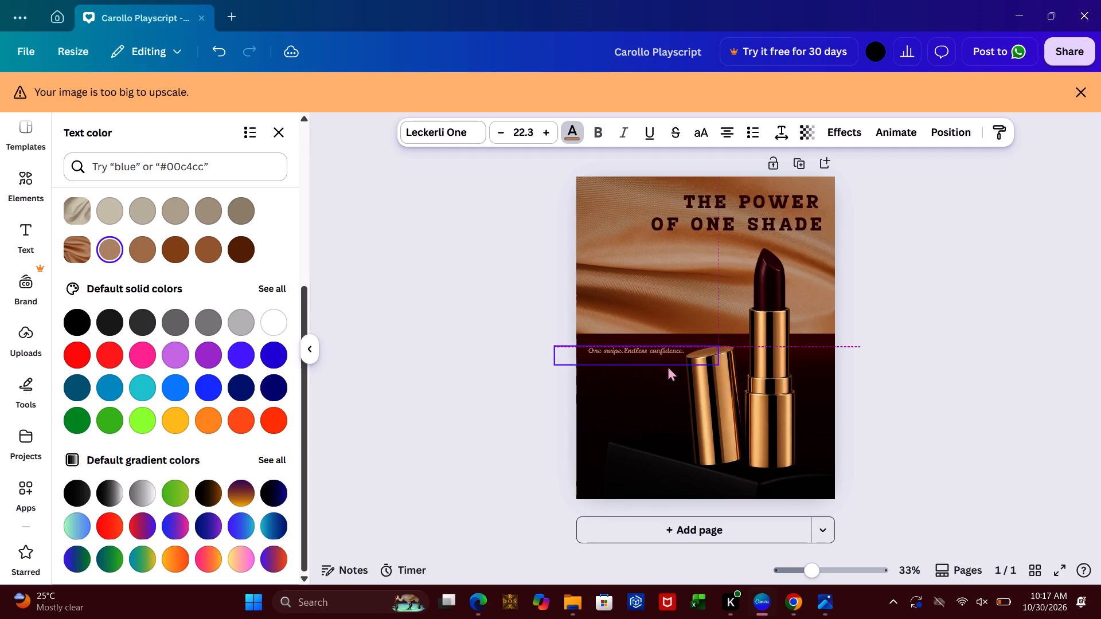
{"action": "left_click_drag", "start_coordinate": [667, 366], "coordinate": [667, 361]}
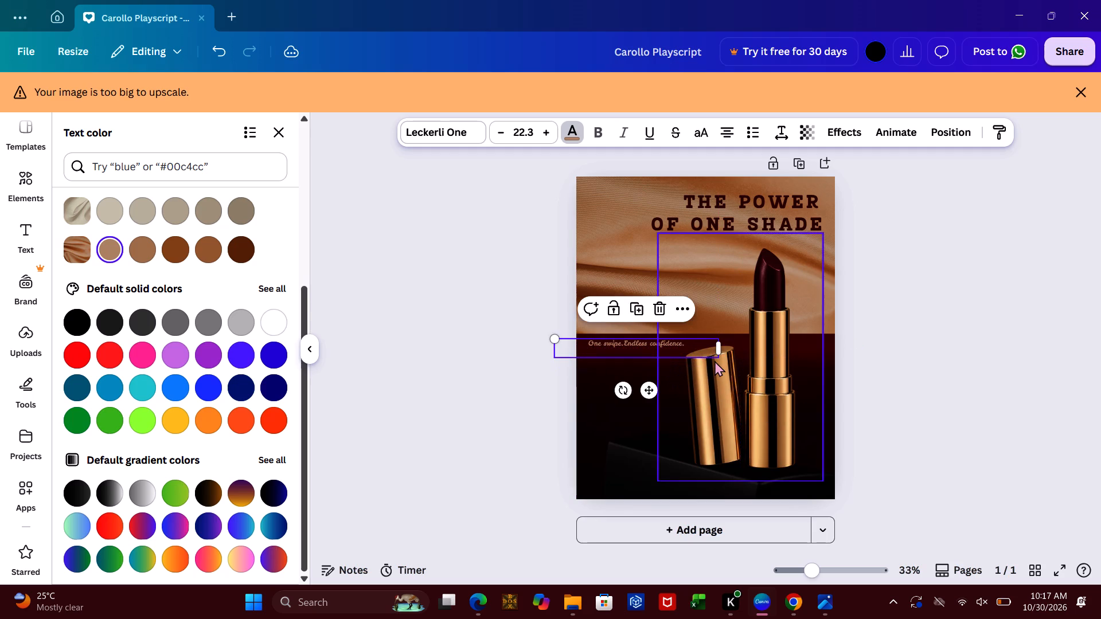
Enlarge the tagline to font size 42.3, with its box extending past both sides of the page.
{"action": "left_click", "coordinate": [716, 357]}
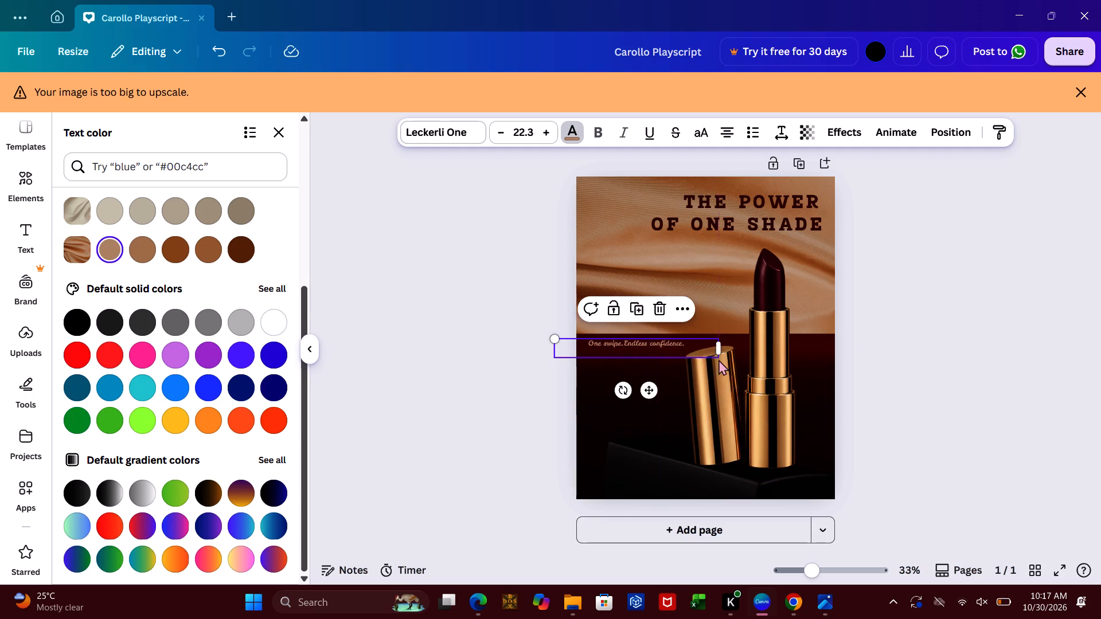
{"action": "left_click", "coordinate": [719, 360]}
{"action": "left_click_drag", "start_coordinate": [719, 360], "coordinate": [763, 461]}
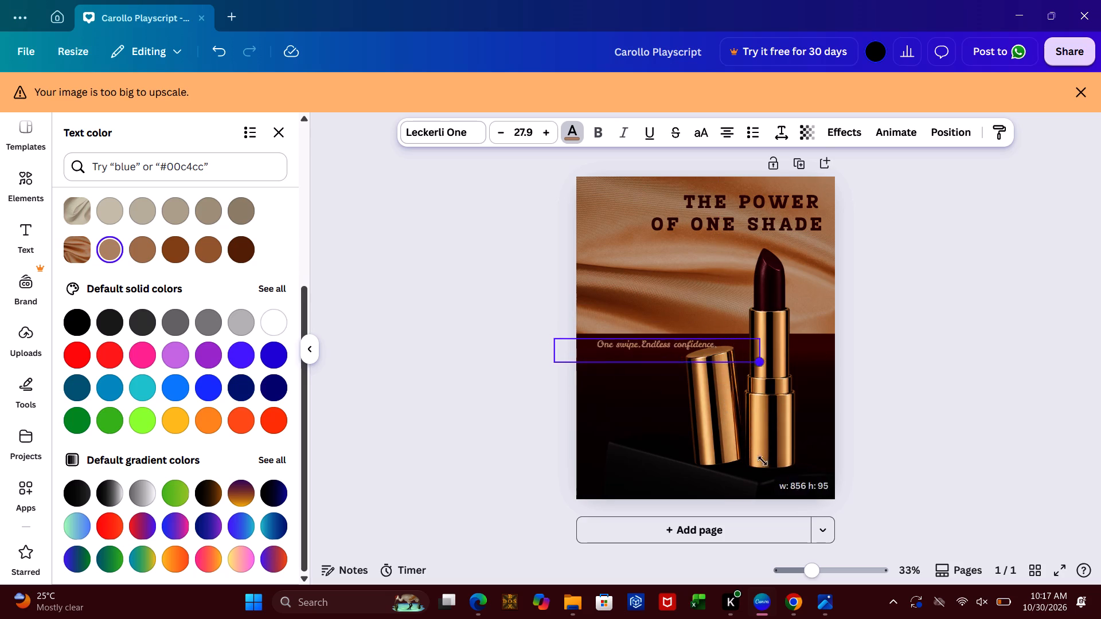
{"action": "left_click_drag", "start_coordinate": [763, 461], "coordinate": [857, 455]}
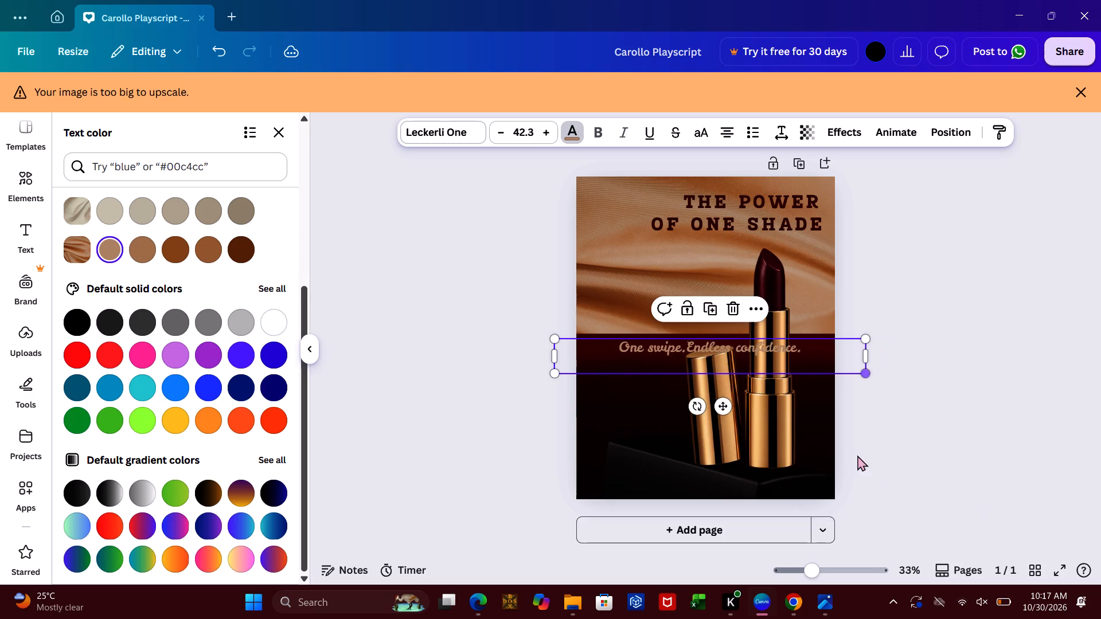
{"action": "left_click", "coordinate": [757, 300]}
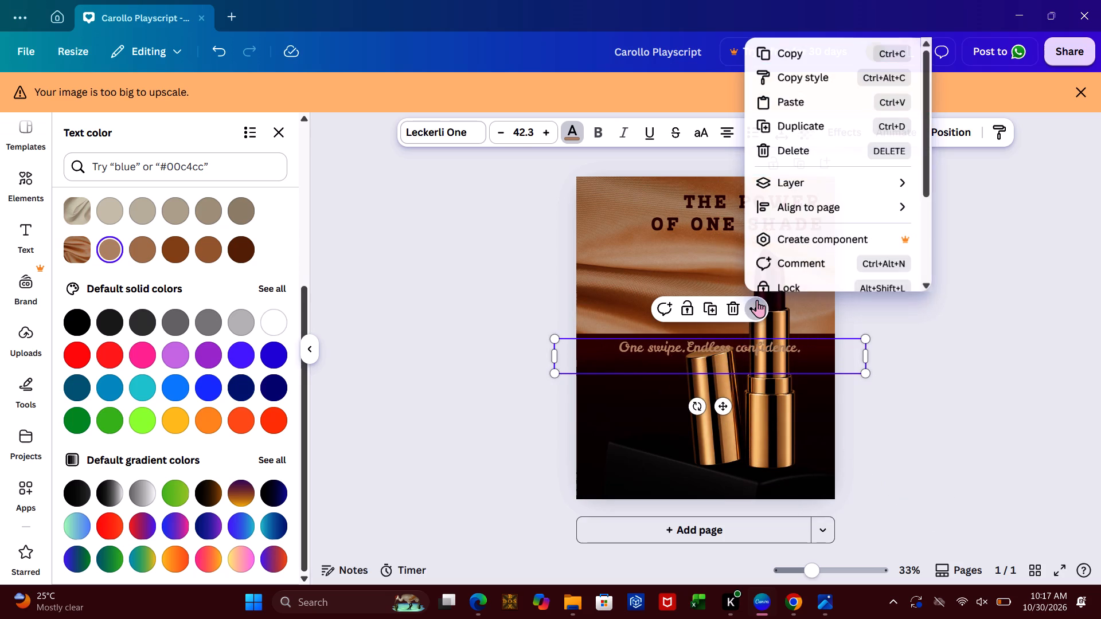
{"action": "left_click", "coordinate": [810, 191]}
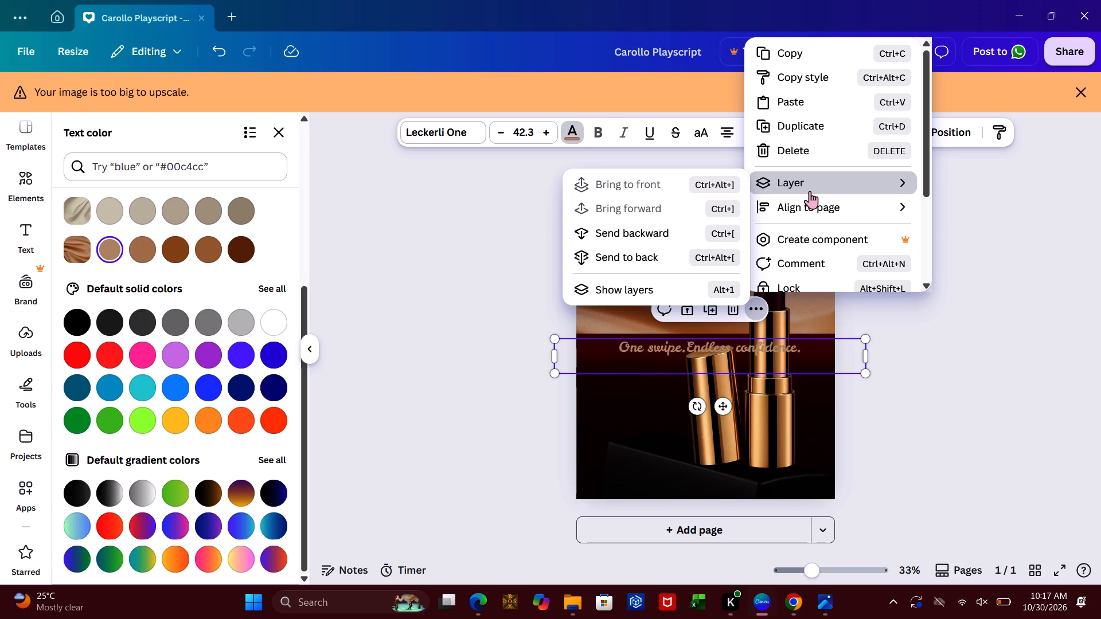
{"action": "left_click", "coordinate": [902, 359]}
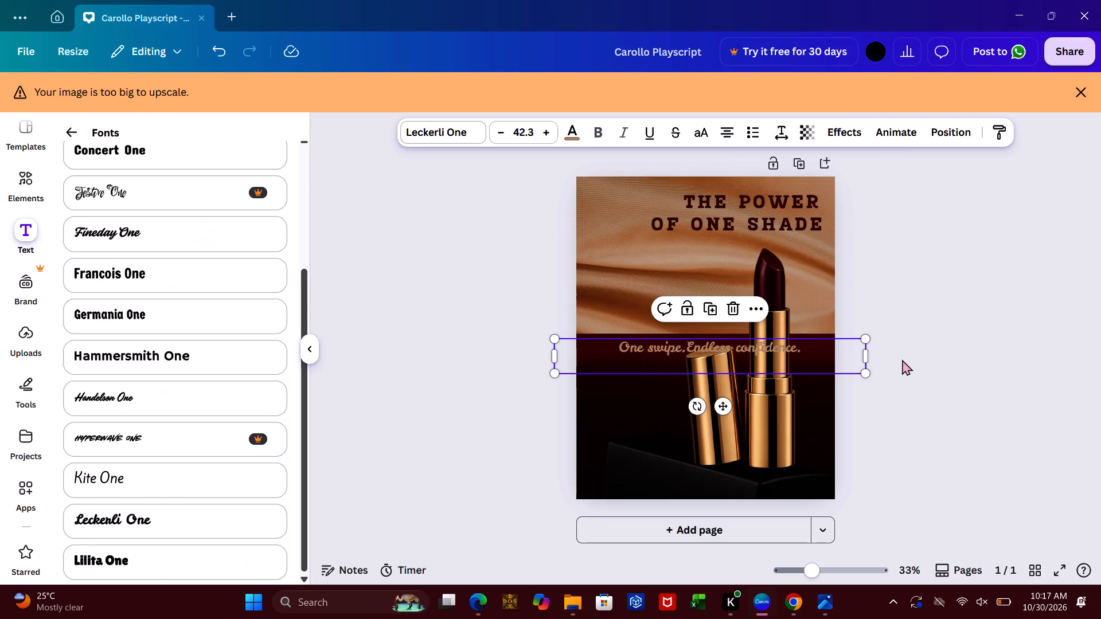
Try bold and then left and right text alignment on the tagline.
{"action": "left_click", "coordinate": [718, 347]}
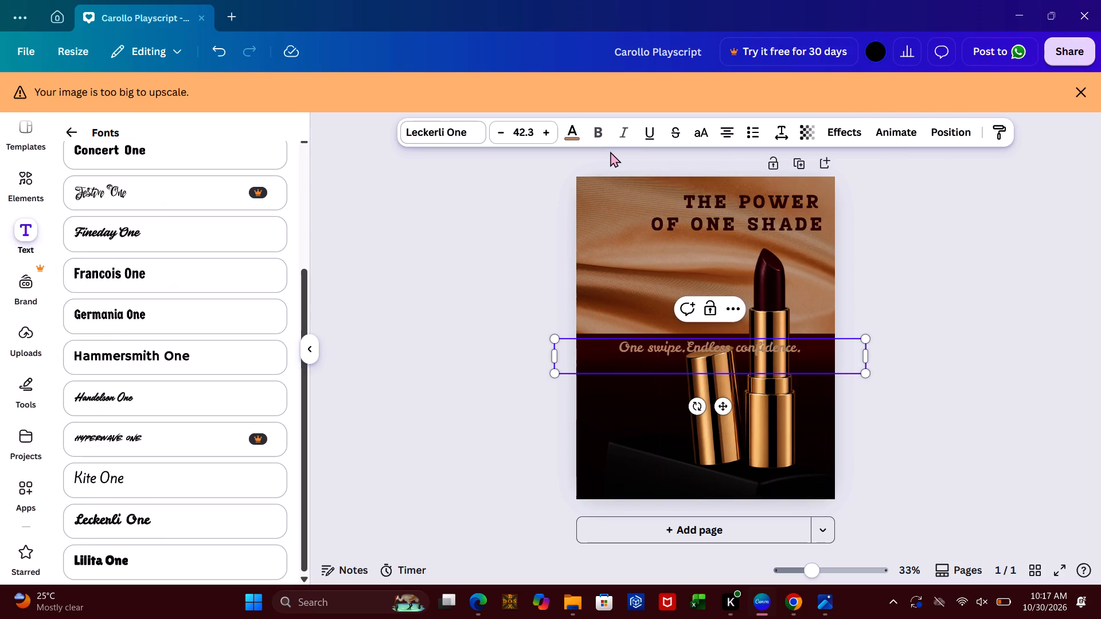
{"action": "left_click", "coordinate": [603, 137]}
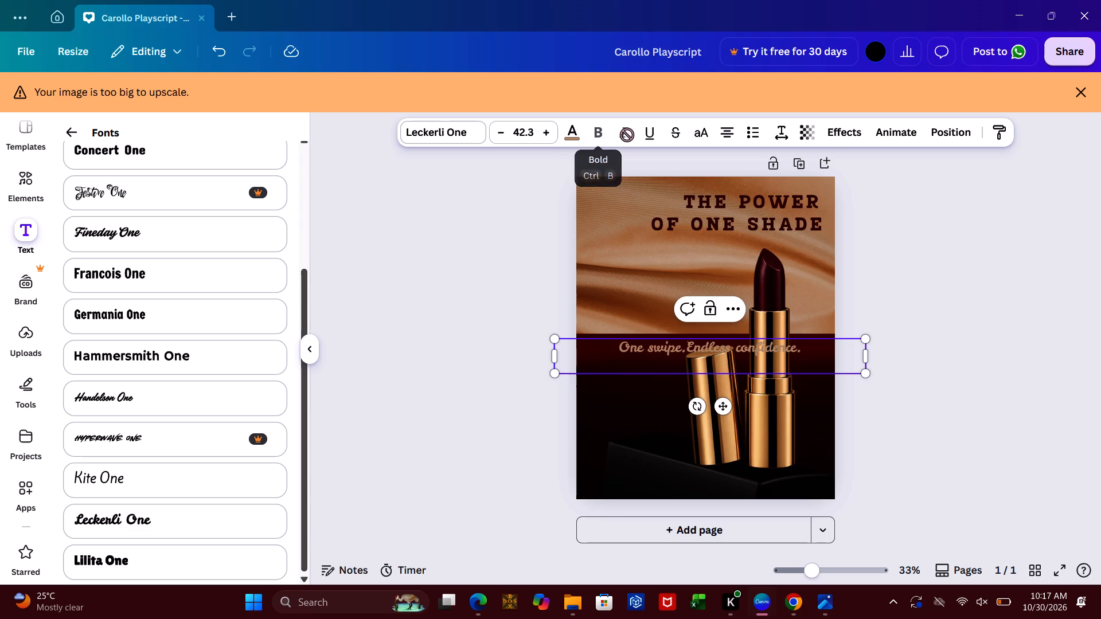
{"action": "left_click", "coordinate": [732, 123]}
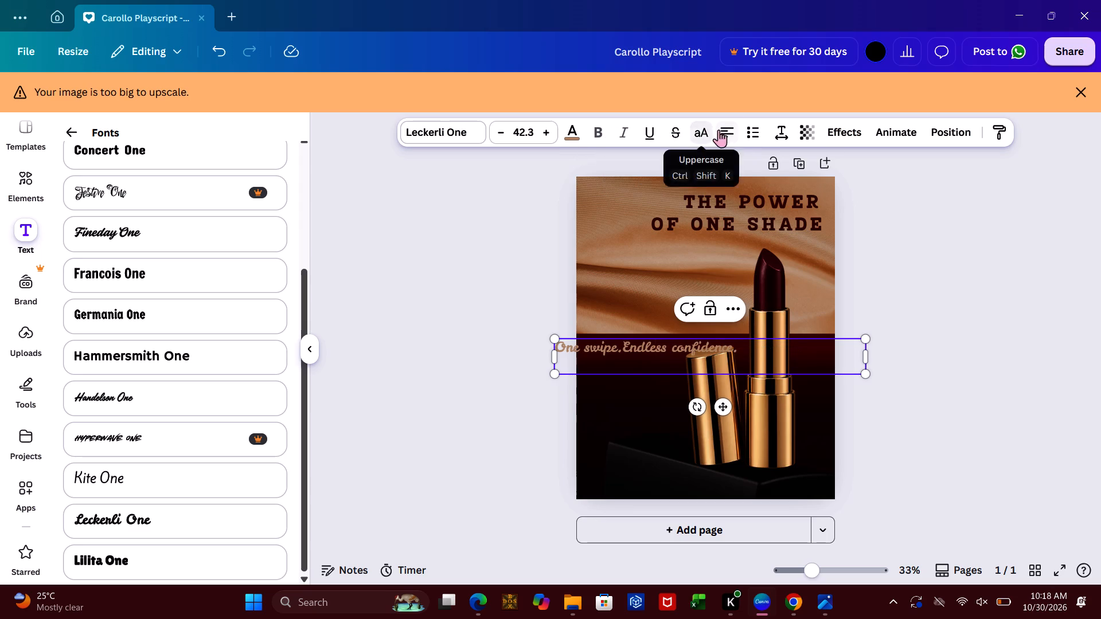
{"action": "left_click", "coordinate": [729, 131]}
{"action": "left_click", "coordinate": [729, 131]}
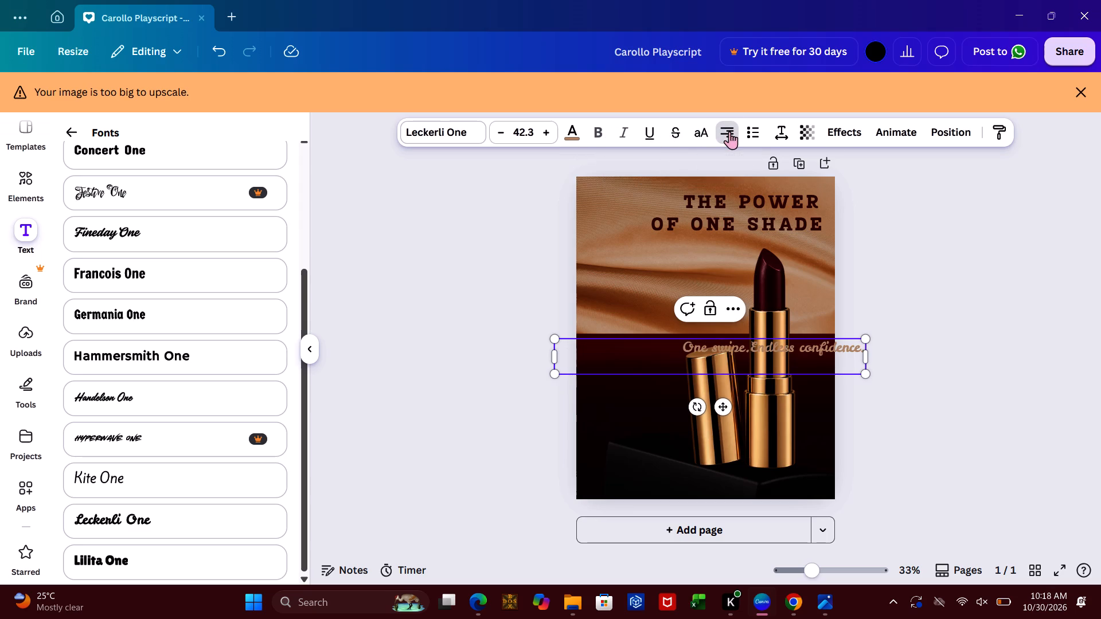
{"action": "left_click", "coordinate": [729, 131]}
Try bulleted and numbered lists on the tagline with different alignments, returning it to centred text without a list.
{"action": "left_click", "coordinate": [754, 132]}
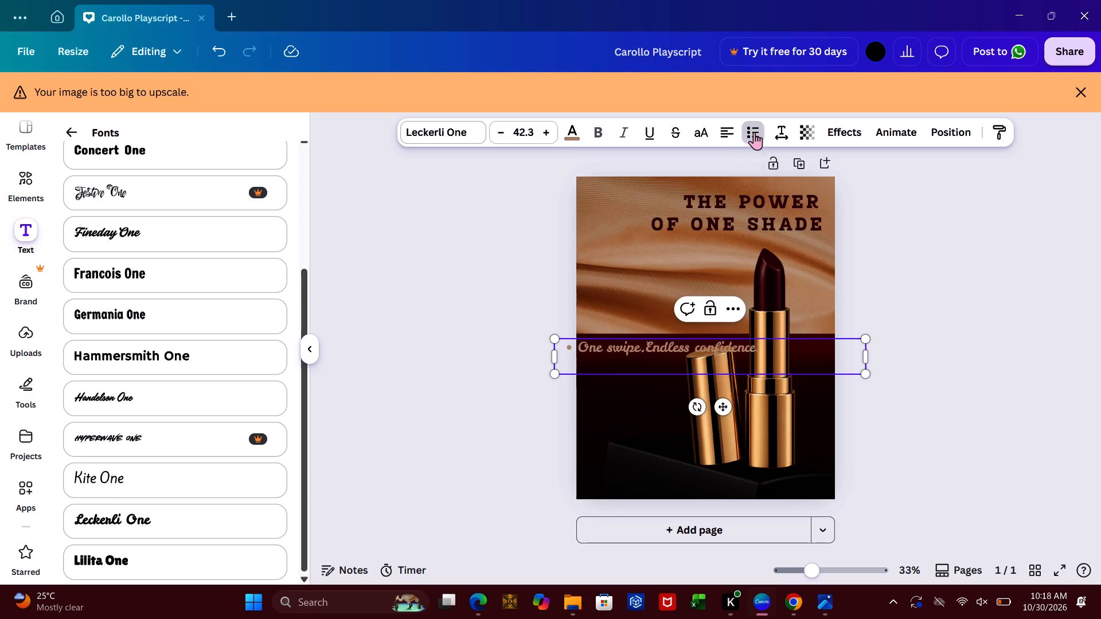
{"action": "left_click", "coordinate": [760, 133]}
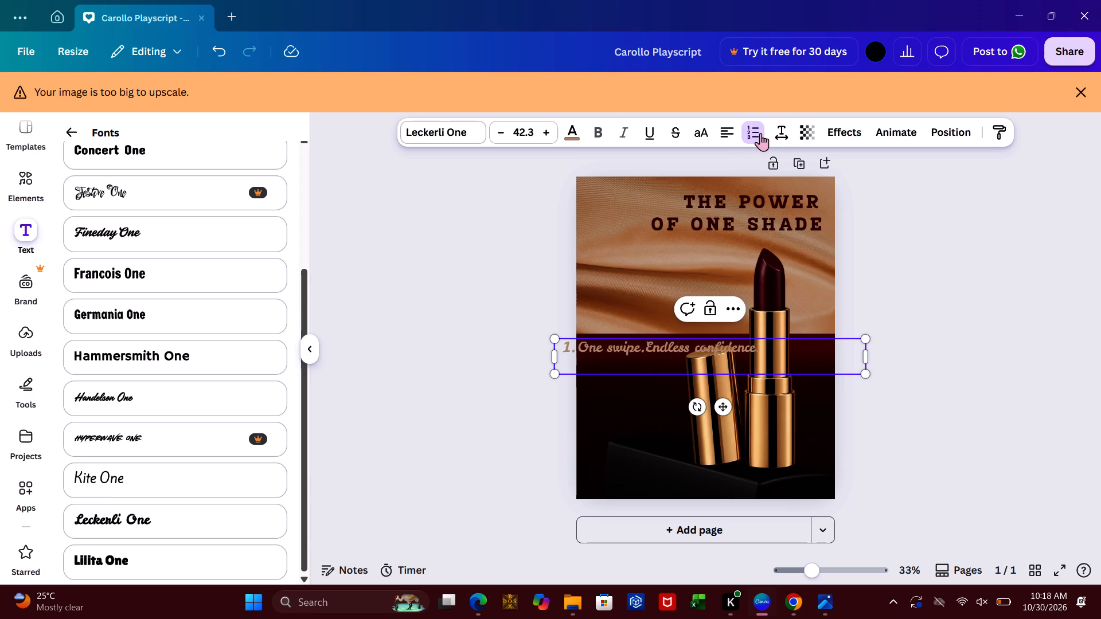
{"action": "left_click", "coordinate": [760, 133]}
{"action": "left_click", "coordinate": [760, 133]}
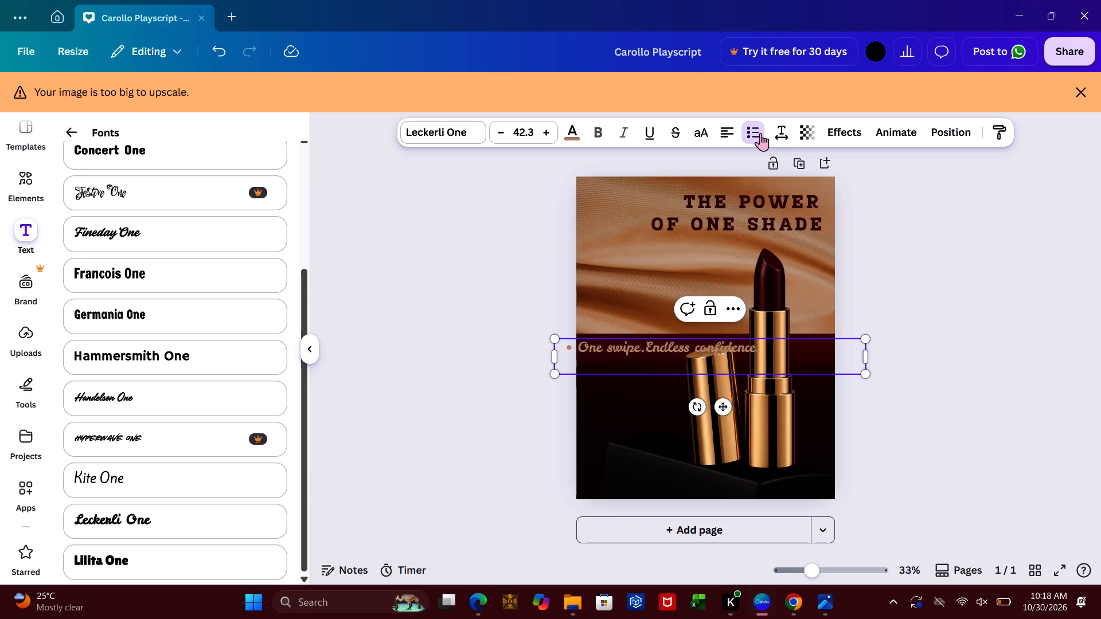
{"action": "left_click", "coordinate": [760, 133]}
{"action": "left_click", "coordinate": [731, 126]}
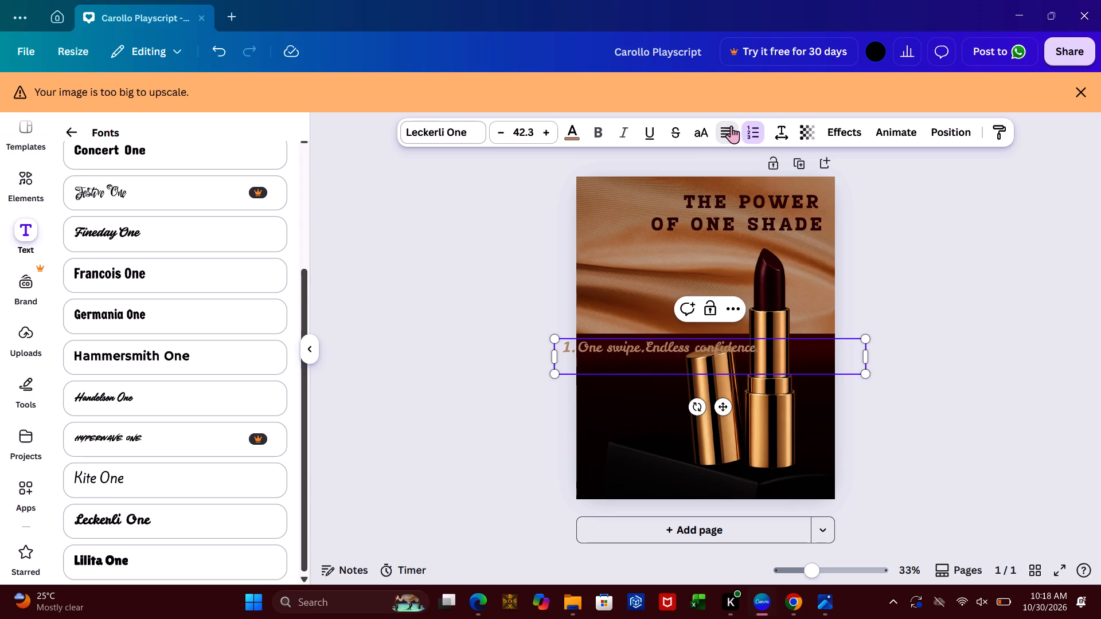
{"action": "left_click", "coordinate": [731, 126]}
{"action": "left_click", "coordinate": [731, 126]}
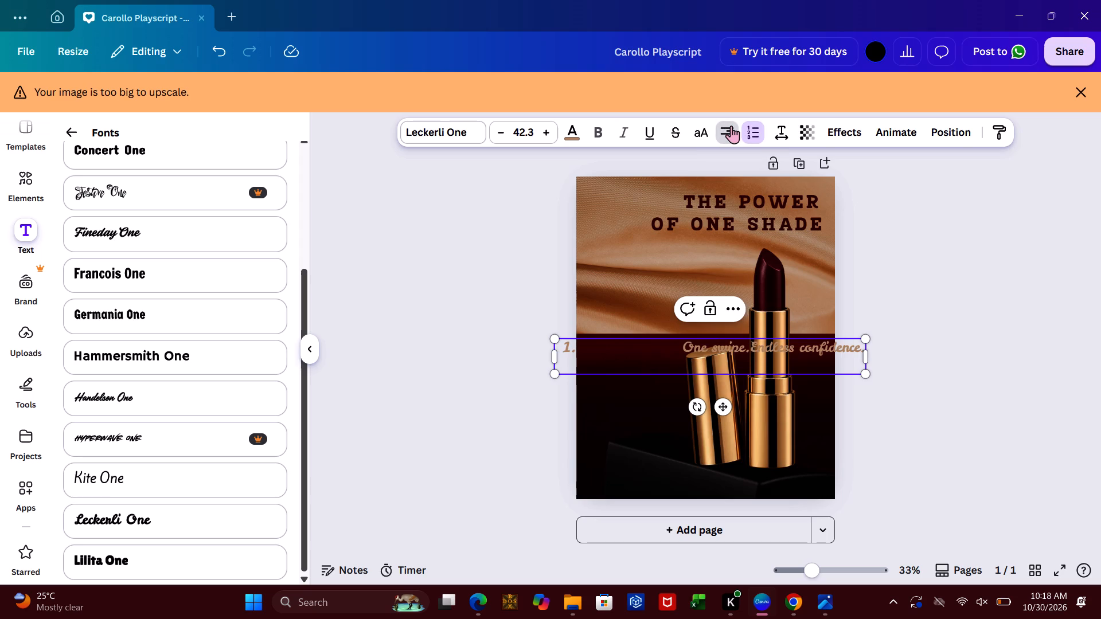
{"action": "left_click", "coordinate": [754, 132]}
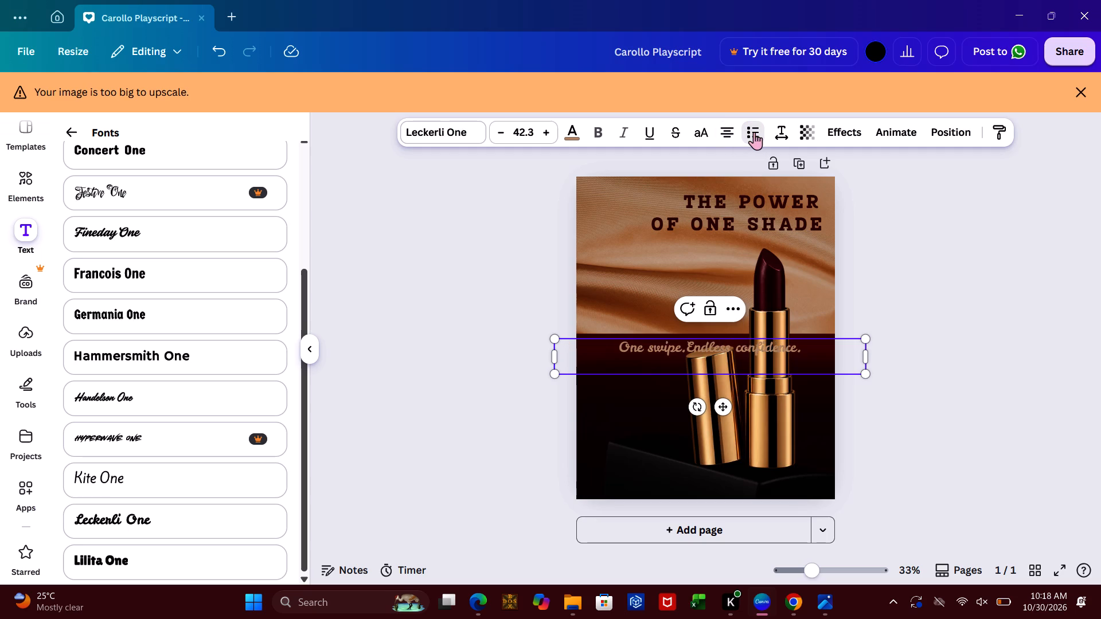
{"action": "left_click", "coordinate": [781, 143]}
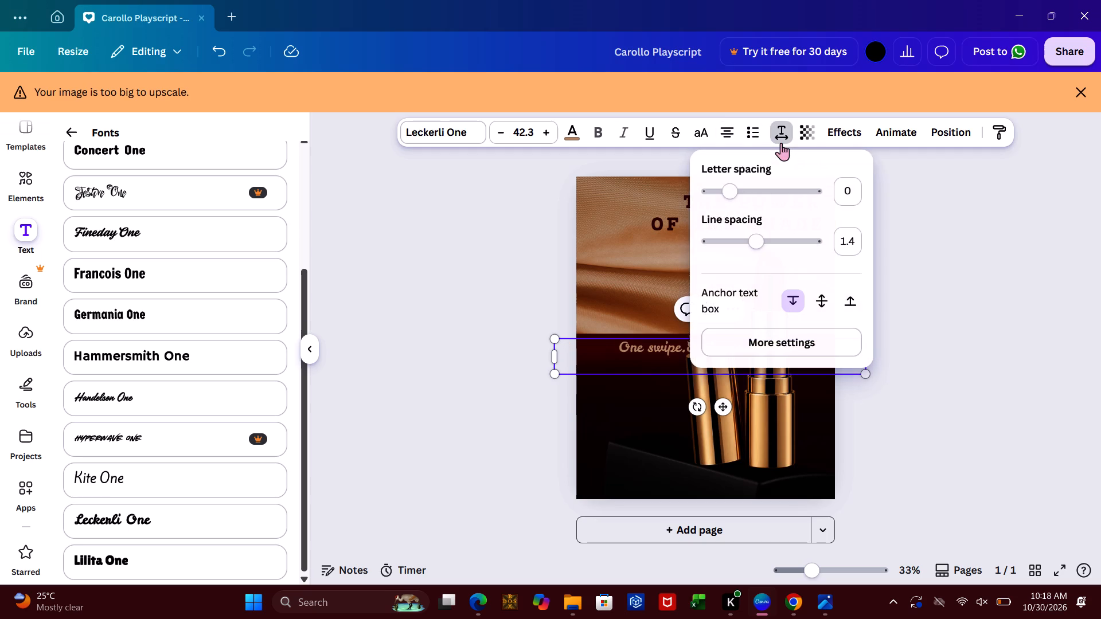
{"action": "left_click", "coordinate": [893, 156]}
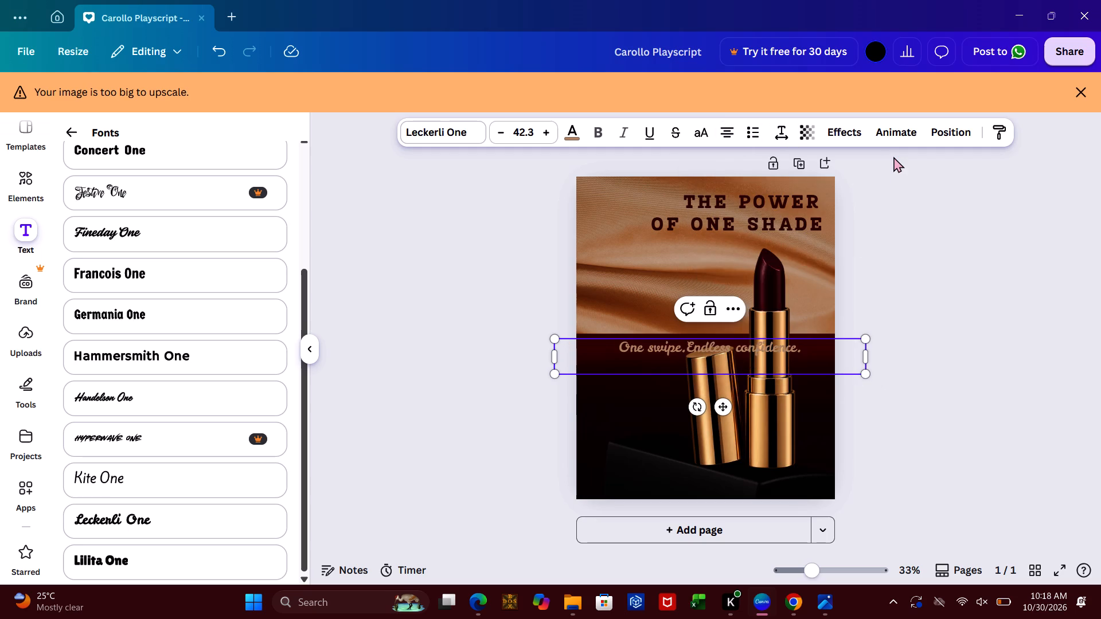
Narrow the tagline's text box from its right side to about 889 px wide, keeping font size 42.3.
{"action": "left_click", "coordinate": [948, 138]}
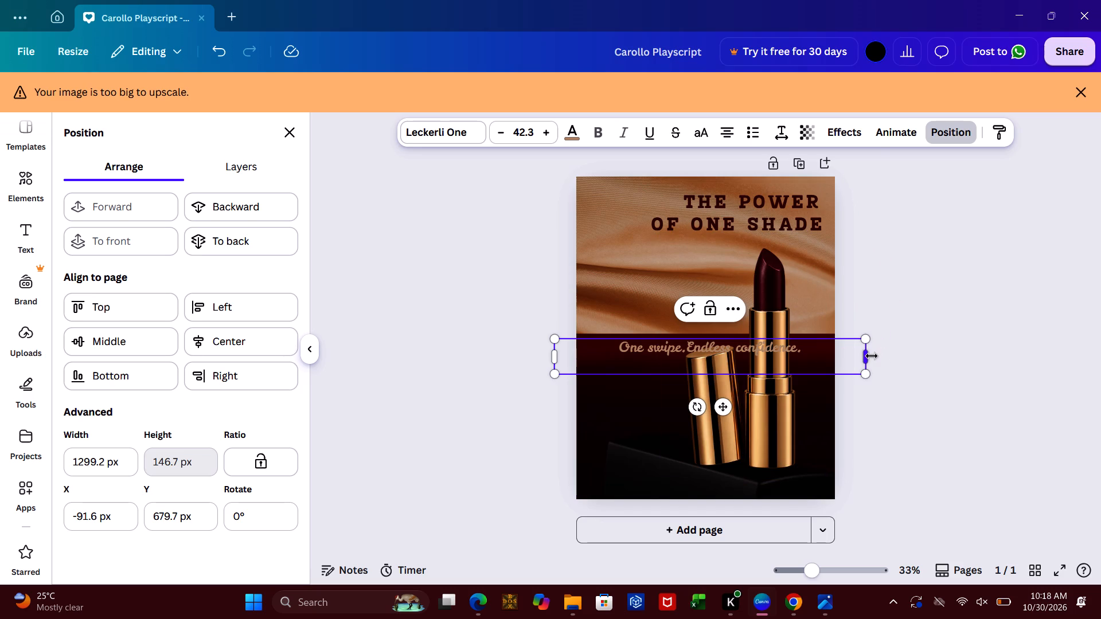
{"action": "left_click_drag", "start_coordinate": [868, 358], "coordinate": [768, 357]}
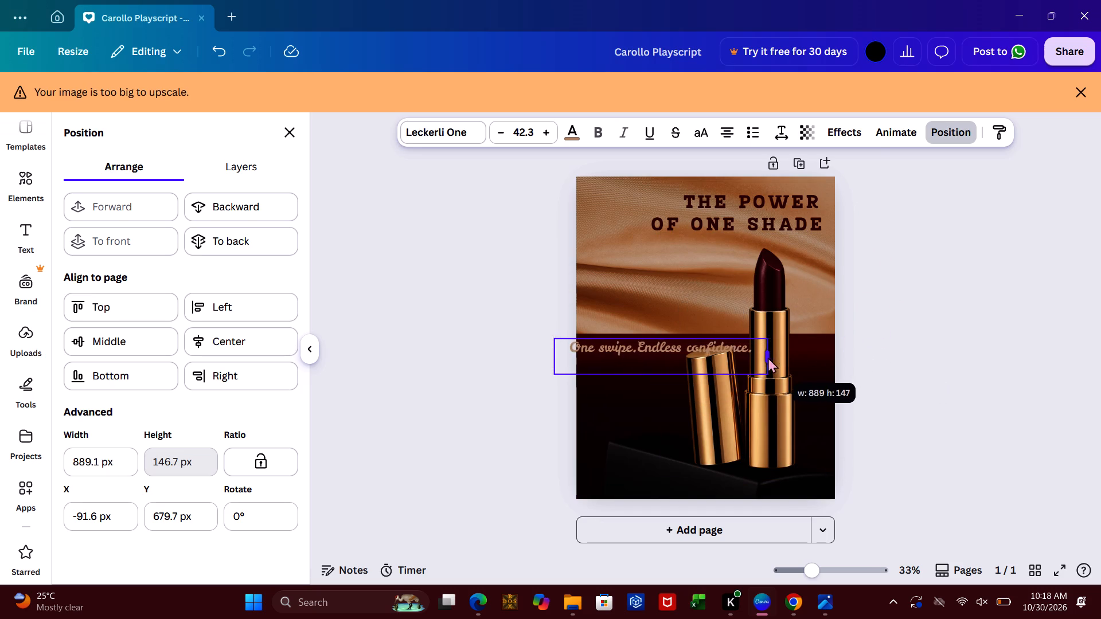
Narrow the tagline's text box from its right side to about 479 px wide so the text wraps onto two lines.
{"action": "left_click_drag", "start_coordinate": [768, 357], "coordinate": [662, 365]}
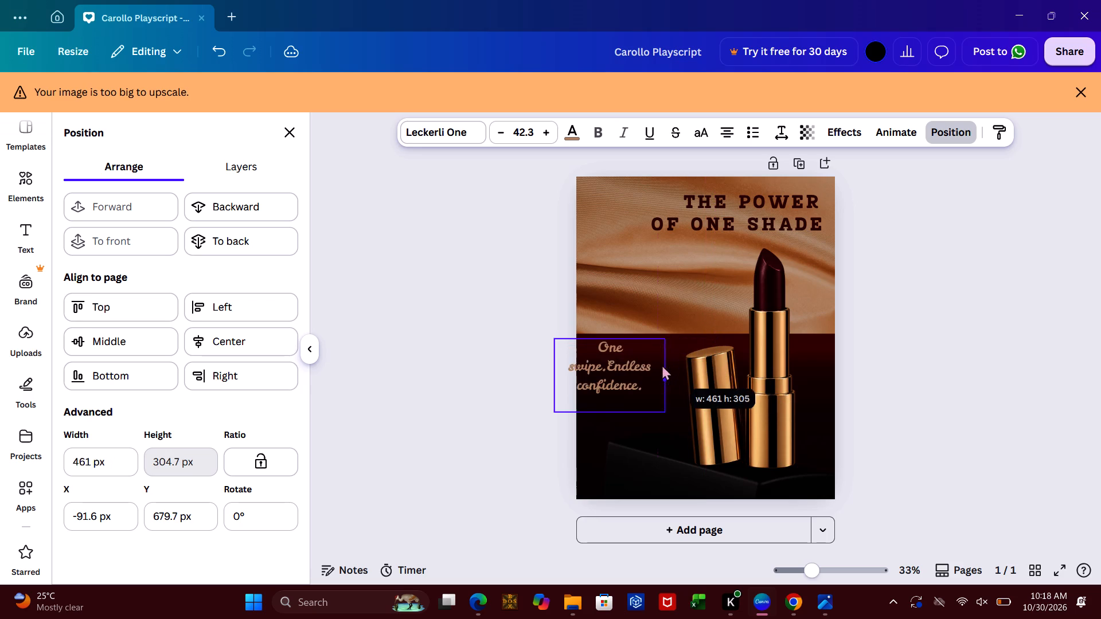
{"action": "left_click_drag", "start_coordinate": [662, 365], "coordinate": [624, 367]}
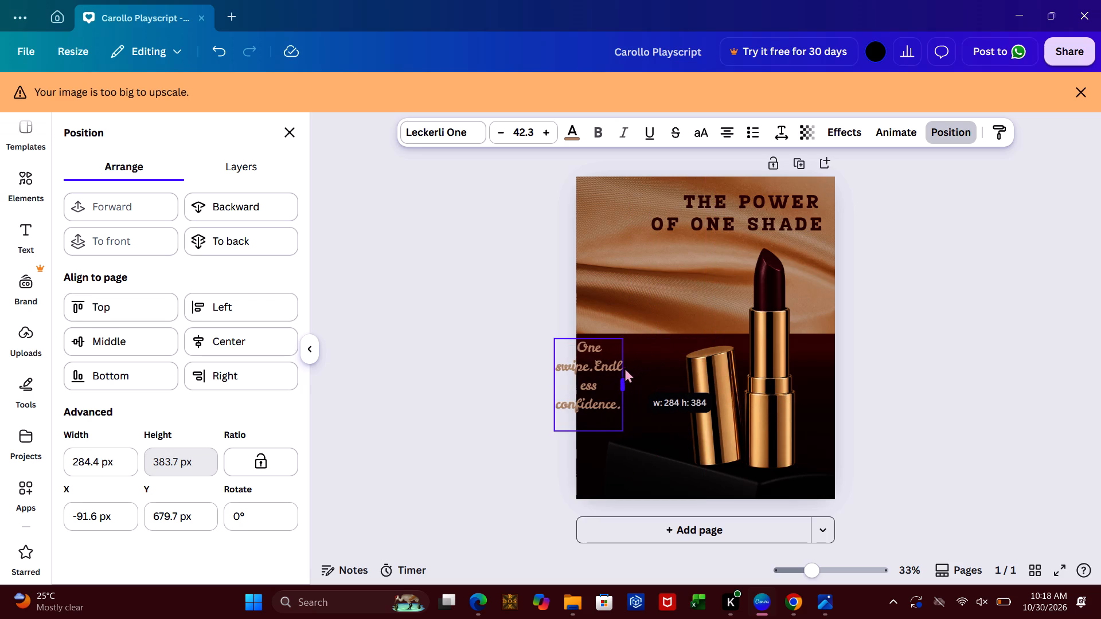
{"action": "left_click_drag", "start_coordinate": [624, 367], "coordinate": [641, 366]}
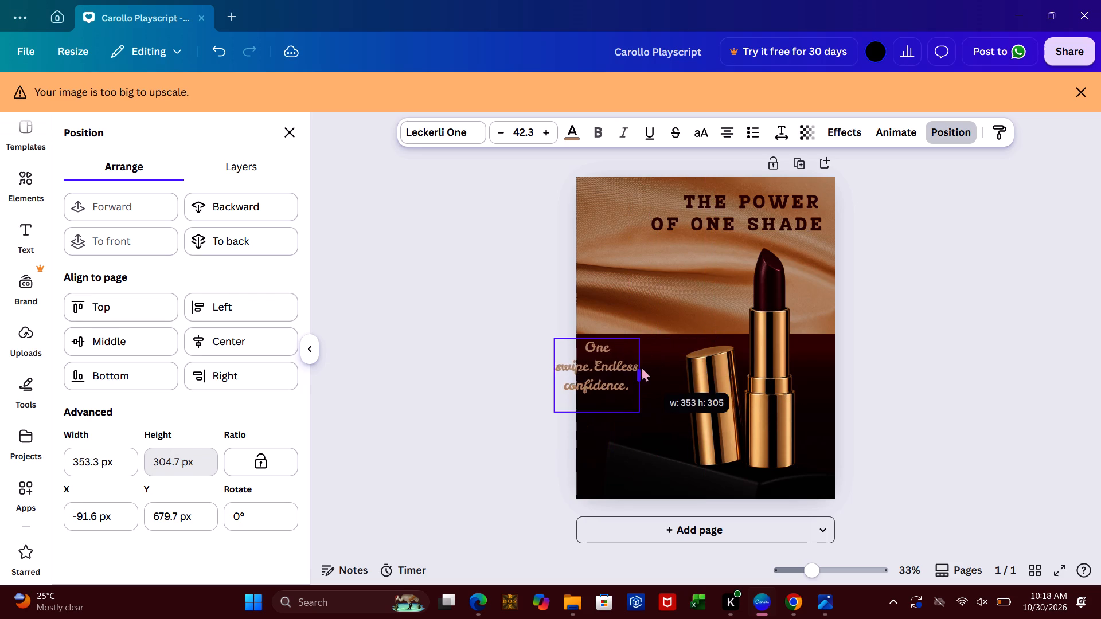
{"action": "left_click_drag", "start_coordinate": [641, 366], "coordinate": [671, 359]}
{"action": "left_click_drag", "start_coordinate": [631, 371], "coordinate": [647, 374]}
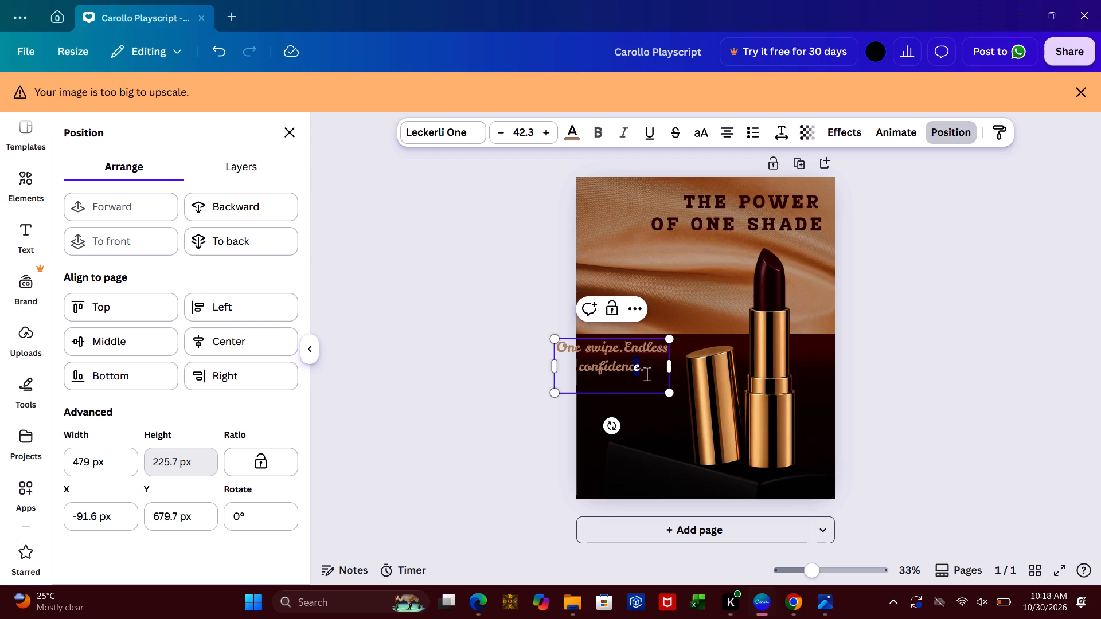
{"action": "left_click_drag", "start_coordinate": [647, 374], "coordinate": [610, 375]}
{"action": "left_click", "coordinate": [541, 415]}
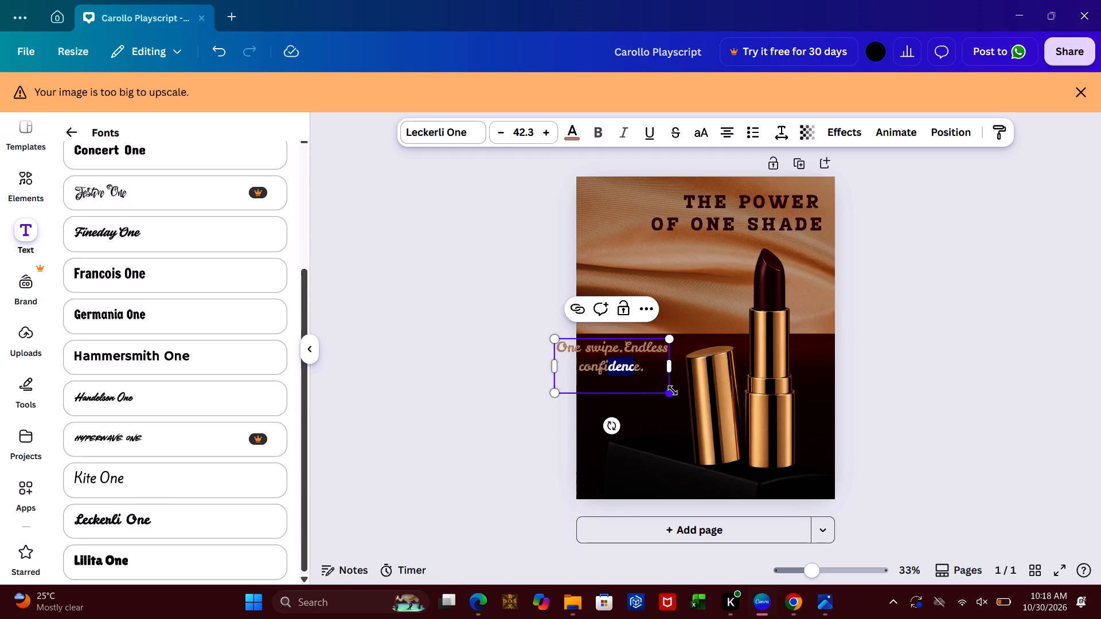
Scale the two-line tagline to font size 34.2 and move it onto the dark area beside the lipstick cap.
{"action": "left_click_drag", "start_coordinate": [673, 390], "coordinate": [711, 477]}
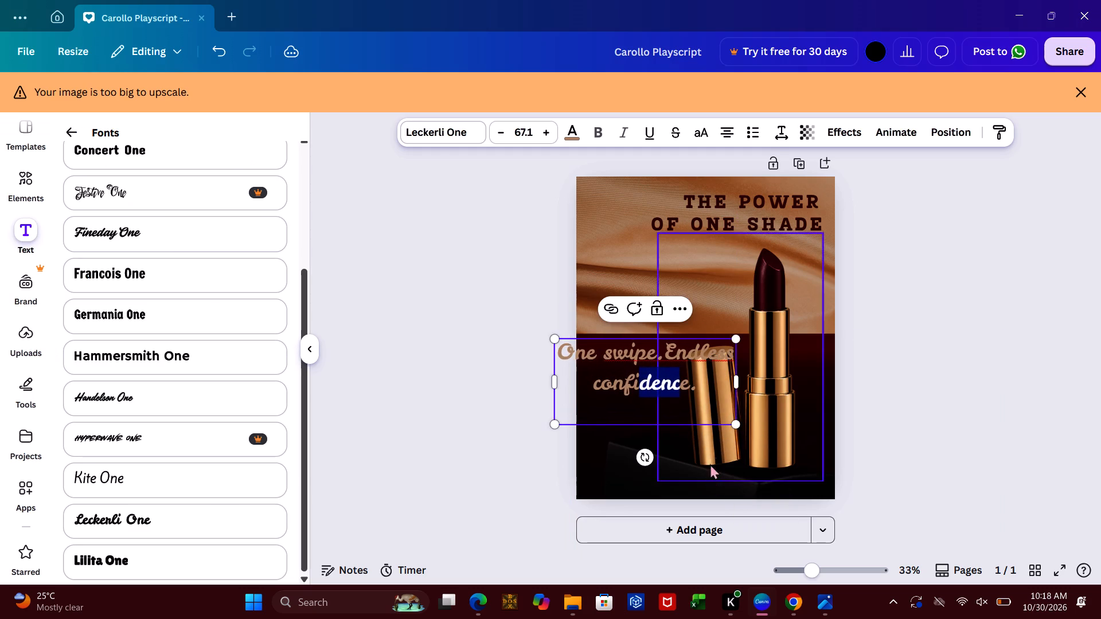
{"action": "left_click_drag", "start_coordinate": [738, 389], "coordinate": [684, 386]}
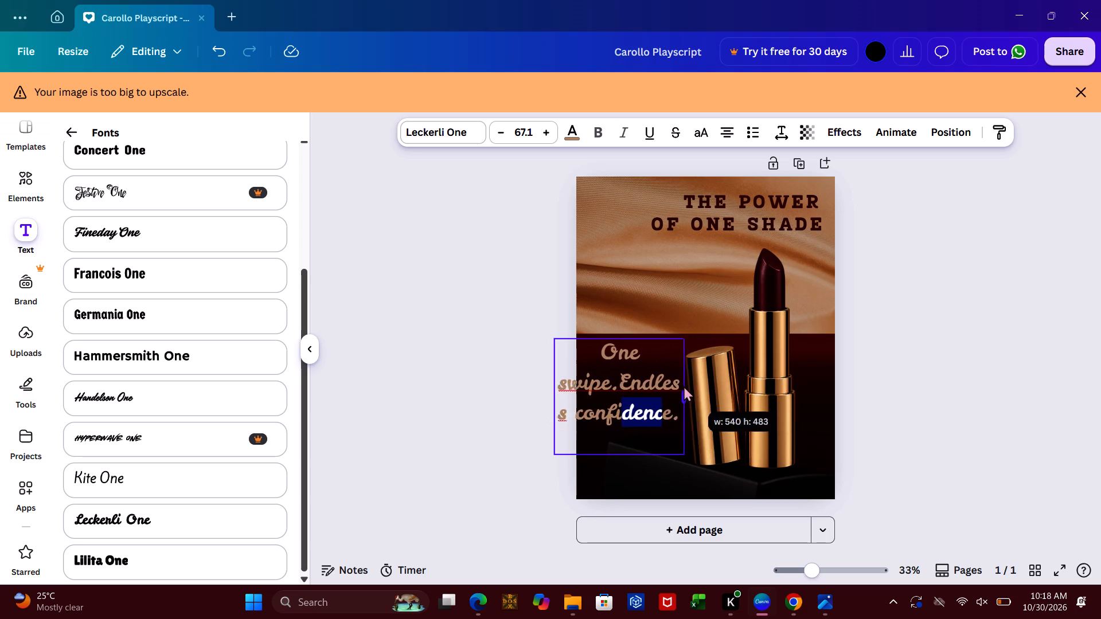
{"action": "left_click_drag", "start_coordinate": [684, 386], "coordinate": [759, 379]}
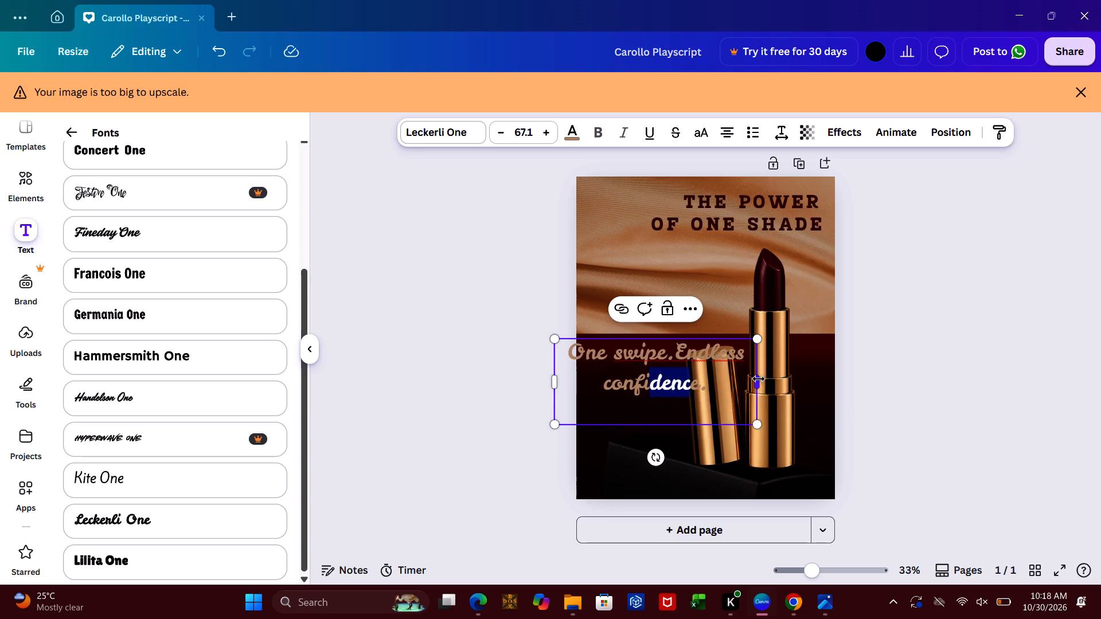
{"action": "left_click_drag", "start_coordinate": [756, 421], "coordinate": [724, 393]}
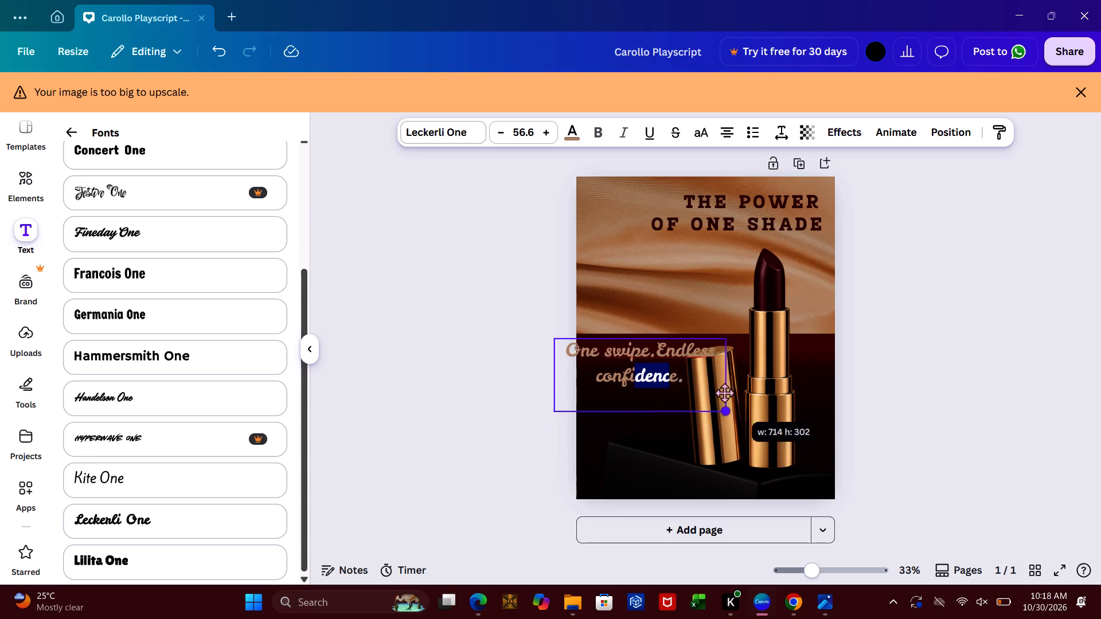
{"action": "left_click_drag", "start_coordinate": [724, 393], "coordinate": [659, 363]}
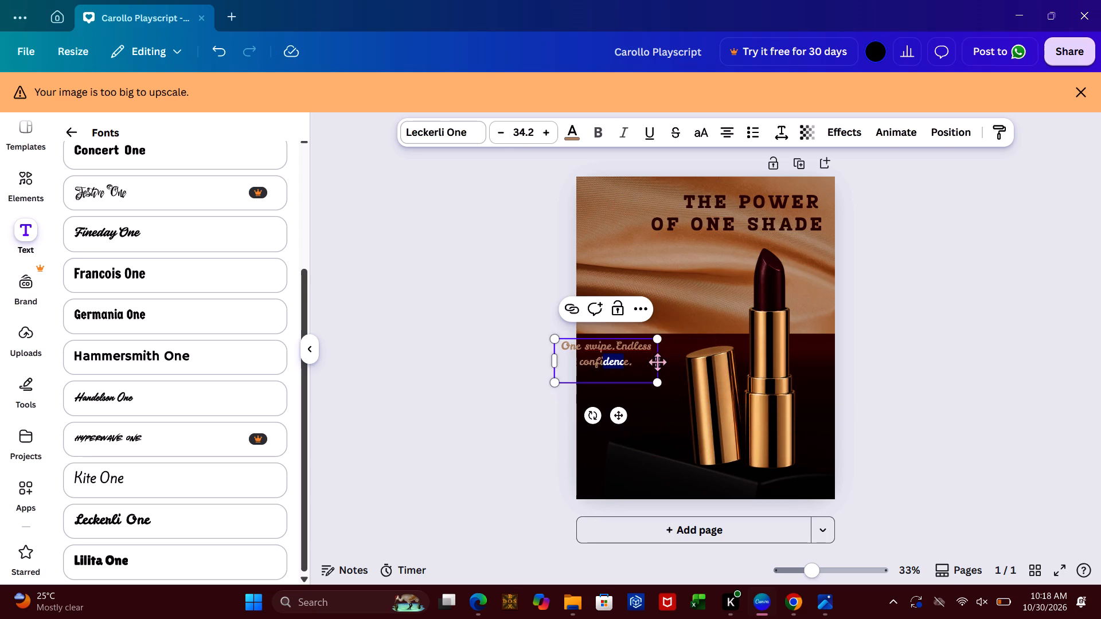
{"action": "left_click_drag", "start_coordinate": [657, 362], "coordinate": [706, 362]}
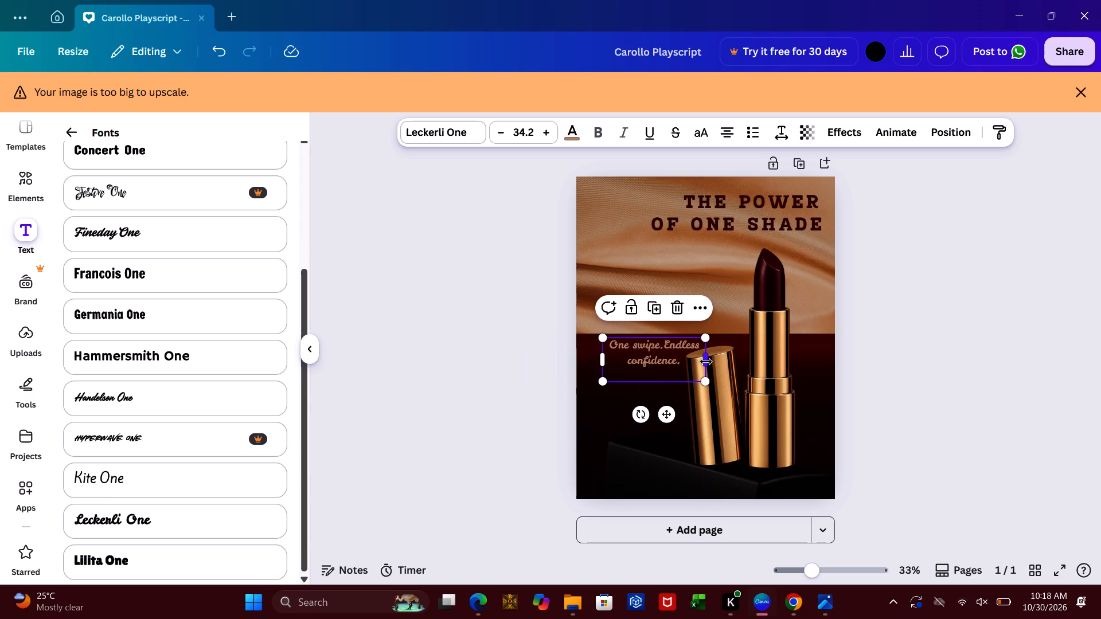
Narrow the tagline's box from its right side so the text wraps onto three lines and ends just before the lipstick cap.
{"action": "left_click_drag", "start_coordinate": [706, 362], "coordinate": [674, 367]}
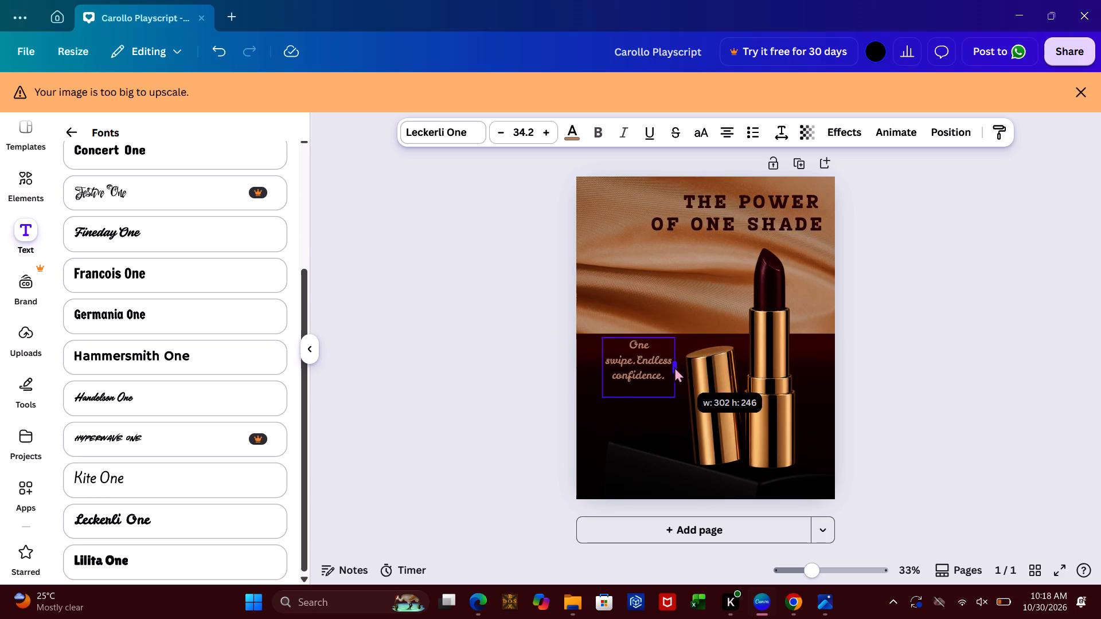
{"action": "left_click_drag", "start_coordinate": [674, 367], "coordinate": [638, 387]}
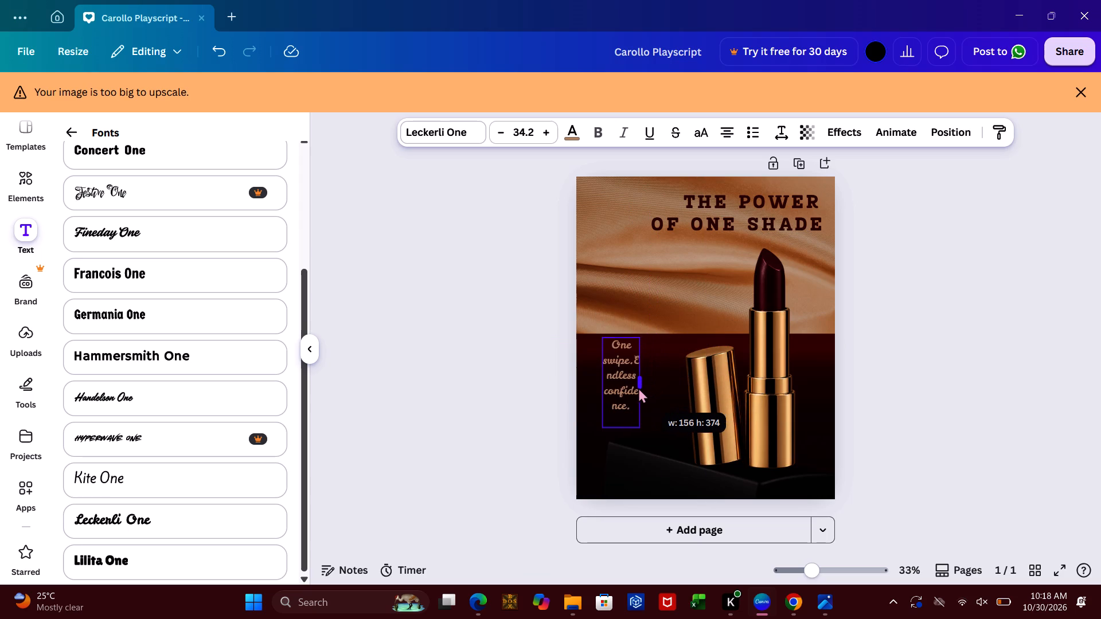
{"action": "left_click_drag", "start_coordinate": [638, 387], "coordinate": [639, 386]}
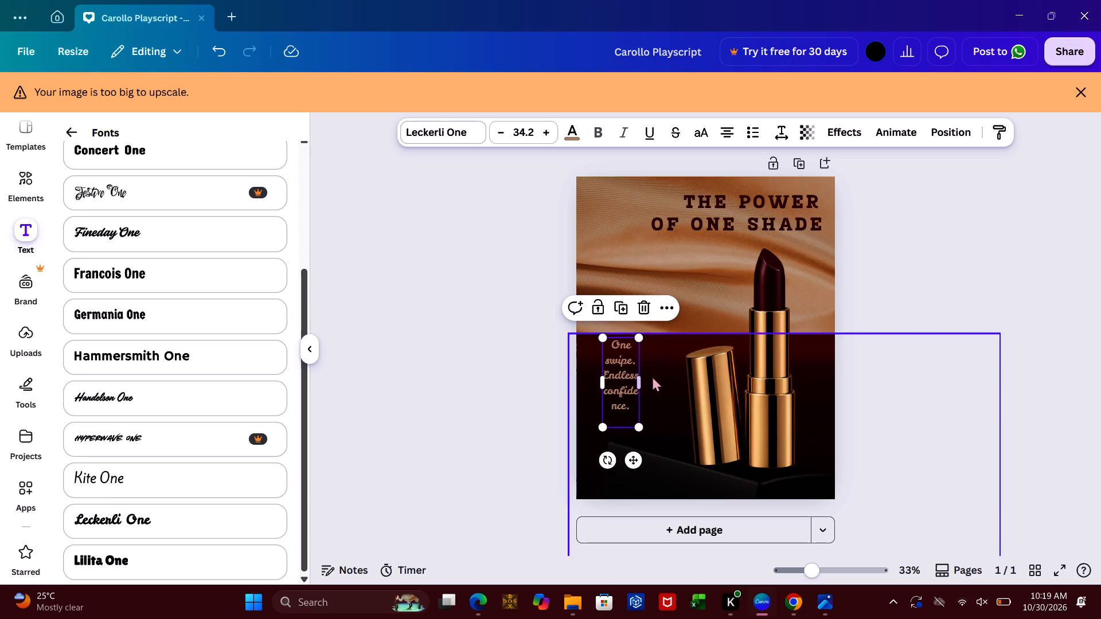
{"action": "left_click", "coordinate": [634, 386]}
{"action": "double_click", "coordinate": [638, 386]}
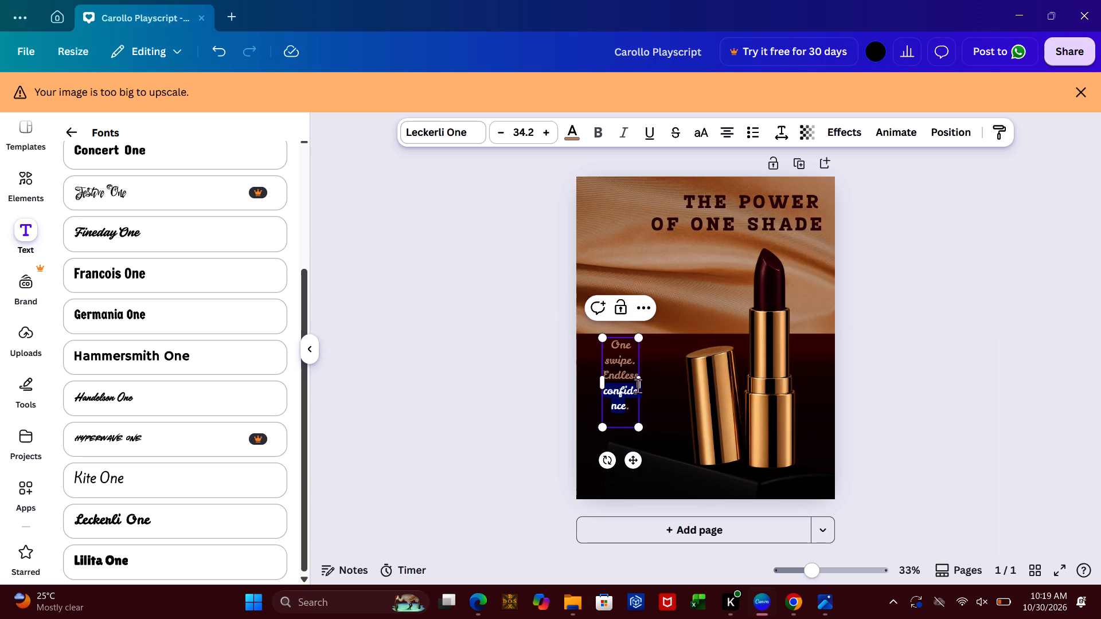
{"action": "left_click", "coordinate": [647, 383]}
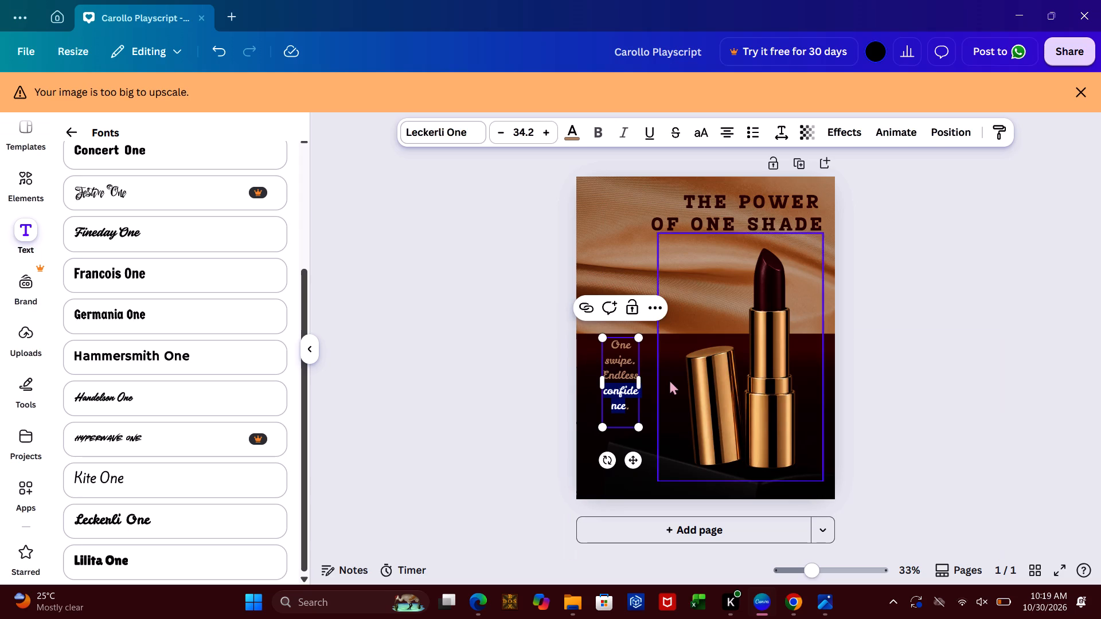
{"action": "left_click_drag", "start_coordinate": [639, 382], "coordinate": [663, 383]}
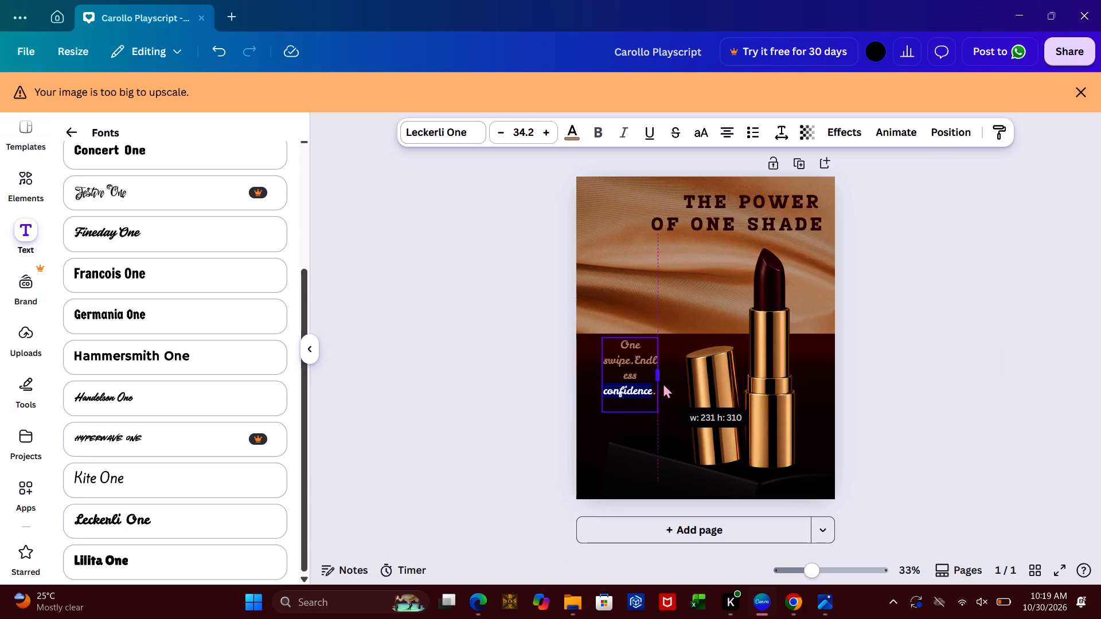
{"action": "left_click_drag", "start_coordinate": [663, 383], "coordinate": [676, 383]}
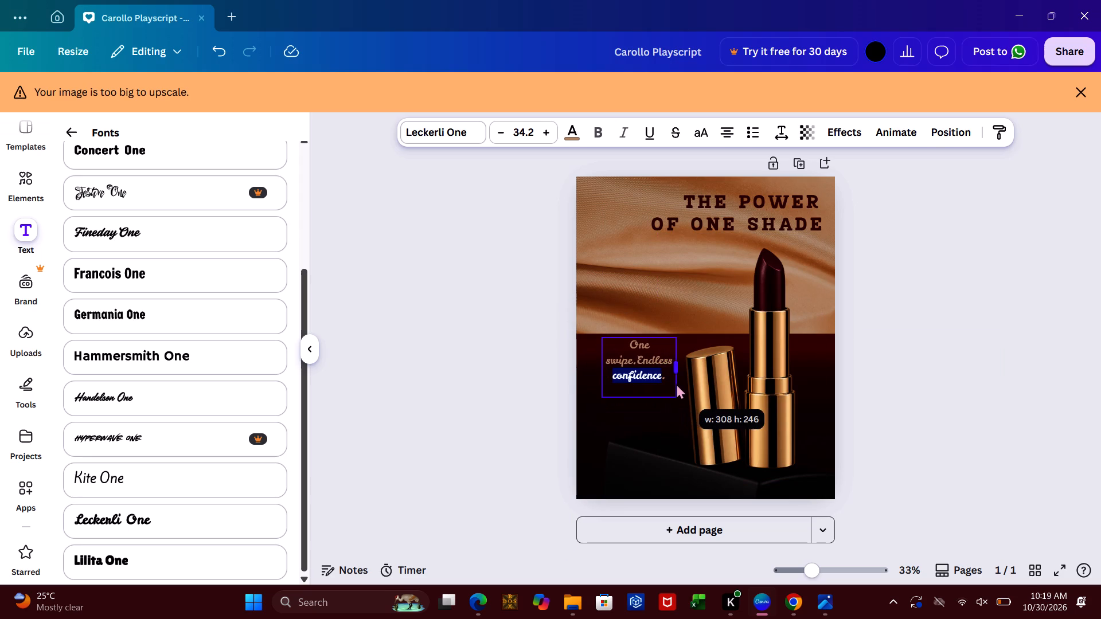
{"action": "left_click_drag", "start_coordinate": [676, 383], "coordinate": [709, 363]}
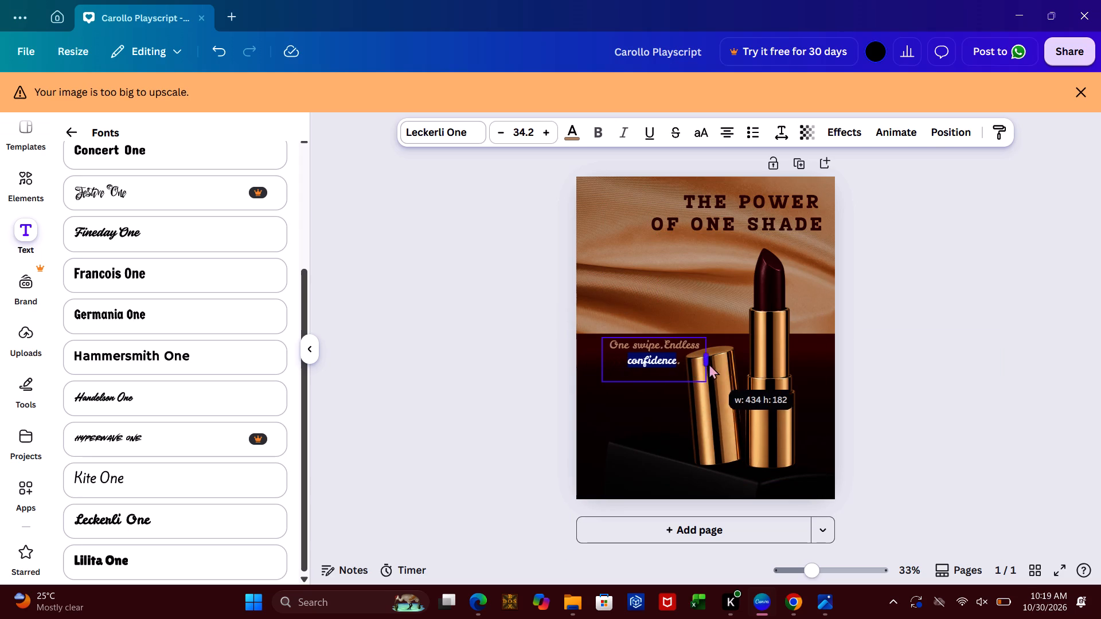
{"action": "left_click_drag", "start_coordinate": [709, 363], "coordinate": [662, 361]}
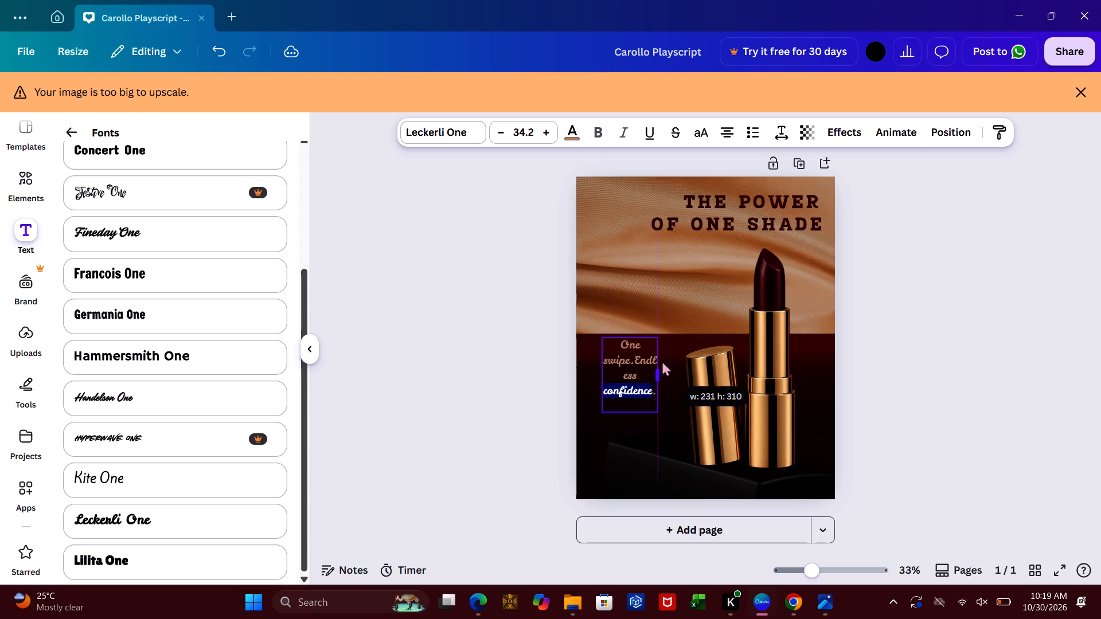
{"action": "left_click_drag", "start_coordinate": [662, 361], "coordinate": [687, 362]}
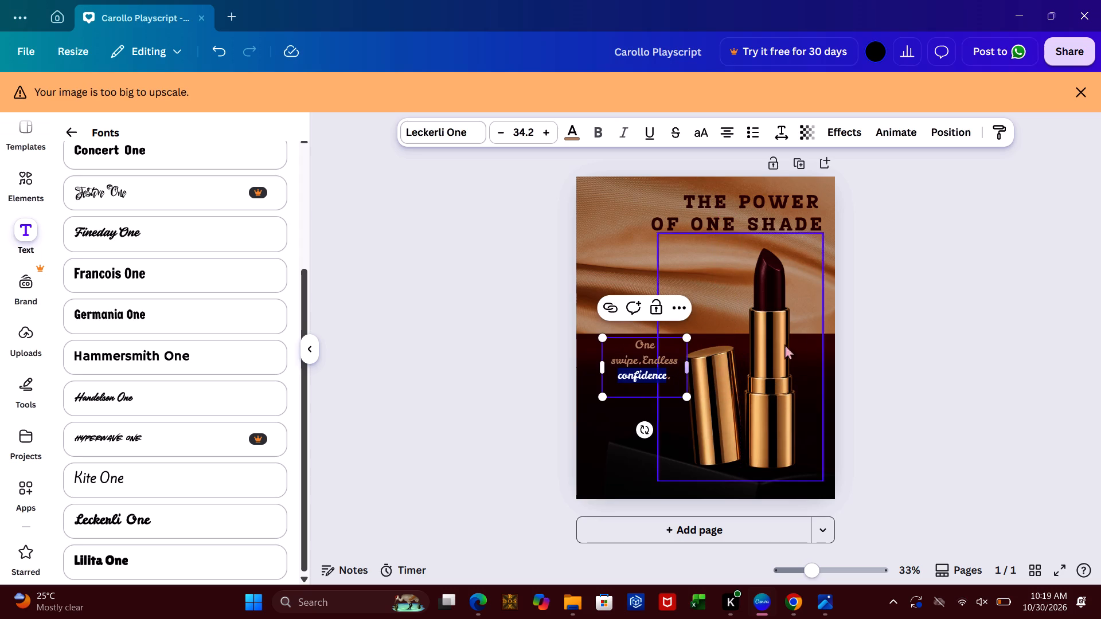
{"action": "left_click", "coordinate": [881, 318]}
Left-align the three-line tagline and place it slightly inside the page's left edge, just below the fabric backdrop.
{"action": "left_click", "coordinate": [652, 350]}
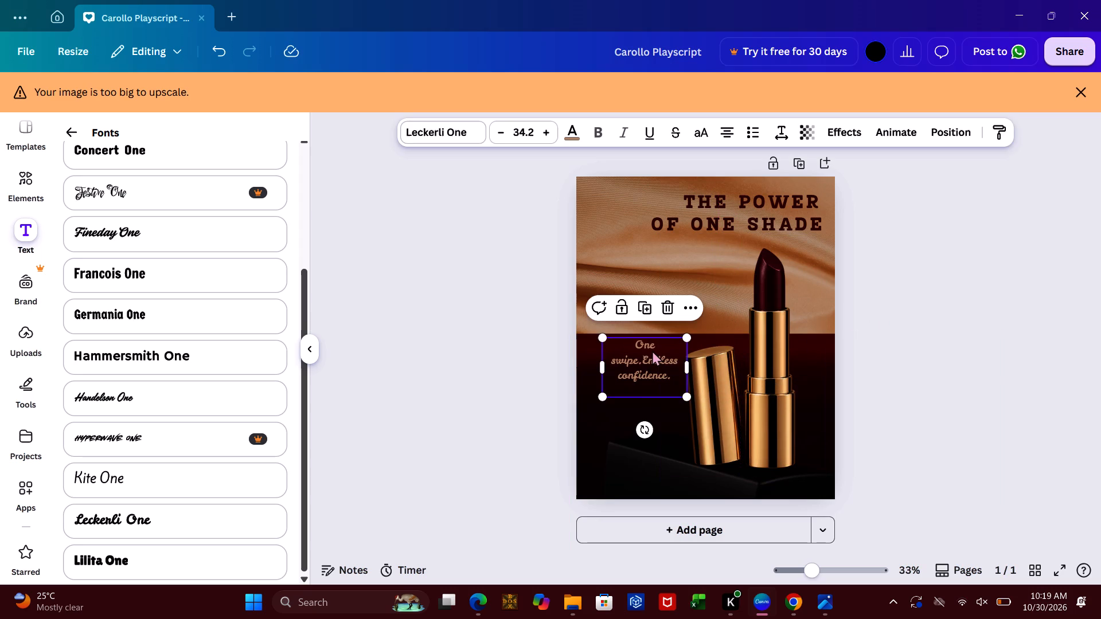
{"action": "left_click", "coordinate": [728, 134]}
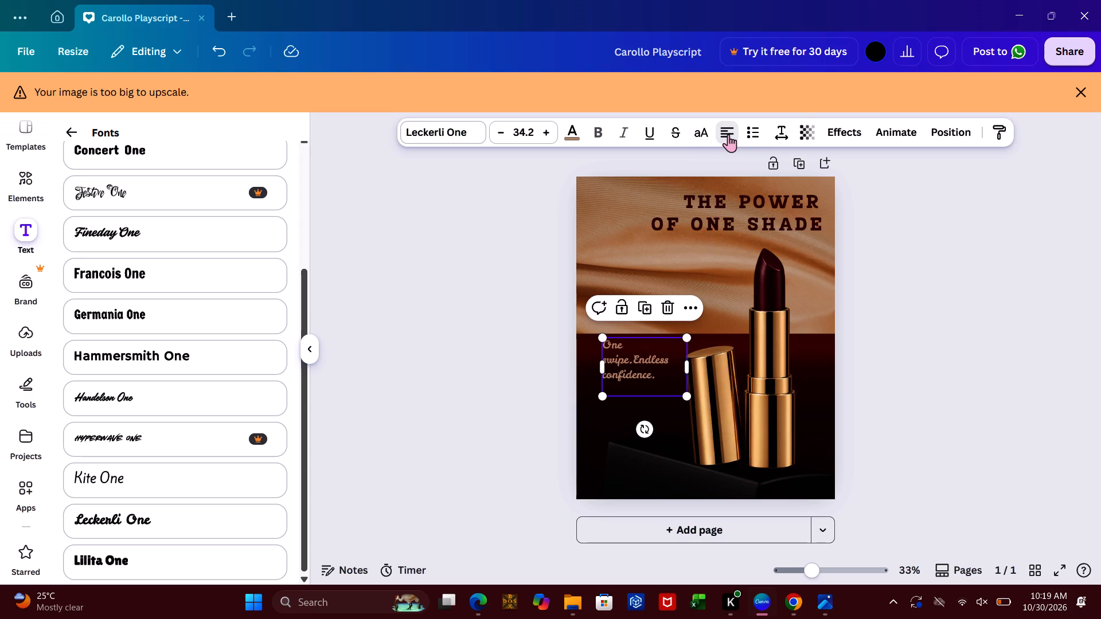
{"action": "left_click", "coordinate": [946, 309]}
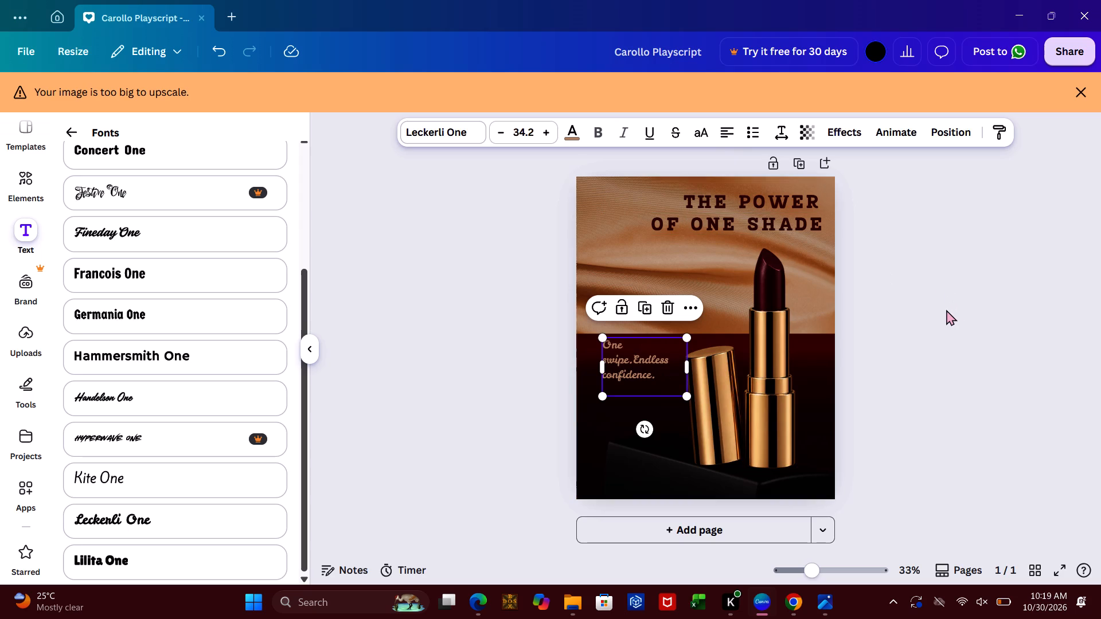
{"action": "left_click_drag", "start_coordinate": [640, 362], "coordinate": [617, 361]}
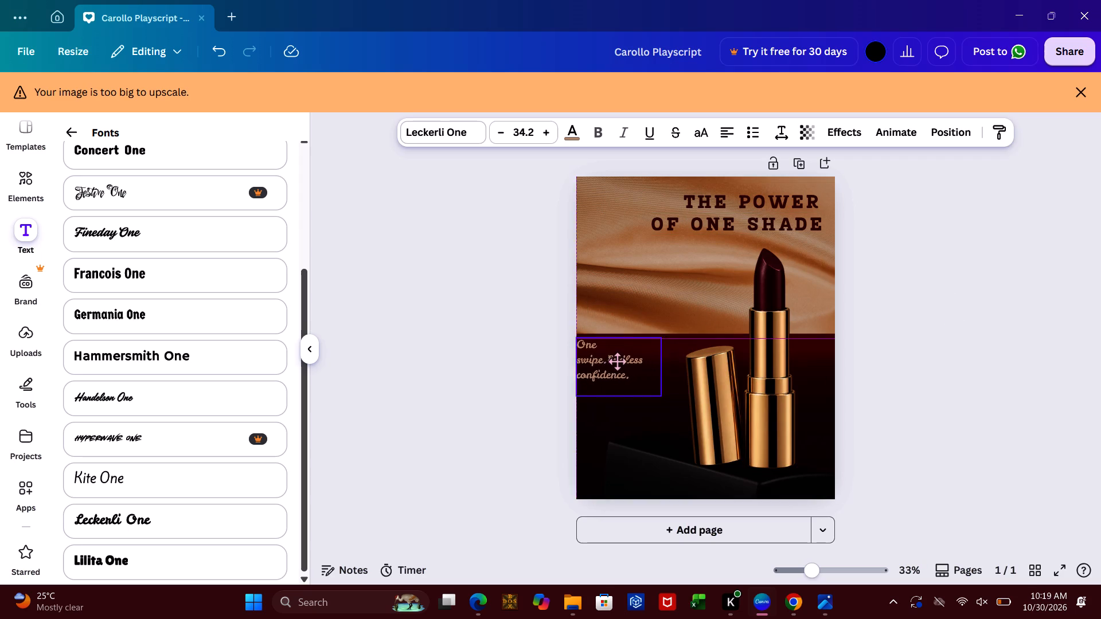
{"action": "left_click_drag", "start_coordinate": [617, 361], "coordinate": [622, 374]}
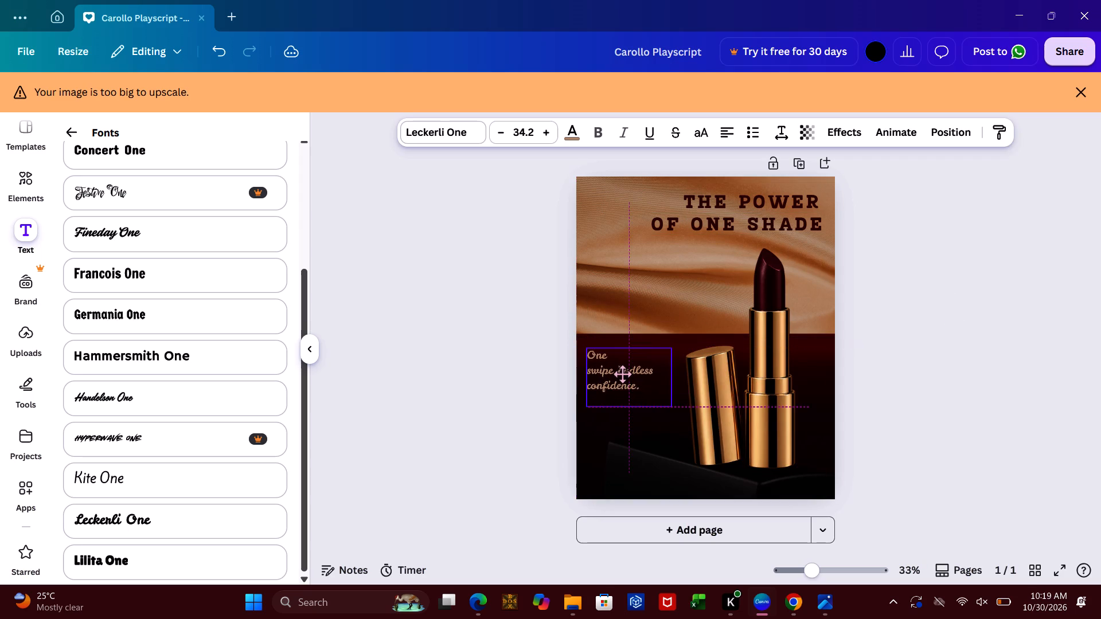
{"action": "left_click_drag", "start_coordinate": [622, 374], "coordinate": [622, 372]}
{"action": "left_click", "coordinate": [544, 371]}
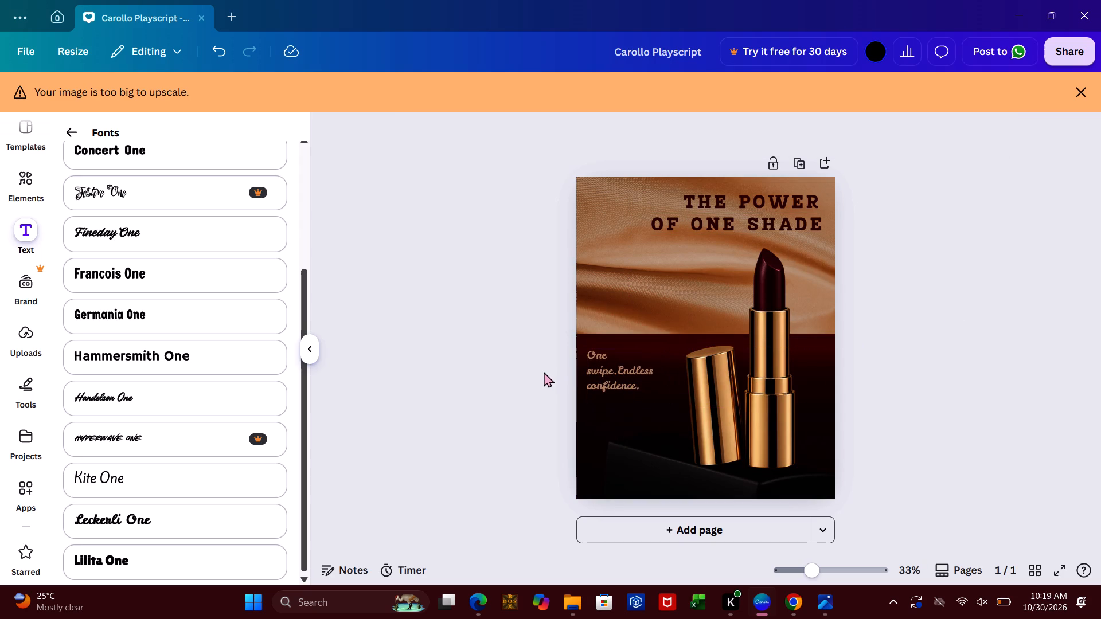
Enlarge the tagline proportionally to font size 37.3, keeping it clear of the lipstick cap.
{"action": "double_click", "coordinate": [631, 377]}
{"action": "left_click_drag", "start_coordinate": [674, 408], "coordinate": [675, 408]}
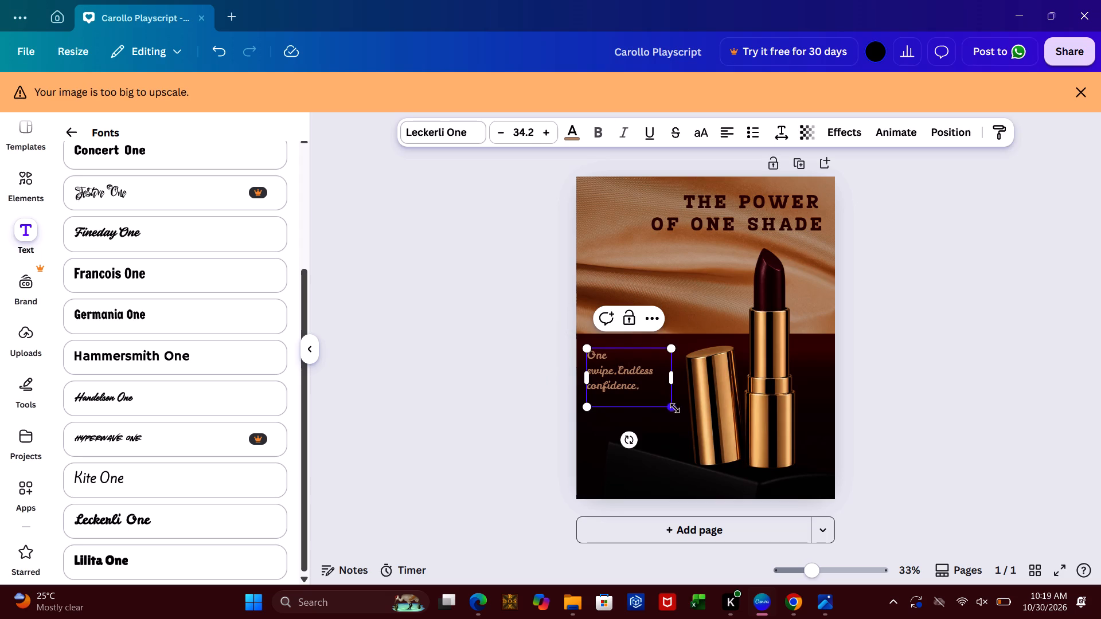
{"action": "left_click_drag", "start_coordinate": [675, 408], "coordinate": [677, 420]}
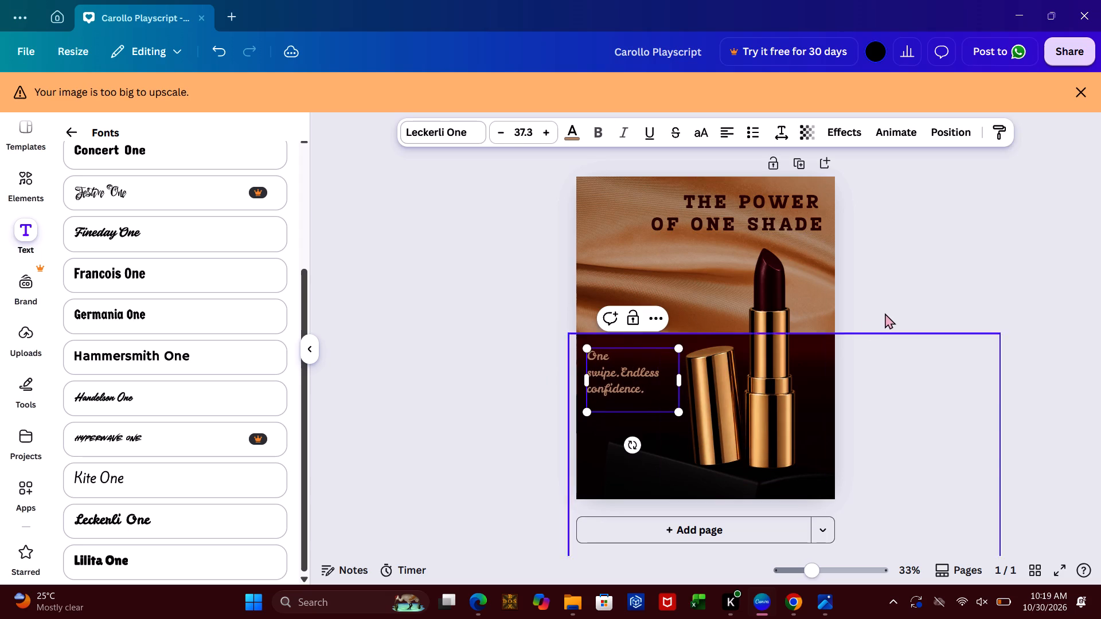
{"action": "left_click", "coordinate": [885, 312]}
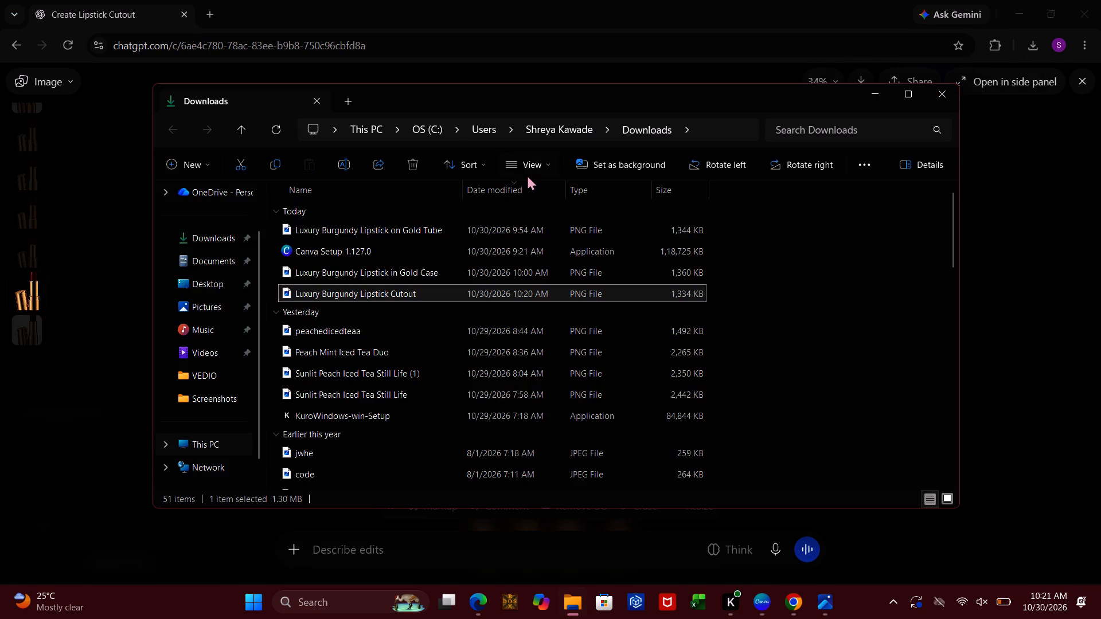
{"action": "double_click", "coordinate": [306, 291]}
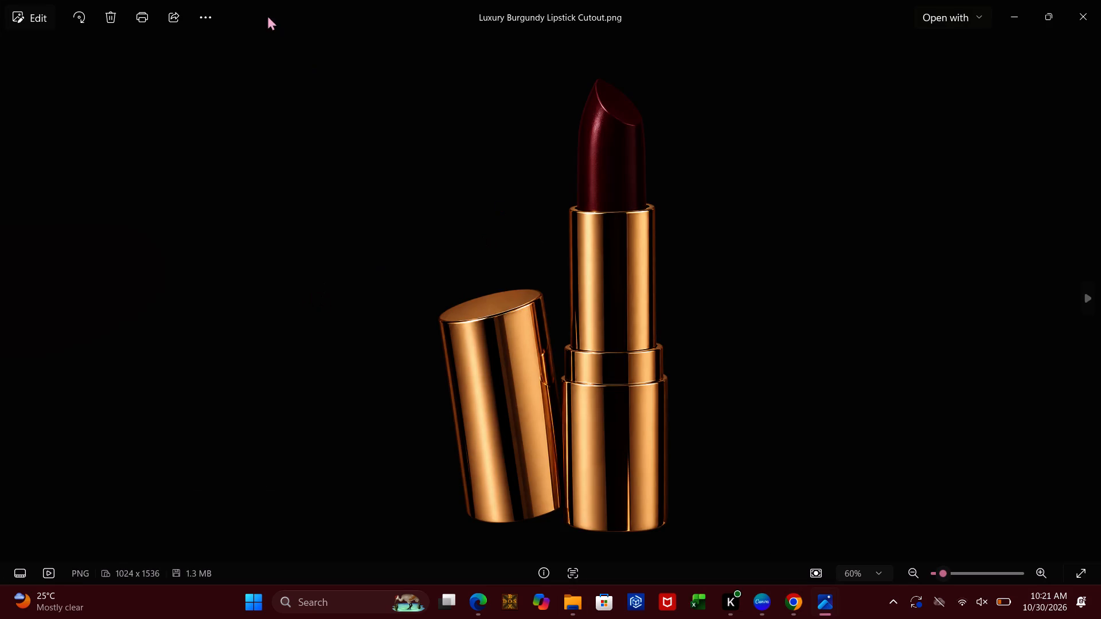
{"action": "left_click", "coordinate": [217, 13]}
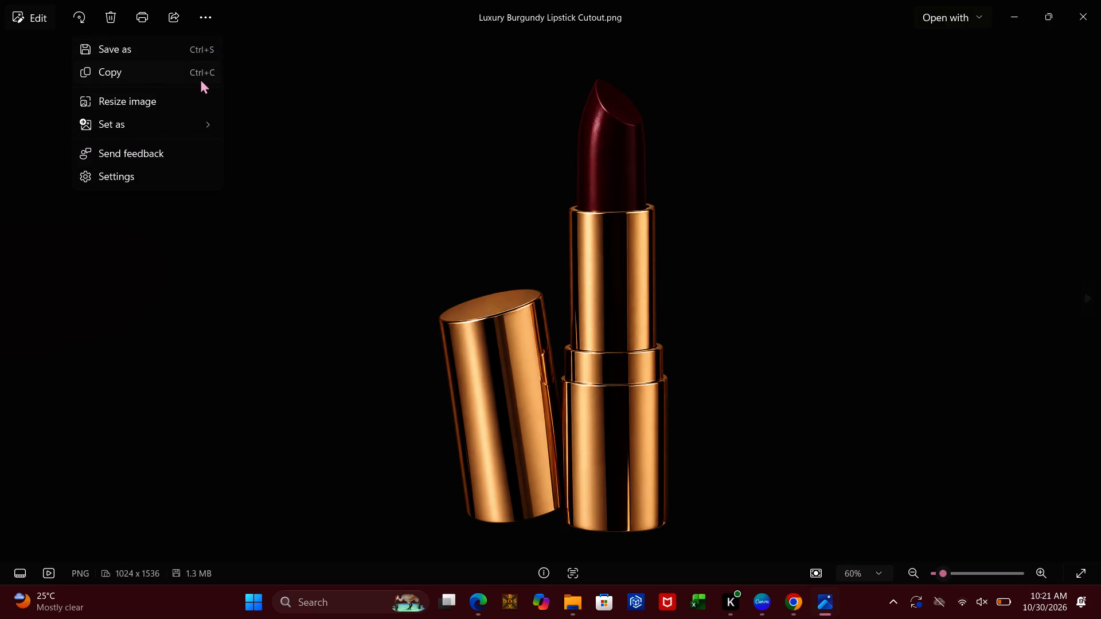
{"action": "left_click", "coordinate": [181, 46]}
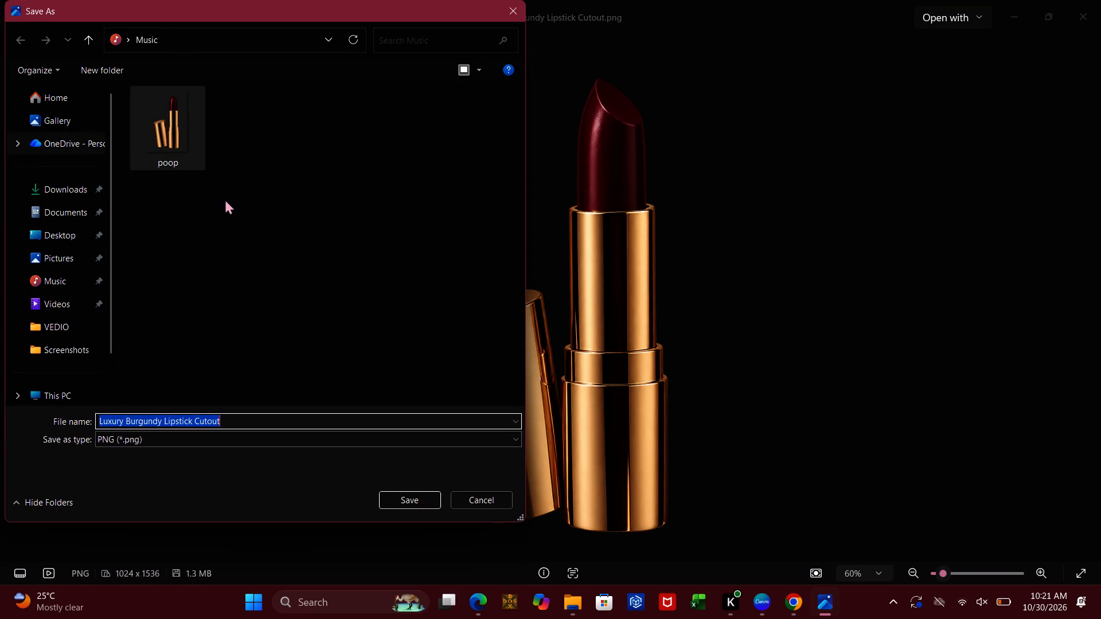
{"action": "left_click", "coordinate": [263, 421]}
{"action": "key", "text": "BackSpace"}
{"action": "key", "text": "BackSpace"}
{"action": "key", "text": "BackSpace"}
{"action": "key", "text": "BackSpace"}
{"action": "key", "text": "BackSpace"}
{"action": "key", "text": "BackSpace"}
{"action": "key", "text": "BackSpace"}
{"action": "key", "text": "BackSpace"}
{"action": "key", "text": "BackSpace"}
{"action": "key", "text": "BackSpace"}
{"action": "key", "text": "BackSpace"}
{"action": "key", "text": "BackSpace"}
{"action": "key", "text": "BackSpace"}
{"action": "key", "text": "BackSpace"}
{"action": "key", "text": "BackSpace"}
{"action": "key", "text": "BackSpace"}
{"action": "key", "text": "BackSpace"}
{"action": "key", "text": "BackSpace"}
{"action": "key", "text": "BackSpace"}
{"action": "key", "text": "BackSpace"}
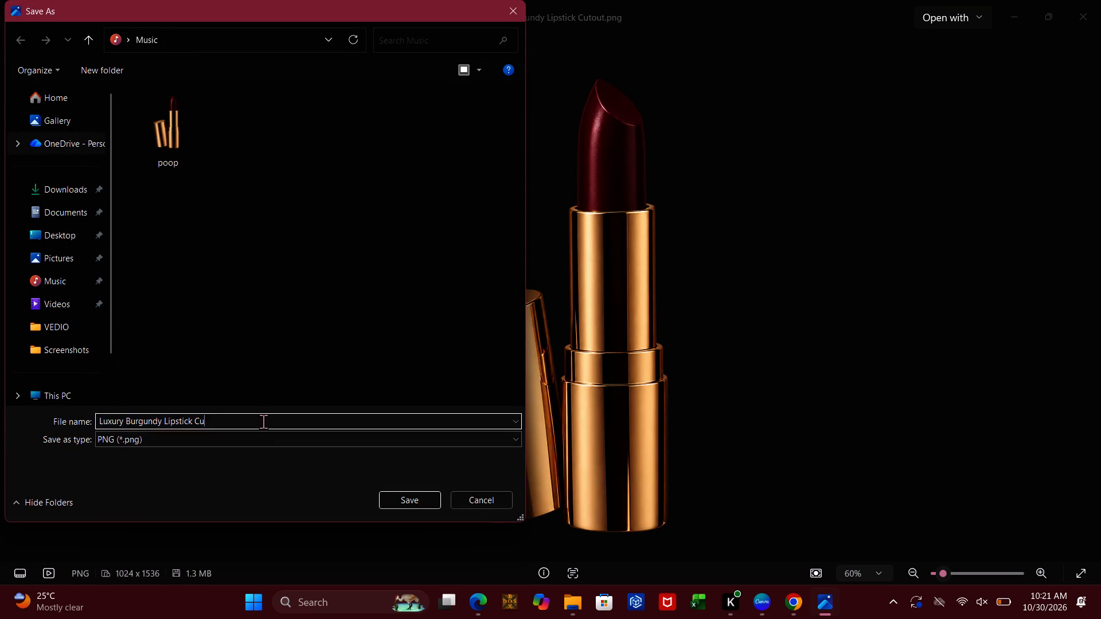
{"action": "type", "text": "me"}
{"action": "key", "text": "Return"}
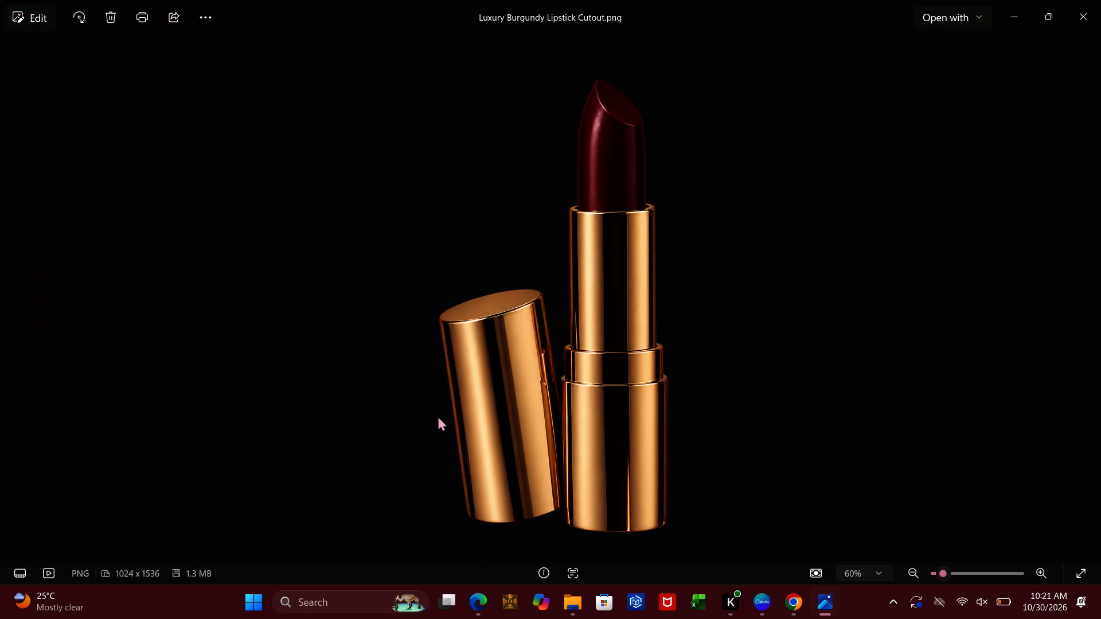
Return to Canva and cancel the open file selection for uploading.
{"action": "left_click", "coordinate": [758, 610]}
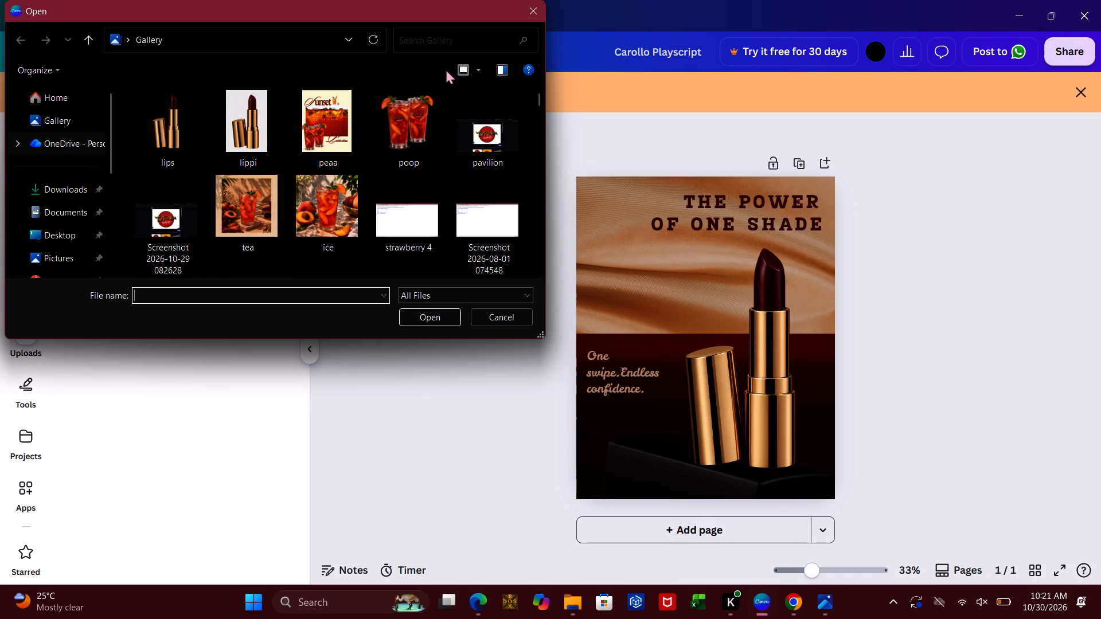
{"action": "left_click", "coordinate": [533, 13]}
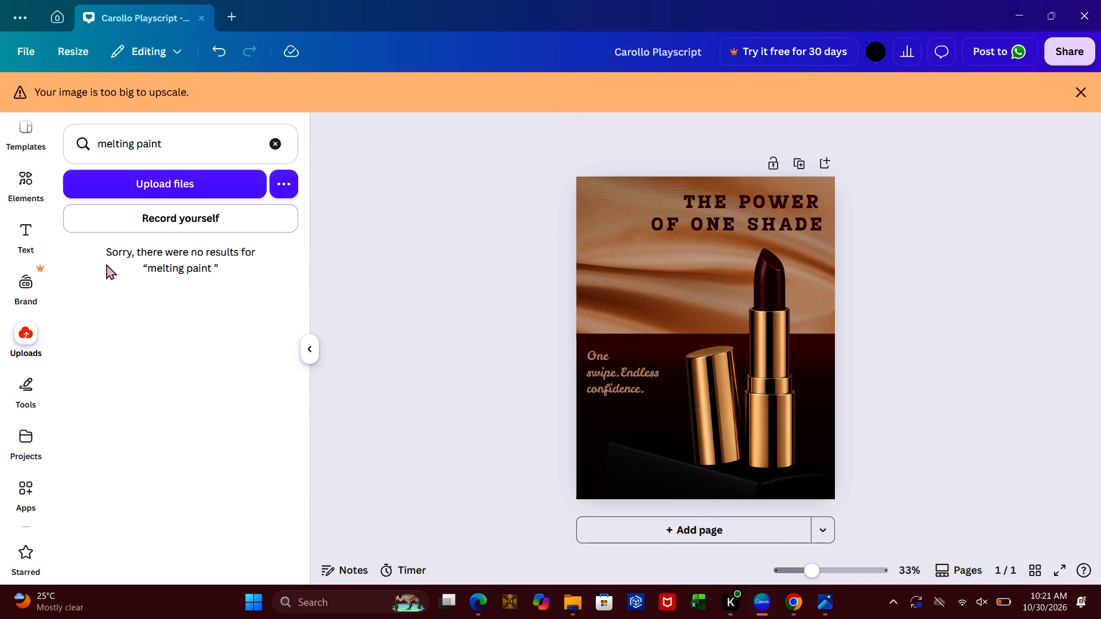
Browse the Gallery for an image to upload to Canva and submit the file name "poop".
{"action": "left_click", "coordinate": [34, 355]}
{"action": "left_click", "coordinate": [169, 189]}
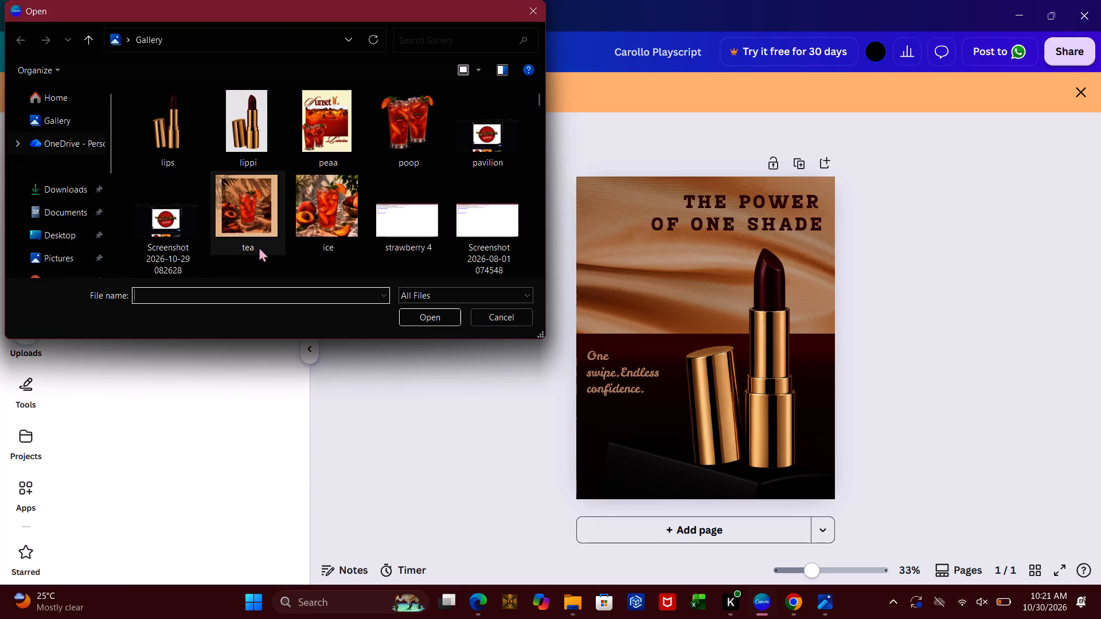
{"action": "left_click", "coordinate": [535, 209]}
{"action": "triple_click", "coordinate": [535, 209]}
{"action": "triple_click", "coordinate": [535, 209]}
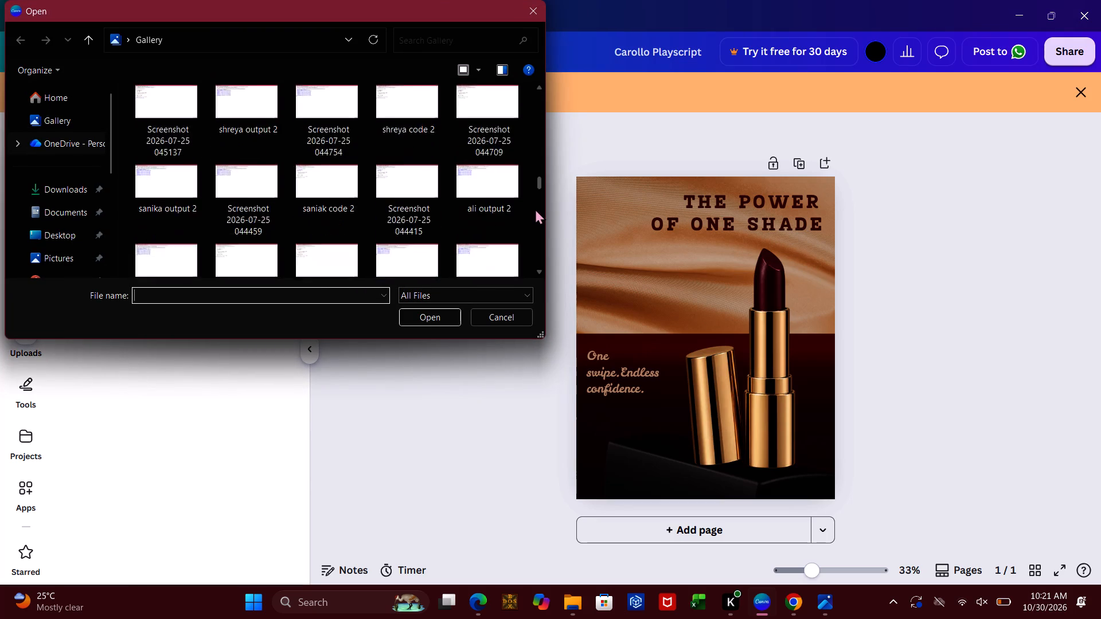
{"action": "double_click", "coordinate": [535, 209]}
{"action": "left_click_drag", "start_coordinate": [535, 209], "coordinate": [529, 7]}
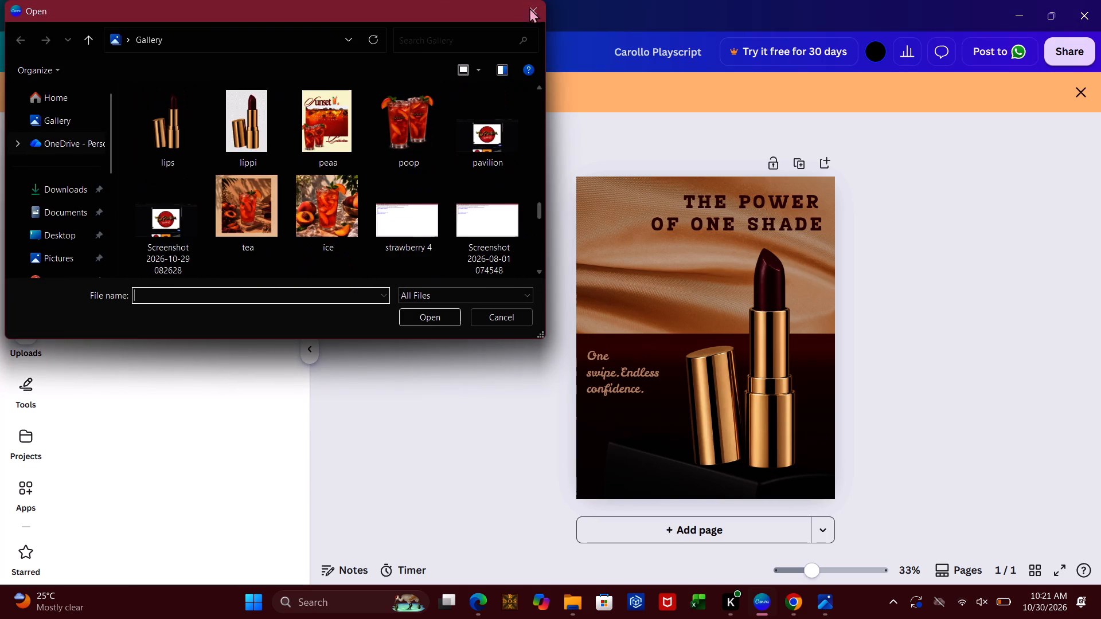
{"action": "left_click_drag", "start_coordinate": [529, 7], "coordinate": [527, 6]}
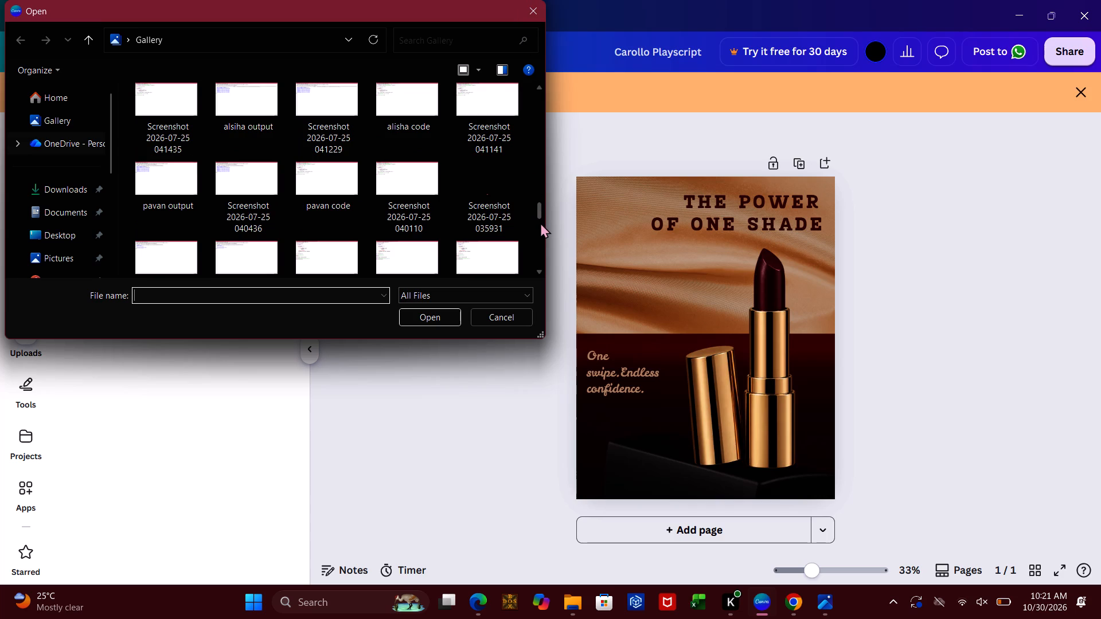
{"action": "left_click", "coordinate": [540, 222]}
{"action": "left_click", "coordinate": [540, 222]}
{"action": "left_click", "coordinate": [541, 242]}
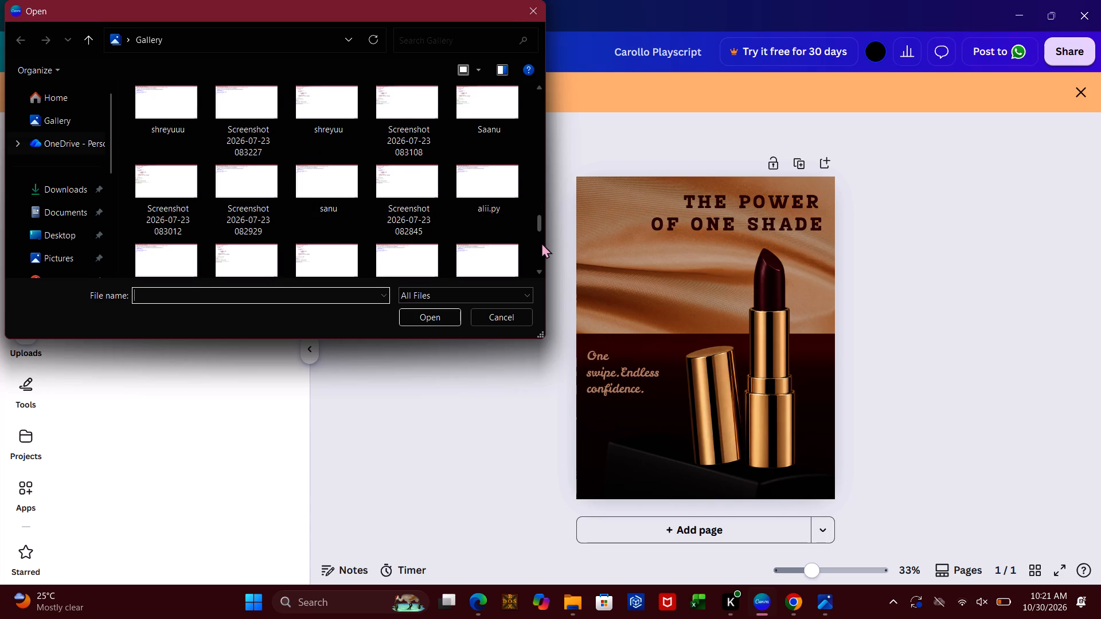
{"action": "left_click", "coordinate": [541, 242]}
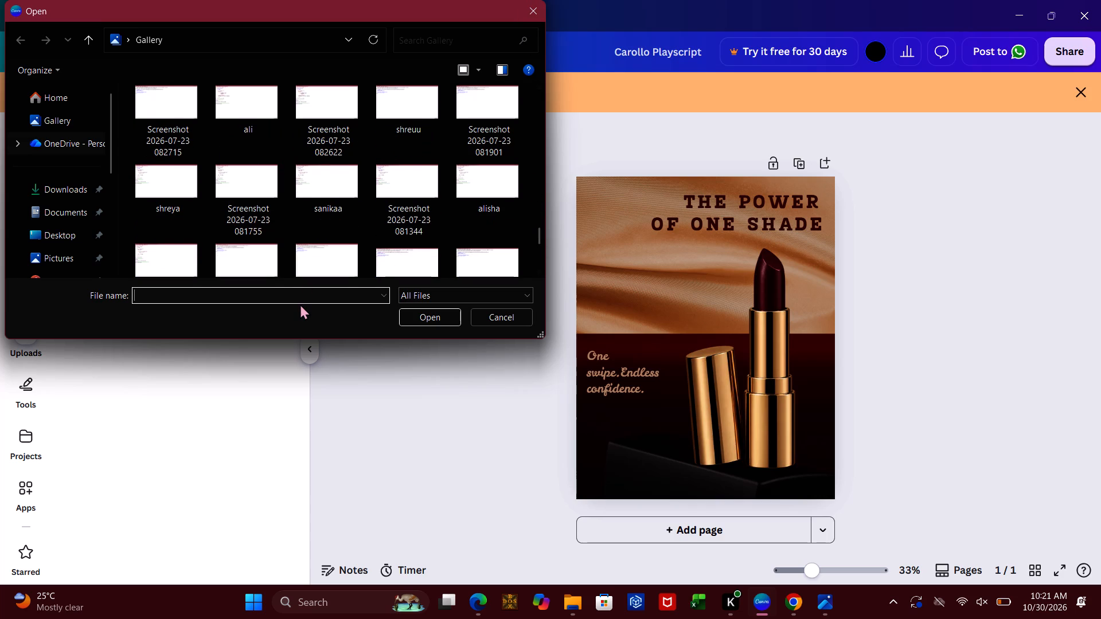
{"action": "left_click", "coordinate": [300, 304]}
{"action": "left_click", "coordinate": [305, 293]}
{"action": "type", "text": "poop"}
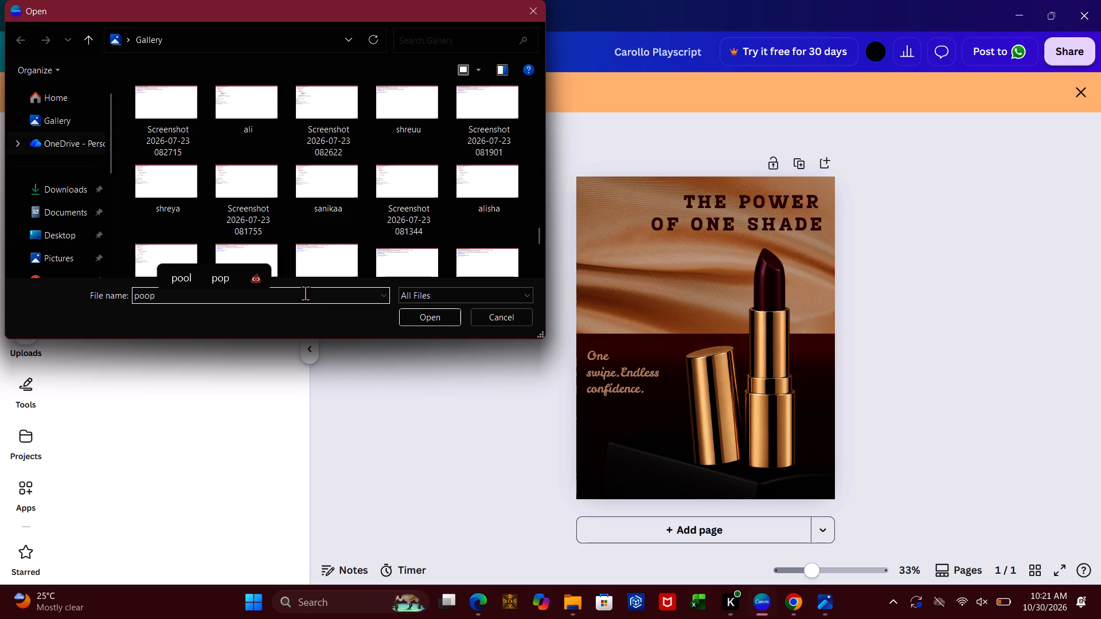
{"action": "key", "text": "Return"}
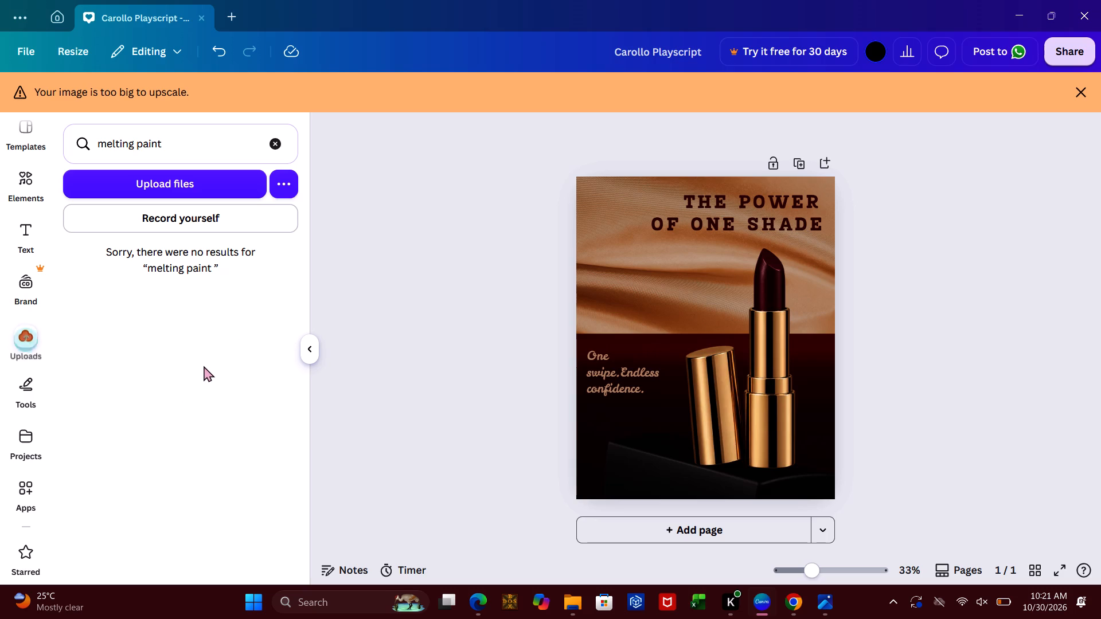
Start another upload and look through OneDrive, Downloads and Gallery for the saved lipstick cutout copy.
{"action": "left_click", "coordinate": [249, 180]}
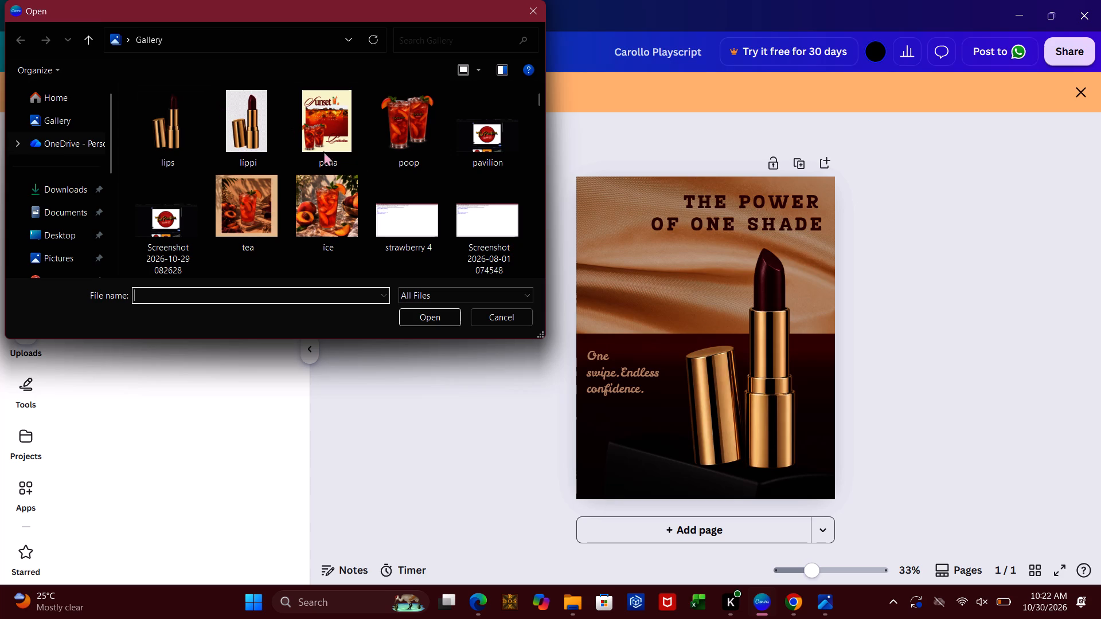
{"action": "left_click", "coordinate": [76, 140]}
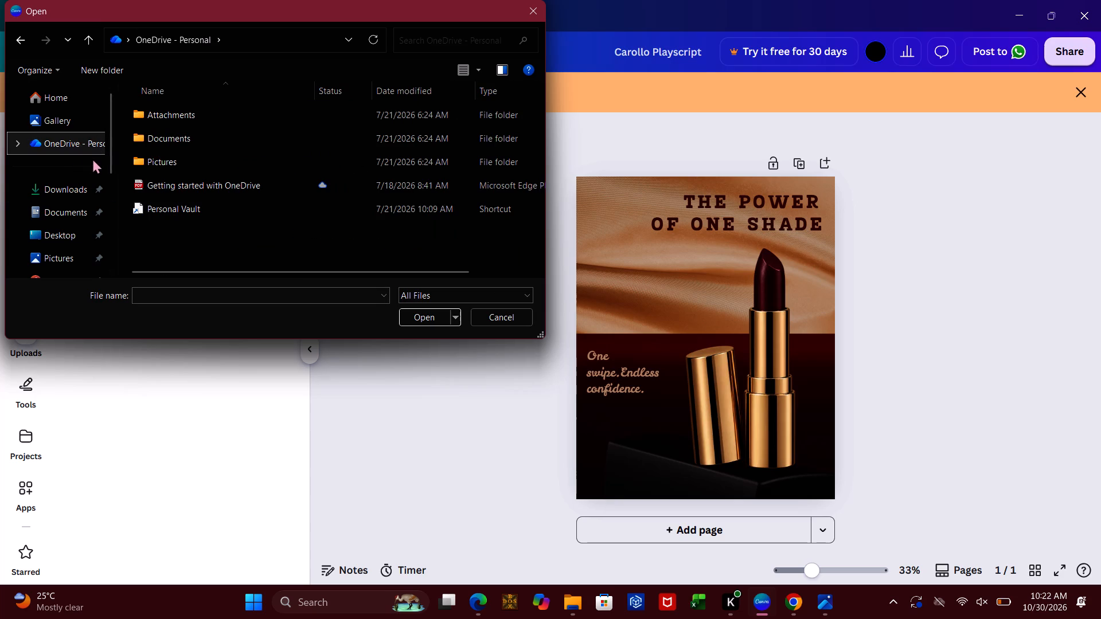
{"action": "left_click", "coordinate": [79, 184]}
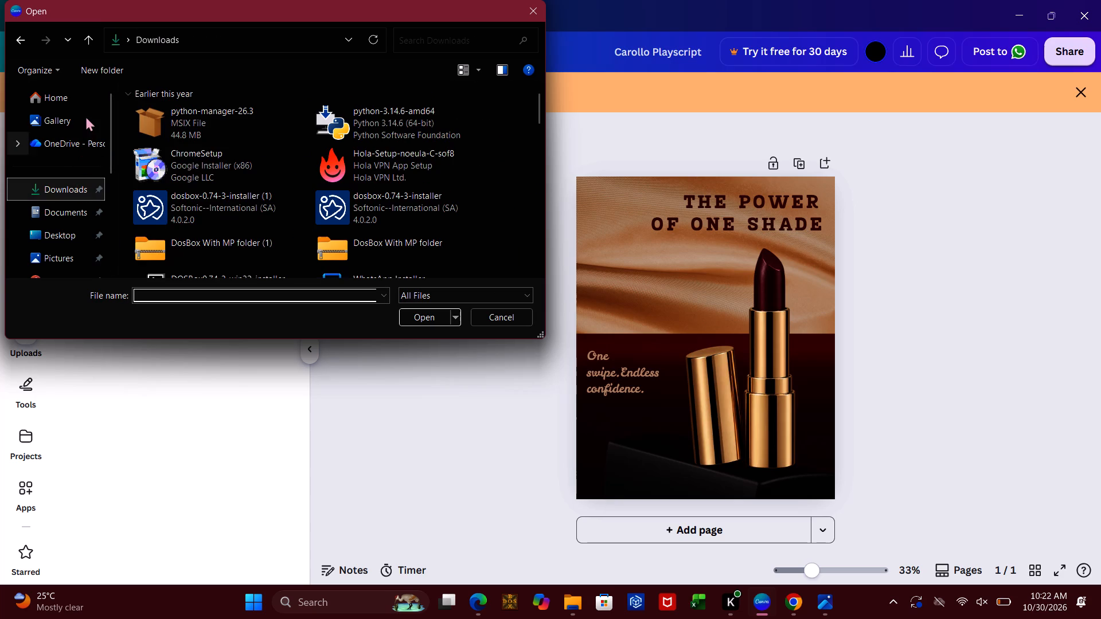
{"action": "left_click", "coordinate": [85, 118]}
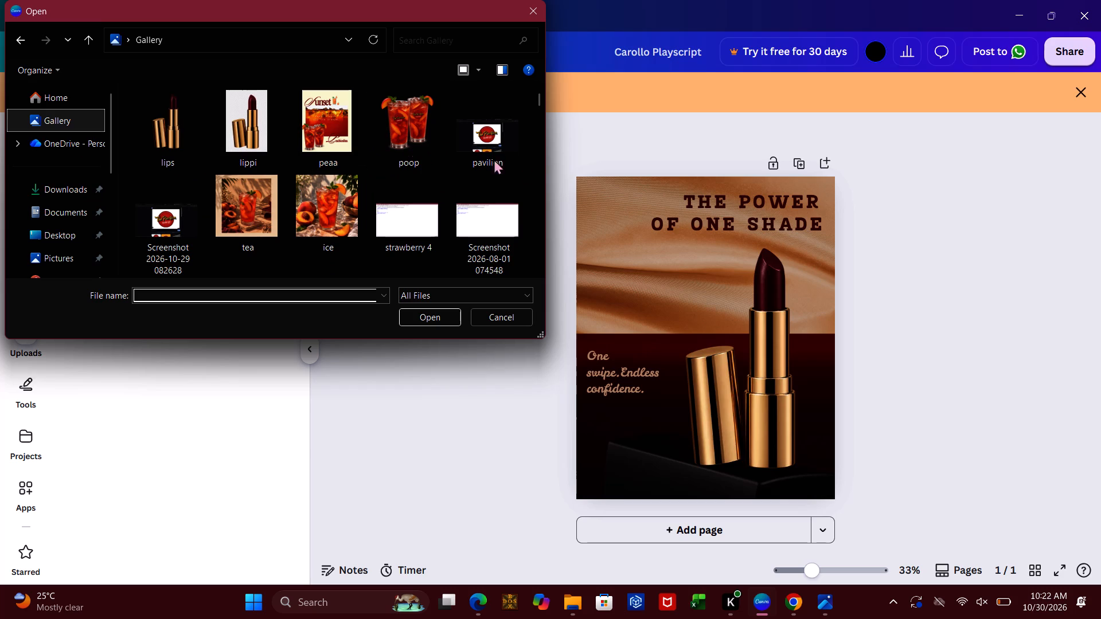
{"action": "left_click", "coordinate": [537, 171]}
{"action": "left_click", "coordinate": [537, 171]}
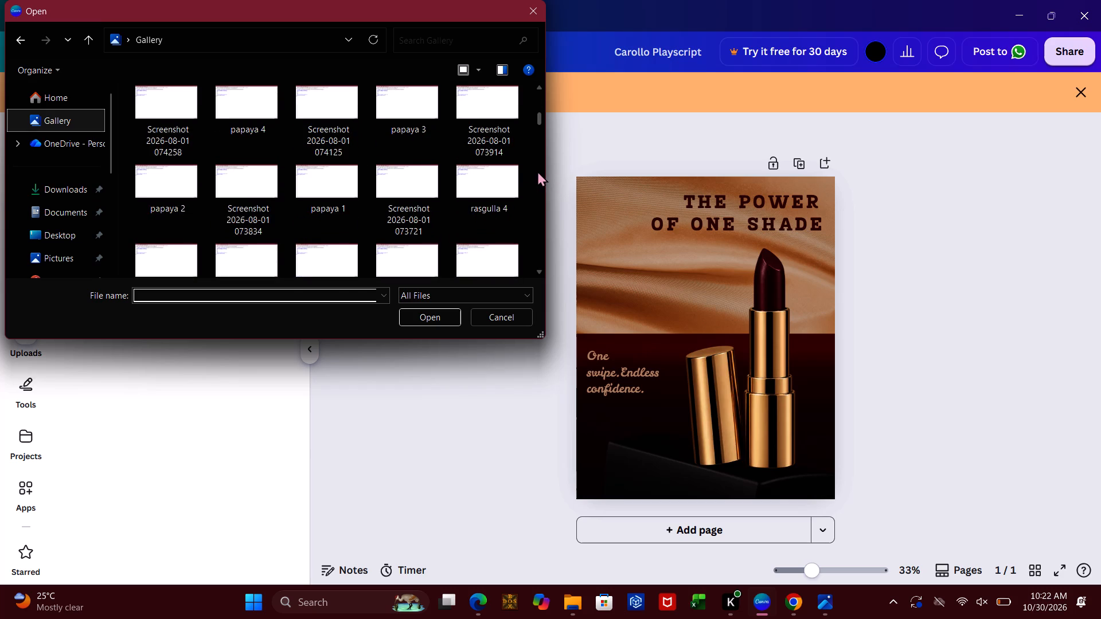
{"action": "left_click", "coordinate": [537, 171]}
{"action": "left_click", "coordinate": [542, 199]}
{"action": "double_click", "coordinate": [542, 199]}
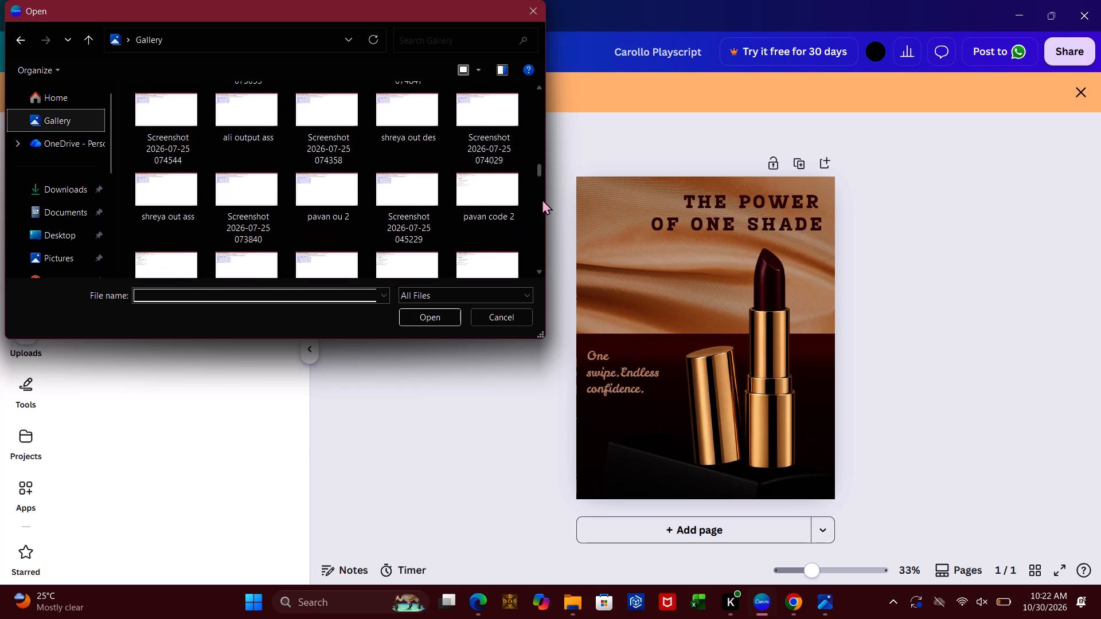
{"action": "left_click", "coordinate": [538, 241]}
{"action": "triple_click", "coordinate": [538, 241]}
{"action": "triple_click", "coordinate": [538, 241]}
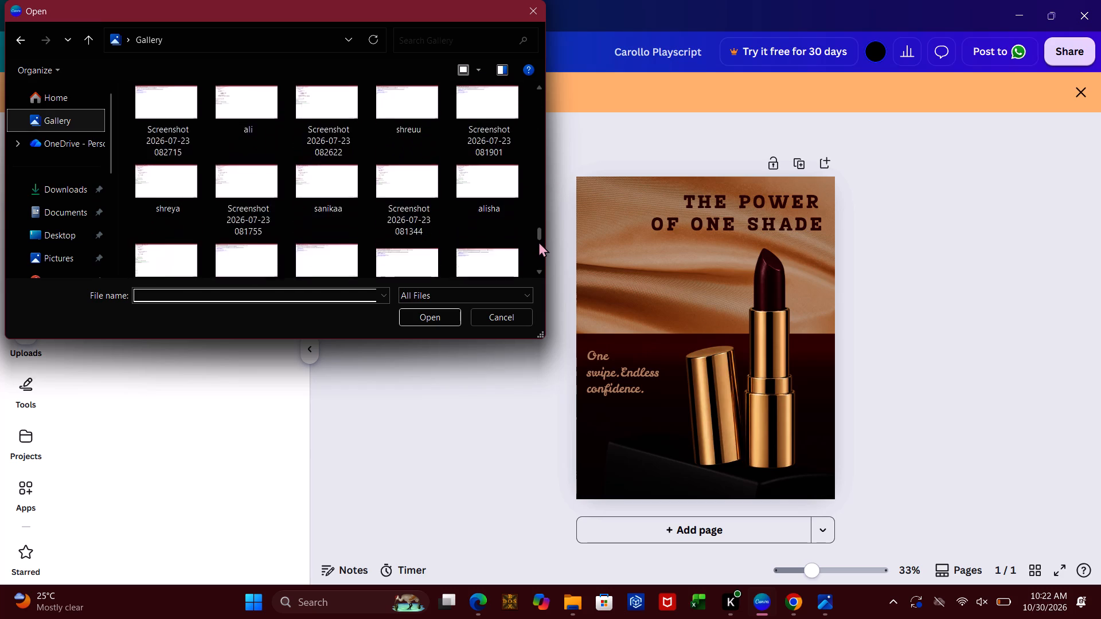
{"action": "left_click", "coordinate": [538, 241]}
{"action": "left_click", "coordinate": [538, 85]}
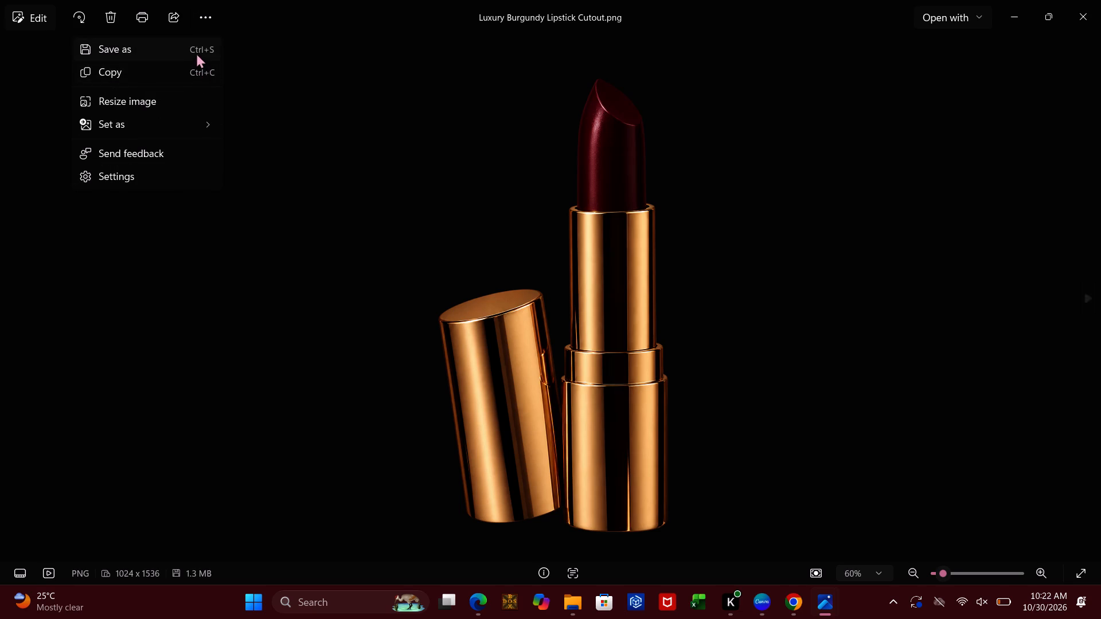
{"action": "left_click", "coordinate": [196, 52]}
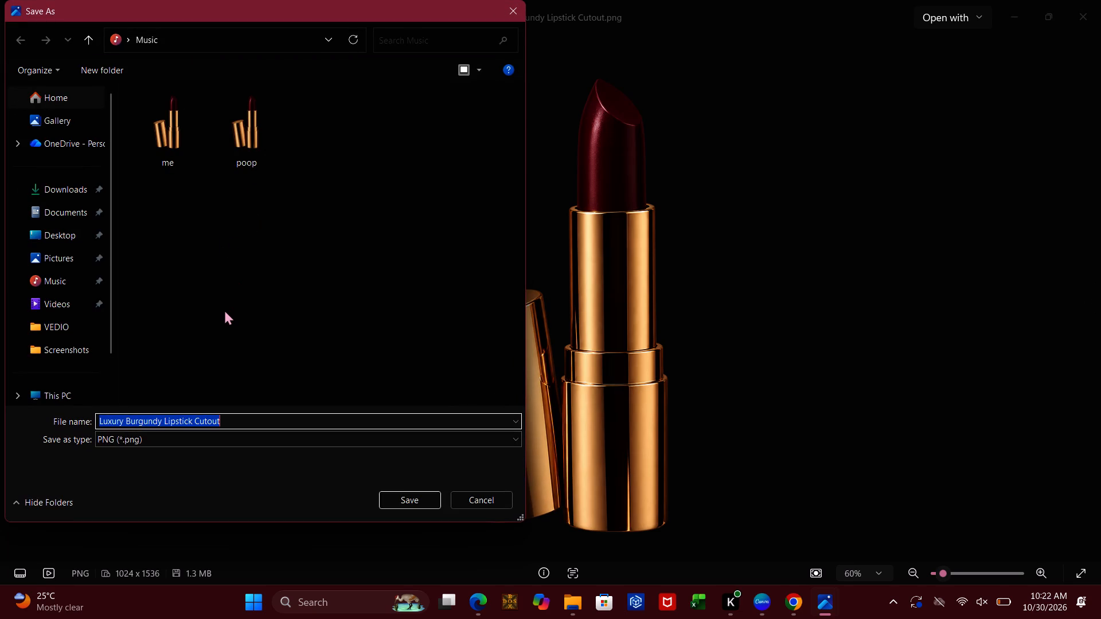
{"action": "left_click", "coordinate": [521, 2]}
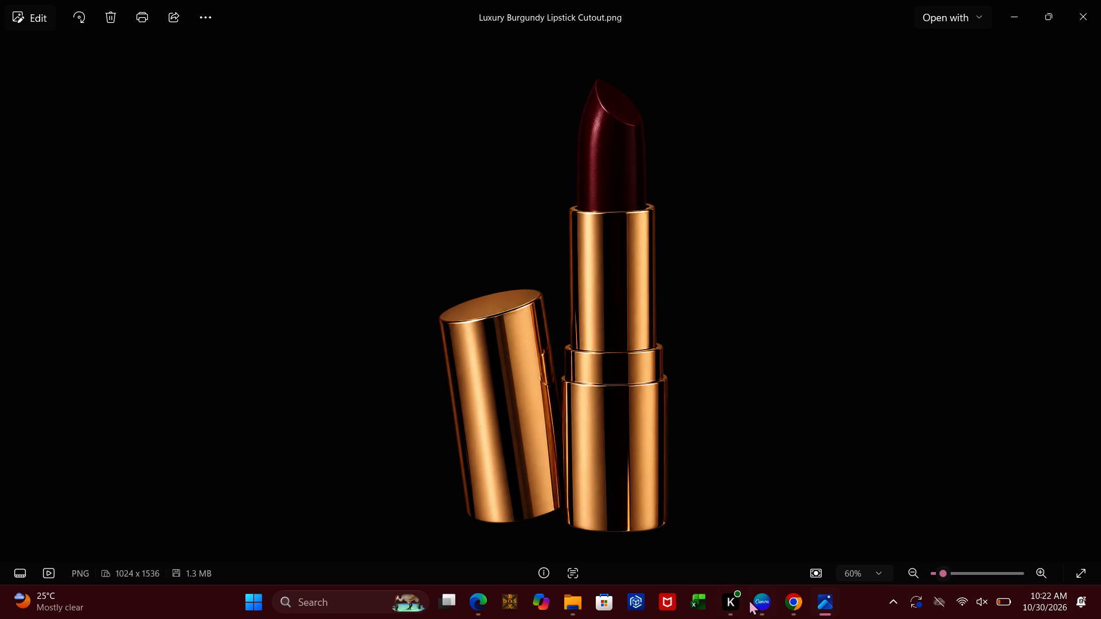
Switch to Canva and look through the OneDrive Attachments, Pictures, Documents and Personal Vault for the saved lipstick cutout.
{"action": "left_click", "coordinate": [749, 600]}
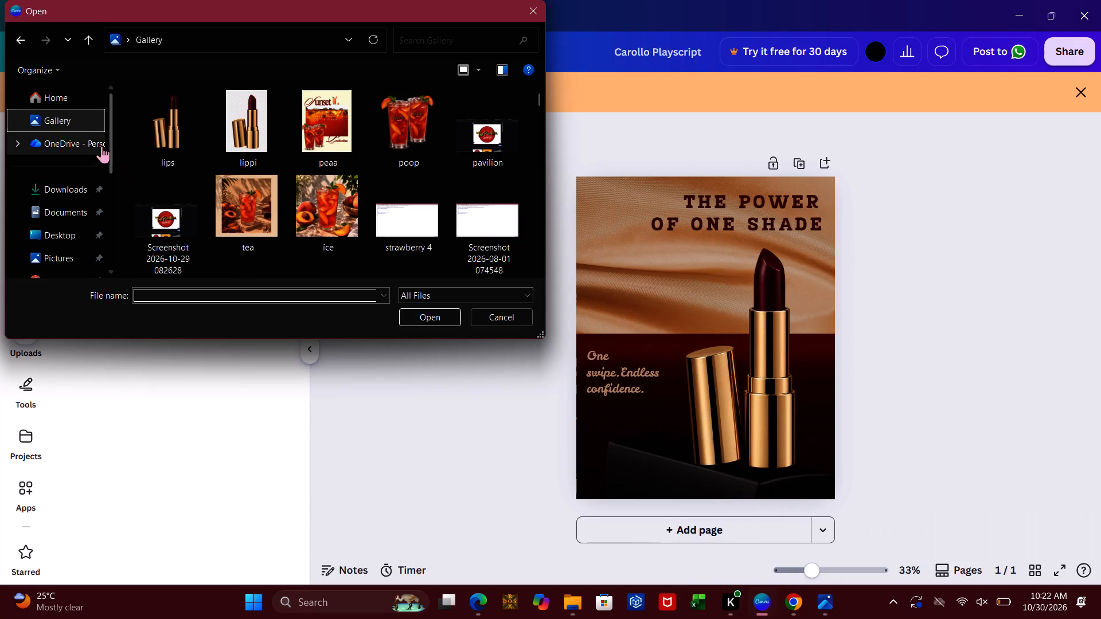
{"action": "left_click", "coordinate": [100, 144]}
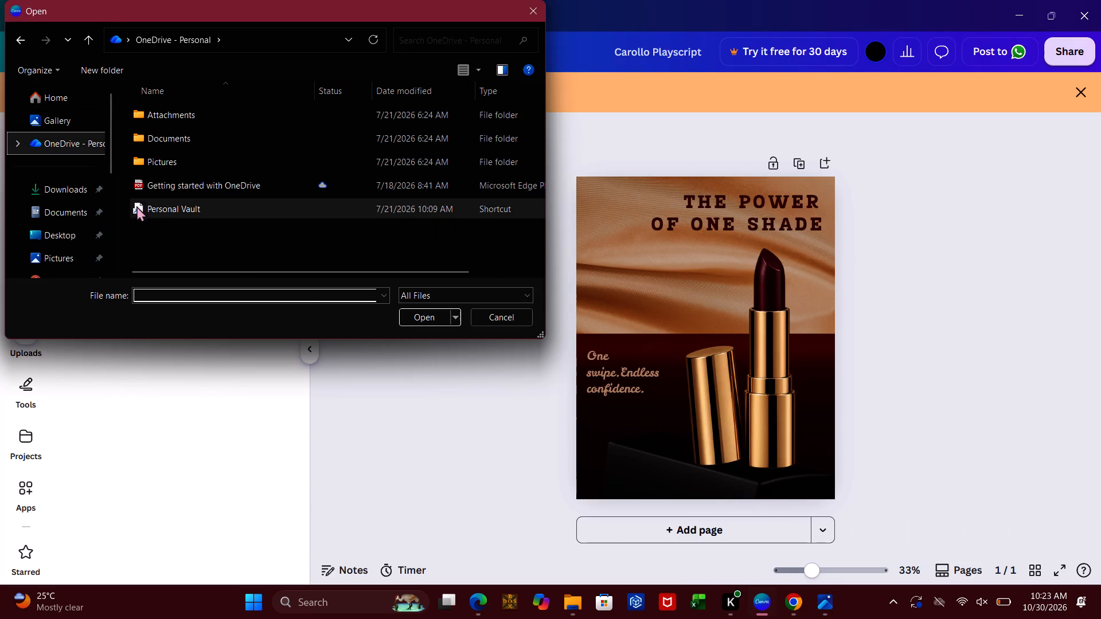
{"action": "left_click", "coordinate": [206, 104]}
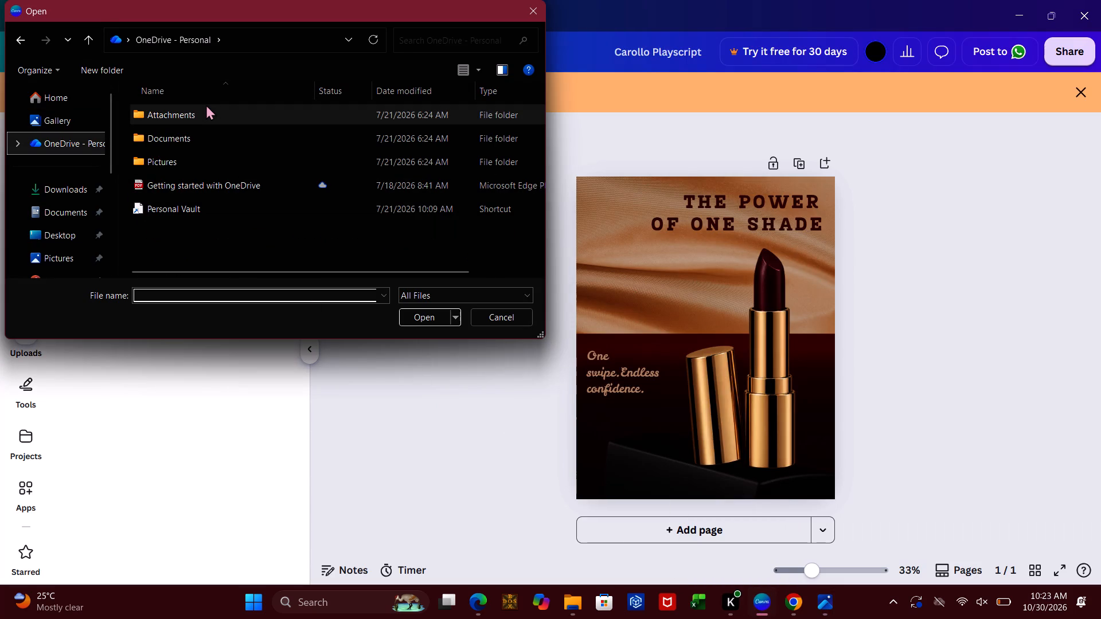
{"action": "double_click", "coordinate": [206, 104]}
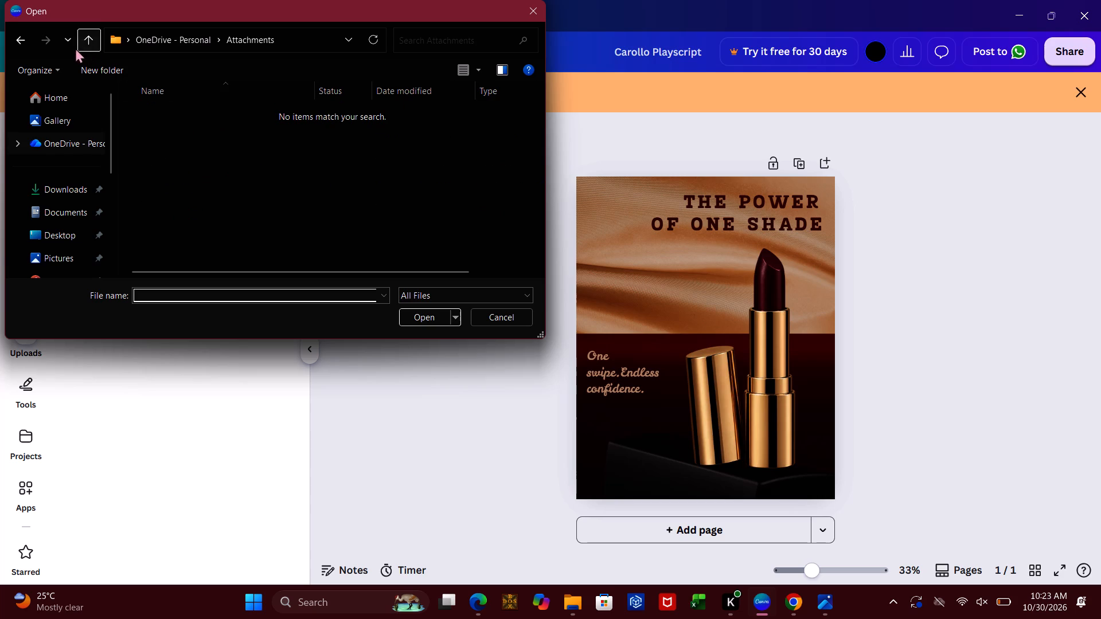
{"action": "left_click", "coordinate": [19, 41]}
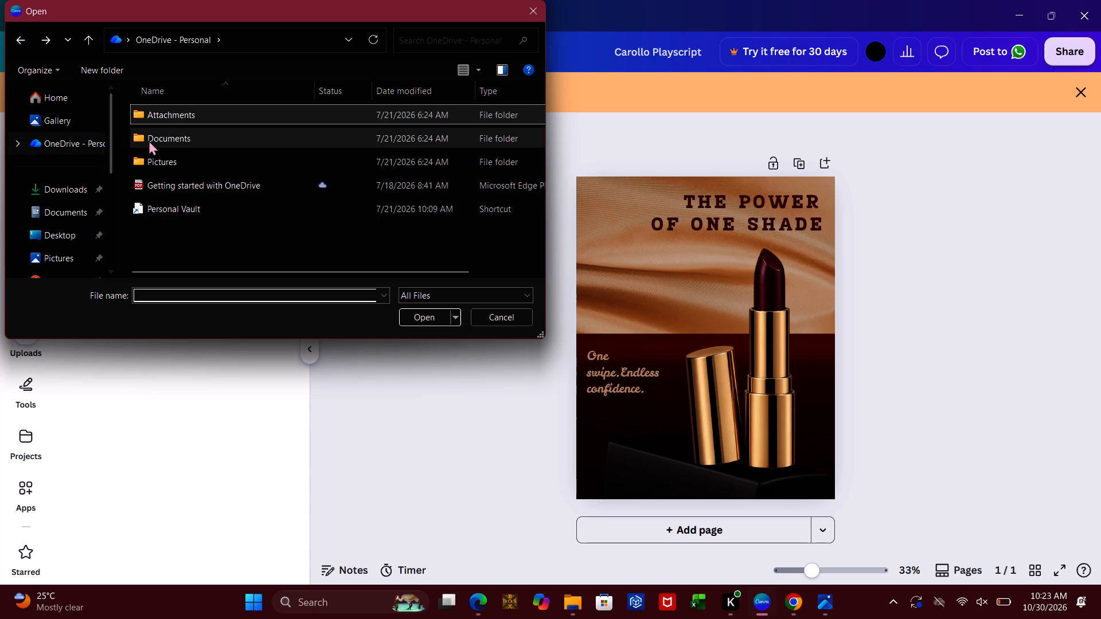
{"action": "left_click", "coordinate": [148, 140]}
{"action": "double_click", "coordinate": [150, 159]}
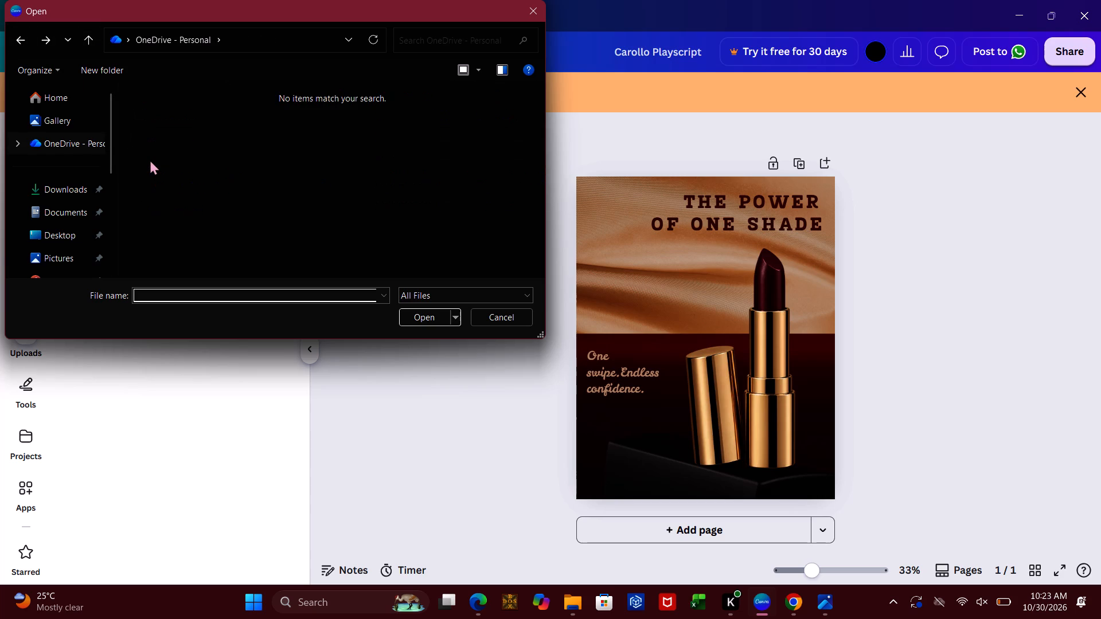
{"action": "left_click", "coordinate": [19, 34]}
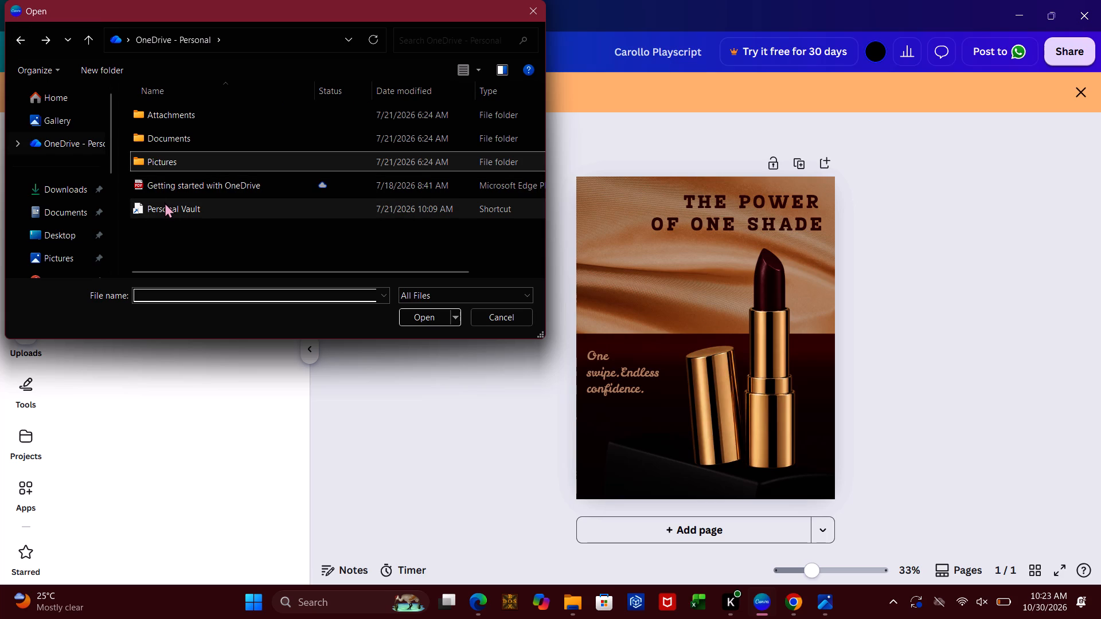
{"action": "double_click", "coordinate": [176, 179]}
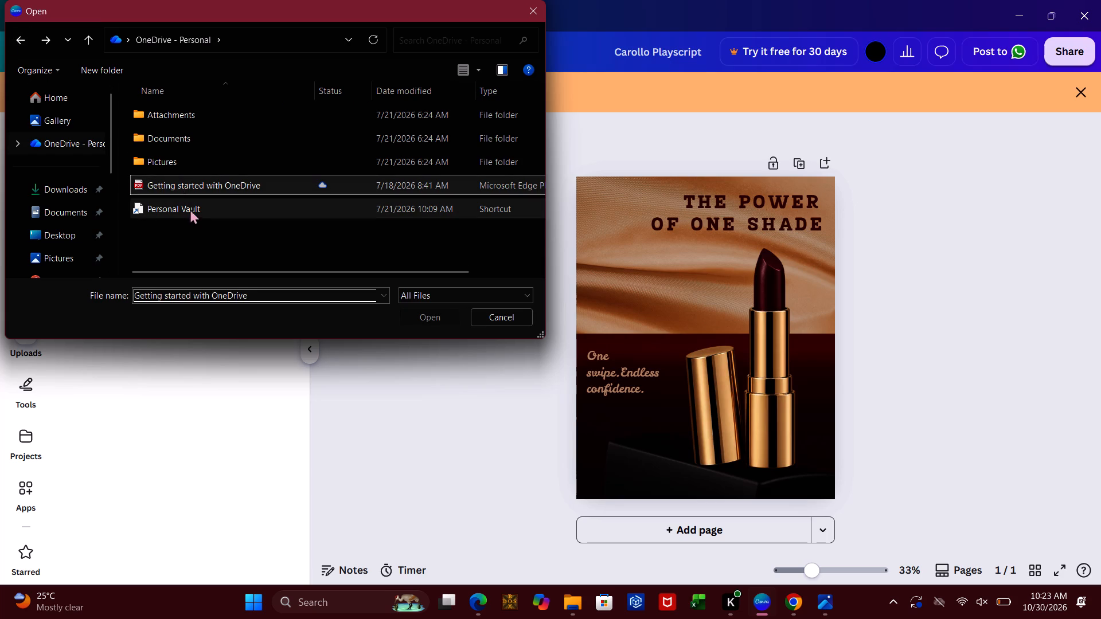
{"action": "double_click", "coordinate": [187, 211]}
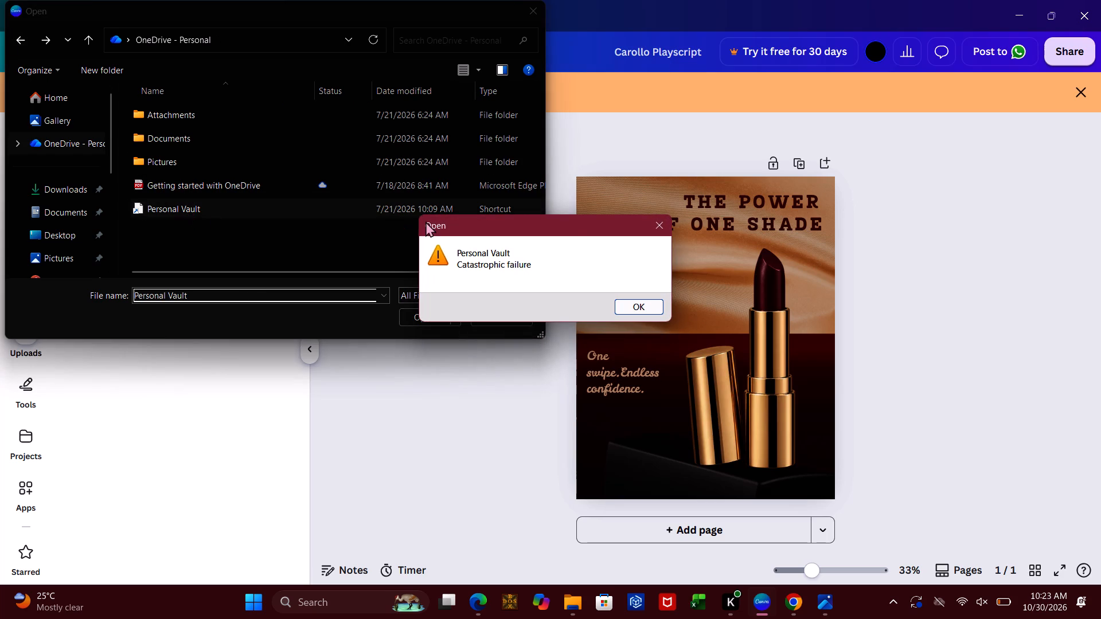
{"action": "left_click", "coordinate": [658, 227]}
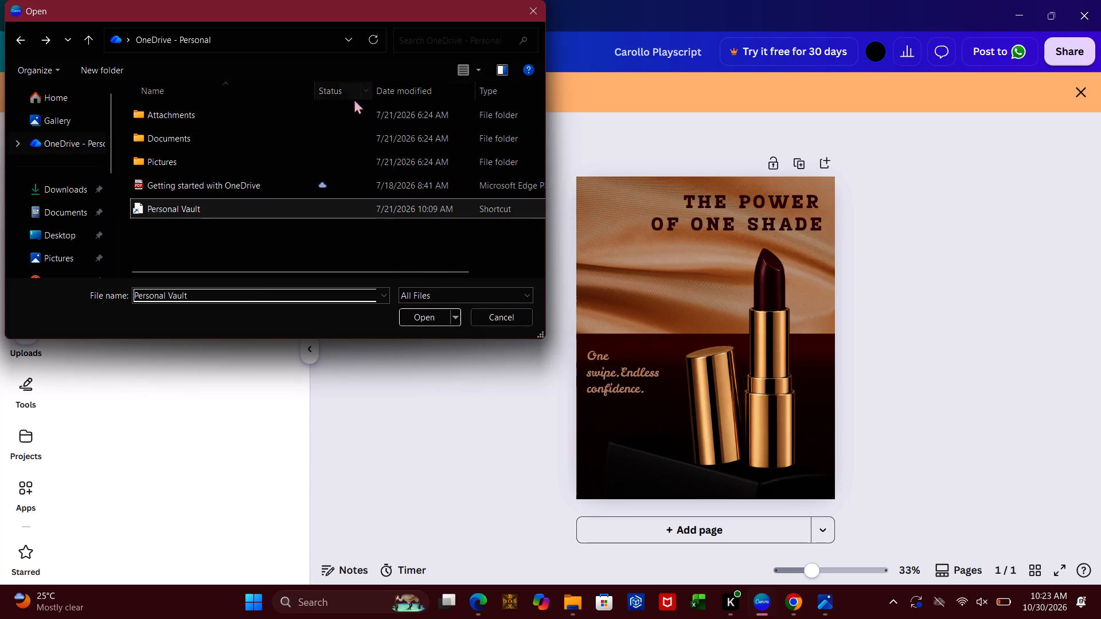
{"action": "double_click", "coordinate": [320, 143]}
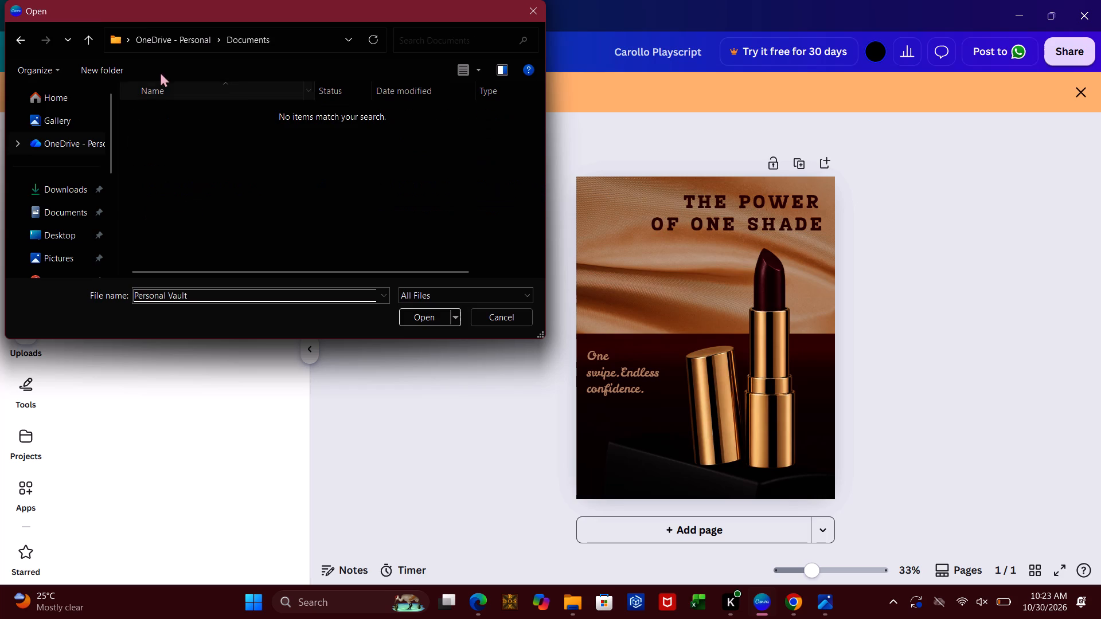
{"action": "left_click", "coordinate": [14, 44]}
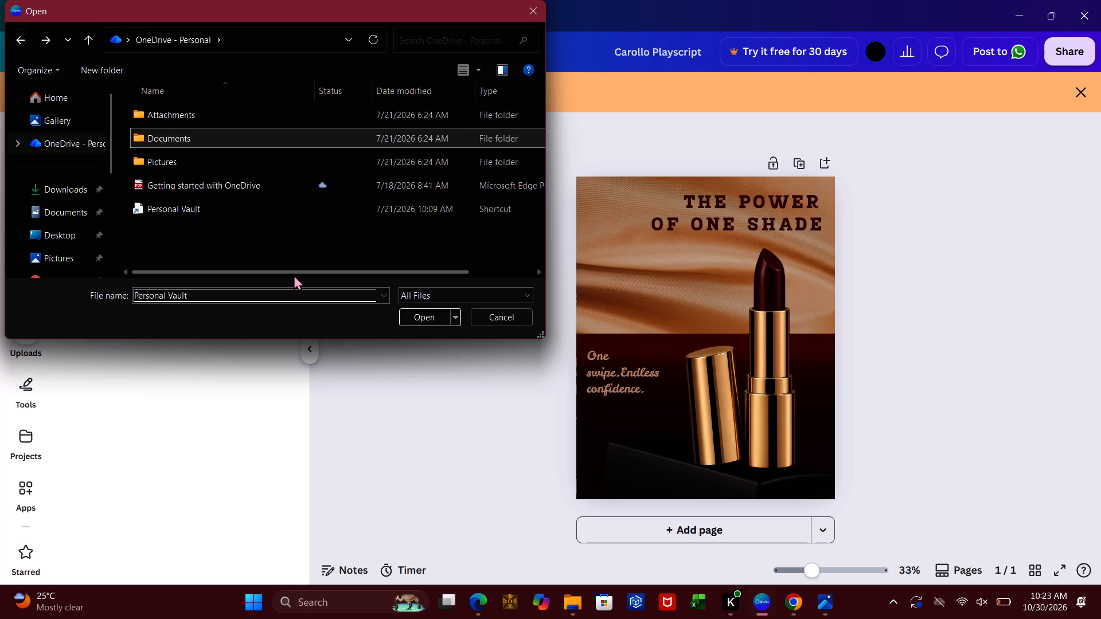
Switch to Chrome, locate the downloaded Luxury Burgundy Lipstick Cutout in its folder and open it in Photos.
{"action": "left_click", "coordinate": [789, 602]}
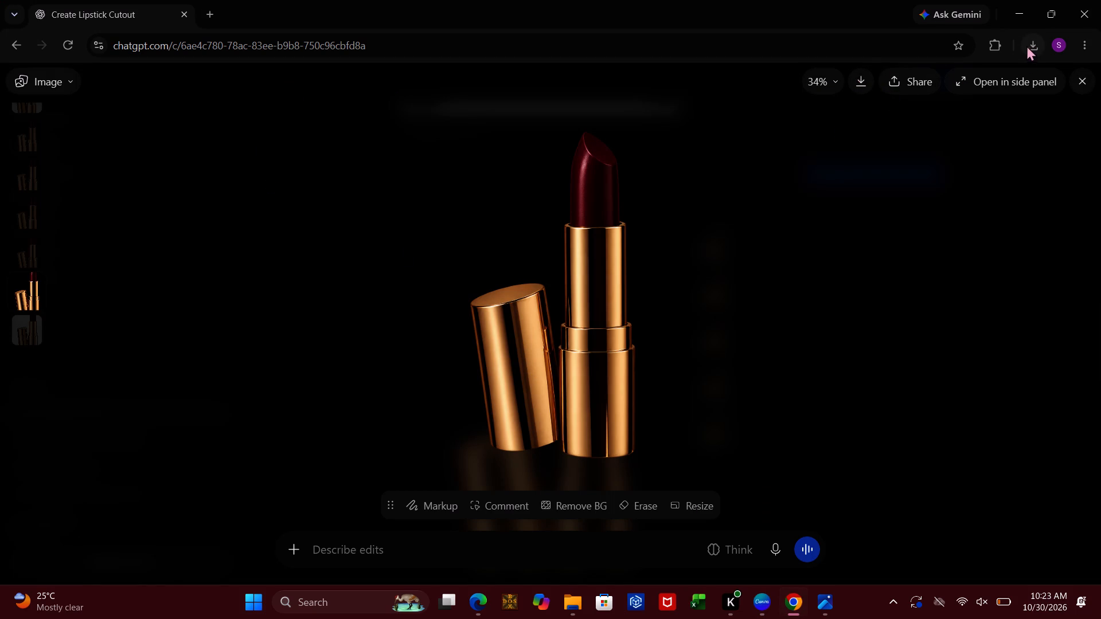
{"action": "left_click", "coordinate": [869, 83]}
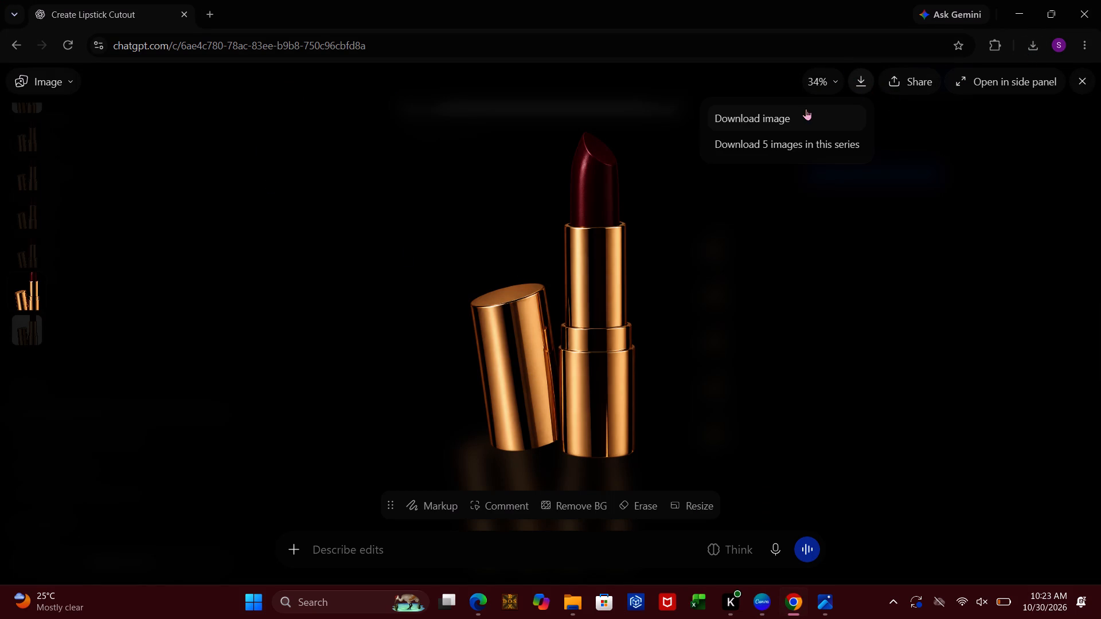
{"action": "left_click", "coordinate": [1035, 40]}
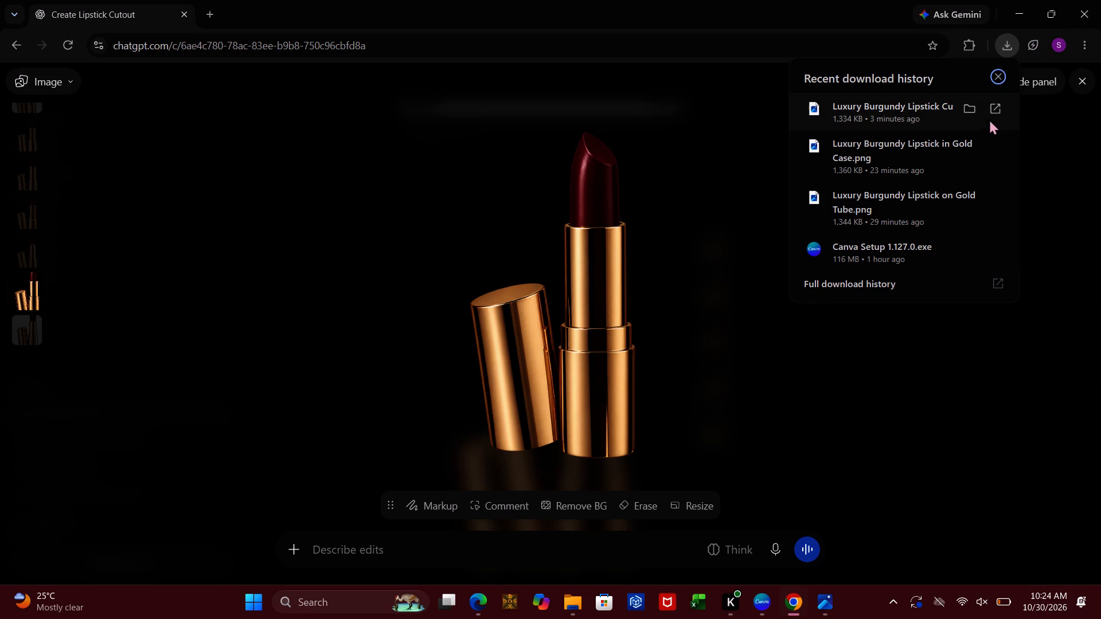
{"action": "left_click", "coordinate": [967, 107]}
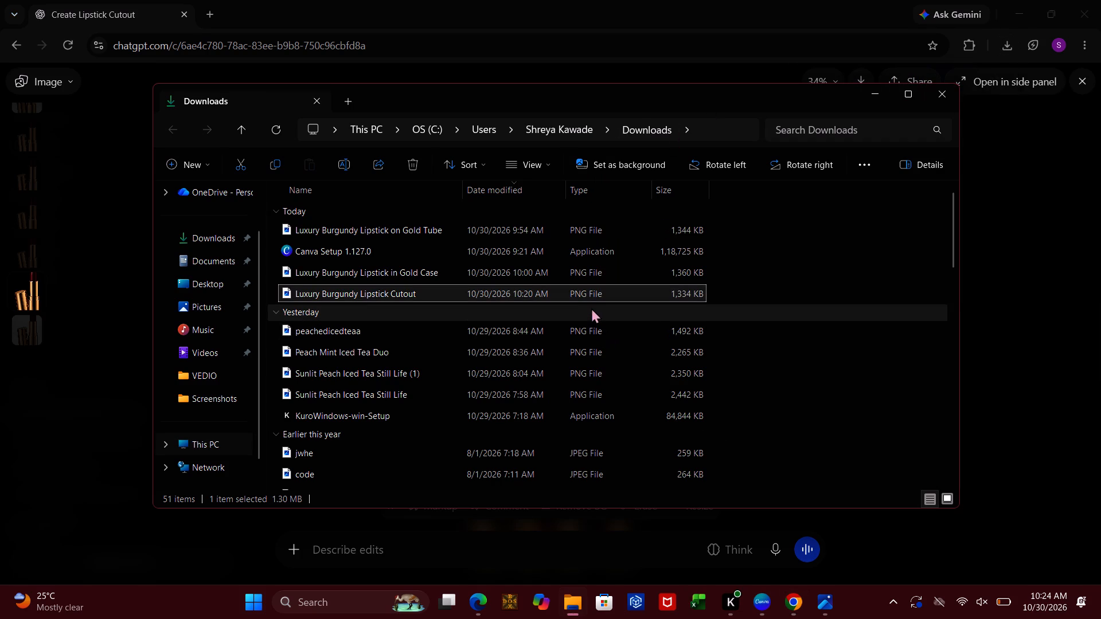
{"action": "double_click", "coordinate": [452, 295]}
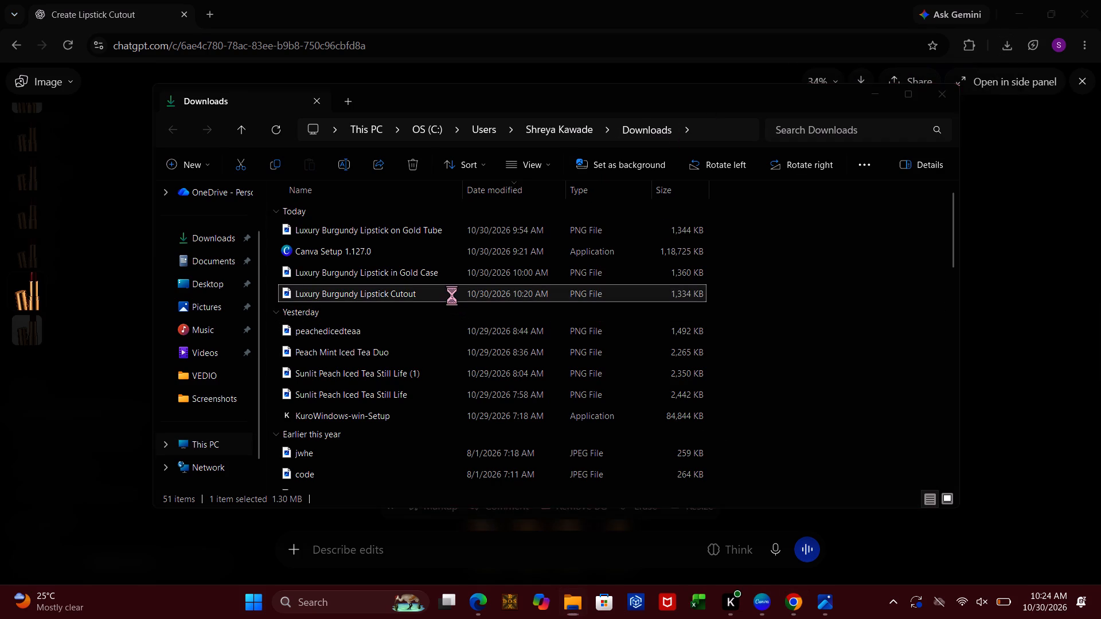
{"action": "double_click", "coordinate": [452, 295]}
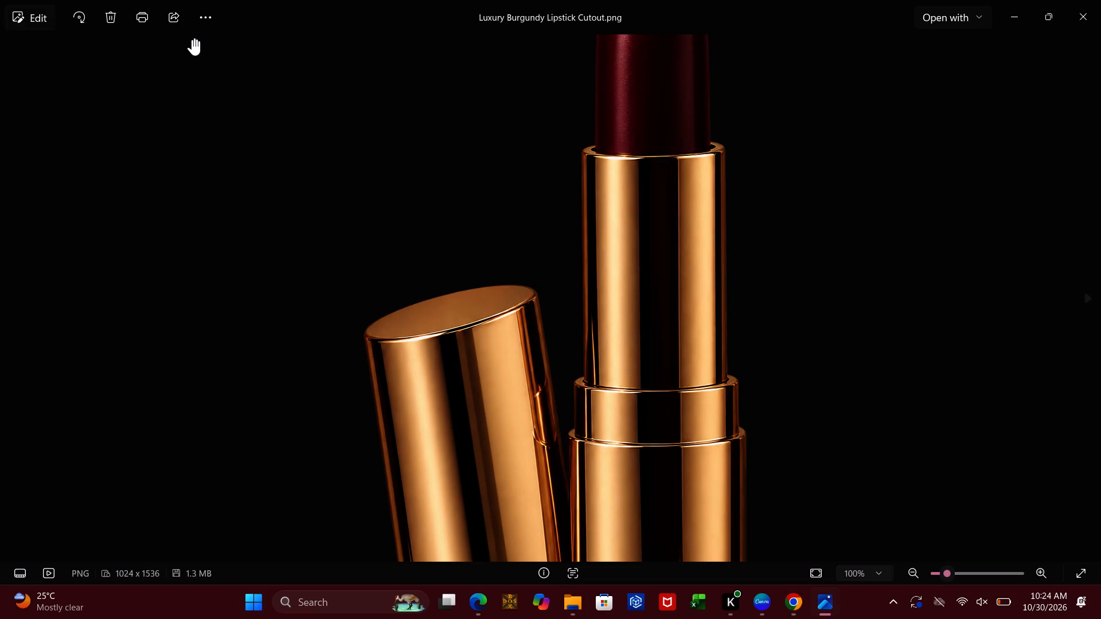
Save a PNG copy of the lipstick cutout as "mee" in the Music folder.
{"action": "left_click", "coordinate": [204, 19]}
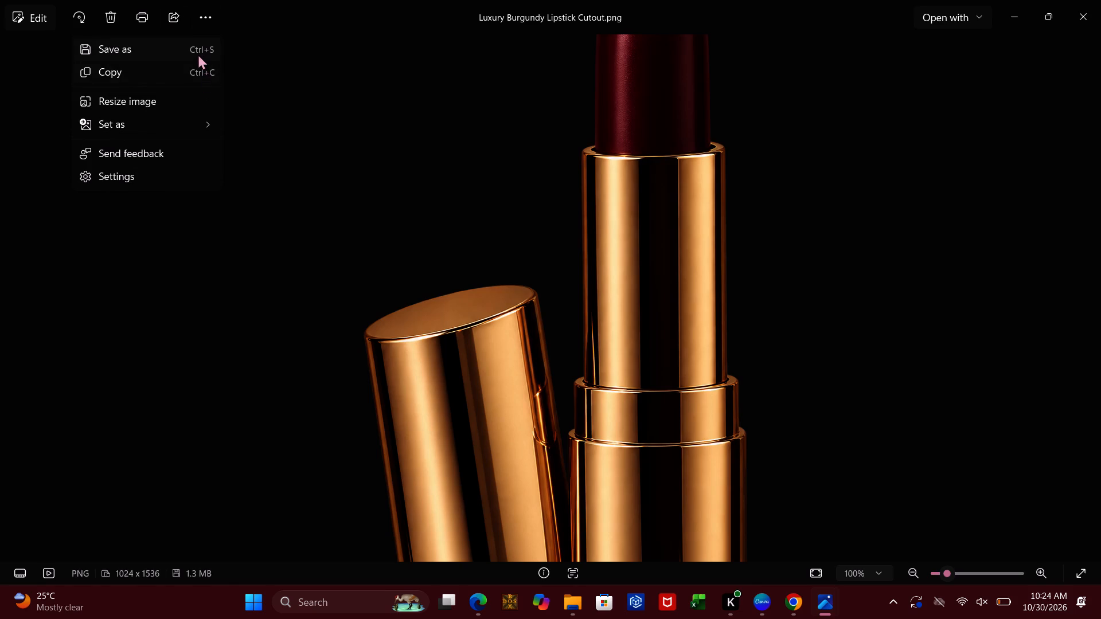
{"action": "left_click", "coordinate": [198, 54]}
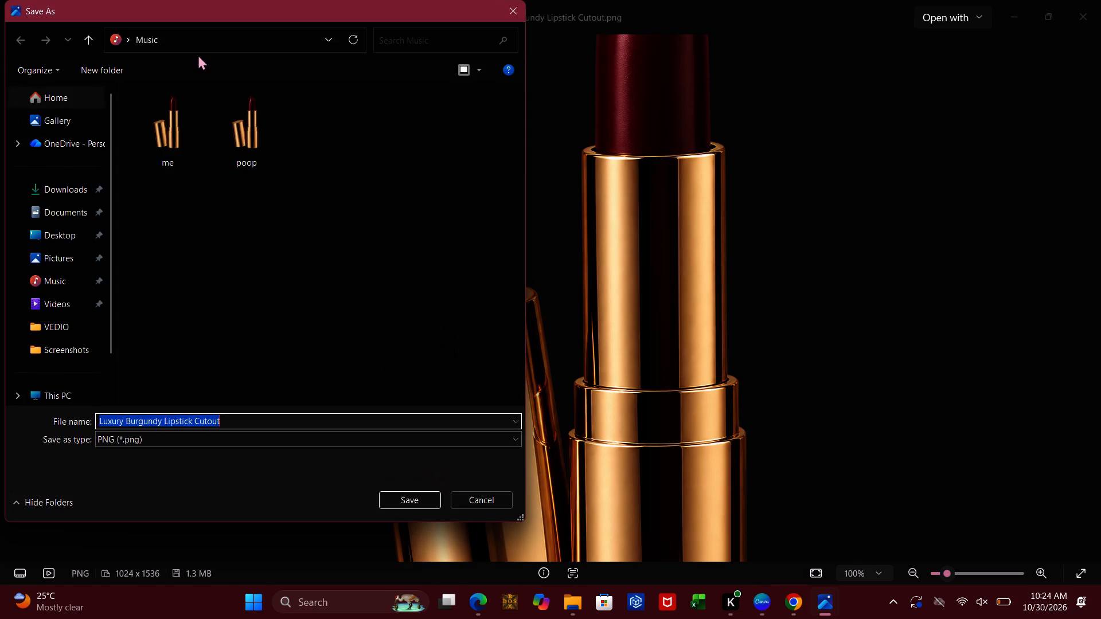
{"action": "key", "text": "BackSpace"}
{"action": "type", "text": "mee"}
{"action": "key", "text": "Return"}
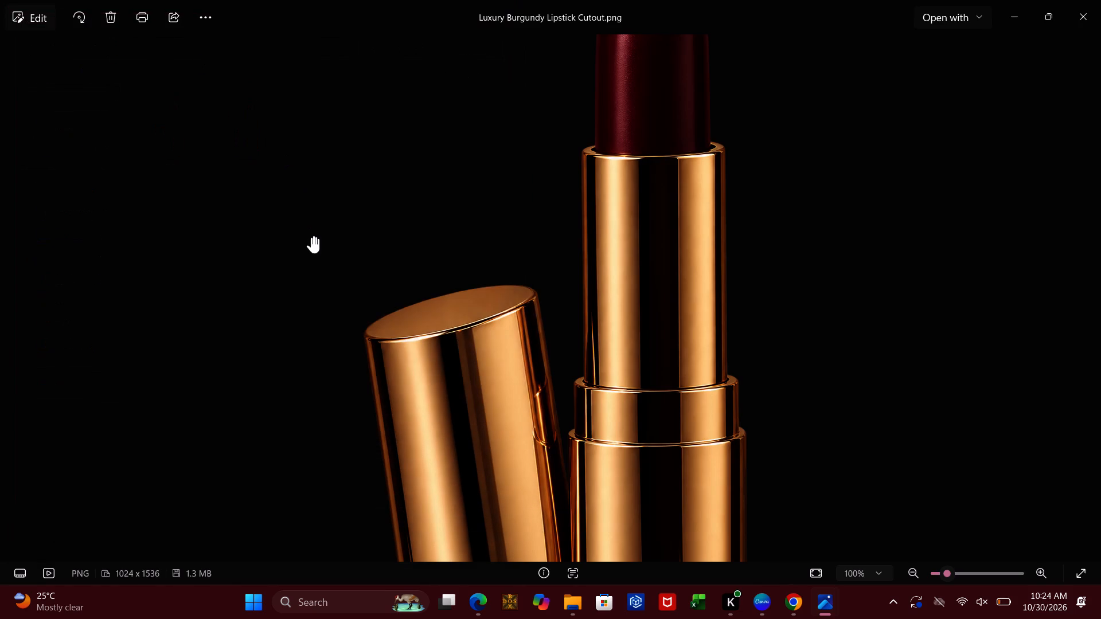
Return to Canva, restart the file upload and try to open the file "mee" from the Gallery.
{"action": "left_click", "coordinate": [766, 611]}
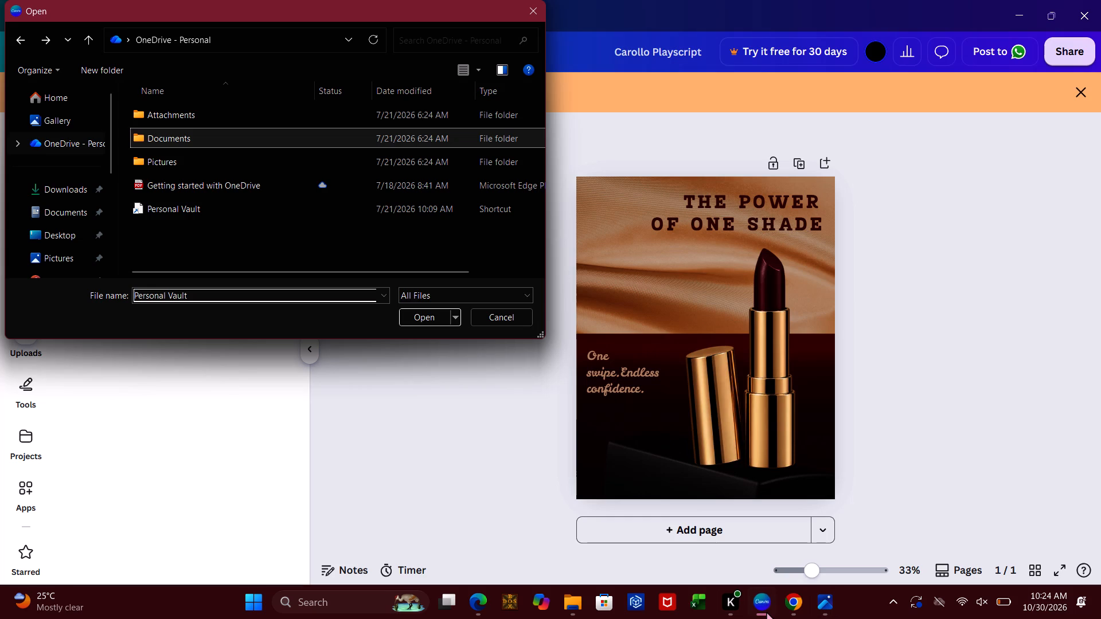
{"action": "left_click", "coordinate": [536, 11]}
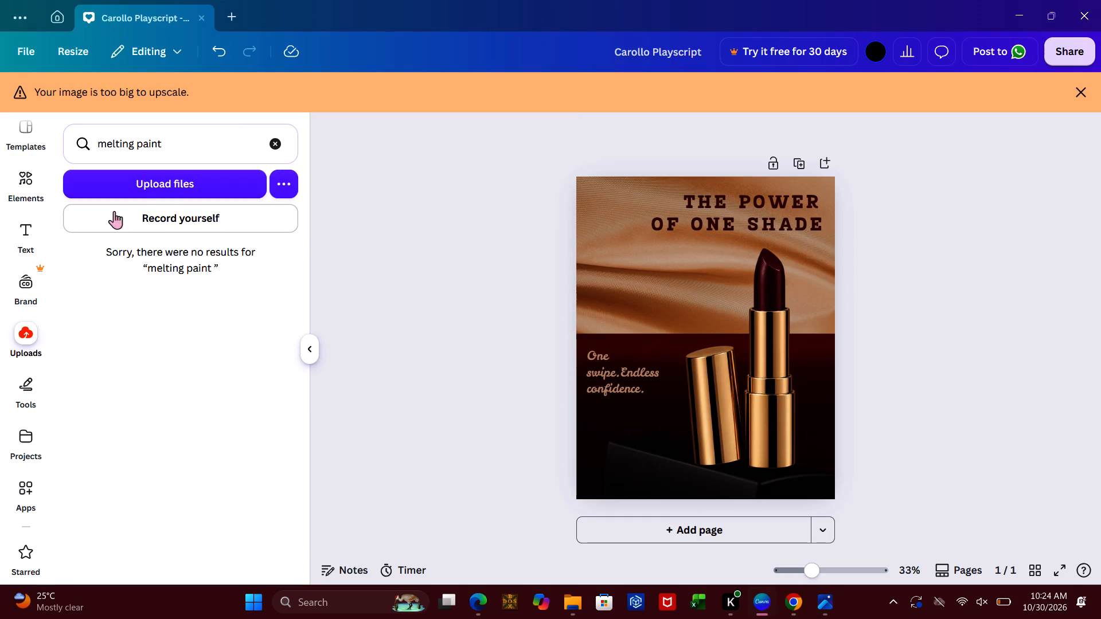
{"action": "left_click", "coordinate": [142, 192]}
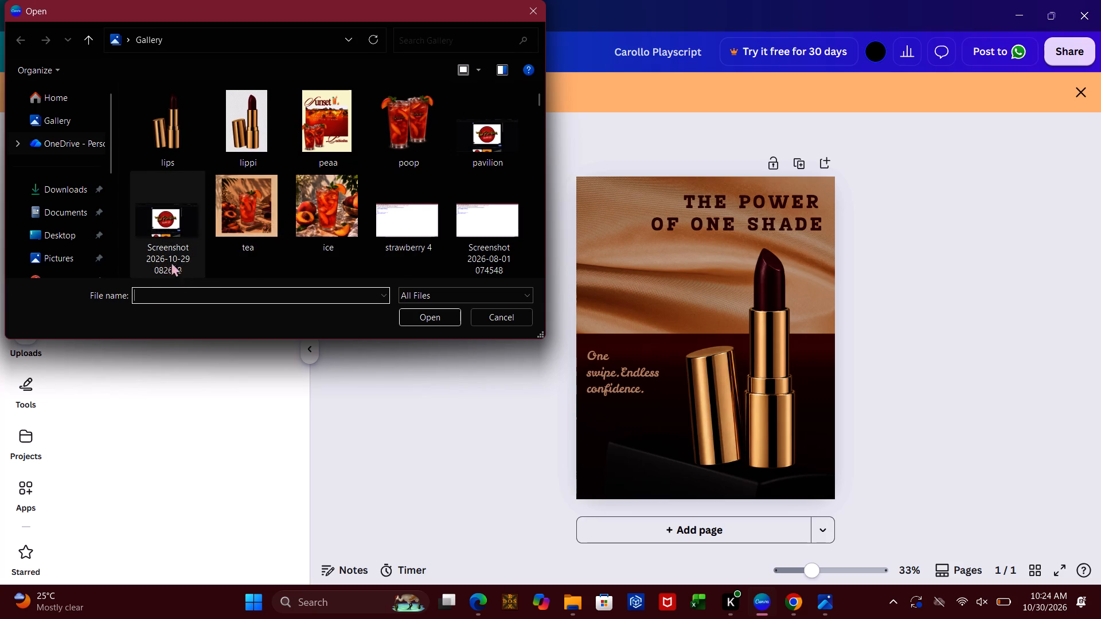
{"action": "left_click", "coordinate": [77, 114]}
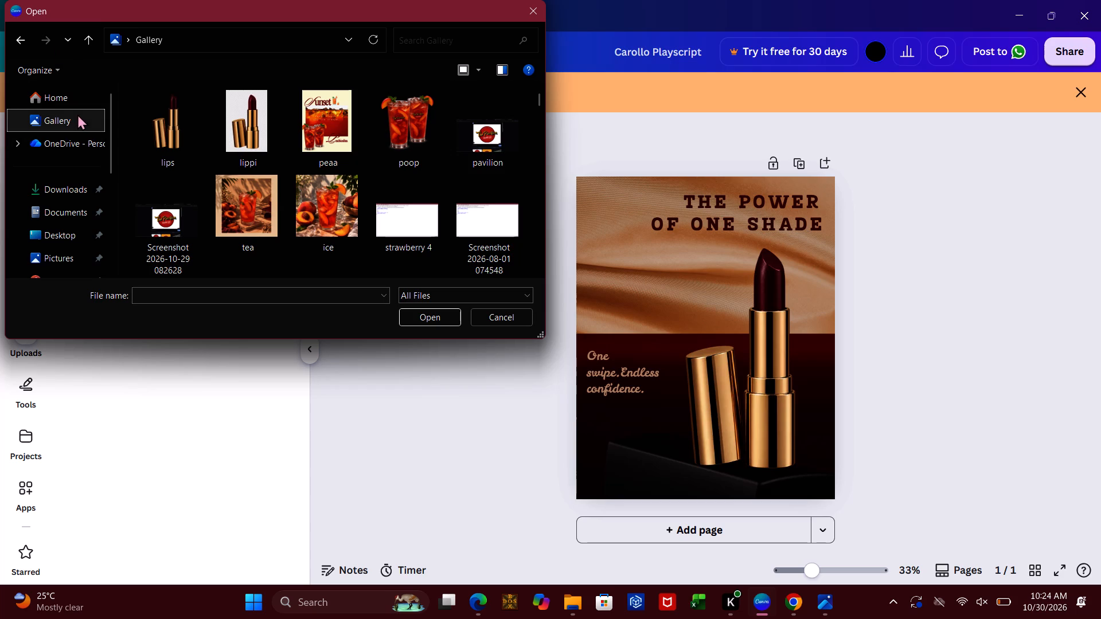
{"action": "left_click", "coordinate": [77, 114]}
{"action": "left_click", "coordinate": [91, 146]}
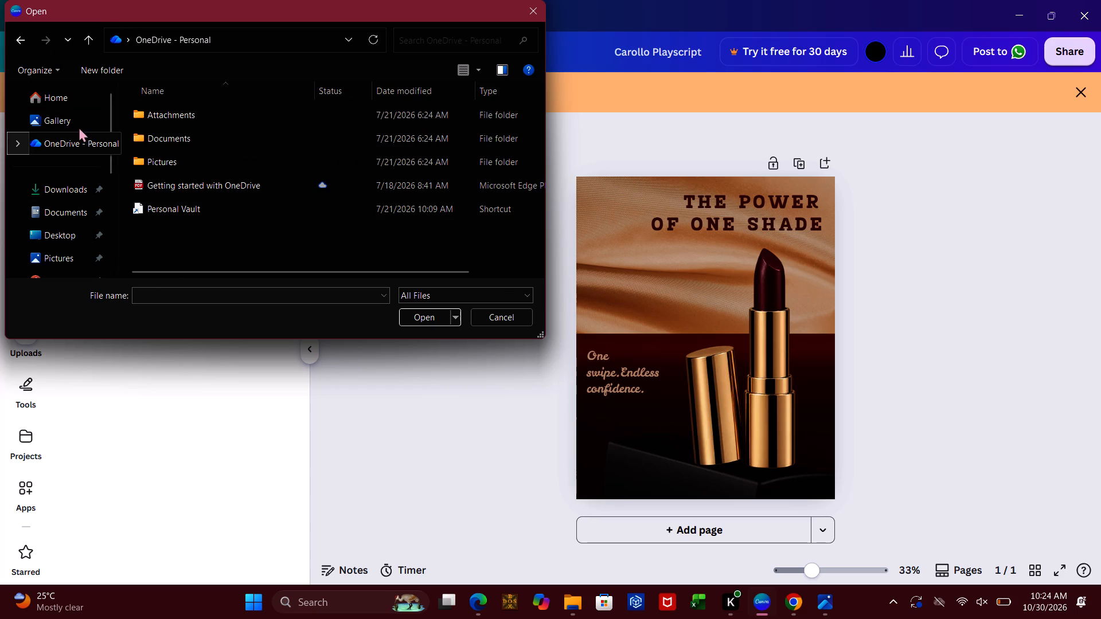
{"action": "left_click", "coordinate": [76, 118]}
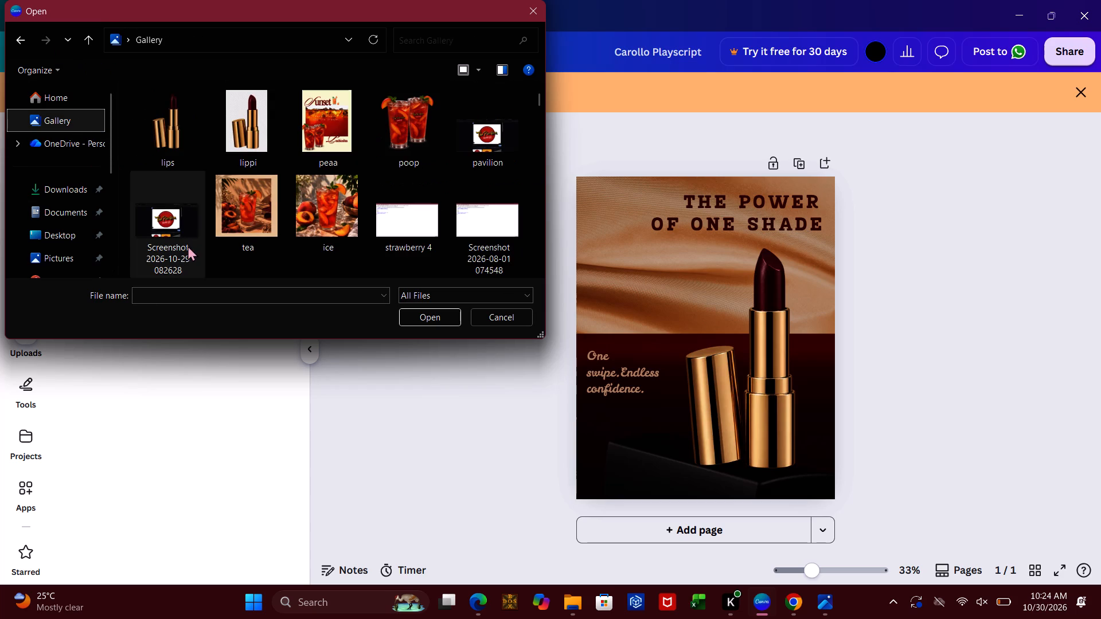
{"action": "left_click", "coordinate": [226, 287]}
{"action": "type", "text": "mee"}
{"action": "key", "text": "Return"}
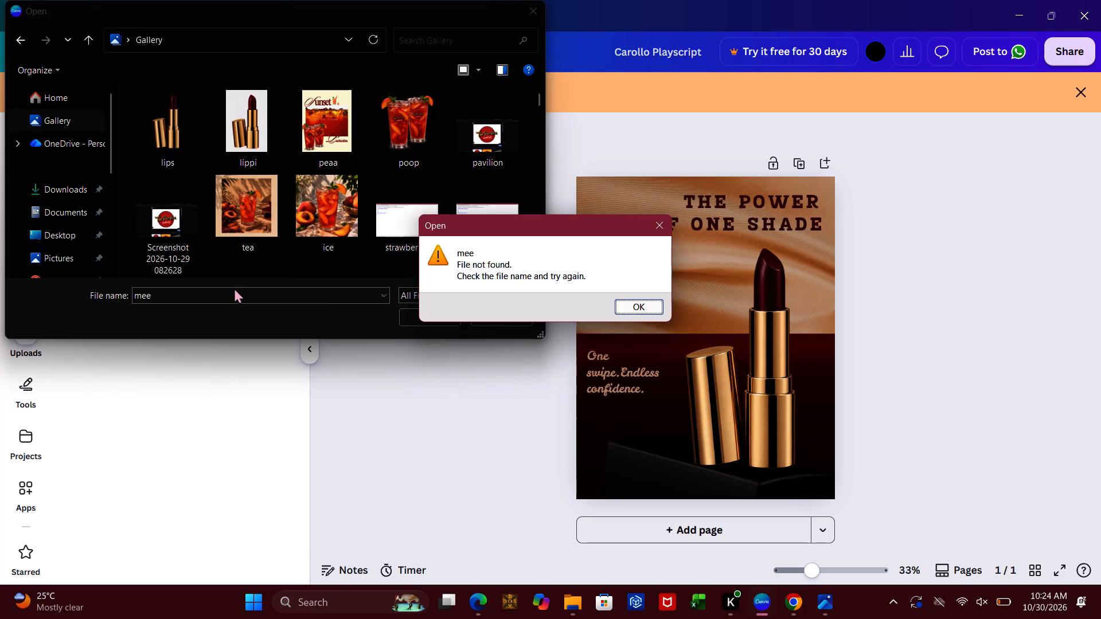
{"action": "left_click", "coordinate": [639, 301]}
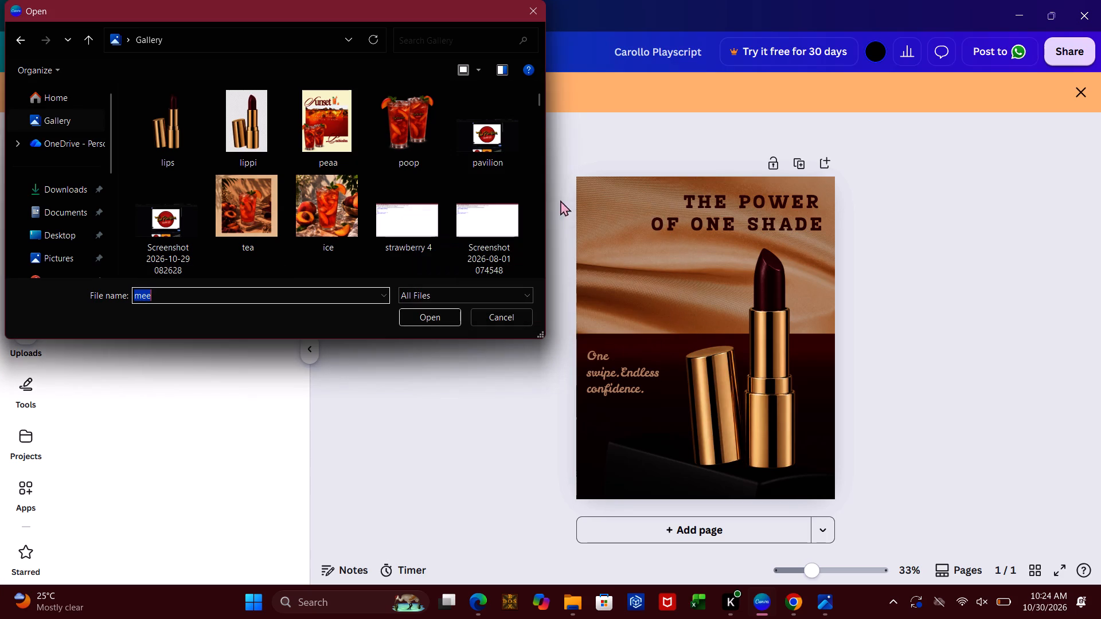
Look through the Gallery images for the saved lipstick cutout "mee".
{"action": "left_click", "coordinate": [542, 194]}
{"action": "left_click", "coordinate": [542, 194]}
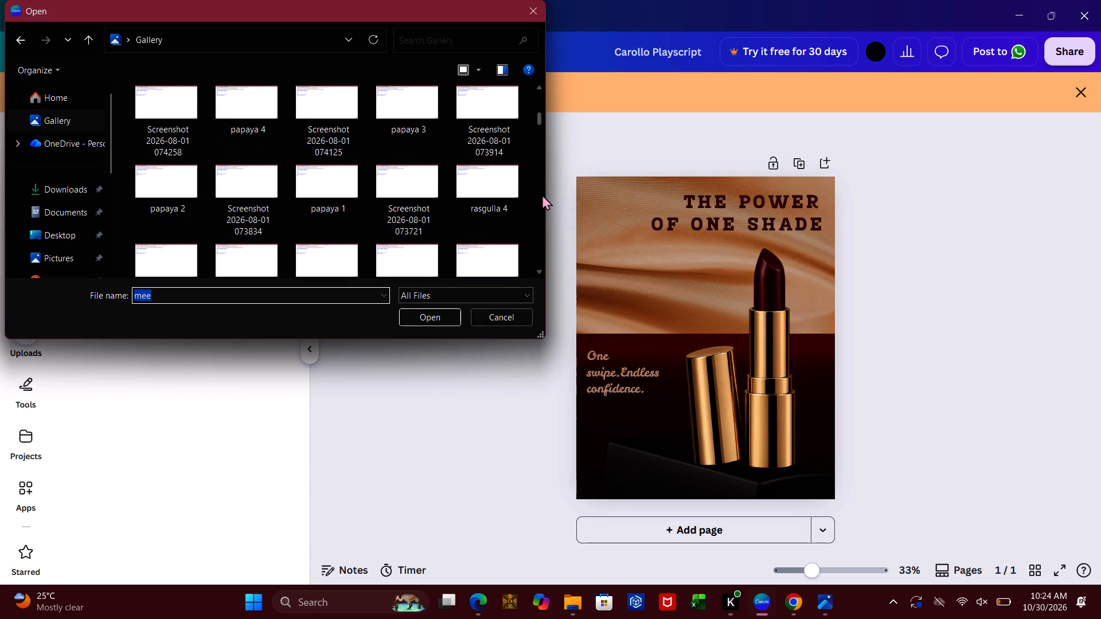
{"action": "left_click", "coordinate": [542, 194]}
{"action": "left_click", "coordinate": [540, 241]}
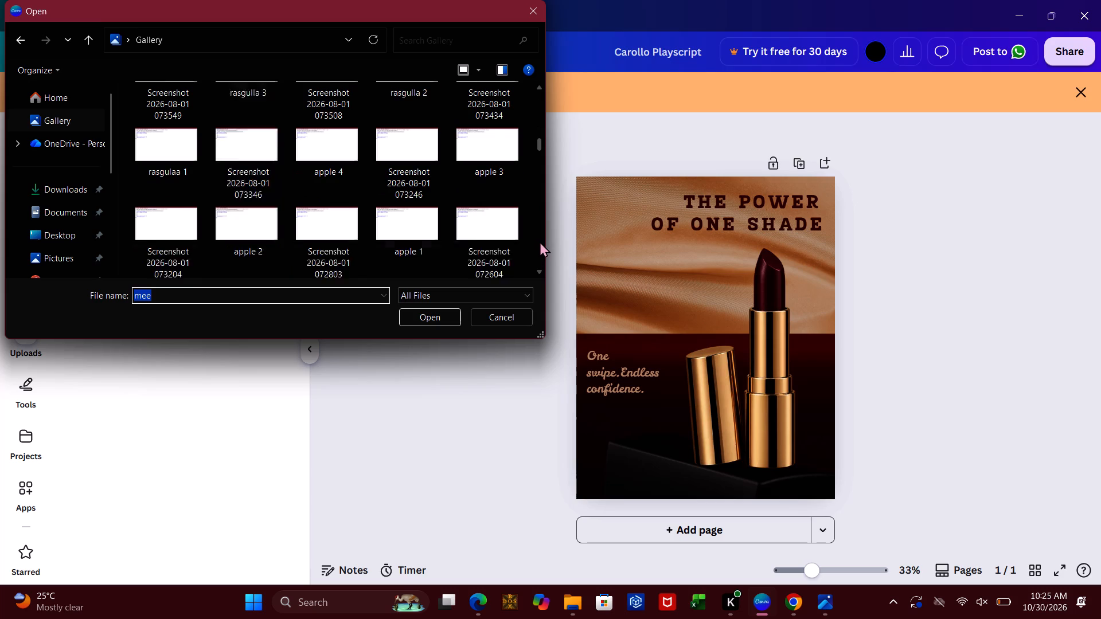
{"action": "triple_click", "coordinate": [540, 241]}
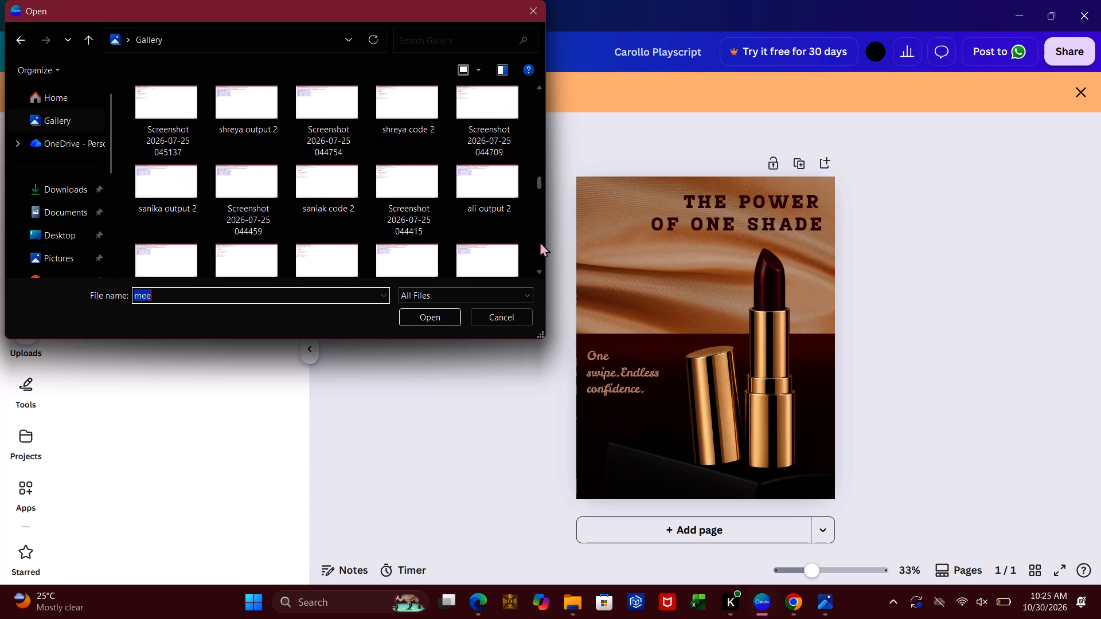
{"action": "left_click", "coordinate": [540, 241]}
{"action": "triple_click", "coordinate": [540, 241]}
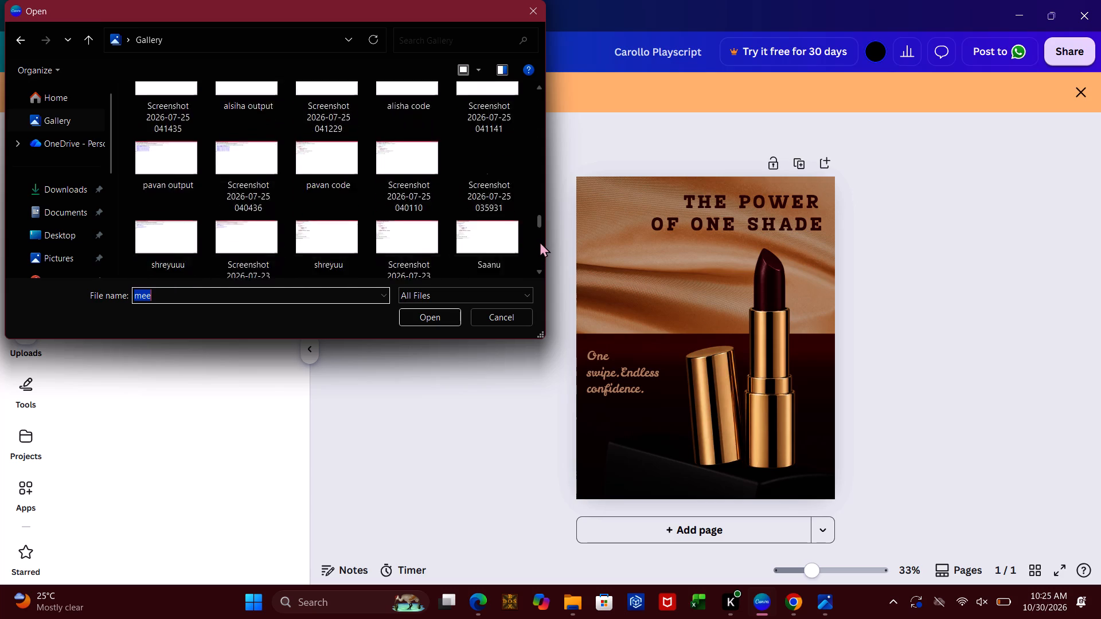
{"action": "left_click", "coordinate": [545, 261]}
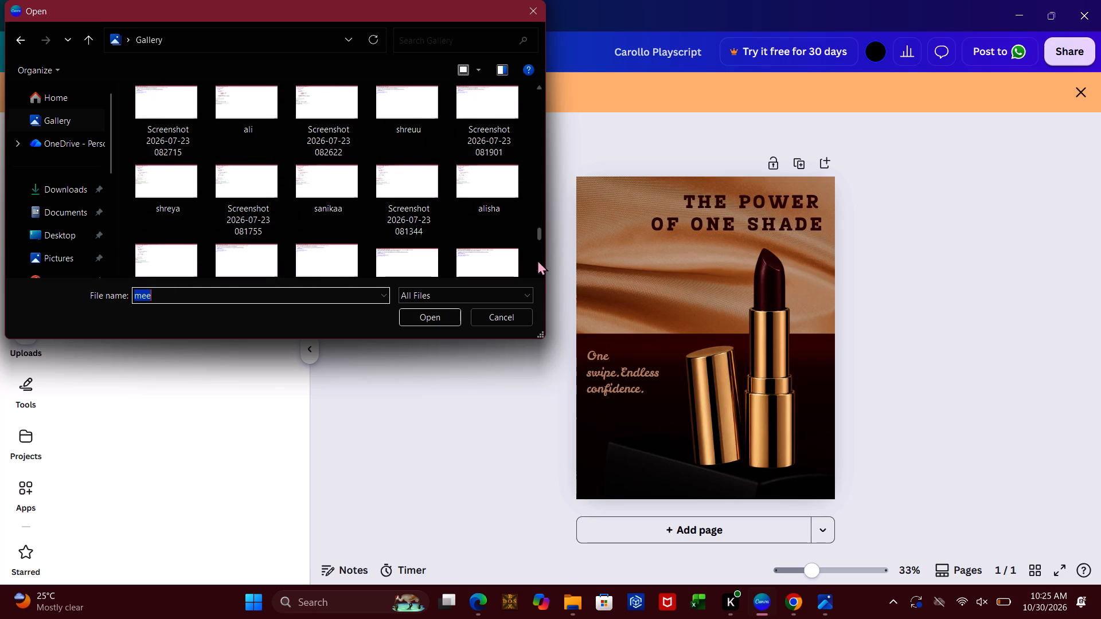
{"action": "left_click", "coordinate": [537, 260]}
{"action": "left_click", "coordinate": [537, 260]}
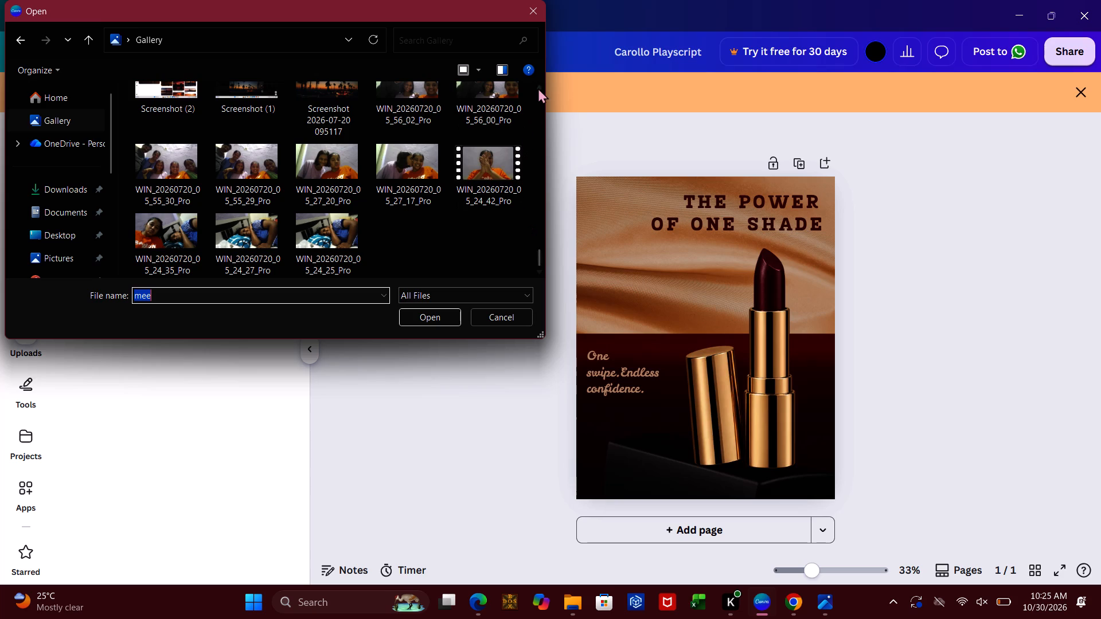
{"action": "left_click", "coordinate": [538, 87]}
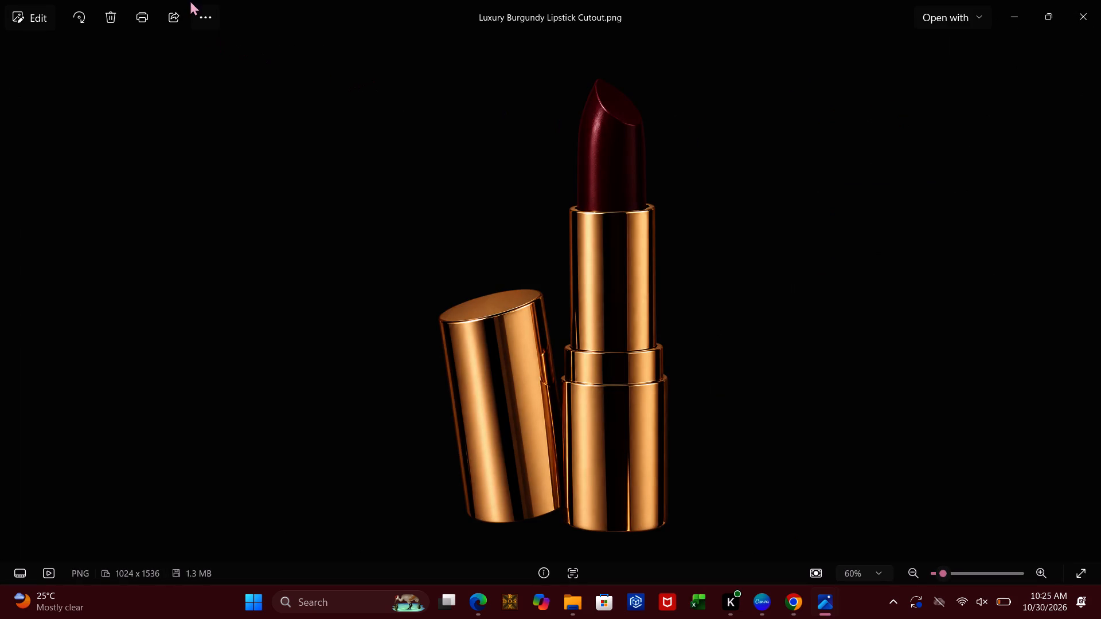
{"action": "left_click", "coordinate": [204, 14]}
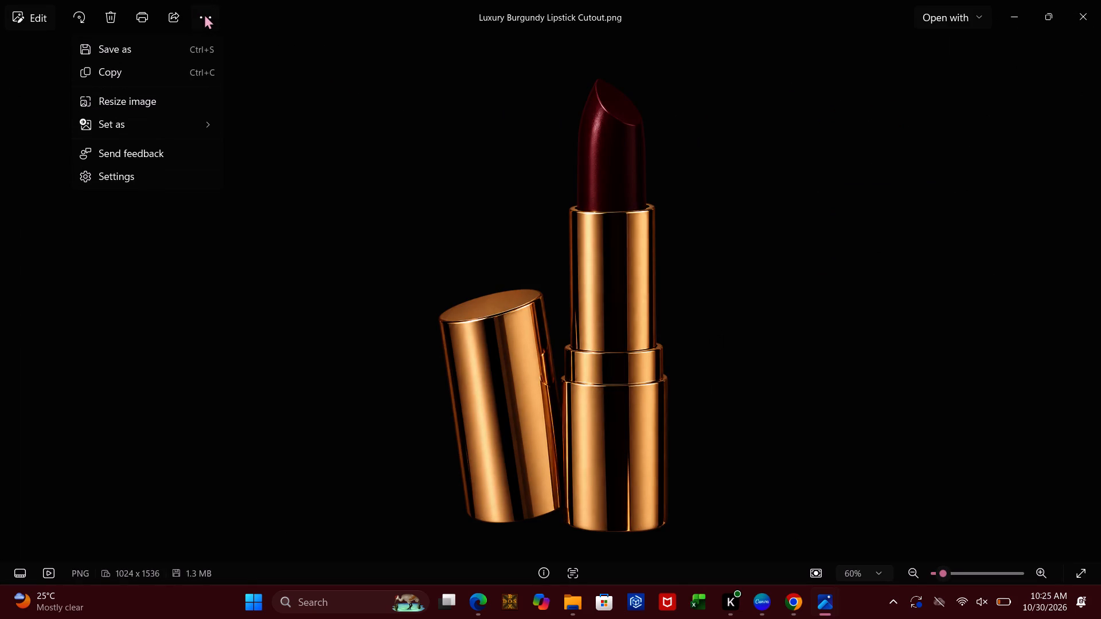
{"action": "left_click", "coordinate": [192, 42]}
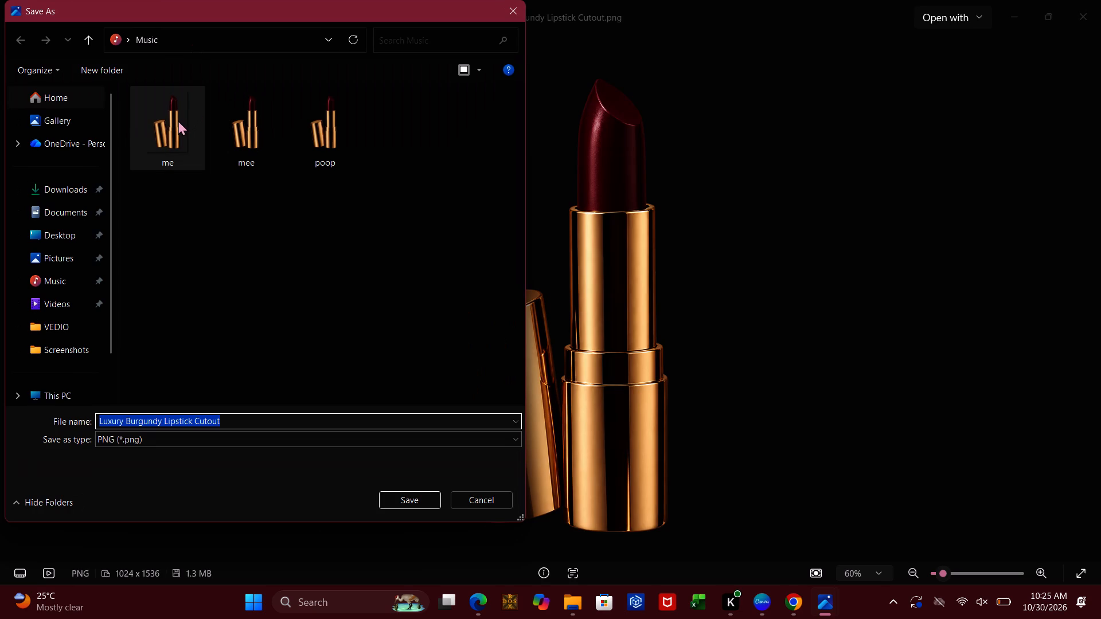
{"action": "double_click", "coordinate": [178, 120]}
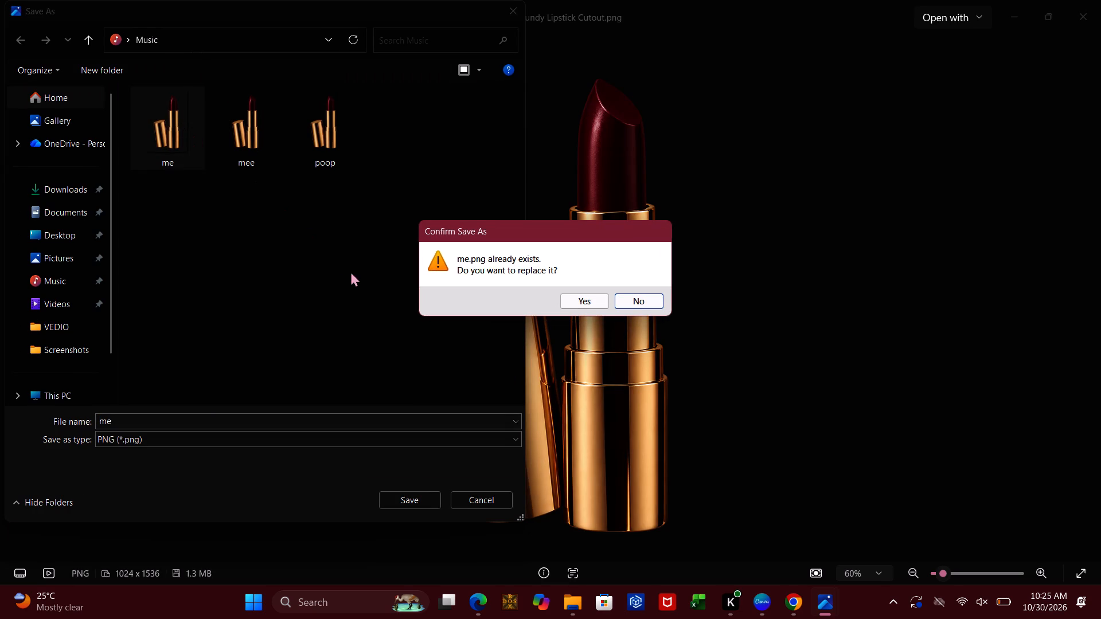
{"action": "left_click", "coordinate": [631, 305]}
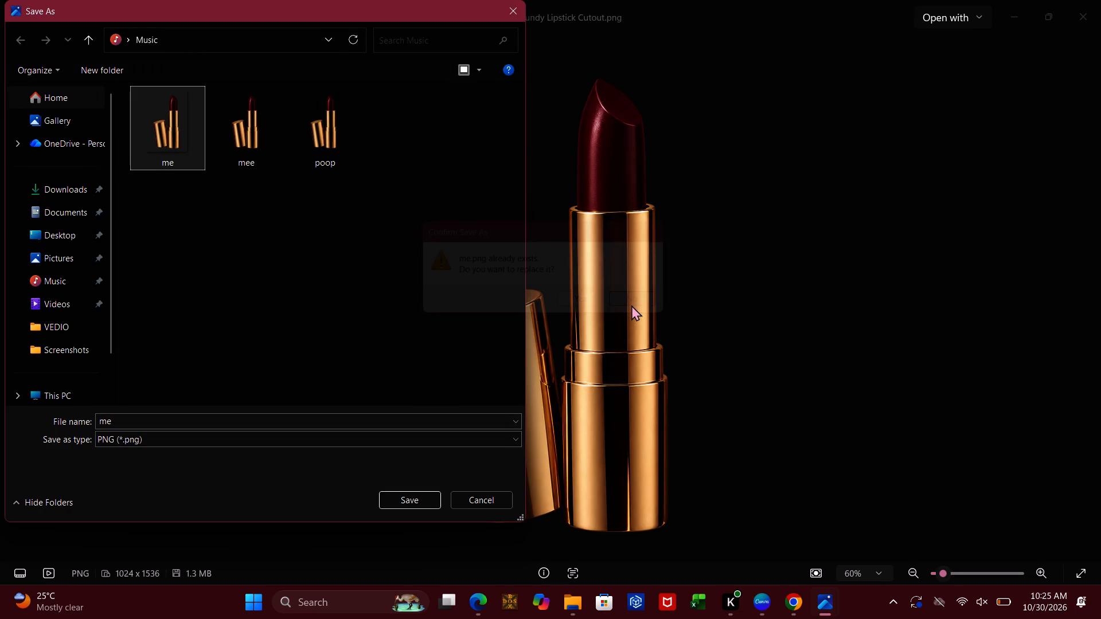
Return to Canva, upload Luxury Burgundy Lipstick Cutout from the Downloads folder and clear the "melting paint" search in the uploads.
{"action": "left_click", "coordinate": [758, 610]}
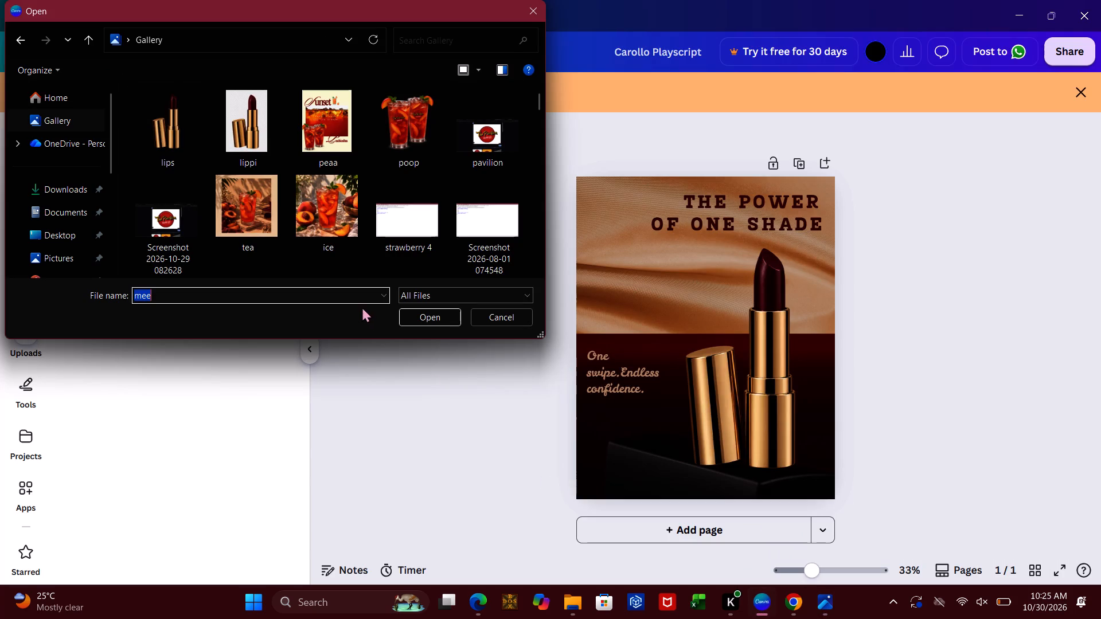
{"action": "left_click", "coordinate": [50, 89]}
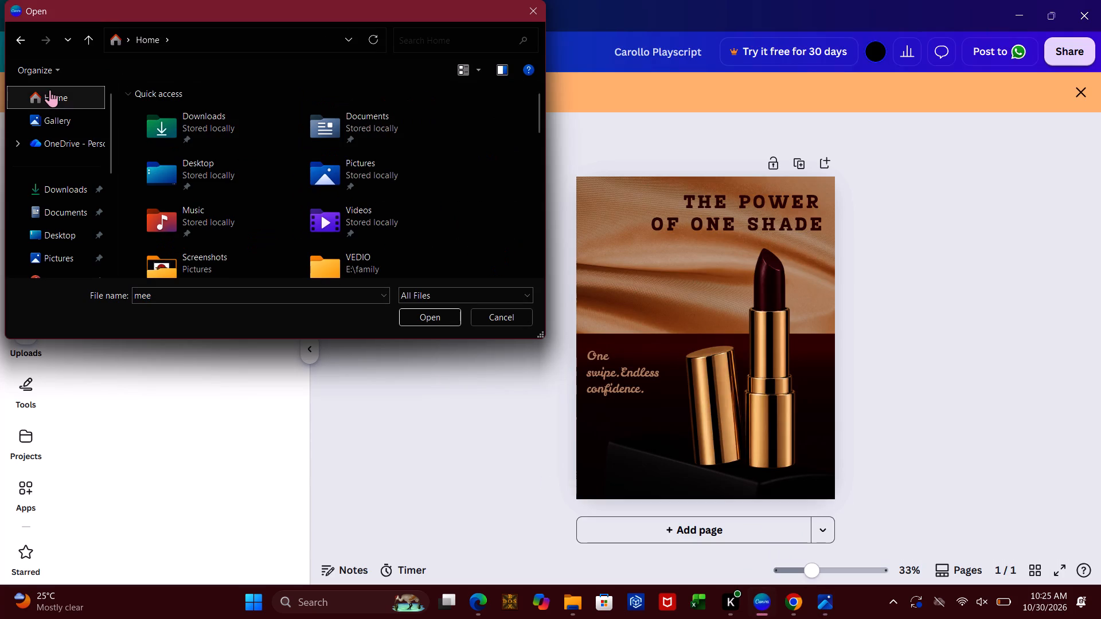
{"action": "left_click", "coordinate": [200, 118]}
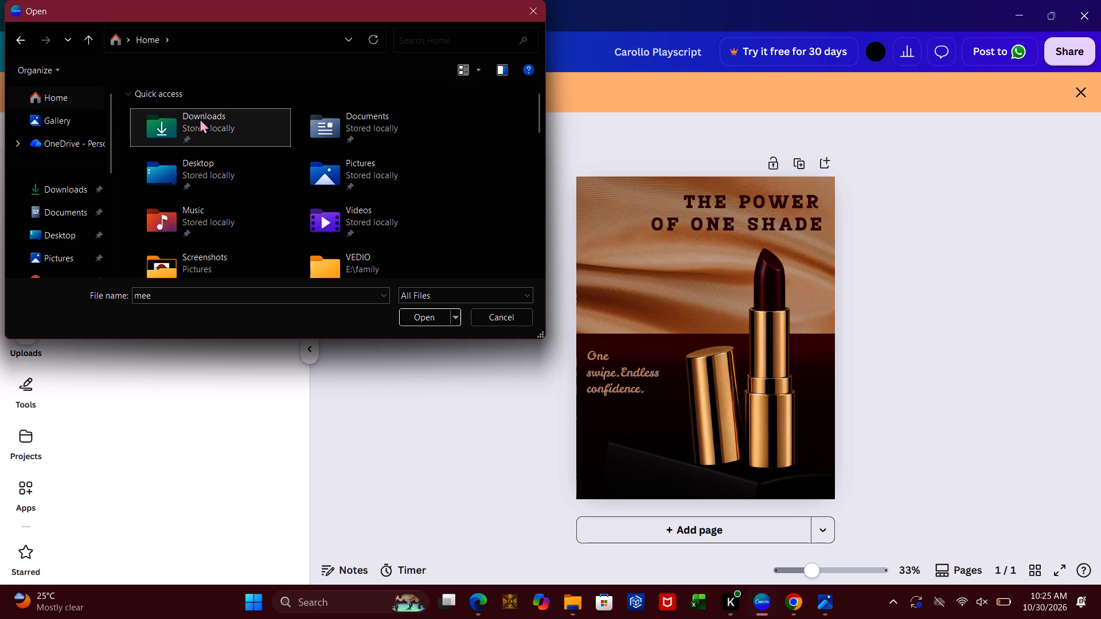
{"action": "double_click", "coordinate": [200, 118]}
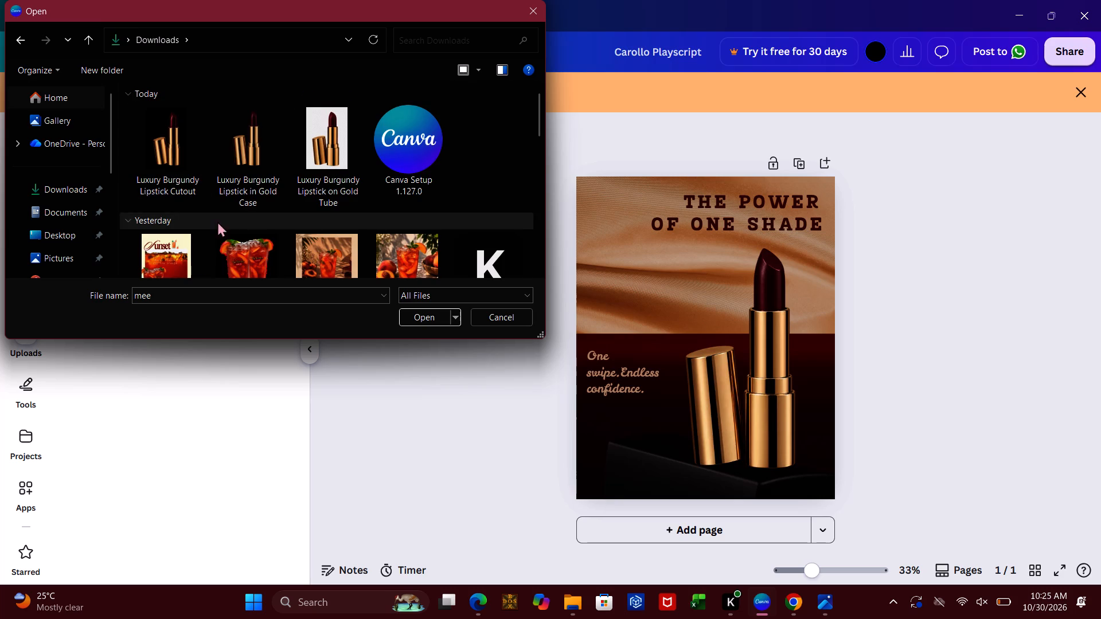
{"action": "double_click", "coordinate": [171, 123]}
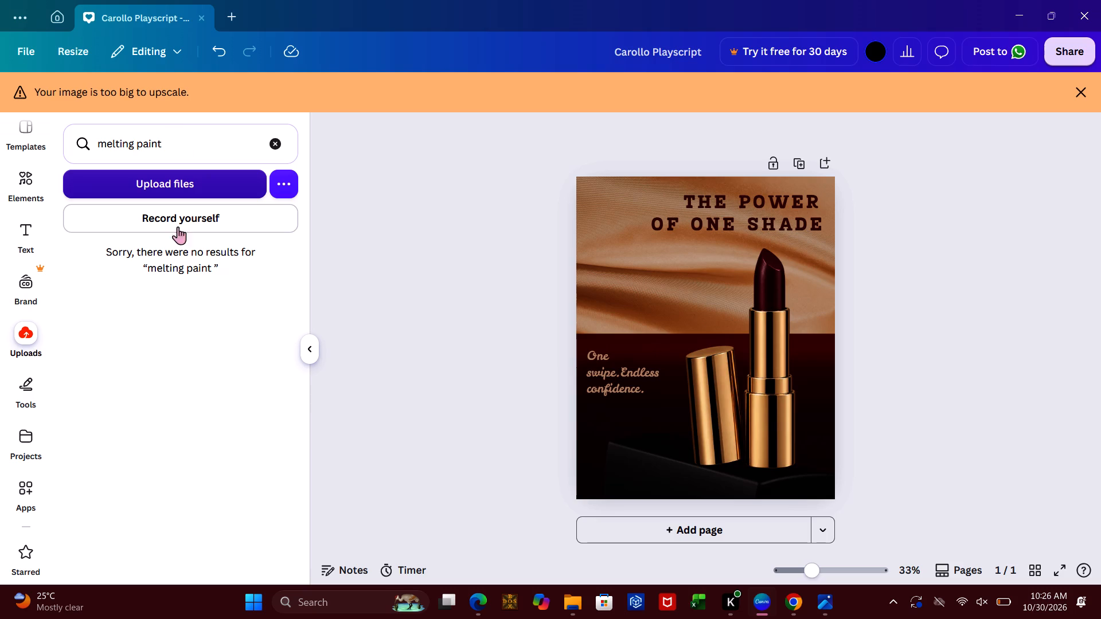
{"action": "left_click", "coordinate": [280, 147]}
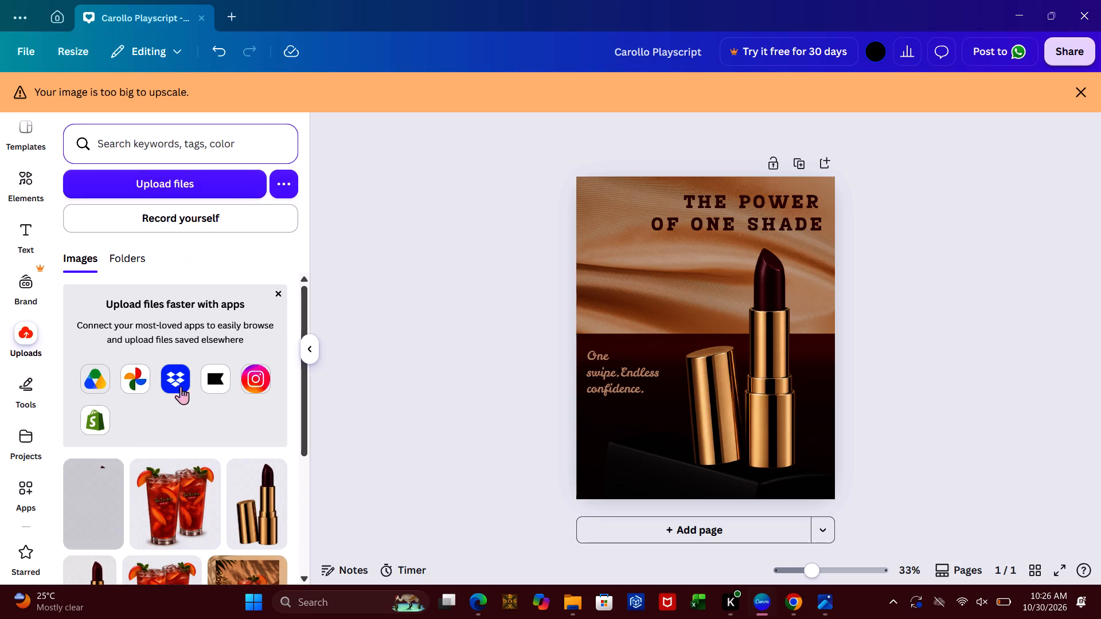
{"action": "left_click", "coordinate": [30, 331]}
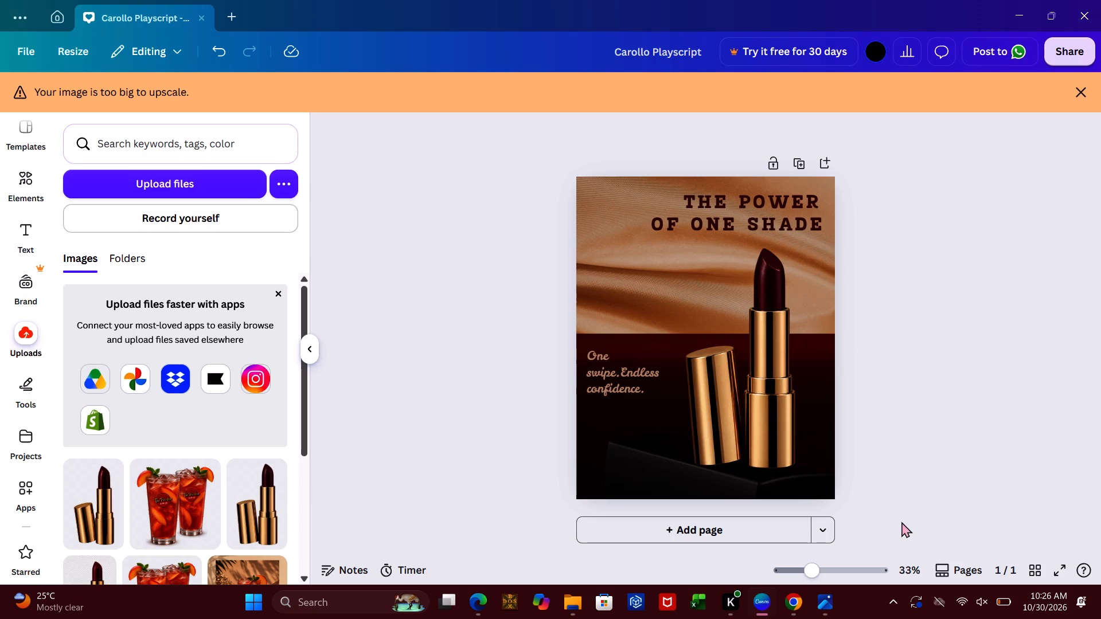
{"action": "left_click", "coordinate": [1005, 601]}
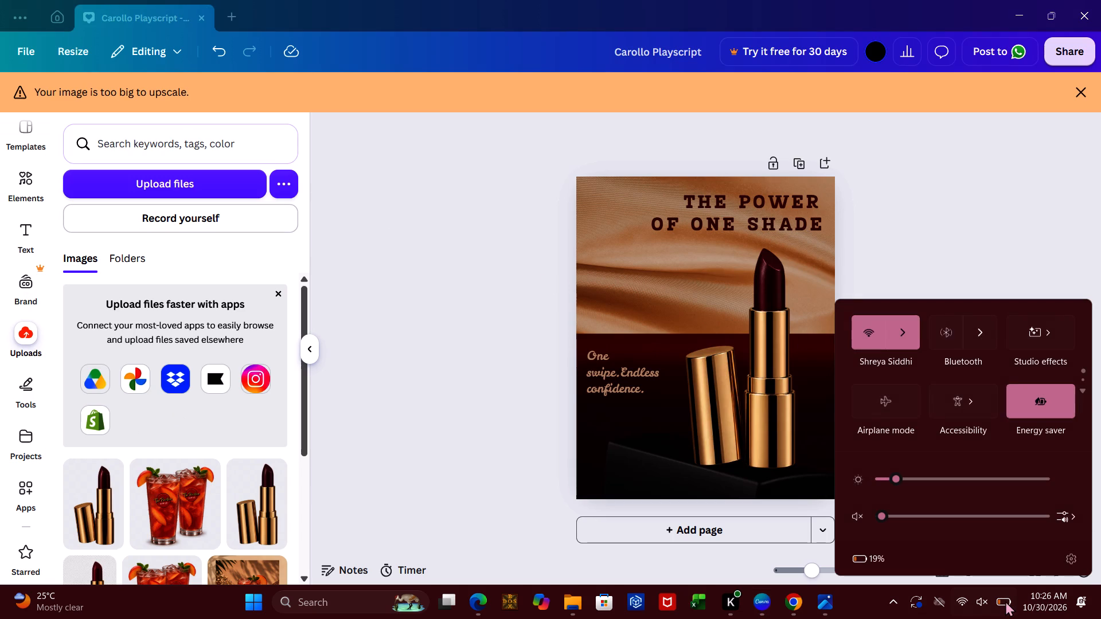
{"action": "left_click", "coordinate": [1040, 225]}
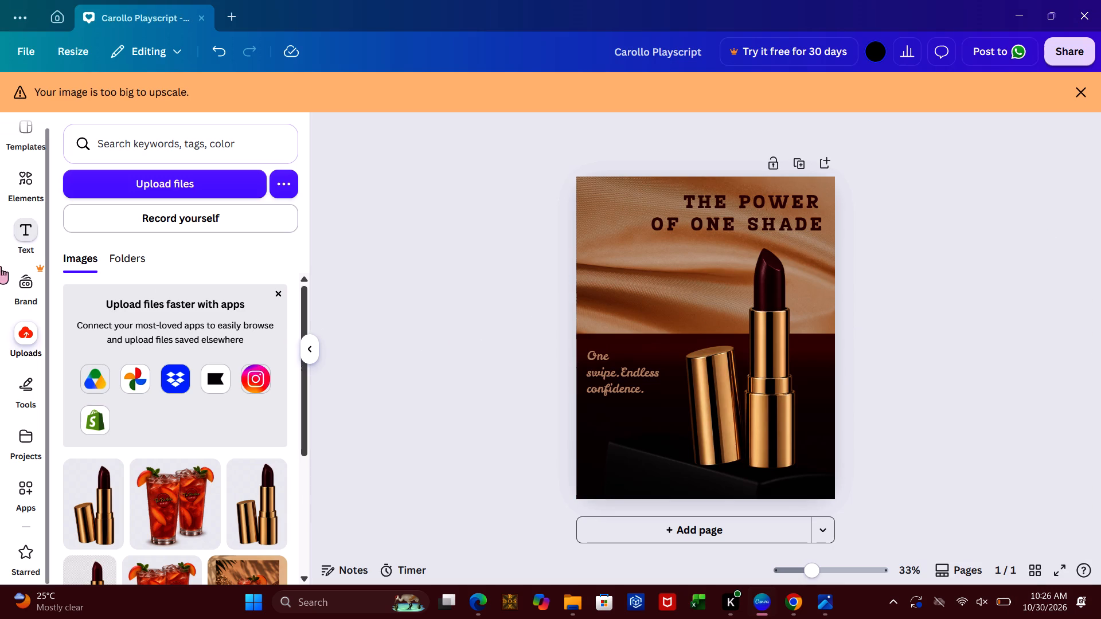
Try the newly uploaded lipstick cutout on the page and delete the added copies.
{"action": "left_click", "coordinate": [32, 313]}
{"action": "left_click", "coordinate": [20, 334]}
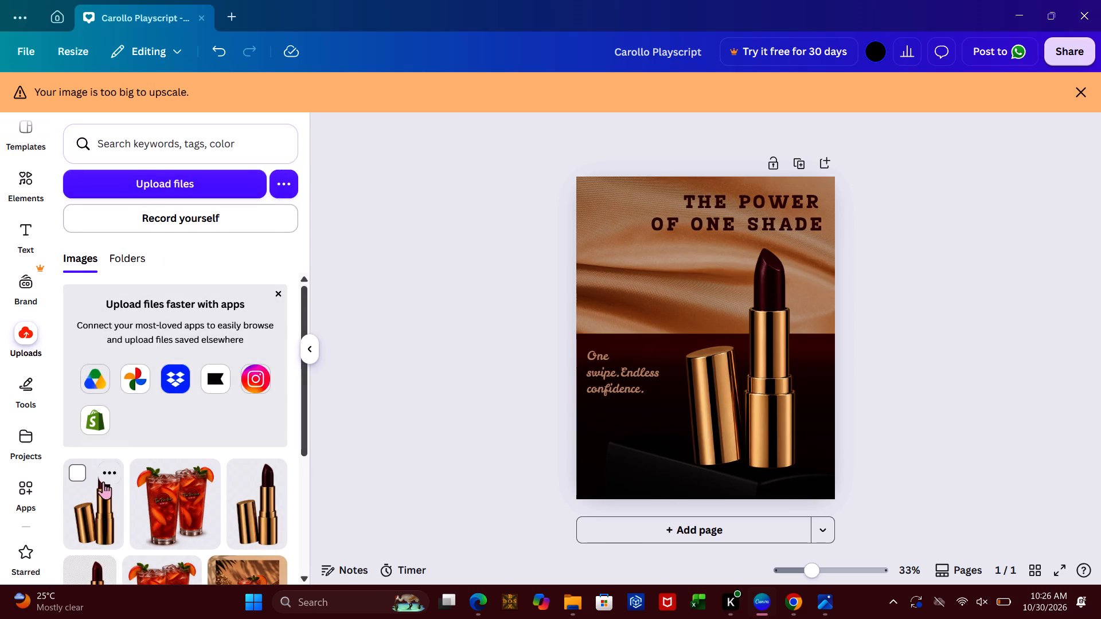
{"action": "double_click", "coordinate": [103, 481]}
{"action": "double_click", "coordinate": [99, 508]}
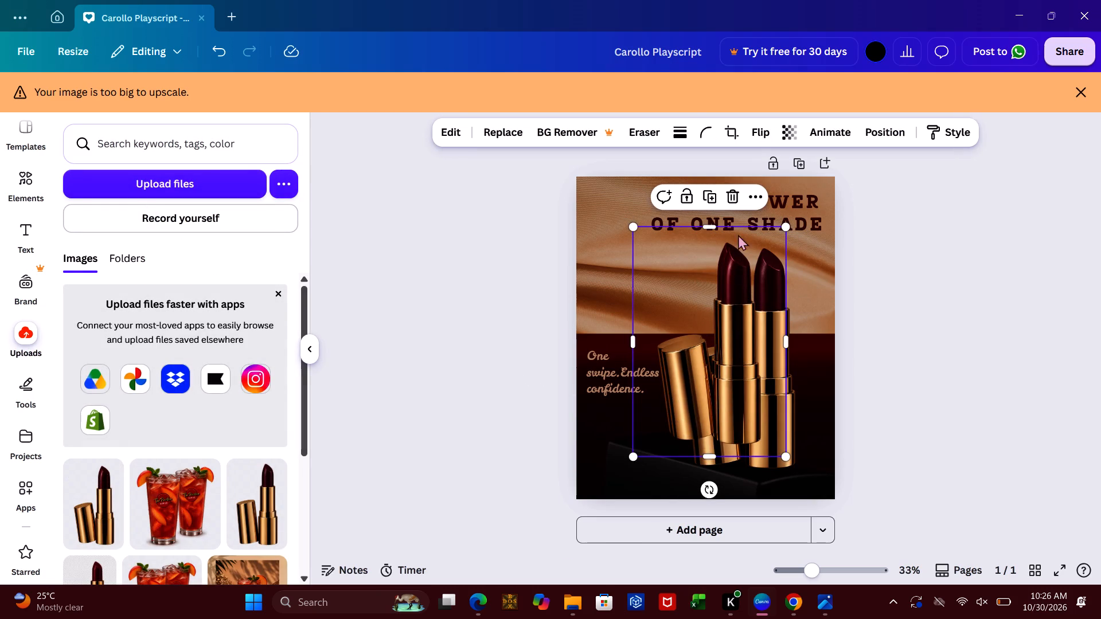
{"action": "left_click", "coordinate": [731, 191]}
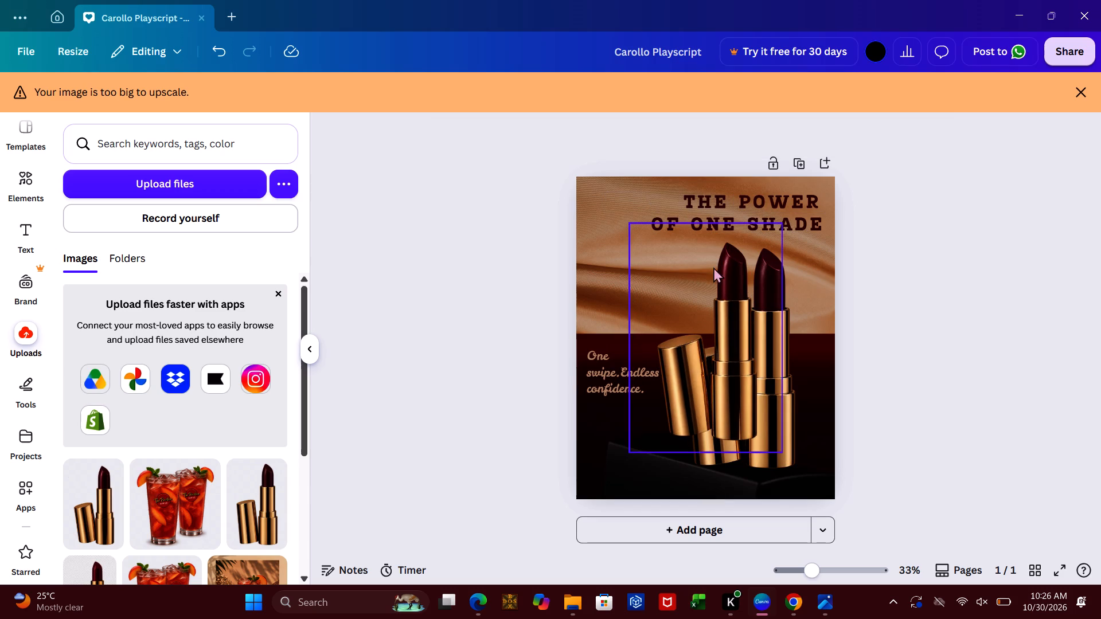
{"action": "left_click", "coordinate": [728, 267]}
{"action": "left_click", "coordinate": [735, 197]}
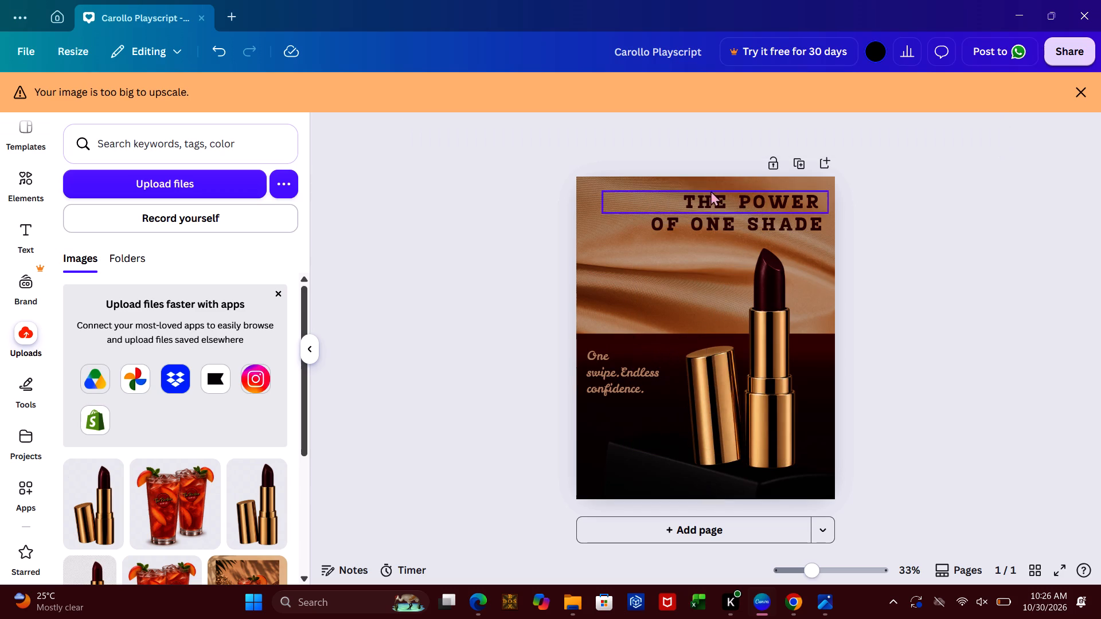
Restart the file upload, look through the Home and Gallery folders for another image, and close the file picker.
{"action": "left_click", "coordinate": [229, 167]}
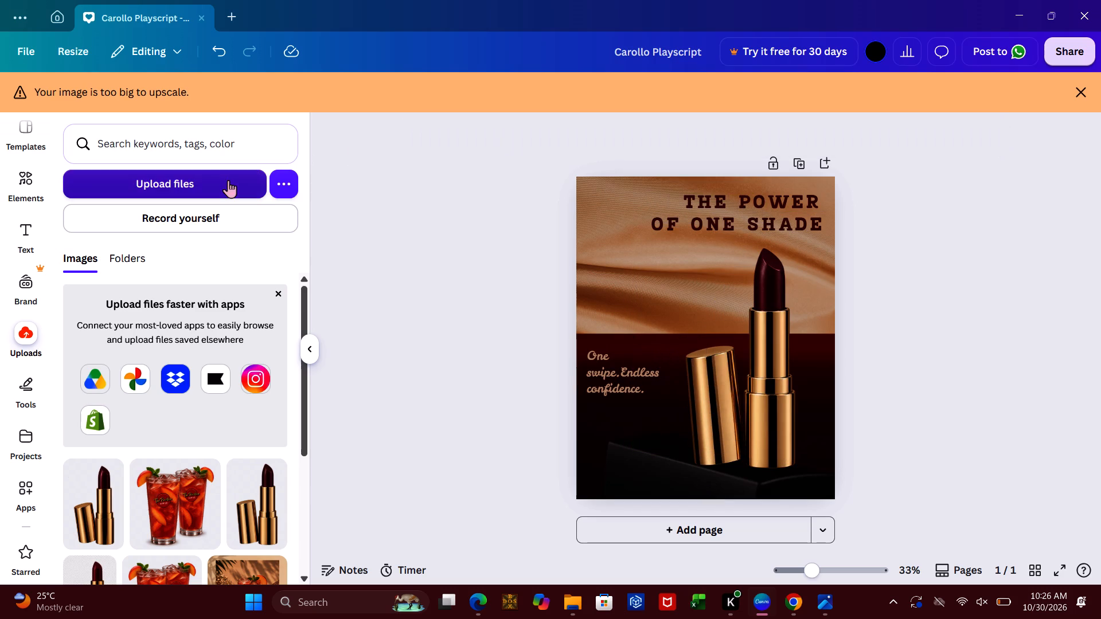
{"action": "left_click", "coordinate": [228, 180]}
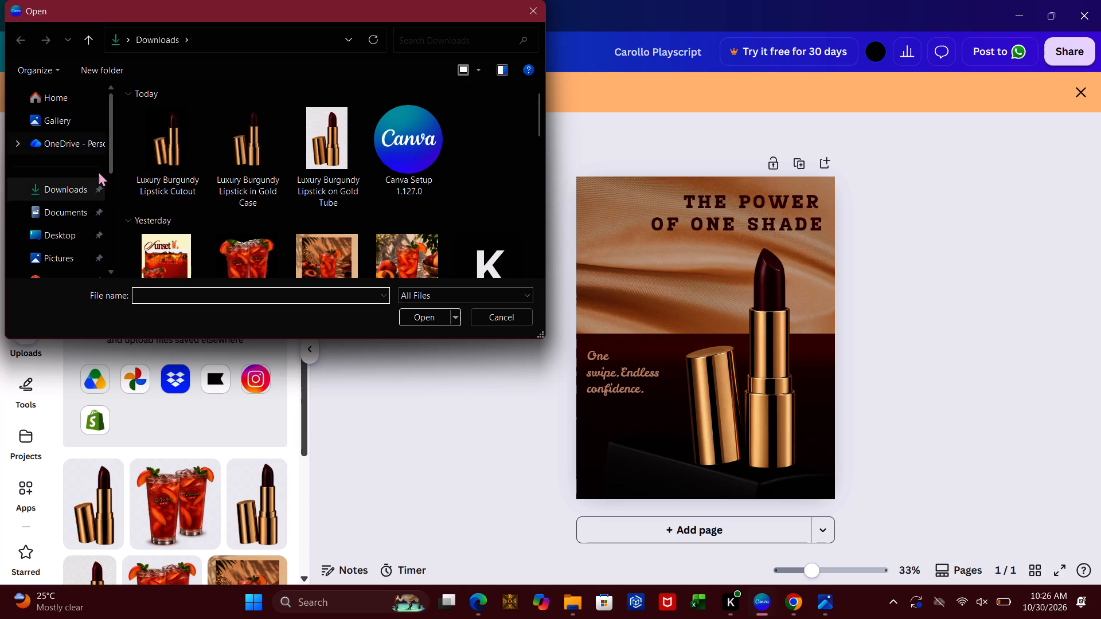
{"action": "left_click", "coordinate": [87, 92]}
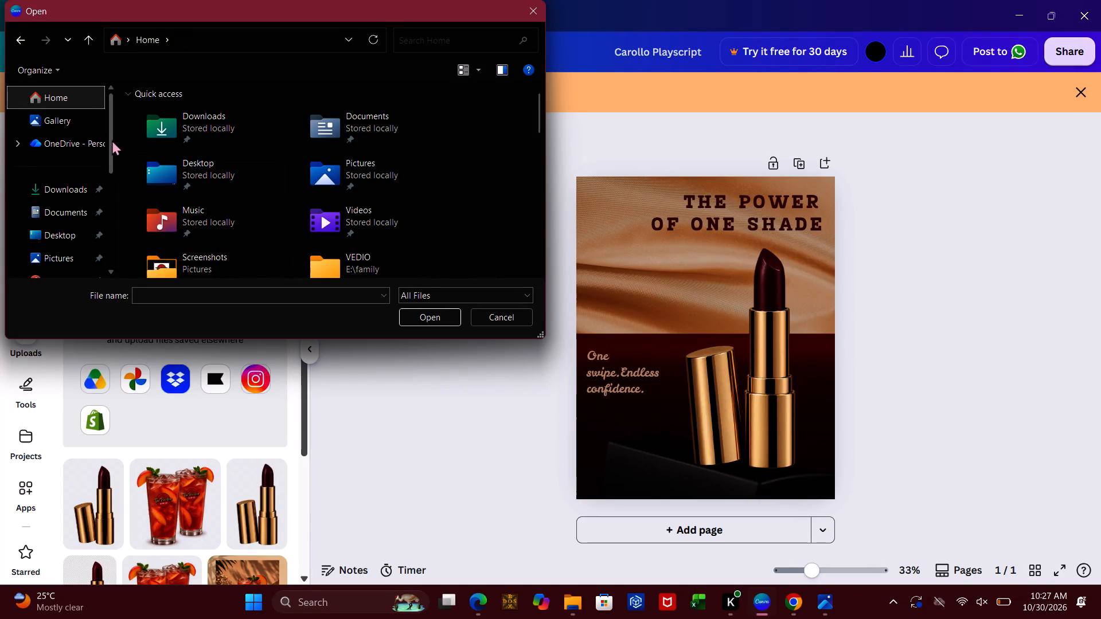
{"action": "left_click", "coordinate": [74, 120]}
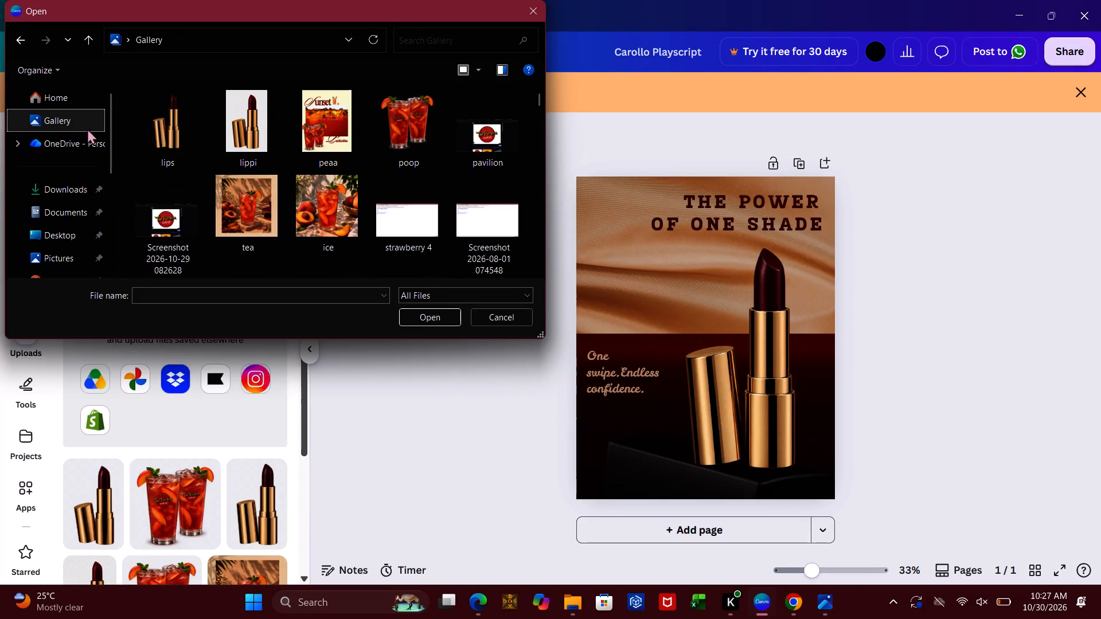
{"action": "left_click", "coordinate": [532, 177]}
{"action": "left_click", "coordinate": [540, 185]}
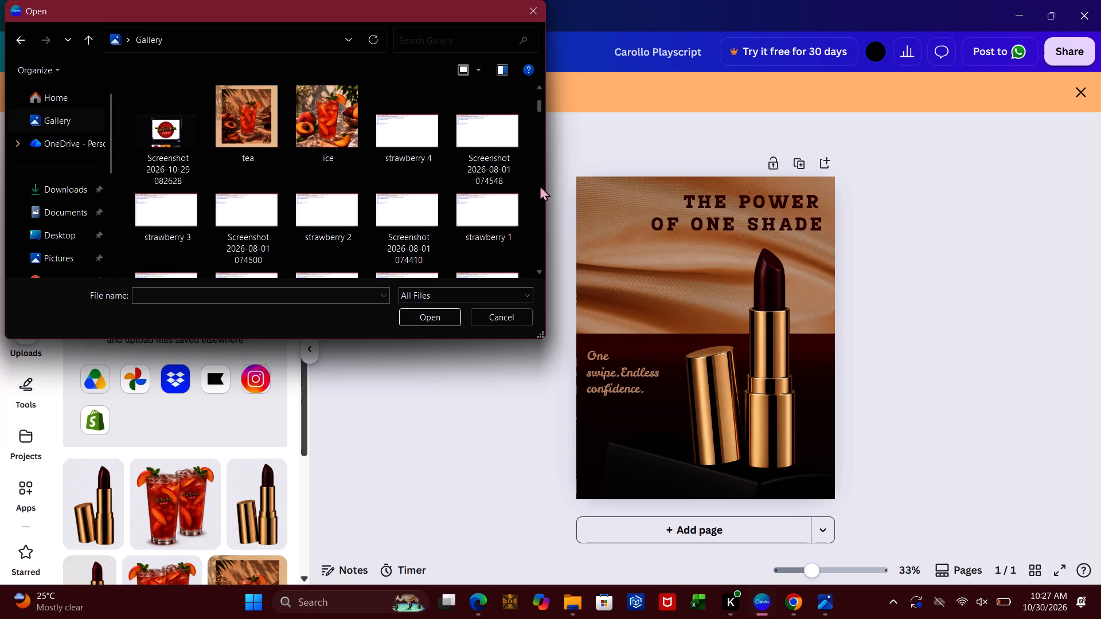
{"action": "left_click", "coordinate": [540, 185]}
{"action": "left_click", "coordinate": [540, 185]}
{"action": "left_click", "coordinate": [540, 185]}
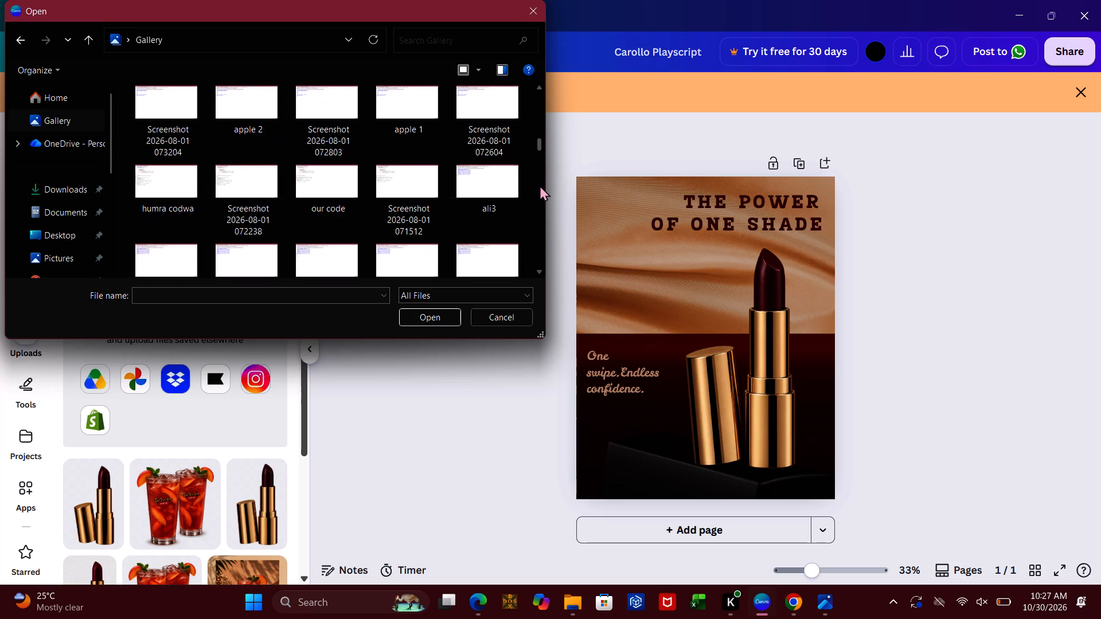
{"action": "left_click", "coordinate": [540, 185]}
{"action": "left_click", "coordinate": [540, 185]}
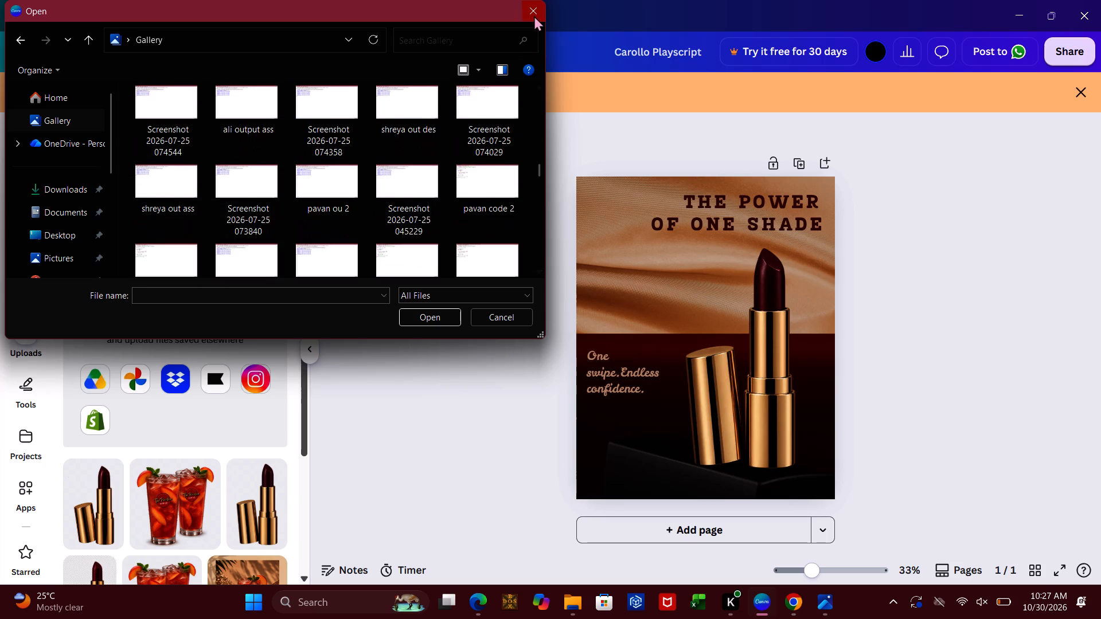
{"action": "left_click", "coordinate": [534, 15]}
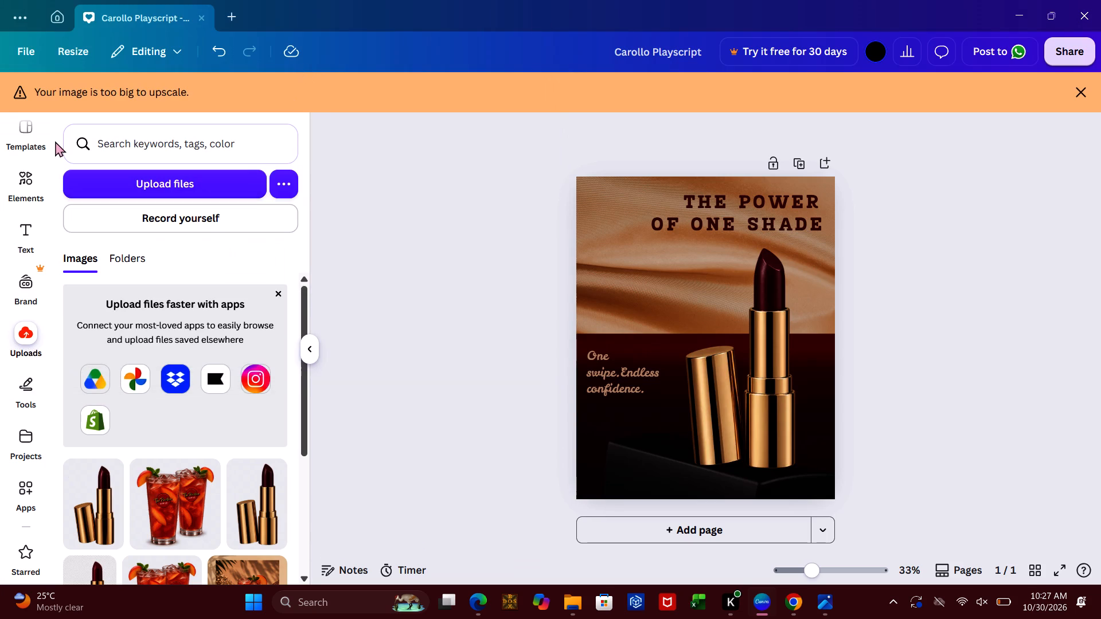
Return to the photo elements and clear the "melting paint red cuout" search.
{"action": "left_click", "coordinate": [34, 142]}
{"action": "left_click", "coordinate": [22, 207]}
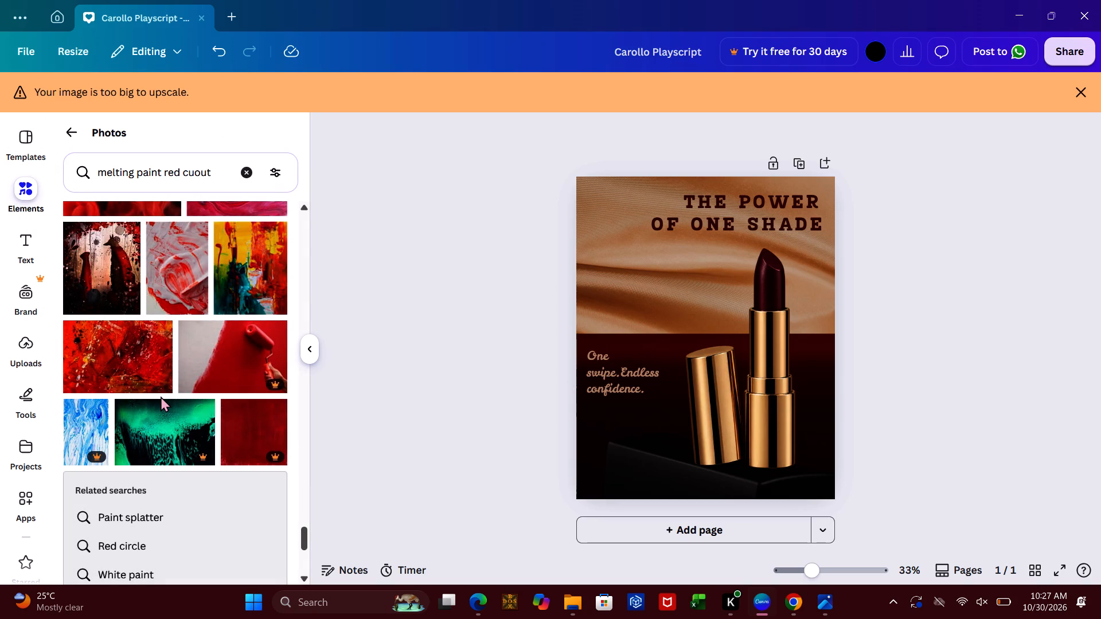
{"action": "left_click", "coordinate": [244, 172]}
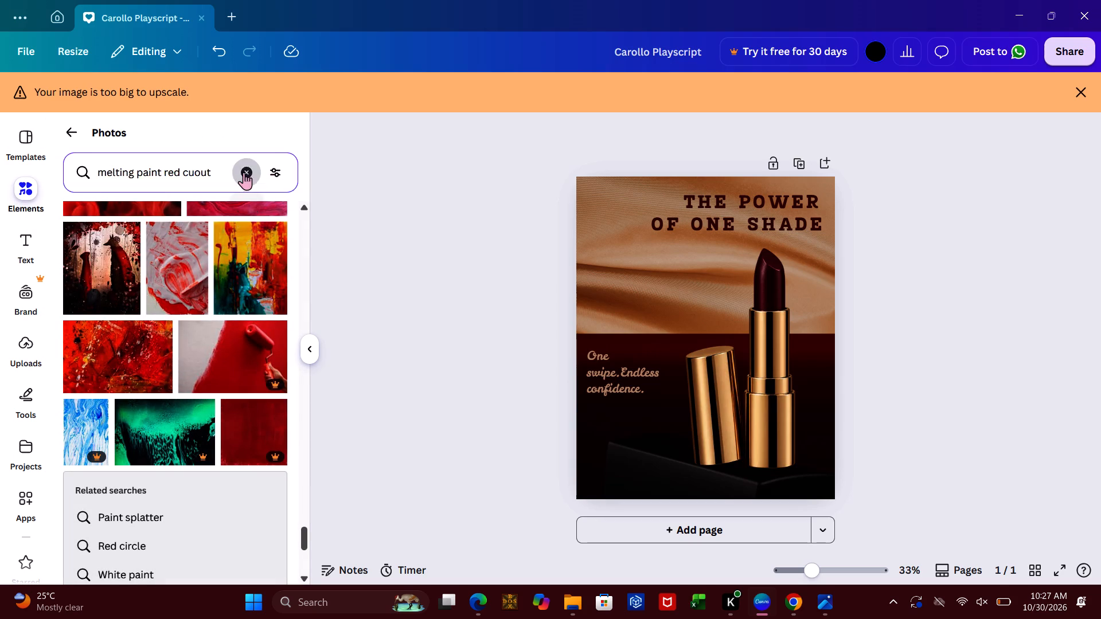
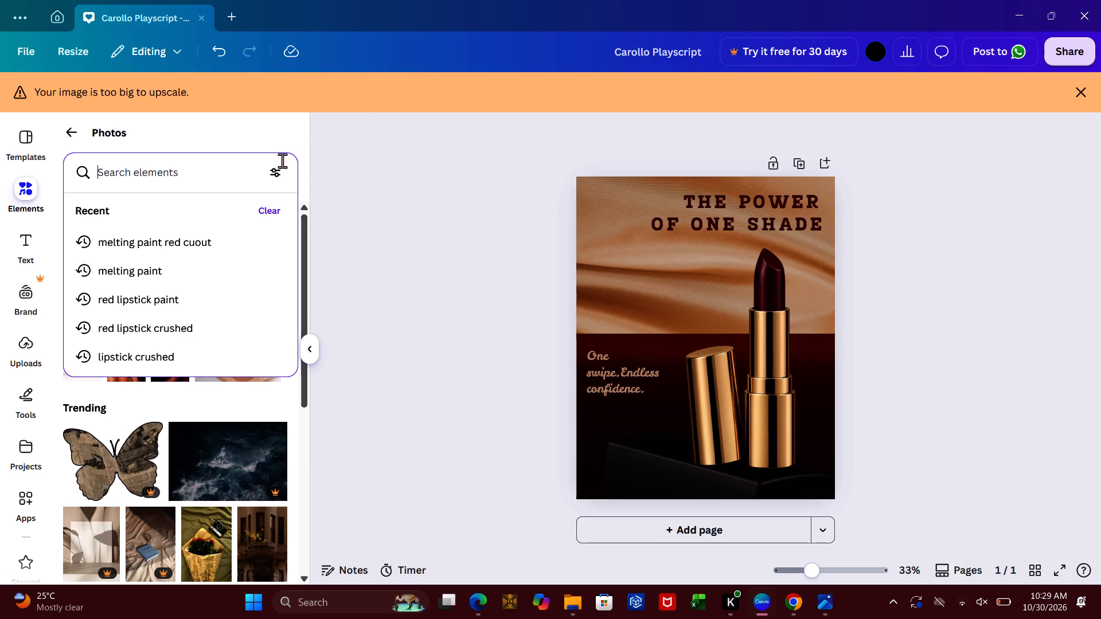
Add the black silhouette of a woman in a hat and long gown from the recommended graphics to the poster.
{"action": "left_click_drag", "start_coordinate": [260, 130], "coordinate": [187, 162]}
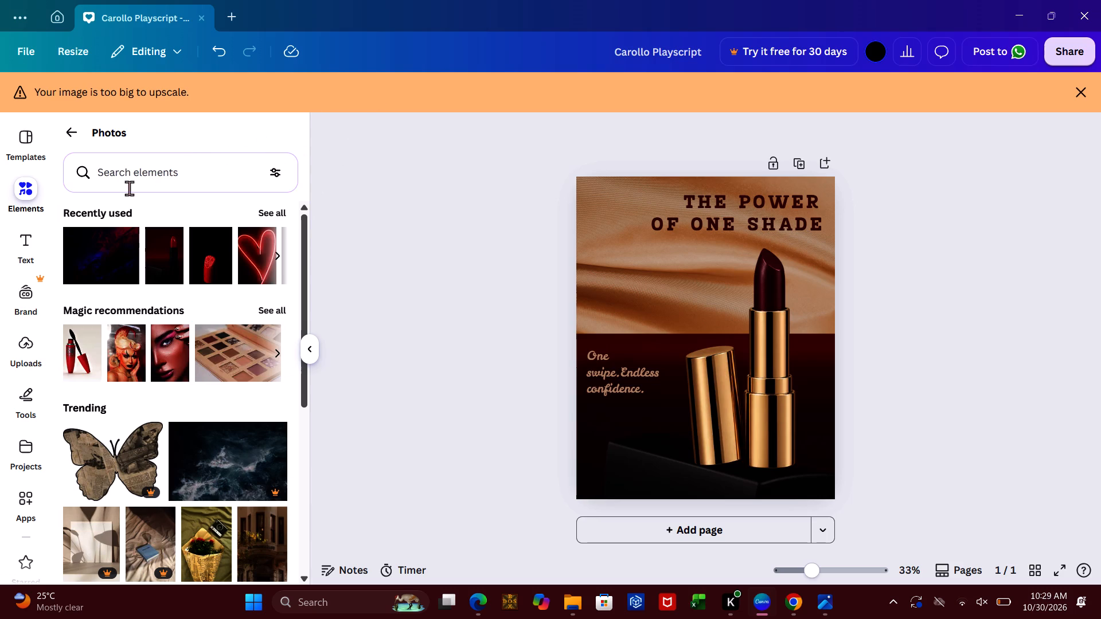
{"action": "left_click", "coordinate": [76, 138]}
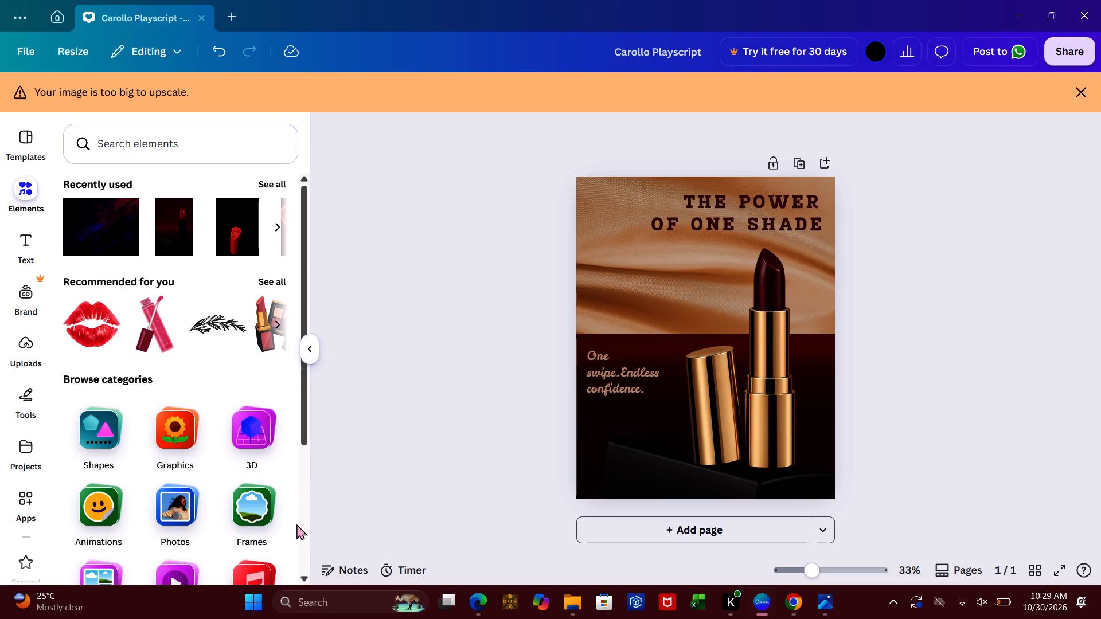
{"action": "left_click", "coordinate": [305, 496]}
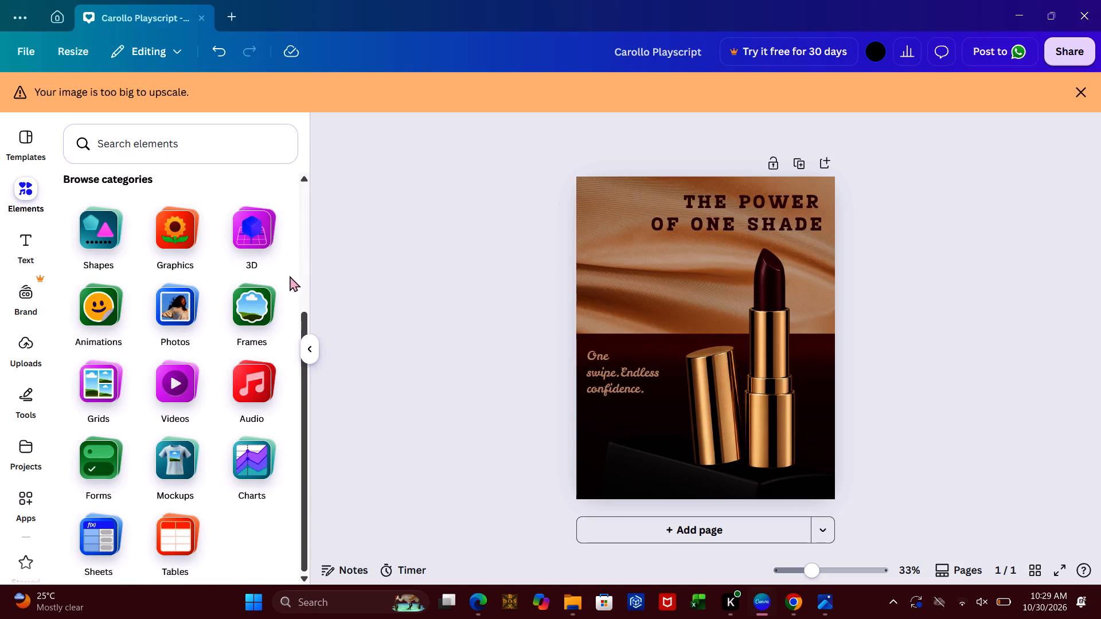
{"action": "left_click", "coordinate": [175, 229]}
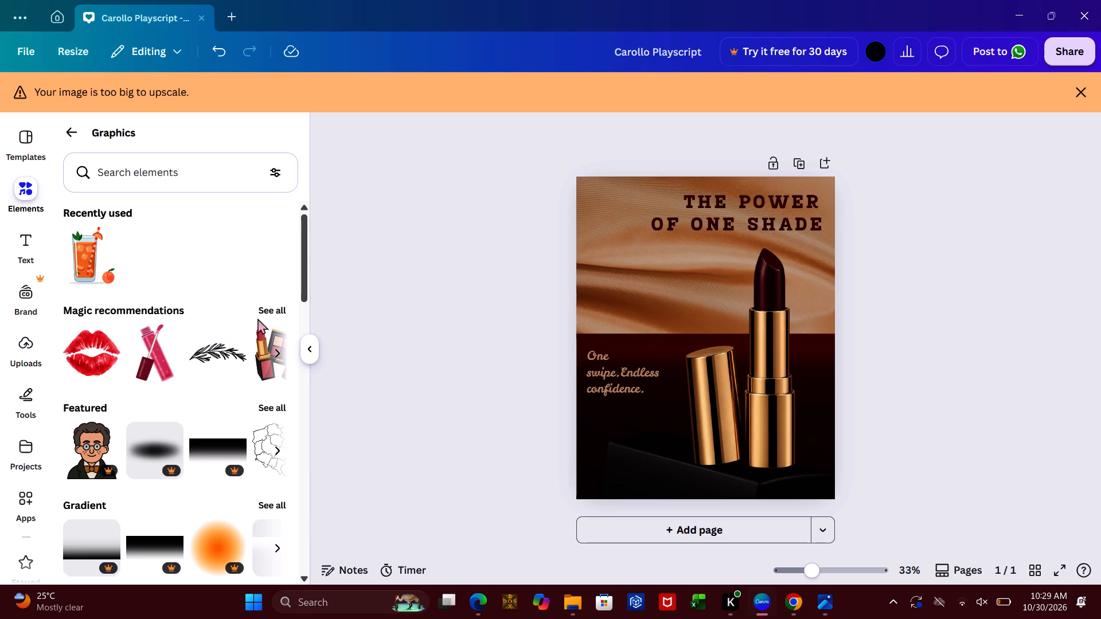
{"action": "left_click", "coordinate": [271, 312]}
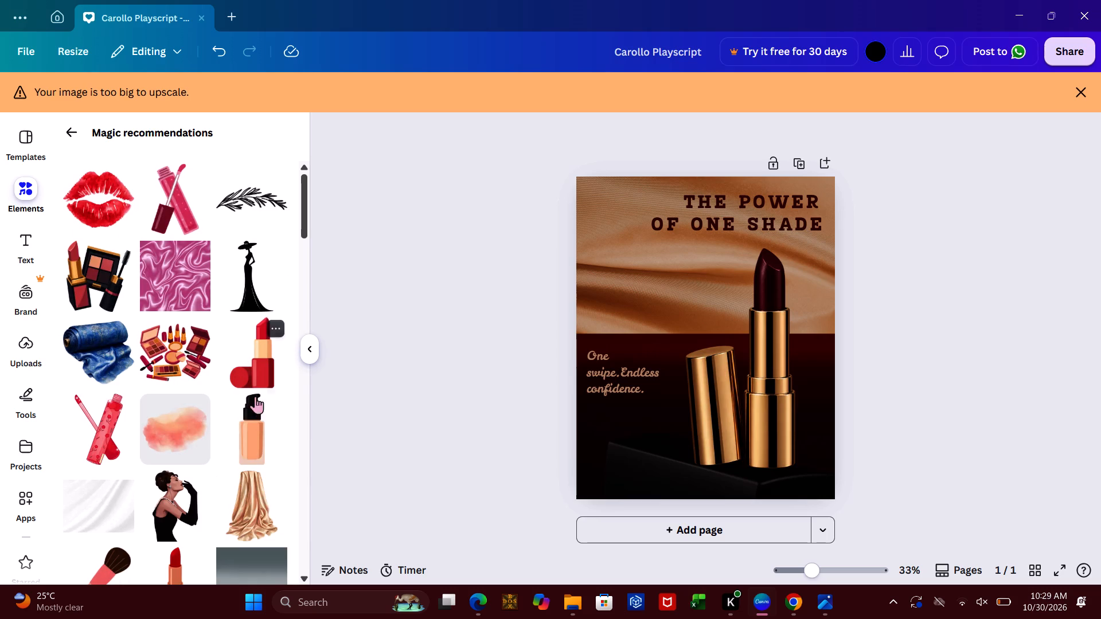
{"action": "left_click", "coordinate": [300, 410]}
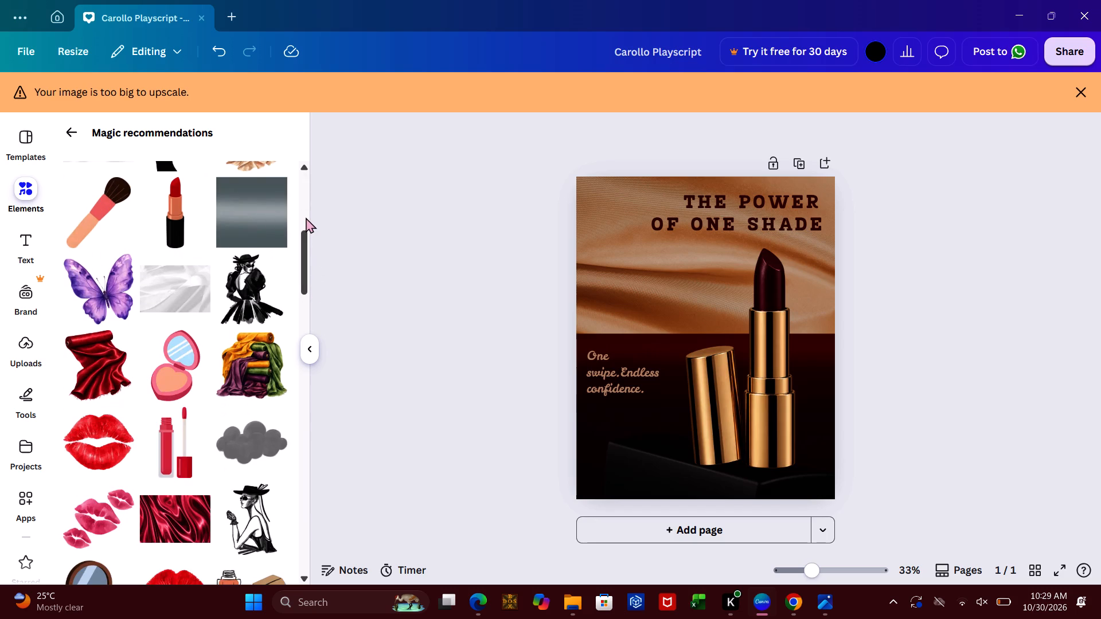
{"action": "left_click", "coordinate": [305, 217]}
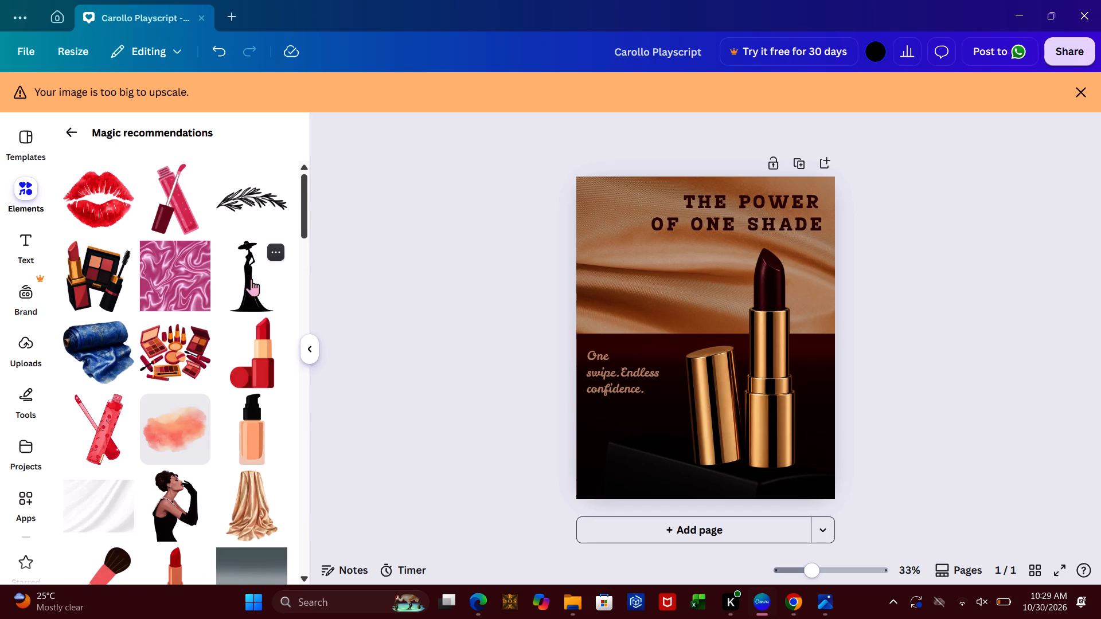
{"action": "double_click", "coordinate": [251, 279]}
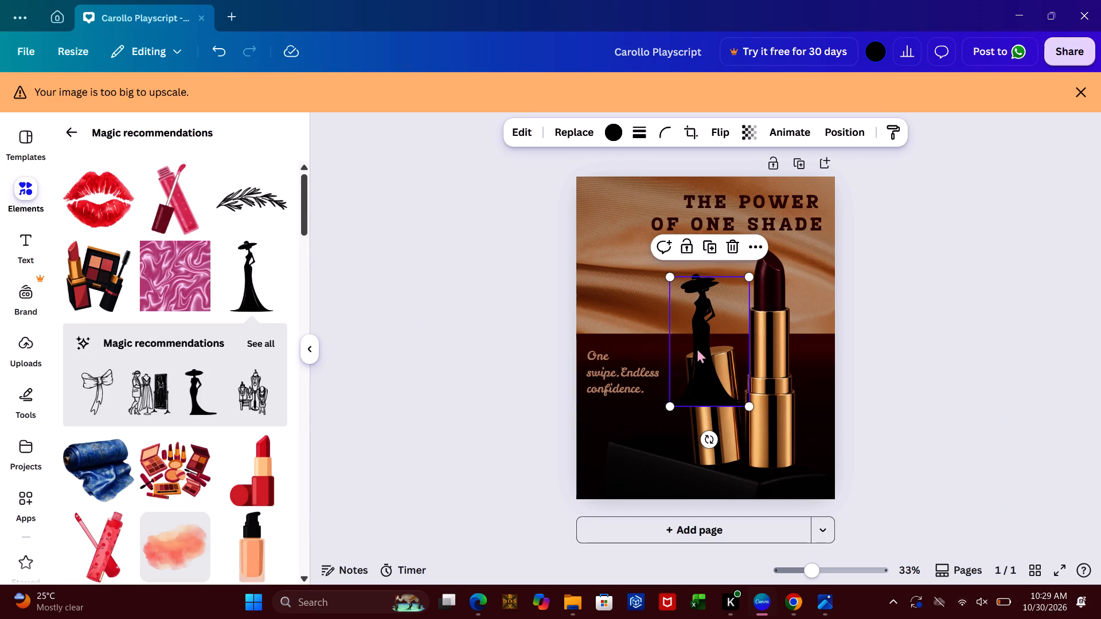
Shrink one woman silhouette and place it above the tagline, standing on the edge of the poster's dark lower section.
{"action": "left_click", "coordinate": [692, 344]}
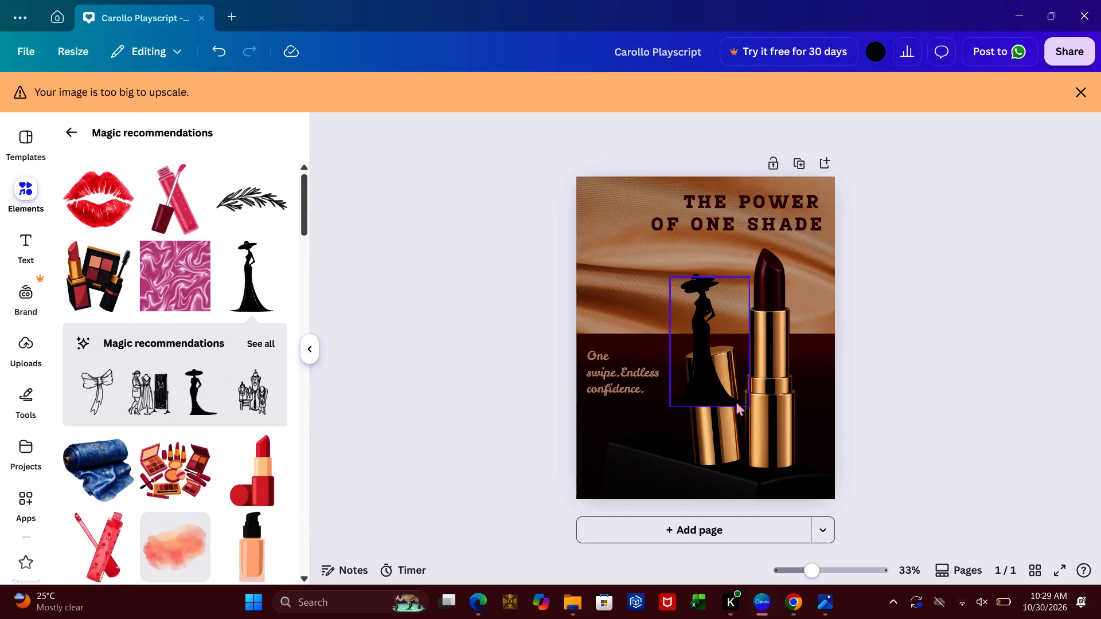
{"action": "left_click", "coordinate": [736, 401]}
{"action": "left_click_drag", "start_coordinate": [744, 403], "coordinate": [715, 354]}
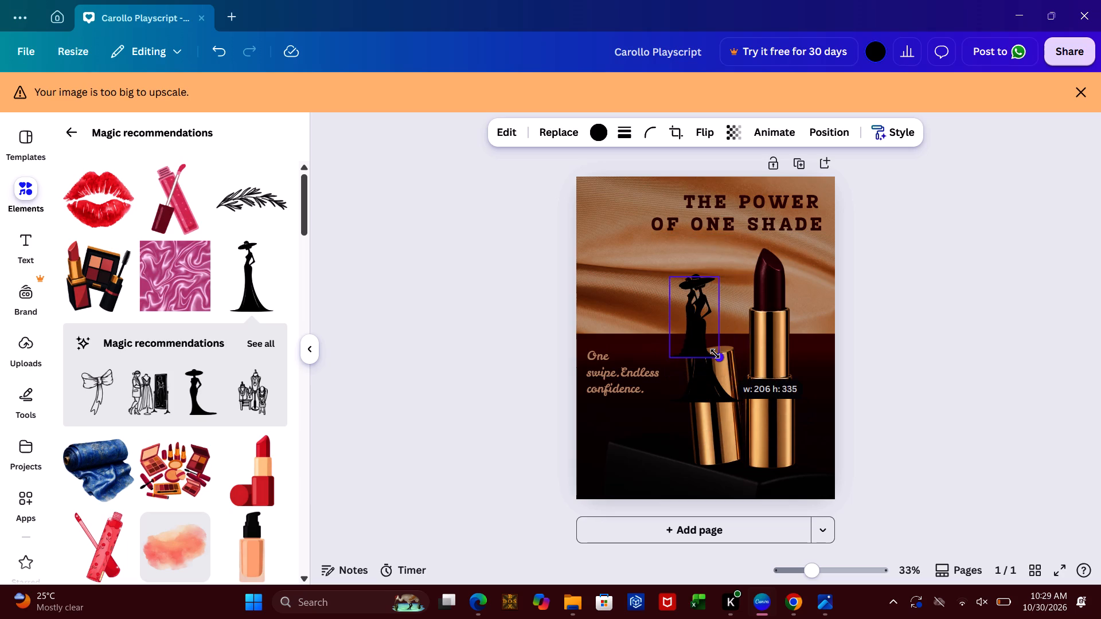
{"action": "left_click_drag", "start_coordinate": [715, 354], "coordinate": [716, 358]}
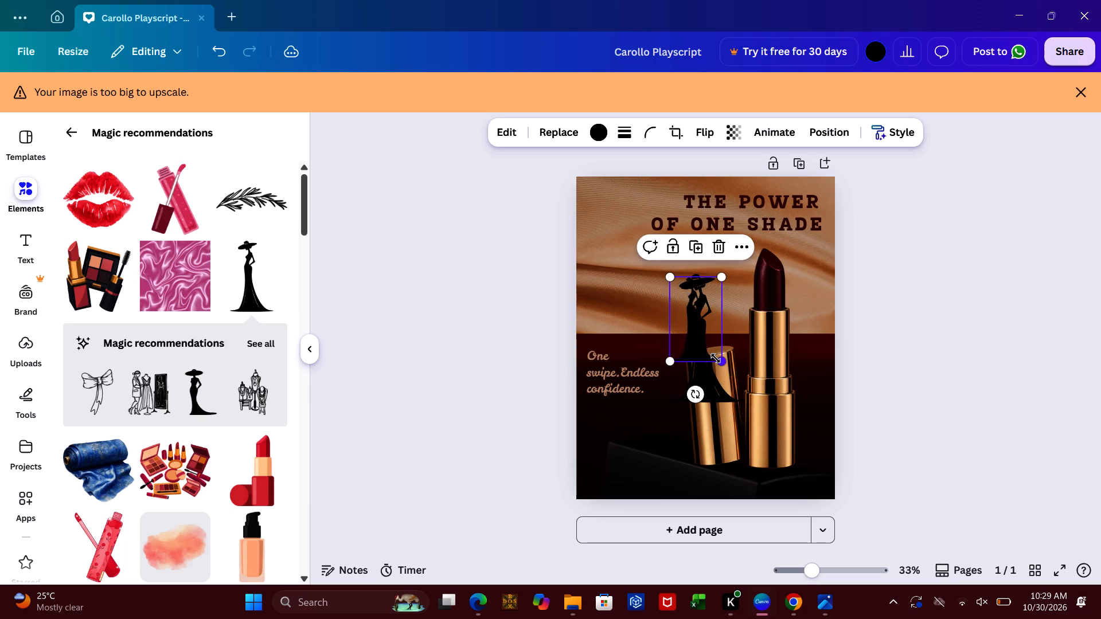
{"action": "left_click_drag", "start_coordinate": [701, 334], "coordinate": [620, 303]}
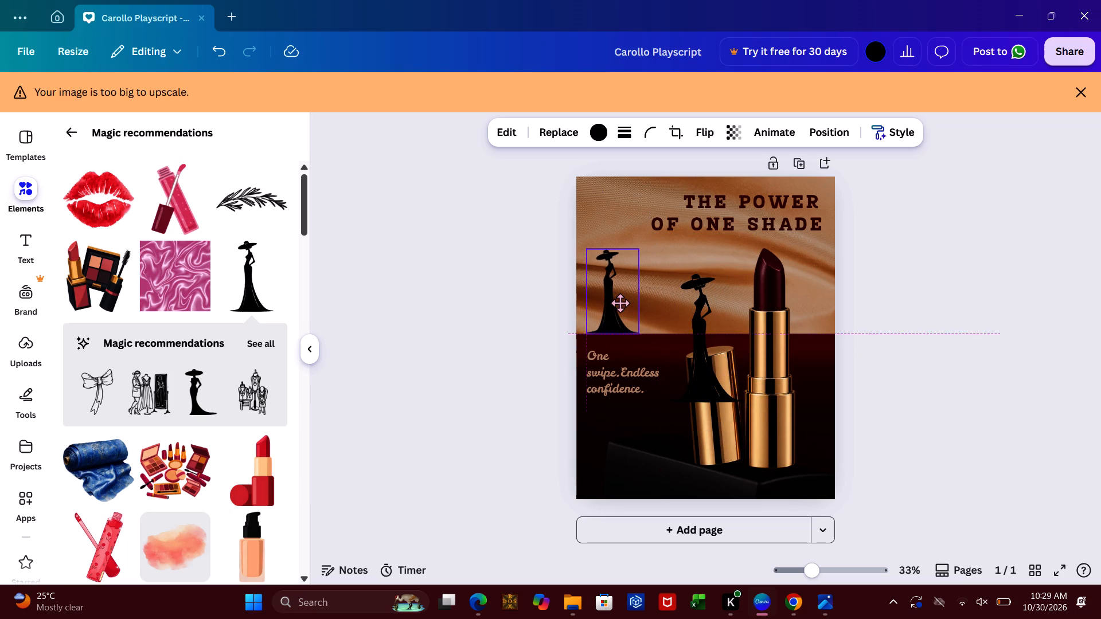
{"action": "left_click_drag", "start_coordinate": [620, 303], "coordinate": [619, 304]}
Delete the larger duplicate woman silhouette covering the lipstick cap.
{"action": "left_click", "coordinate": [710, 303]}
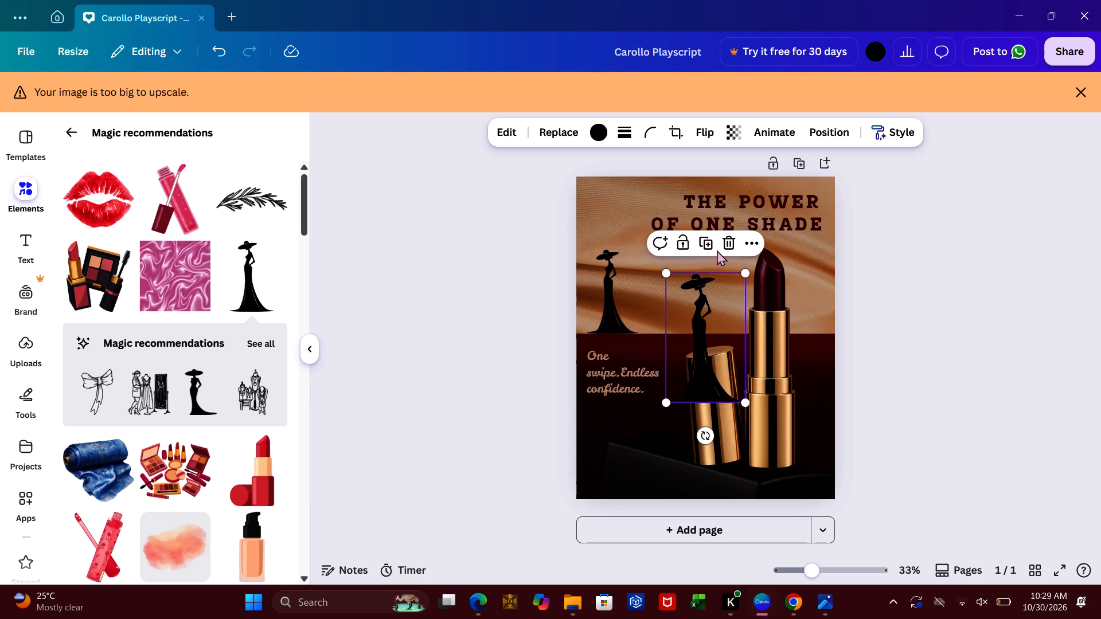
{"action": "left_click", "coordinate": [725, 244]}
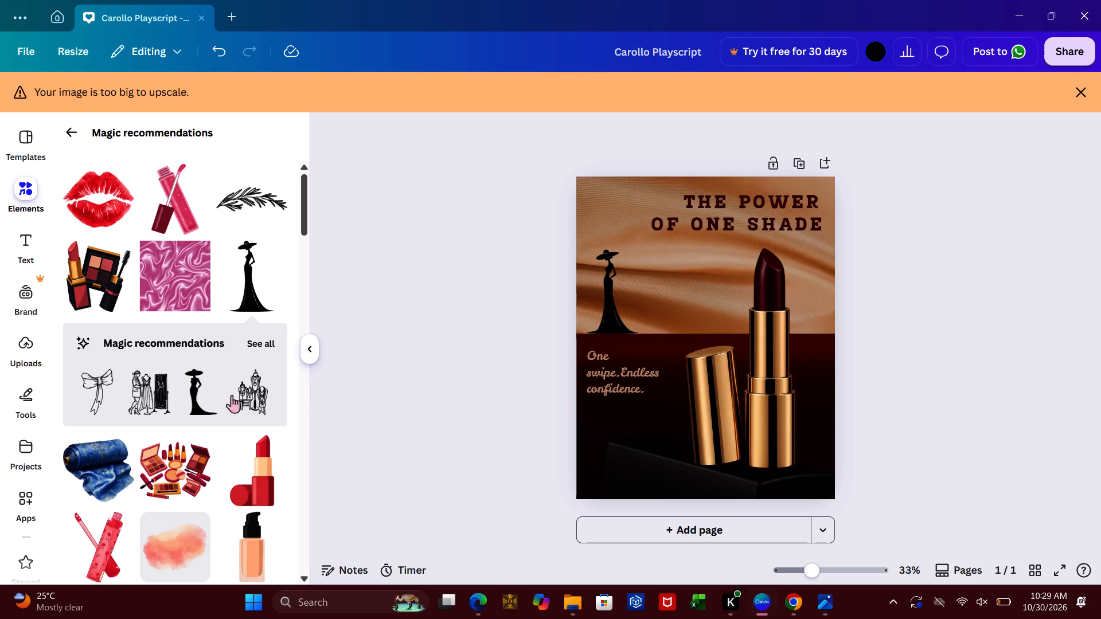
Look through the recommended graphics for another decorative element that suits the lipstick poster.
{"action": "left_click", "coordinate": [299, 400]}
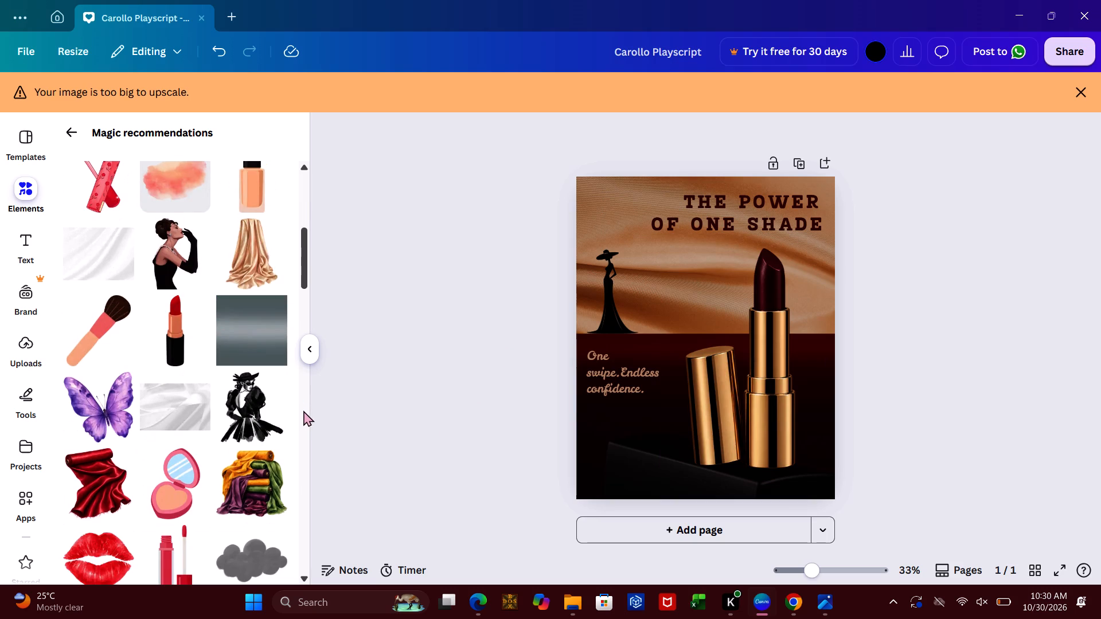
{"action": "left_click", "coordinate": [308, 412]}
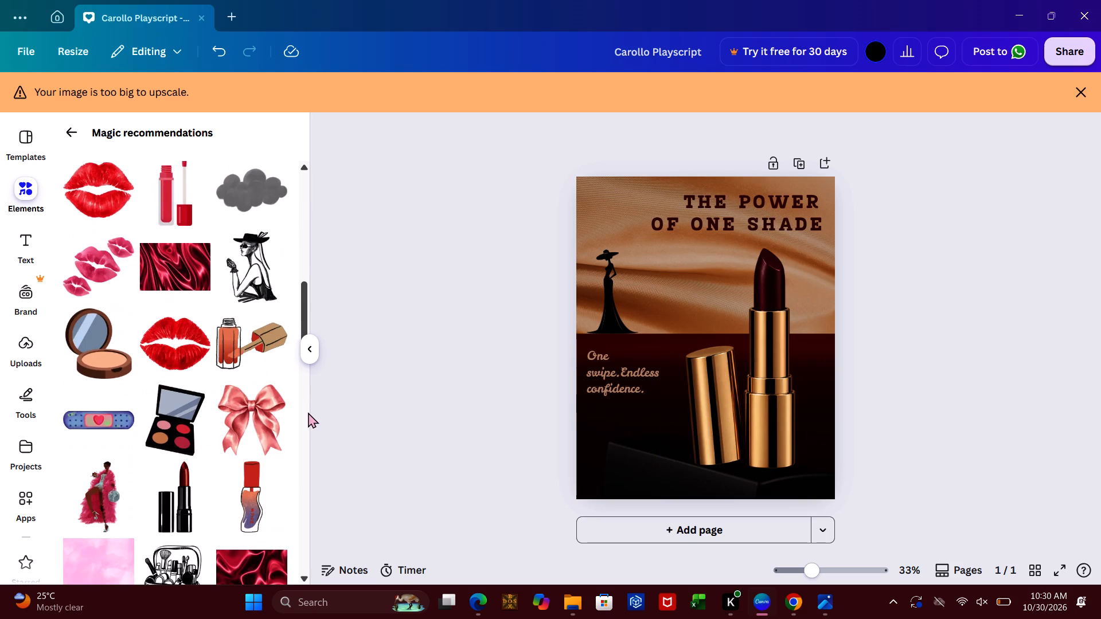
{"action": "left_click", "coordinate": [302, 437]}
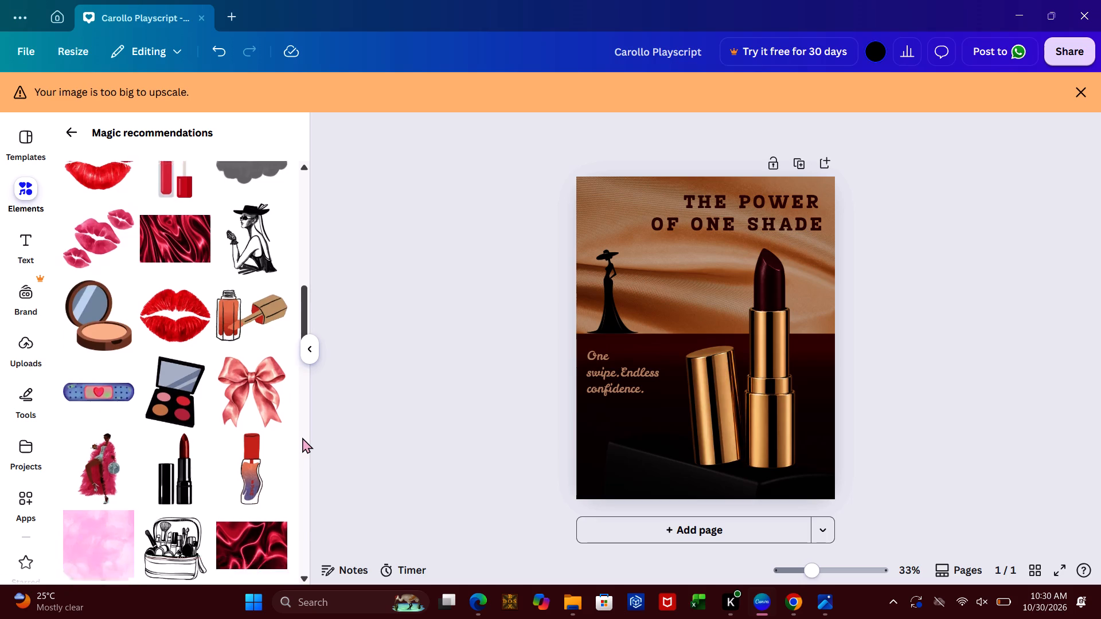
{"action": "left_click", "coordinate": [302, 437]}
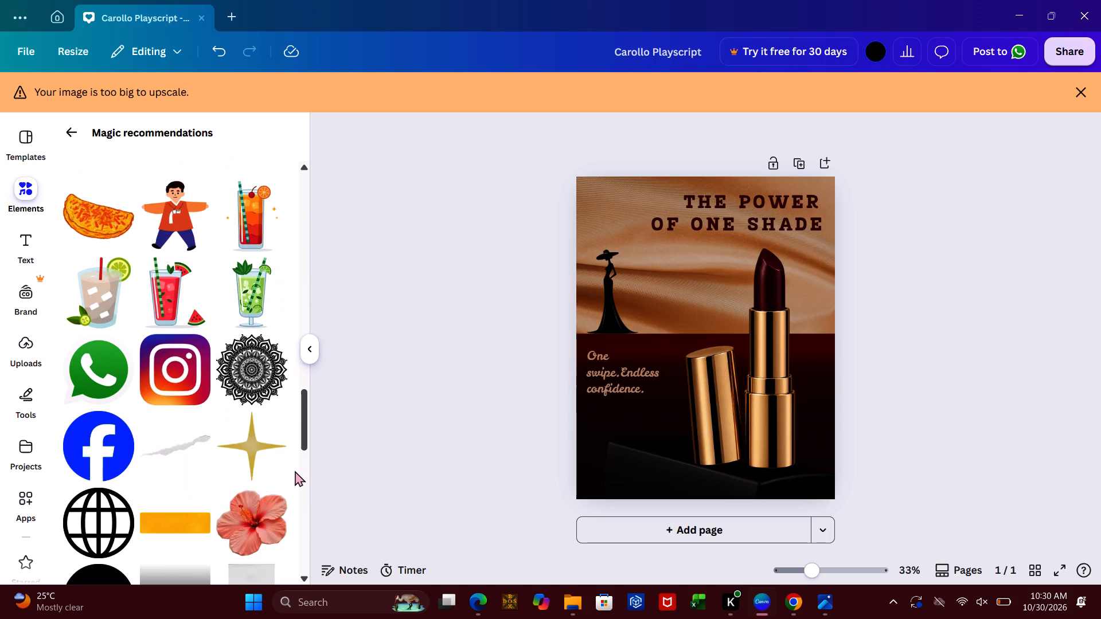
{"action": "left_click", "coordinate": [309, 485]}
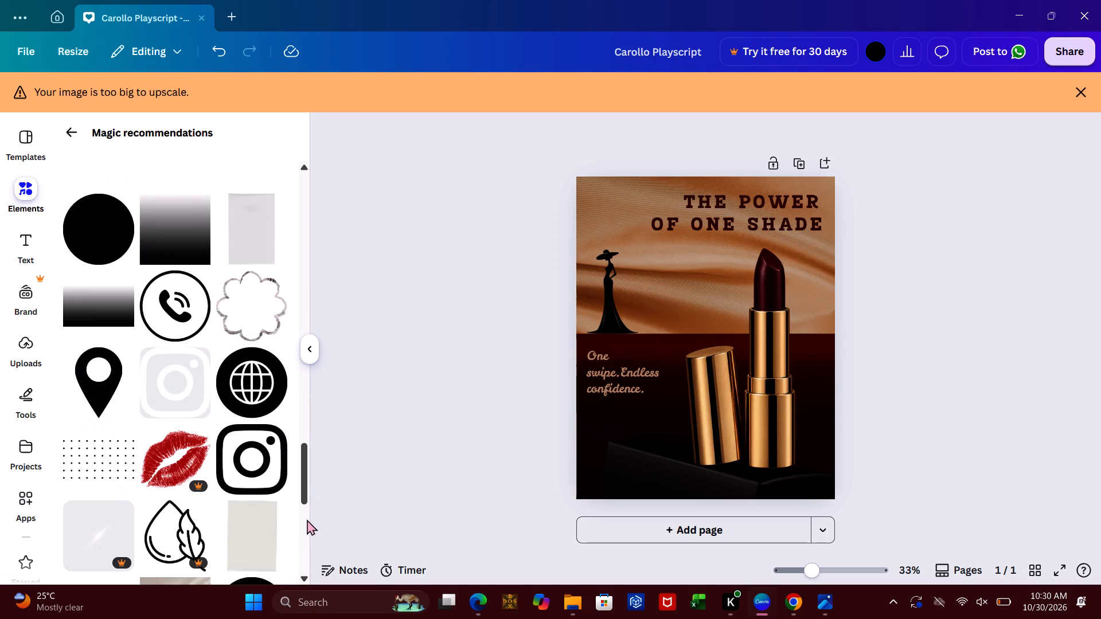
{"action": "left_click", "coordinate": [307, 519]}
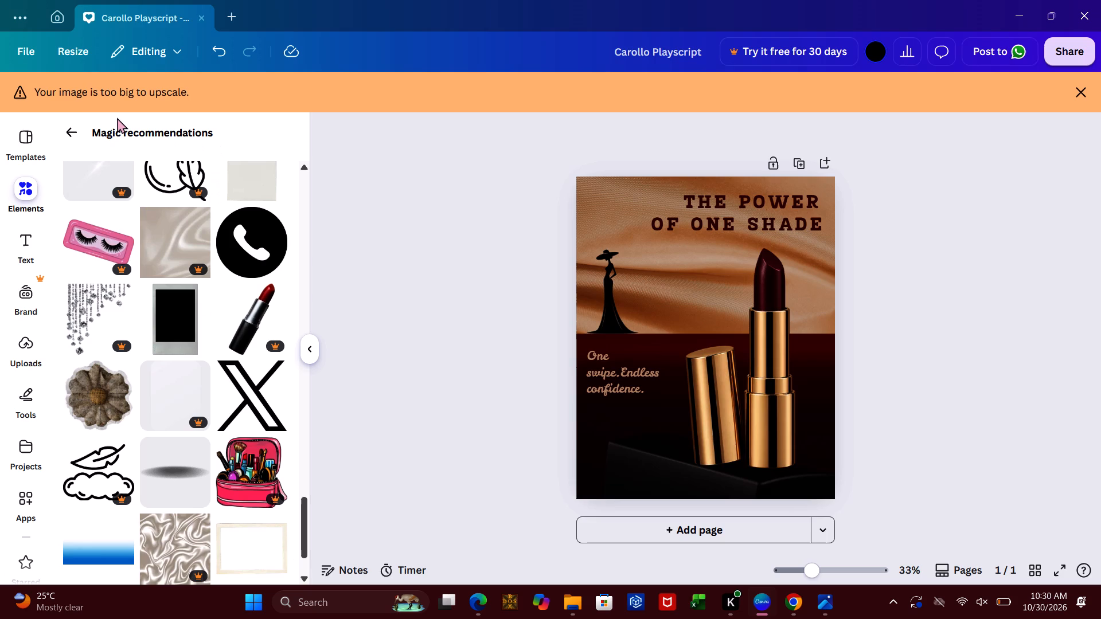
{"action": "left_click", "coordinate": [76, 127]}
Search the graphics for "thin gold line".
{"action": "left_click", "coordinate": [171, 177]}
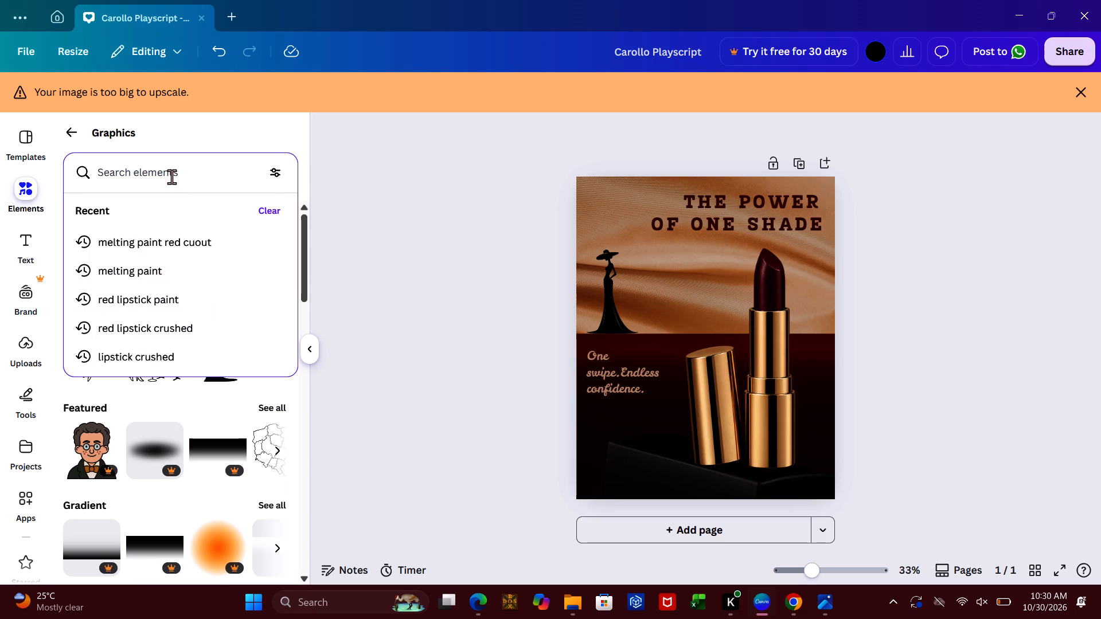
{"action": "type", "text": "thin"}
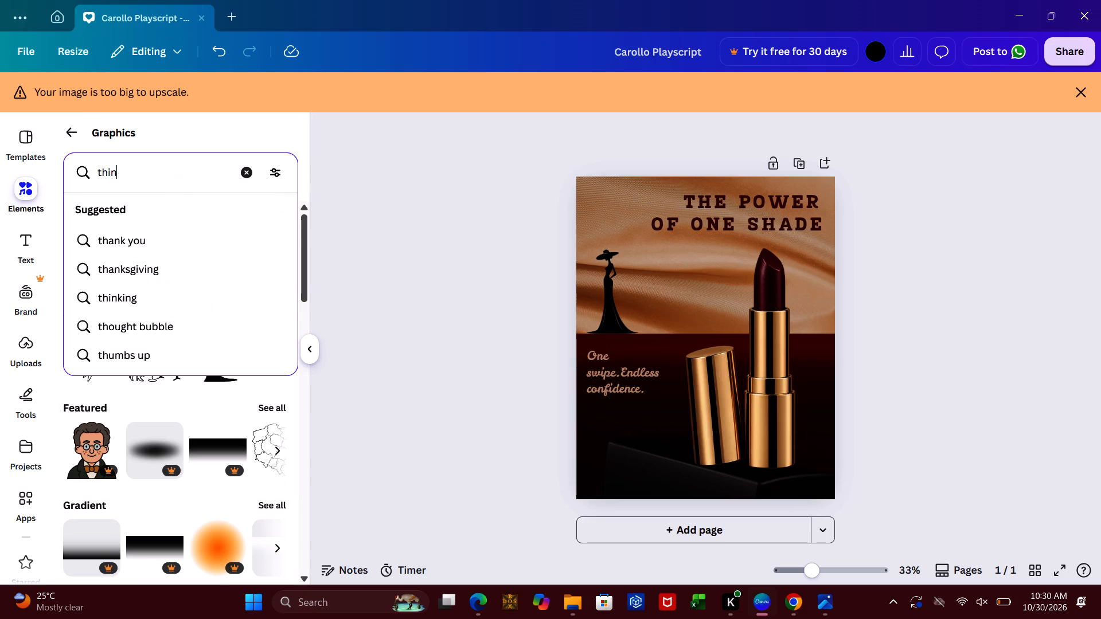
{"action": "key", "text": "space"}
{"action": "type", "text": "gold linw"}
{"action": "key", "text": "space"}
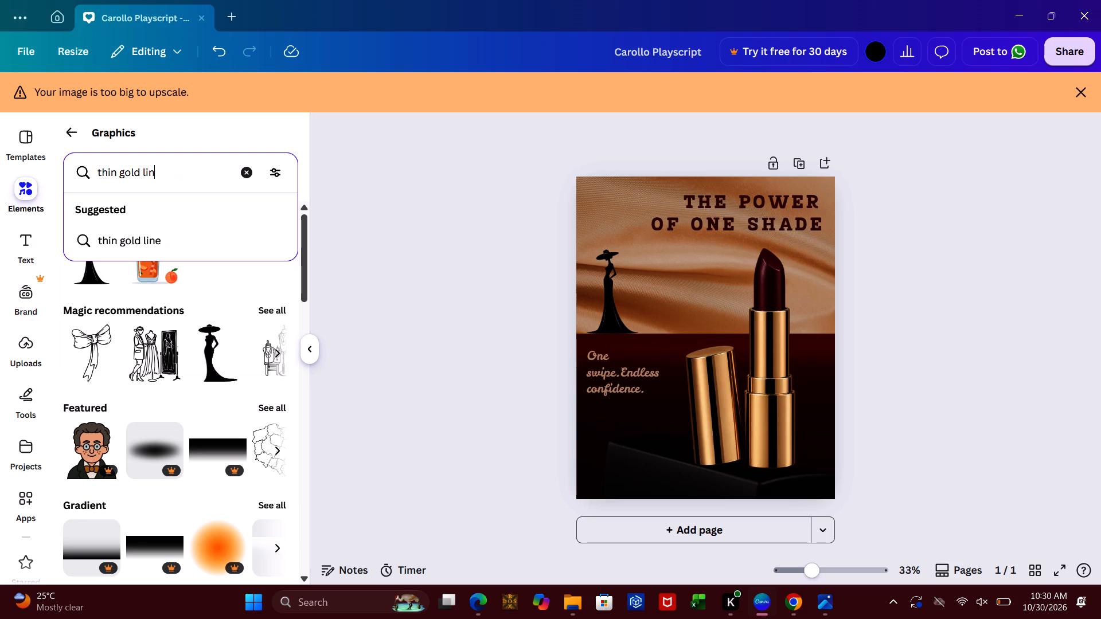
{"action": "key", "text": "BackSpace"}
{"action": "key", "text": "BackSpace"}
{"action": "key", "text": "w"}
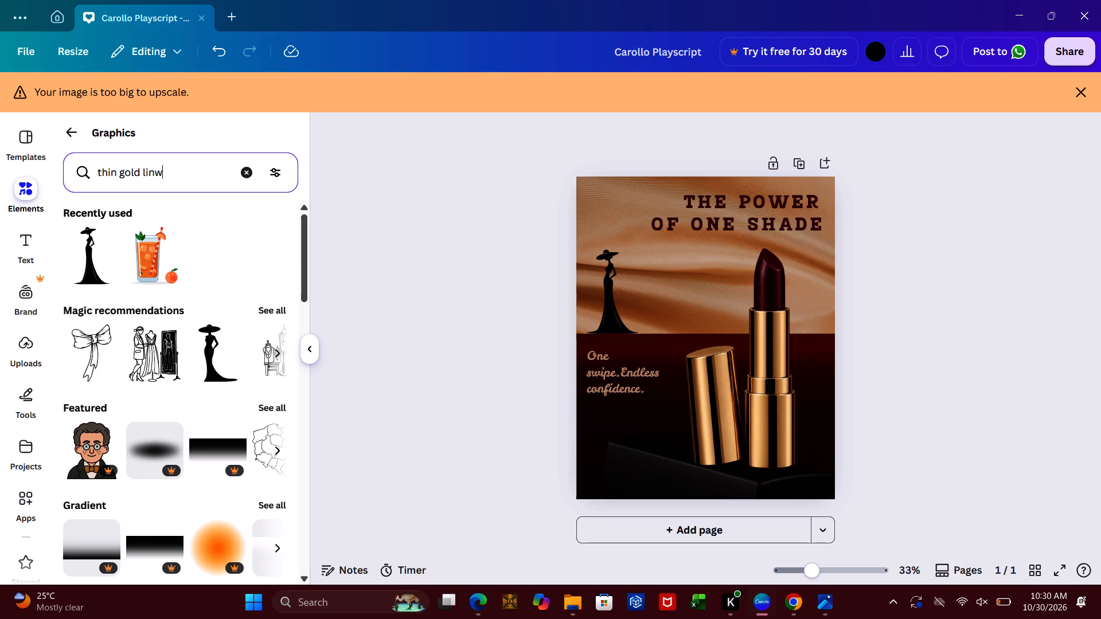
{"action": "key", "text": "BackSpace"}
{"action": "key", "text": "e"}
{"action": "key", "text": "Return"}
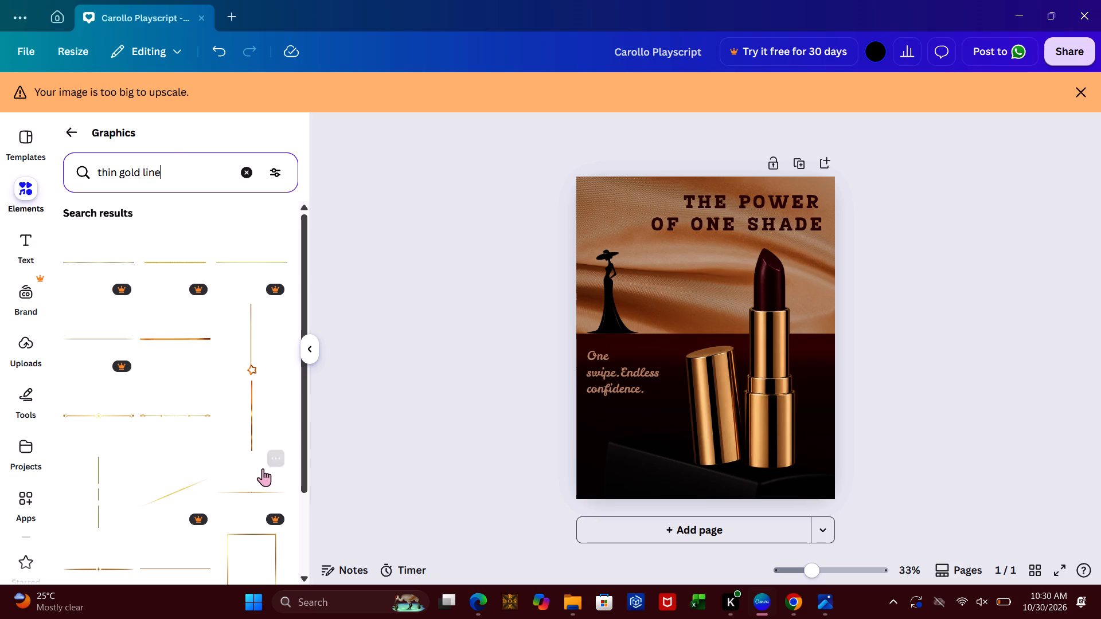
Add the hand-drawn thin gold circle graphic and position it around the "One swipe.Endless confidence." tagline.
{"action": "left_click", "coordinate": [302, 515]}
{"action": "left_click", "coordinate": [302, 515]}
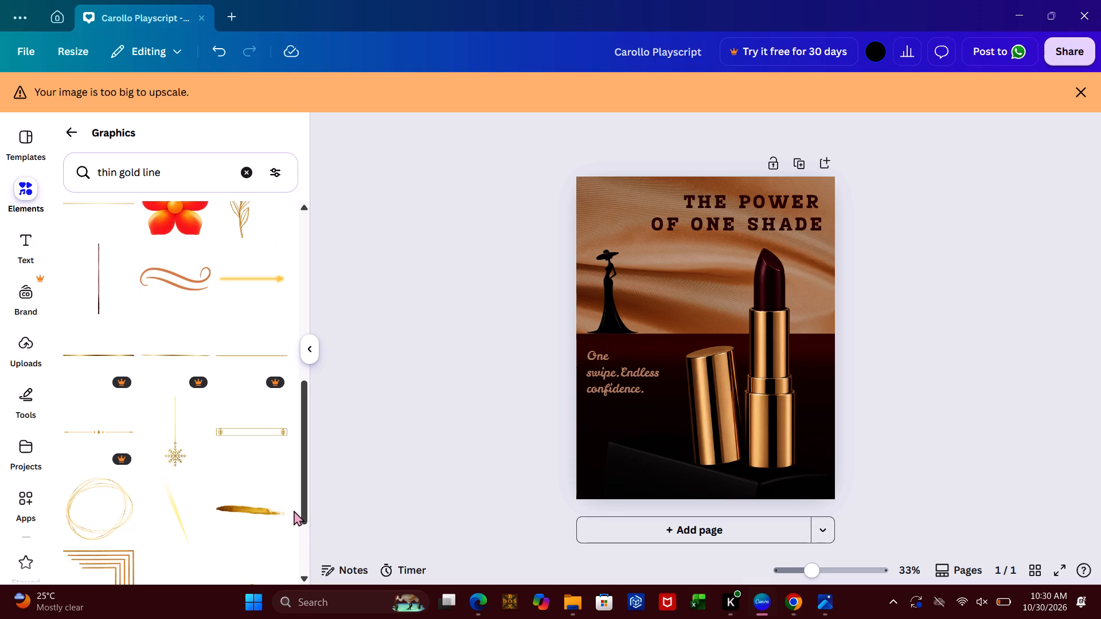
{"action": "left_click", "coordinate": [307, 544]}
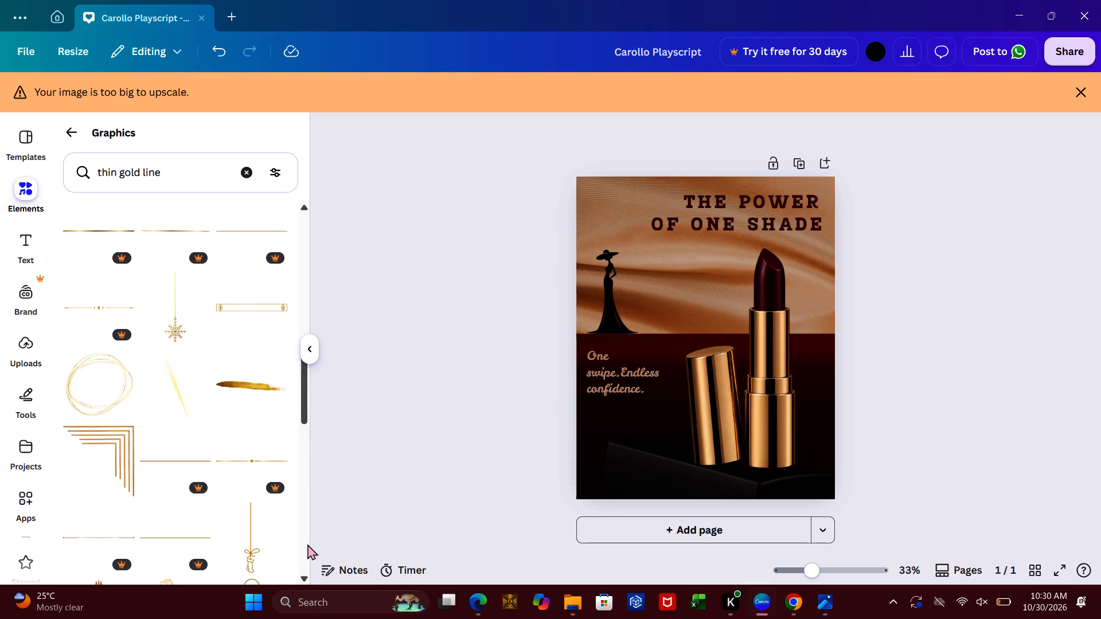
{"action": "left_click", "coordinate": [116, 373]}
{"action": "left_click_drag", "start_coordinate": [116, 373], "coordinate": [483, 347]}
{"action": "left_click_drag", "start_coordinate": [704, 351], "coordinate": [663, 349]}
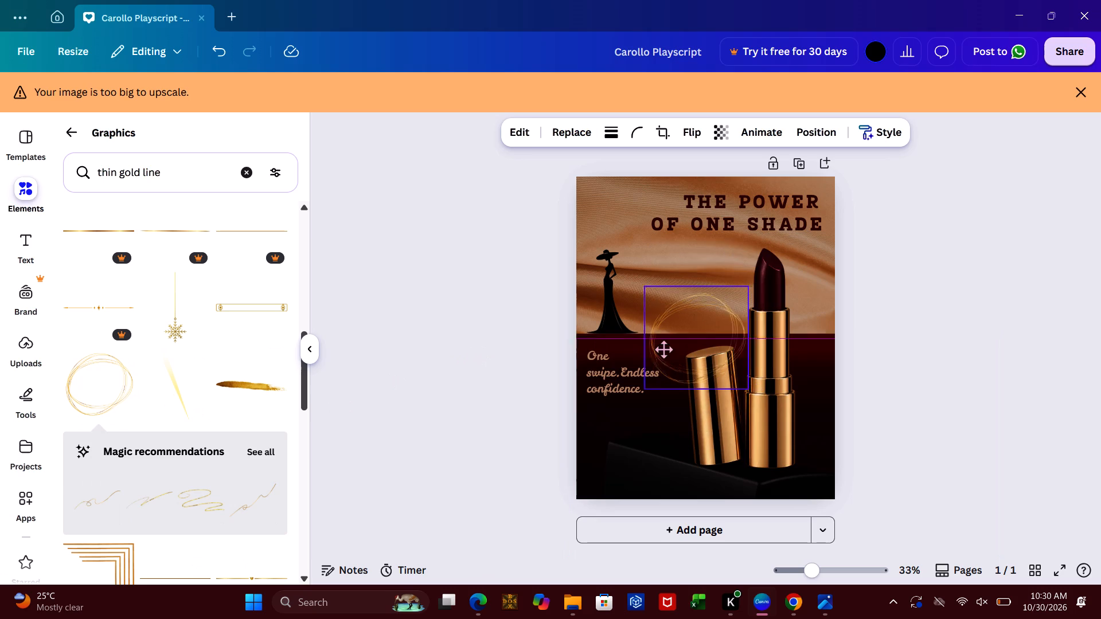
{"action": "left_click_drag", "start_coordinate": [663, 349], "coordinate": [619, 387]}
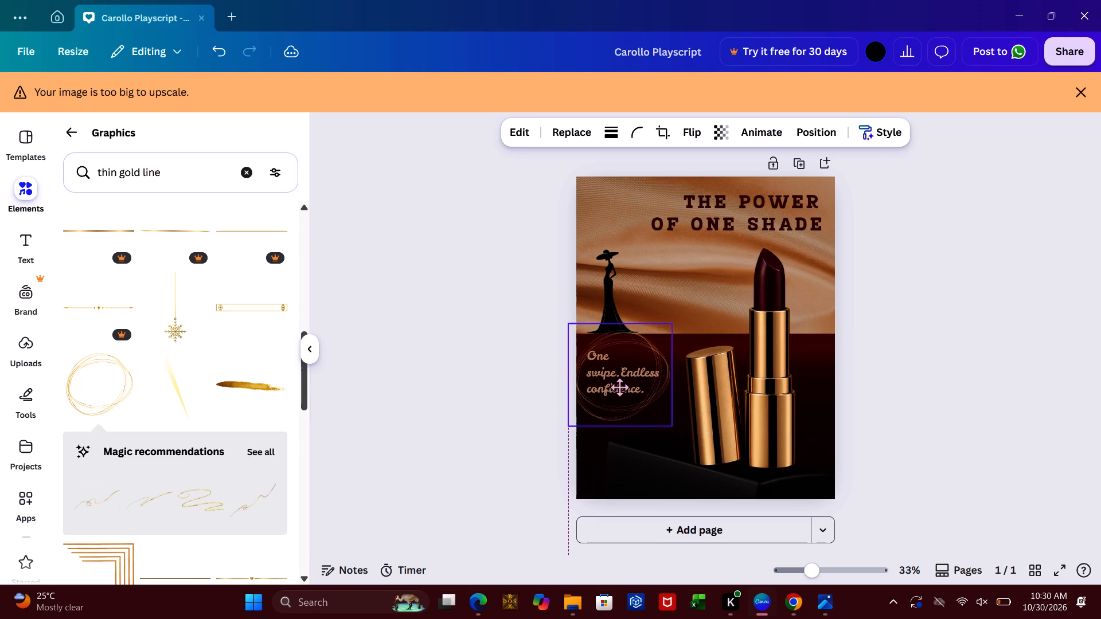
{"action": "left_click_drag", "start_coordinate": [619, 387], "coordinate": [638, 392]}
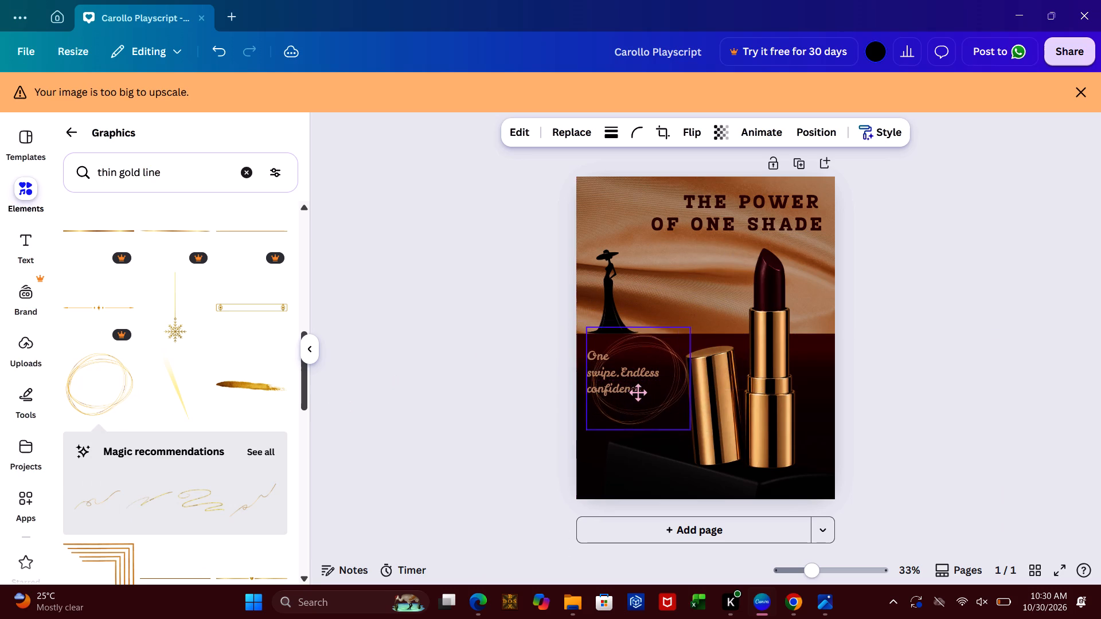
{"action": "left_click_drag", "start_coordinate": [638, 392], "coordinate": [633, 389]}
{"action": "double_click", "coordinate": [530, 366]}
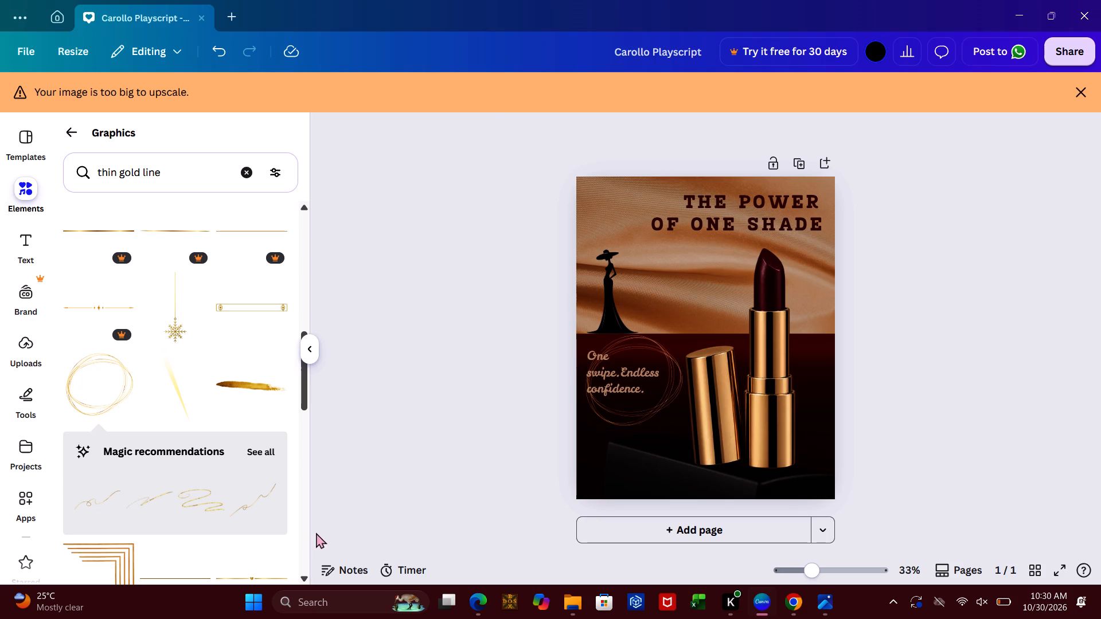
Look through the "thin gold line" graphics for another gold accent that suits the lipstick poster.
{"action": "left_click", "coordinate": [300, 526]}
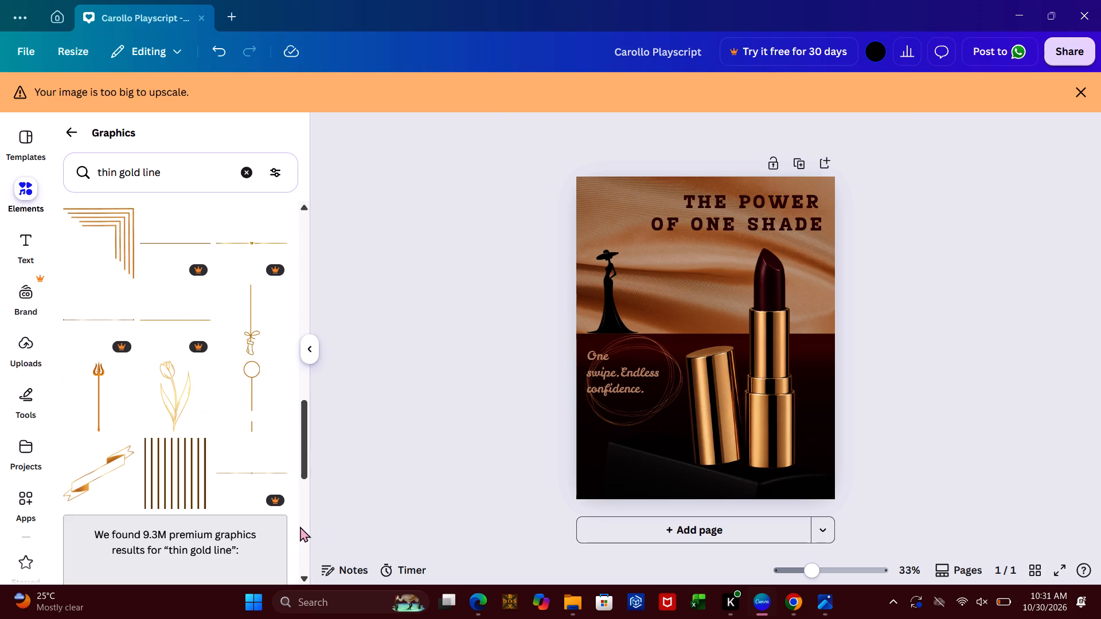
{"action": "left_click", "coordinate": [300, 526]}
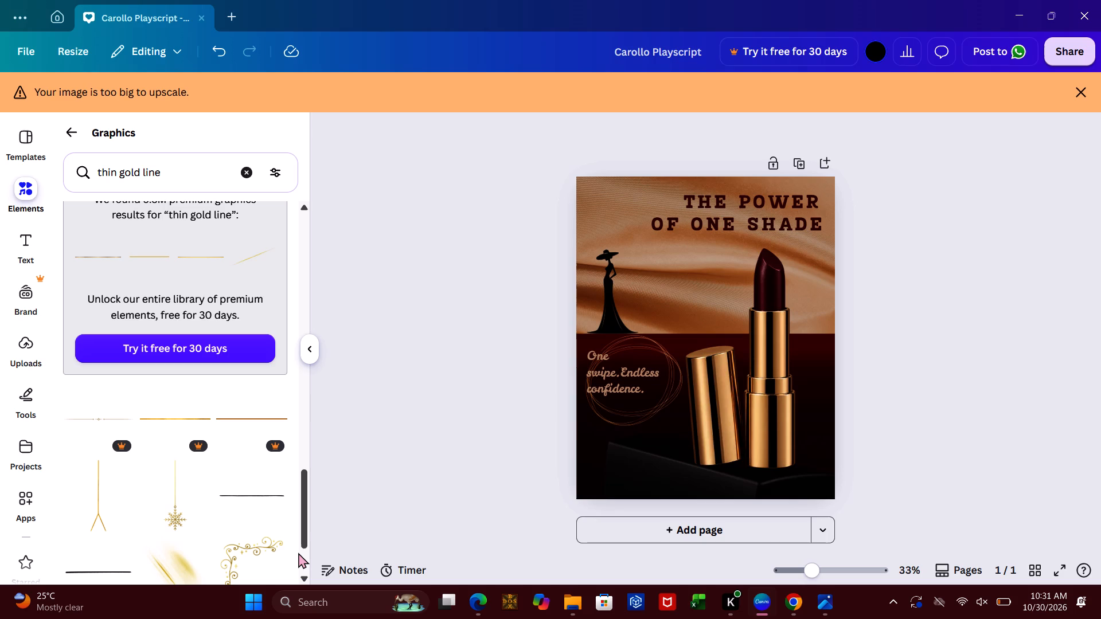
{"action": "left_click", "coordinate": [306, 551]}
{"action": "left_click", "coordinate": [306, 551]}
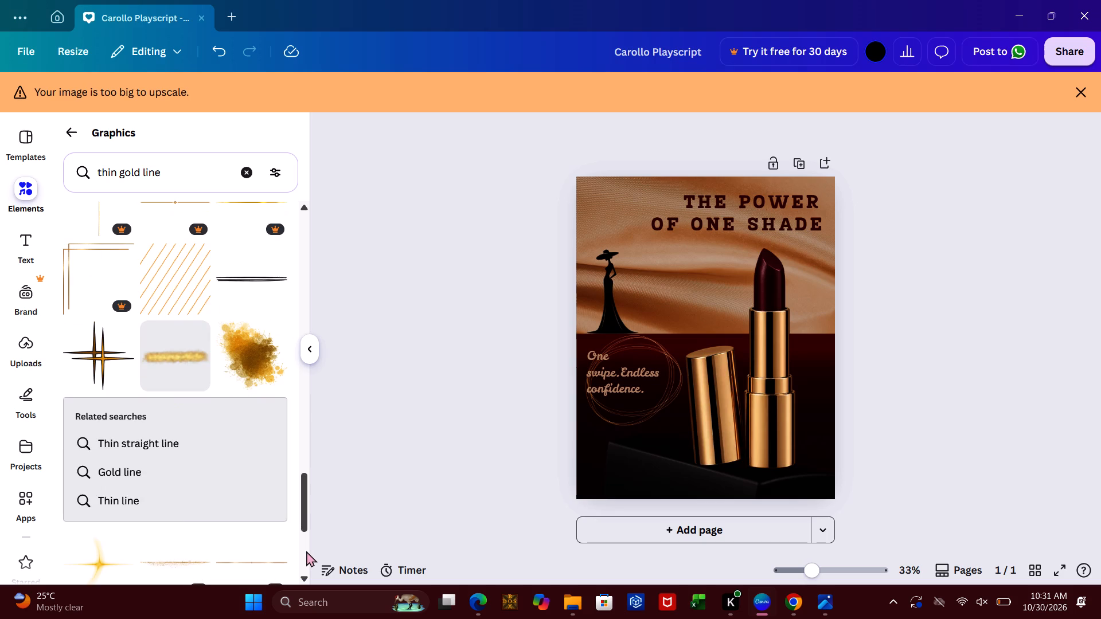
{"action": "left_click", "coordinate": [306, 551]}
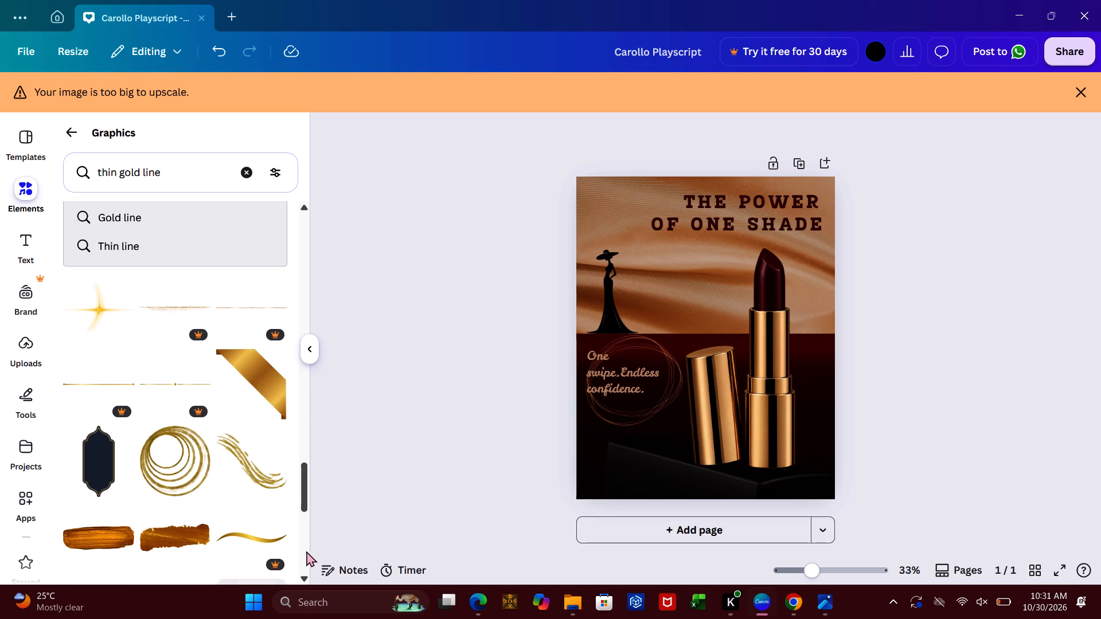
{"action": "left_click", "coordinate": [306, 551]}
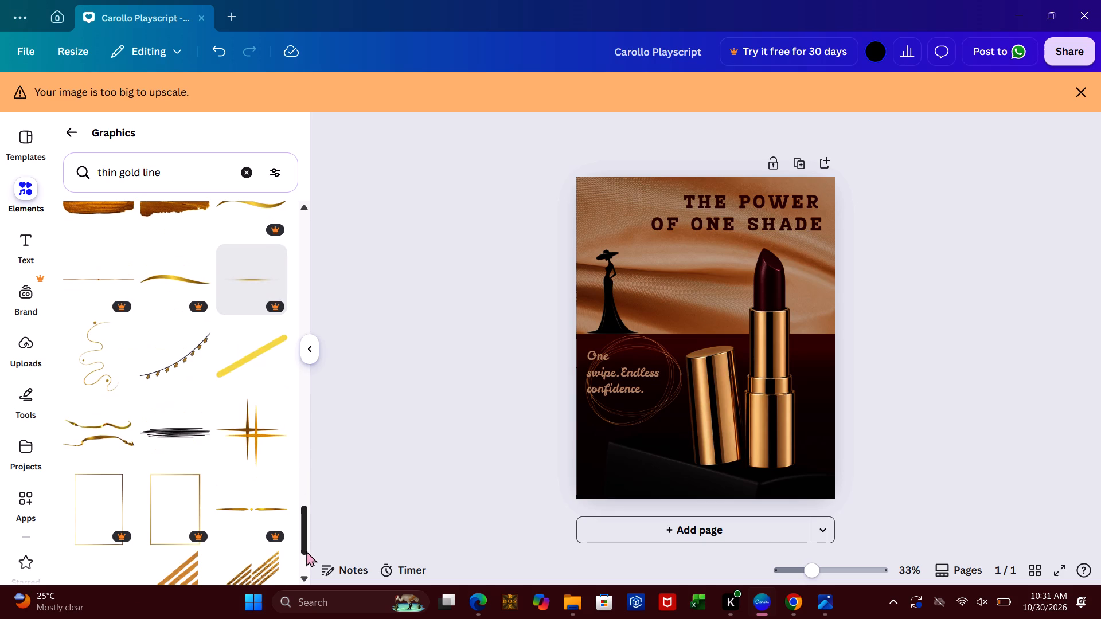
{"action": "left_click", "coordinate": [306, 551]}
{"action": "left_click", "coordinate": [304, 564]}
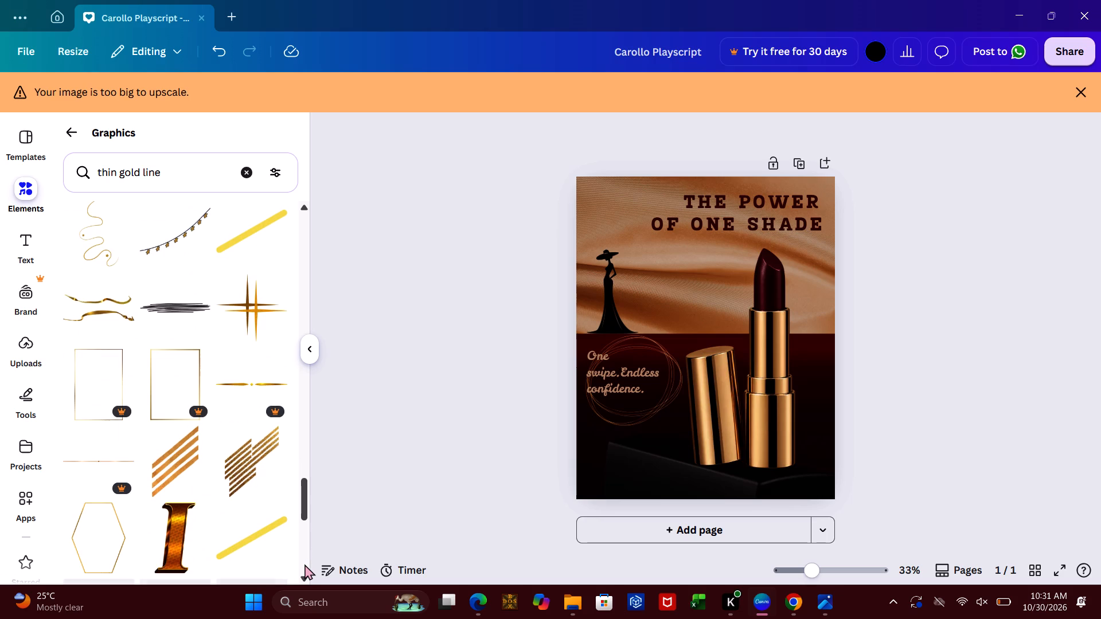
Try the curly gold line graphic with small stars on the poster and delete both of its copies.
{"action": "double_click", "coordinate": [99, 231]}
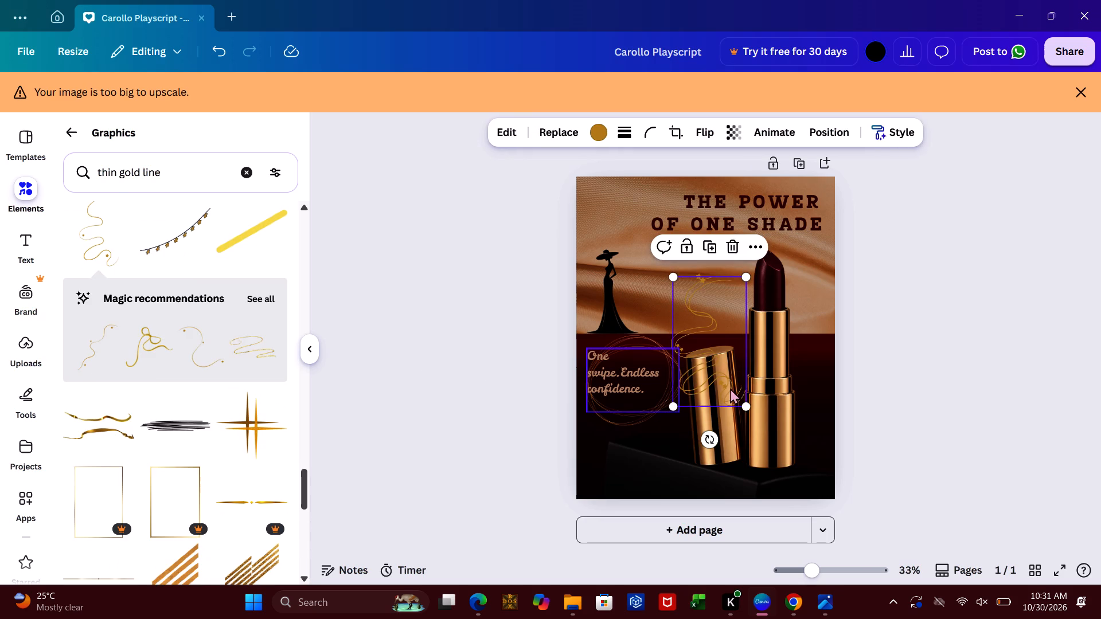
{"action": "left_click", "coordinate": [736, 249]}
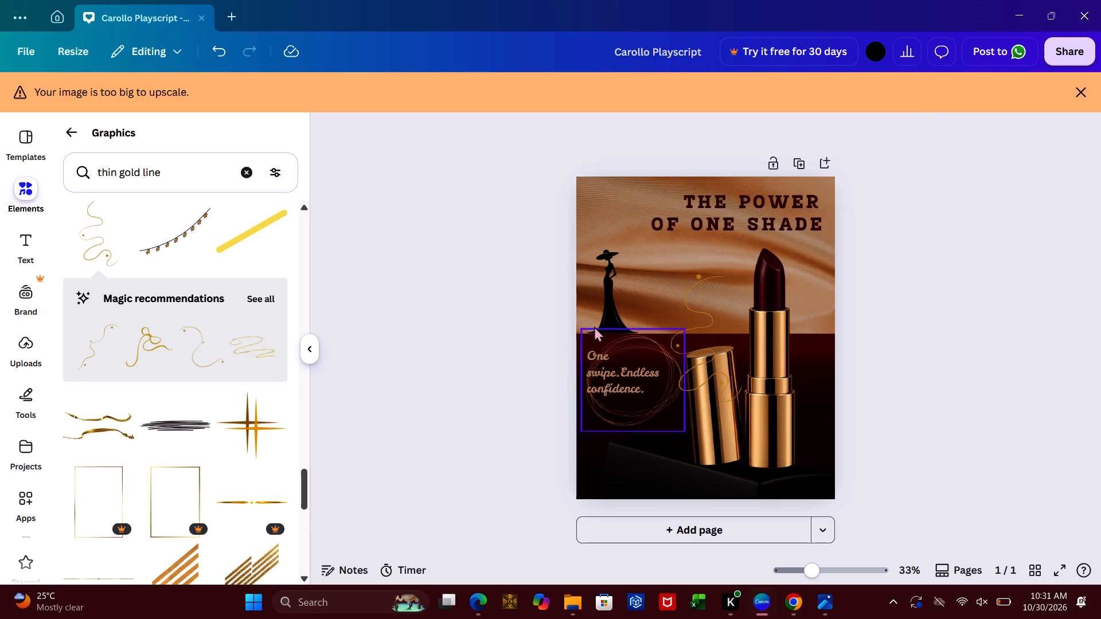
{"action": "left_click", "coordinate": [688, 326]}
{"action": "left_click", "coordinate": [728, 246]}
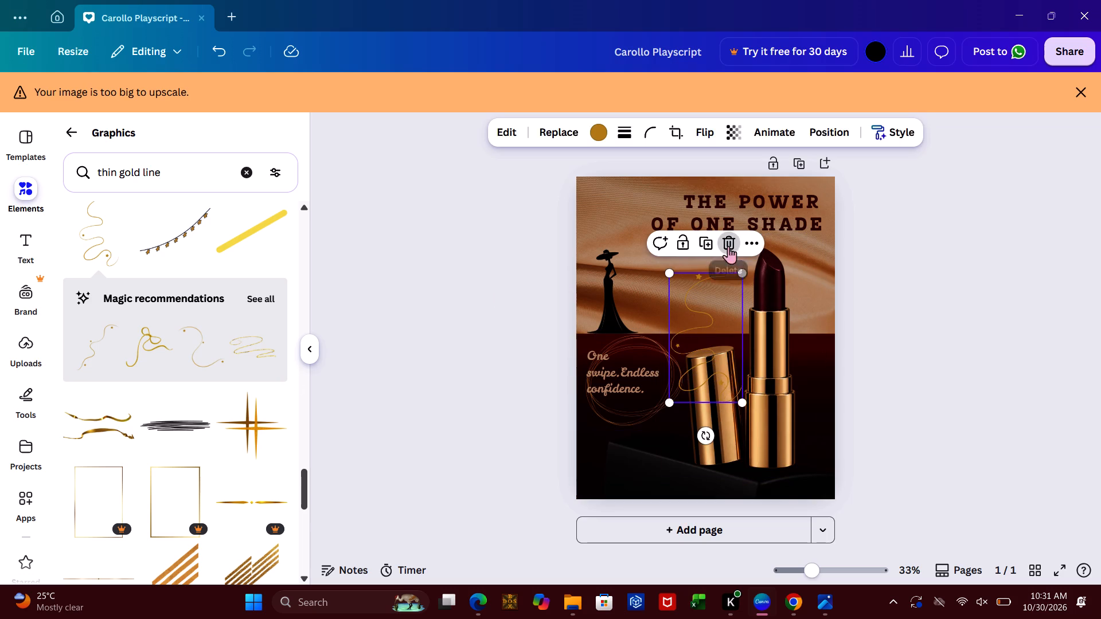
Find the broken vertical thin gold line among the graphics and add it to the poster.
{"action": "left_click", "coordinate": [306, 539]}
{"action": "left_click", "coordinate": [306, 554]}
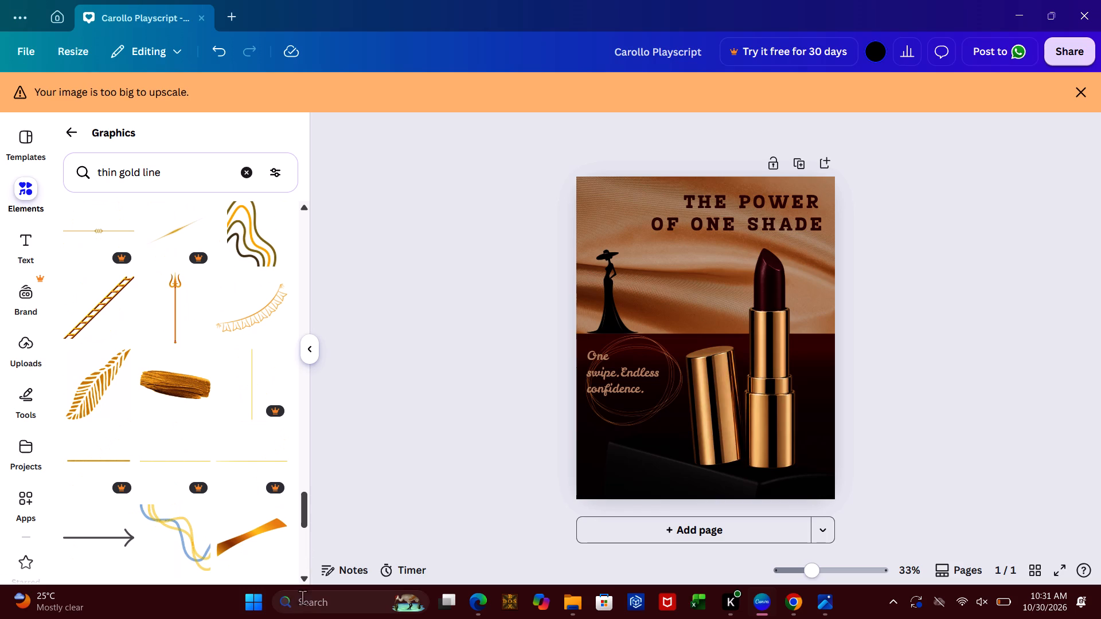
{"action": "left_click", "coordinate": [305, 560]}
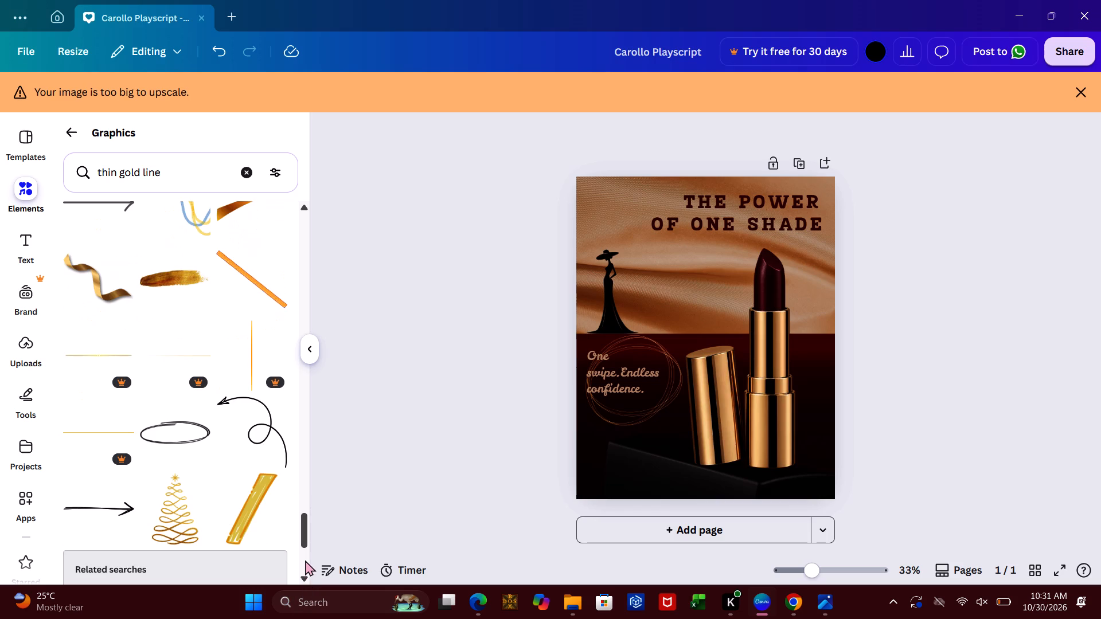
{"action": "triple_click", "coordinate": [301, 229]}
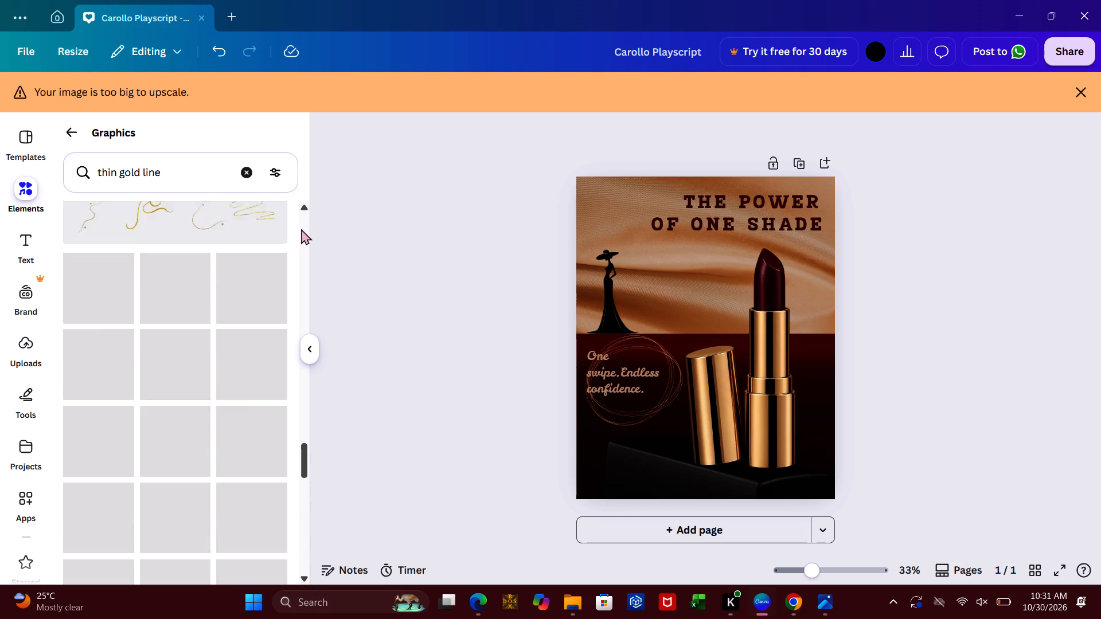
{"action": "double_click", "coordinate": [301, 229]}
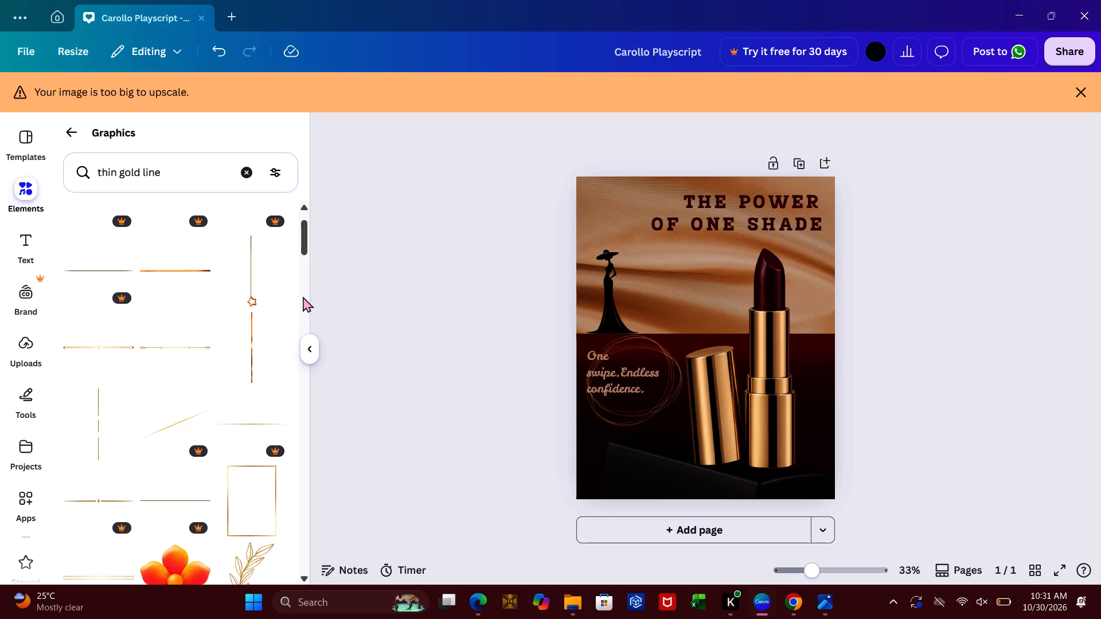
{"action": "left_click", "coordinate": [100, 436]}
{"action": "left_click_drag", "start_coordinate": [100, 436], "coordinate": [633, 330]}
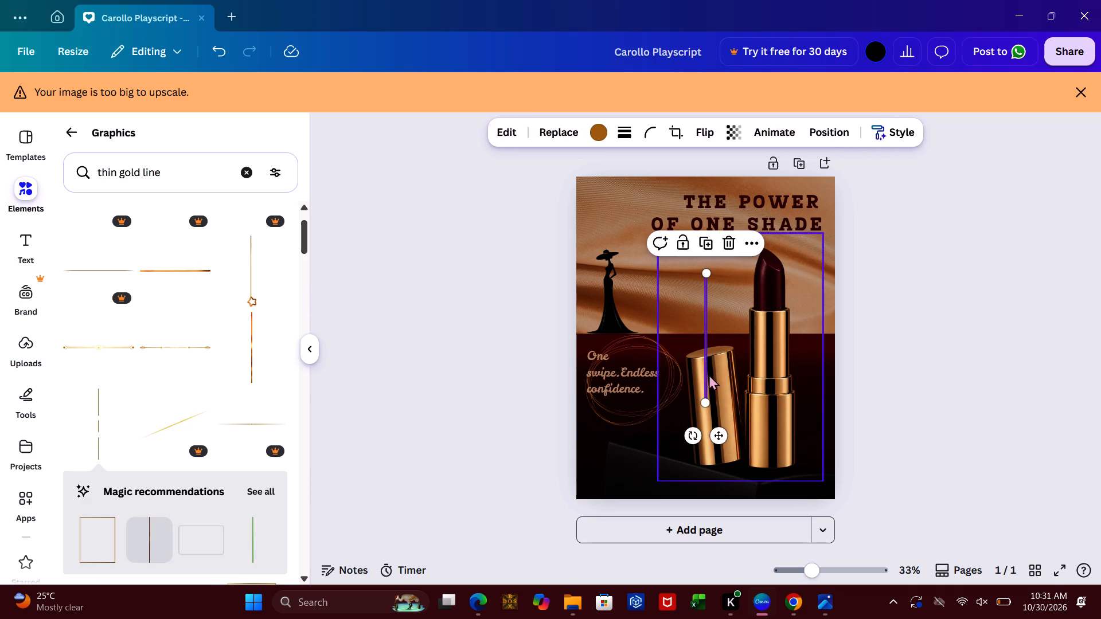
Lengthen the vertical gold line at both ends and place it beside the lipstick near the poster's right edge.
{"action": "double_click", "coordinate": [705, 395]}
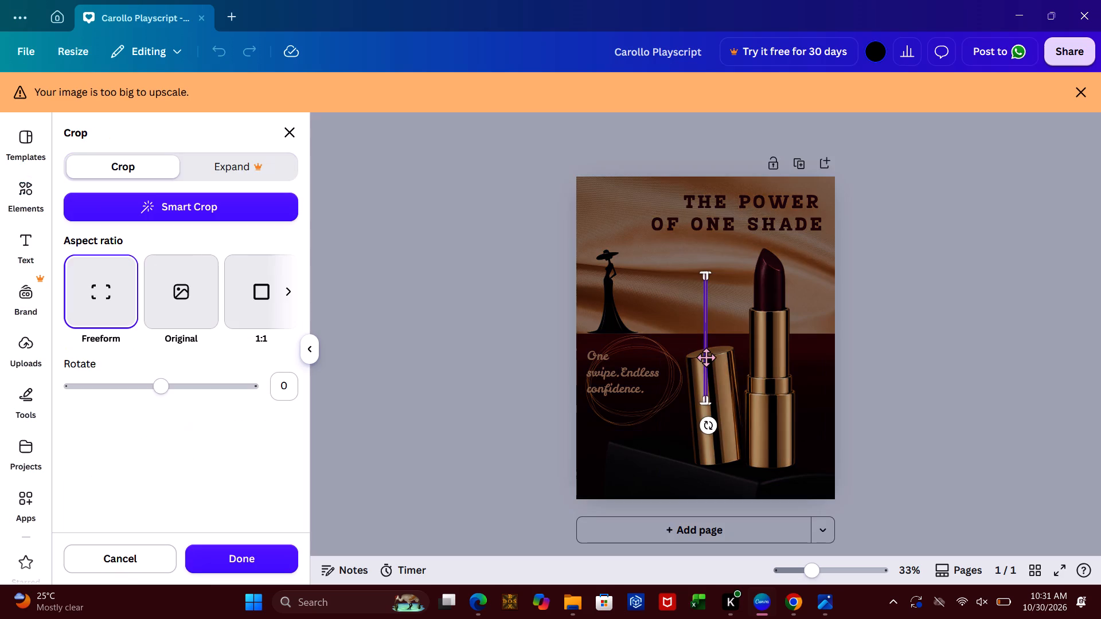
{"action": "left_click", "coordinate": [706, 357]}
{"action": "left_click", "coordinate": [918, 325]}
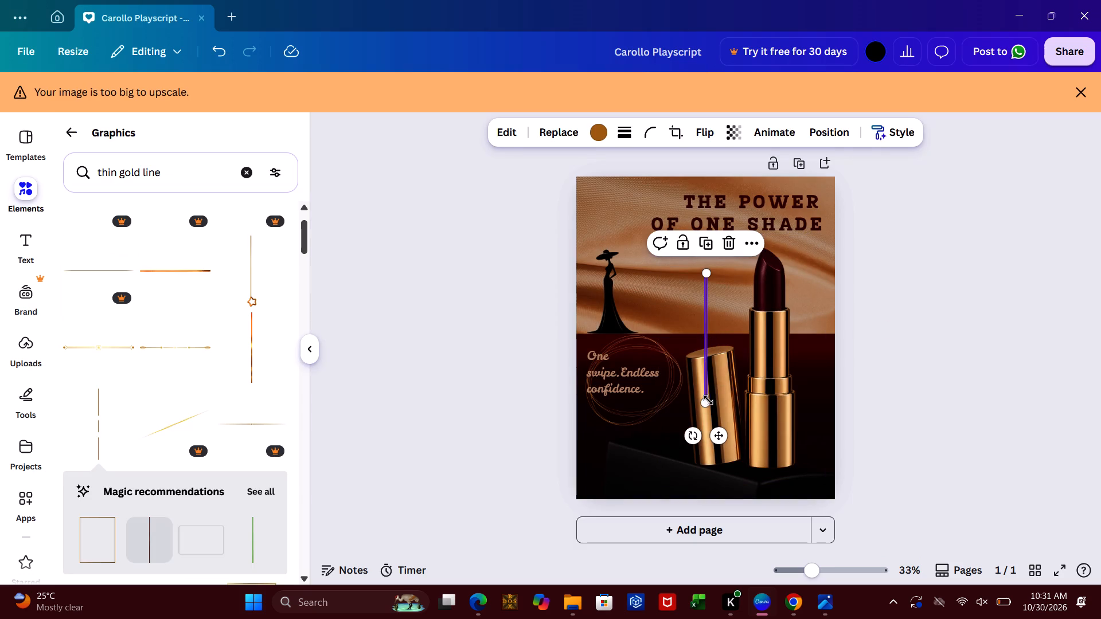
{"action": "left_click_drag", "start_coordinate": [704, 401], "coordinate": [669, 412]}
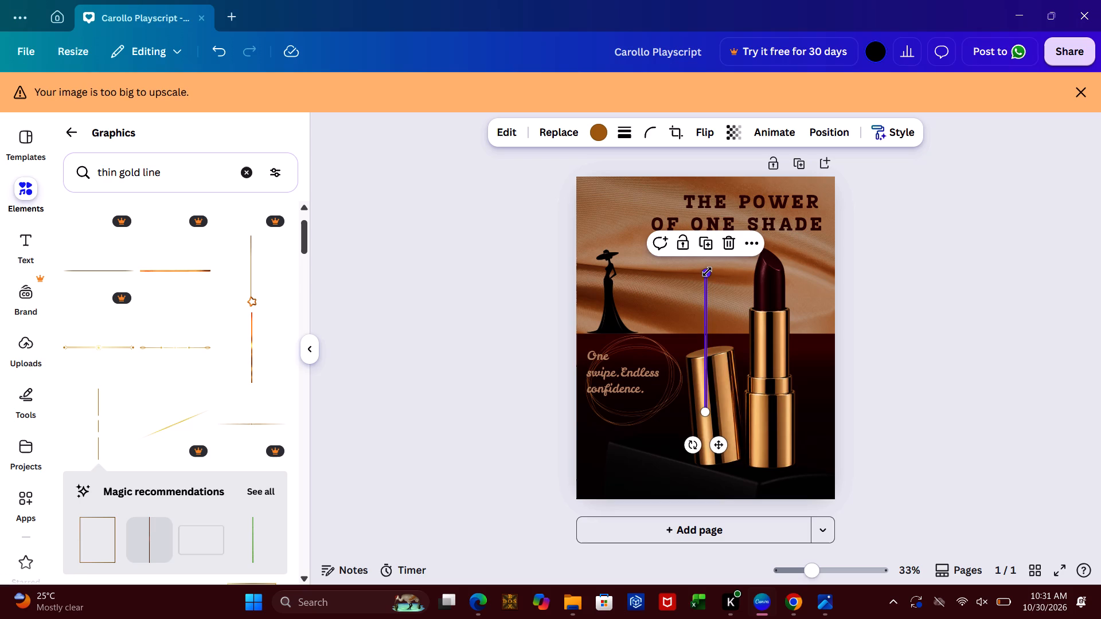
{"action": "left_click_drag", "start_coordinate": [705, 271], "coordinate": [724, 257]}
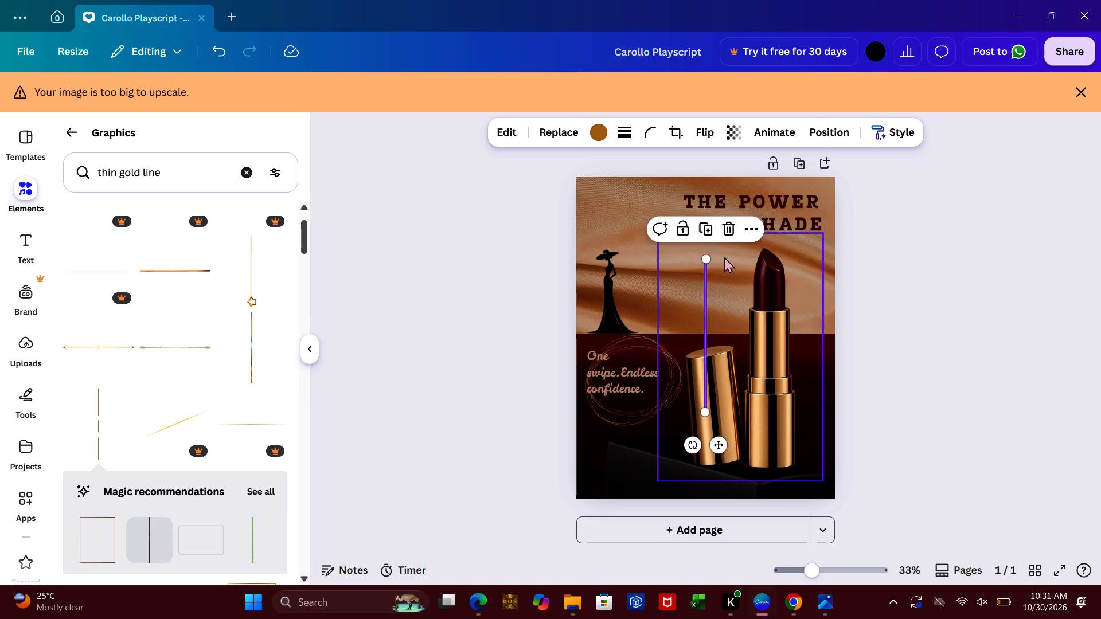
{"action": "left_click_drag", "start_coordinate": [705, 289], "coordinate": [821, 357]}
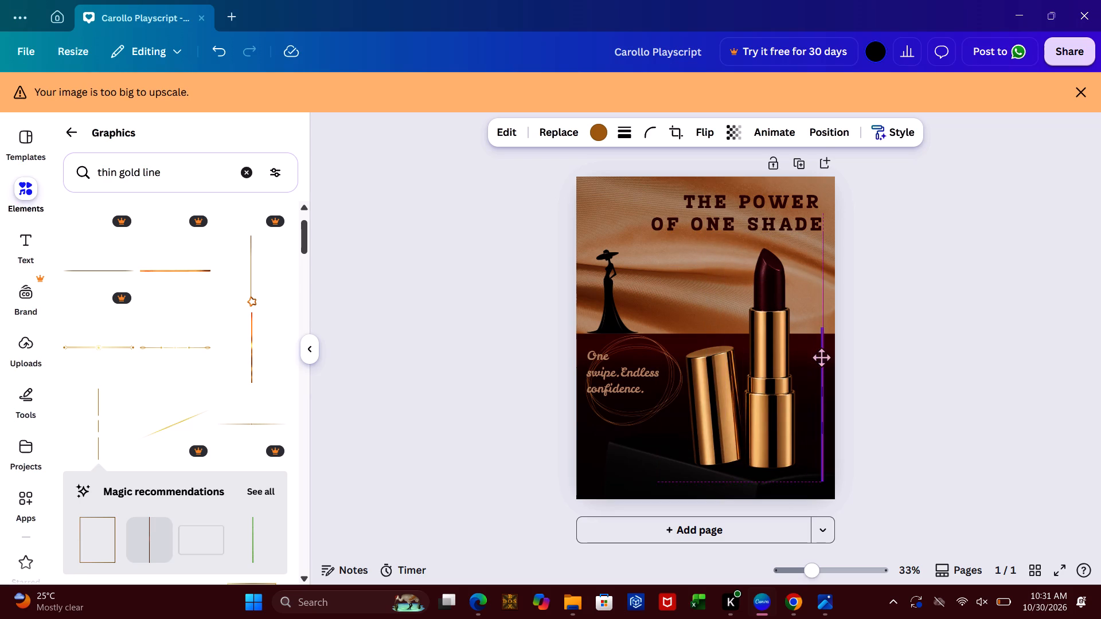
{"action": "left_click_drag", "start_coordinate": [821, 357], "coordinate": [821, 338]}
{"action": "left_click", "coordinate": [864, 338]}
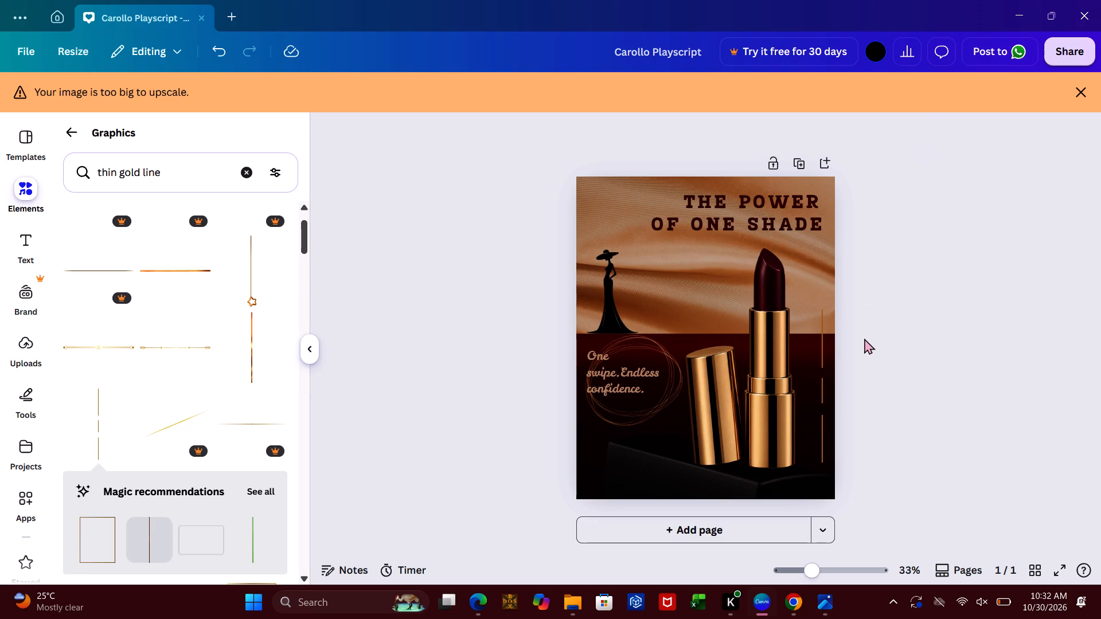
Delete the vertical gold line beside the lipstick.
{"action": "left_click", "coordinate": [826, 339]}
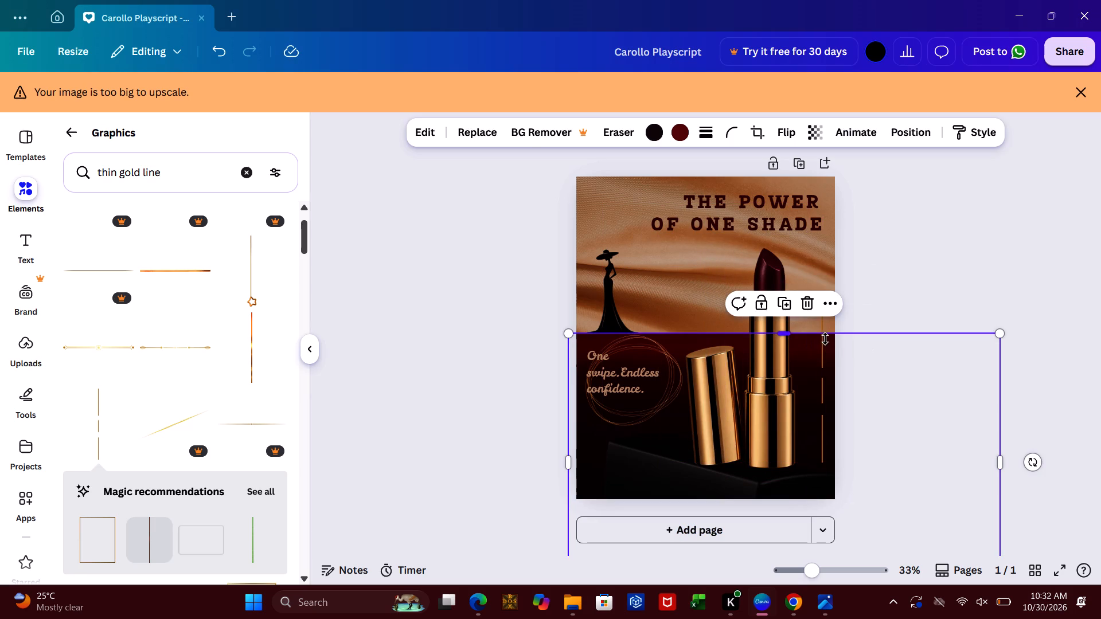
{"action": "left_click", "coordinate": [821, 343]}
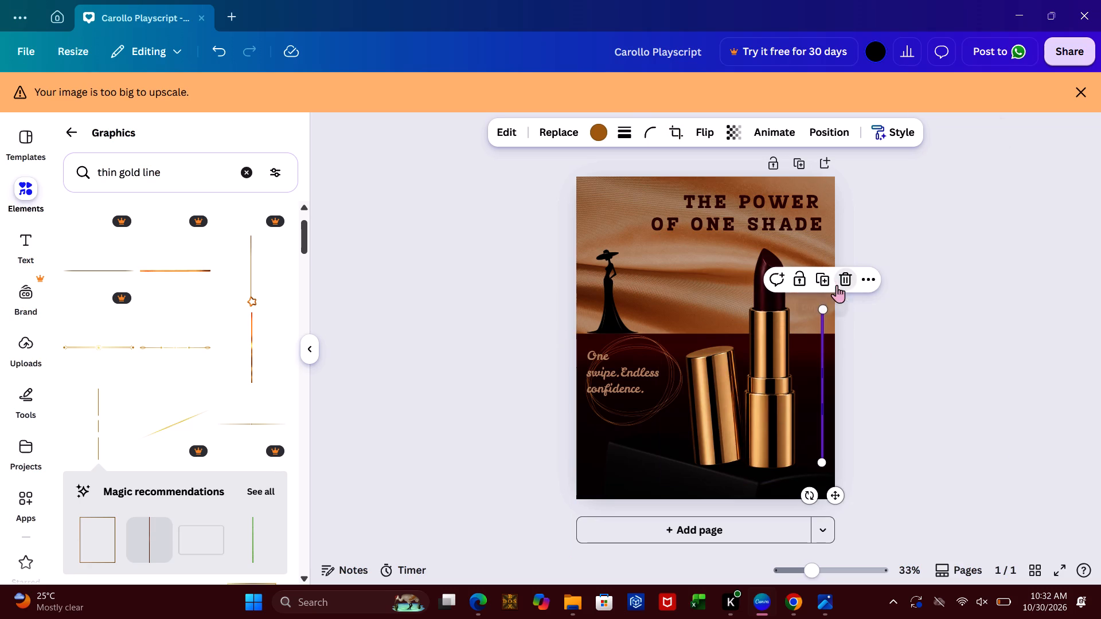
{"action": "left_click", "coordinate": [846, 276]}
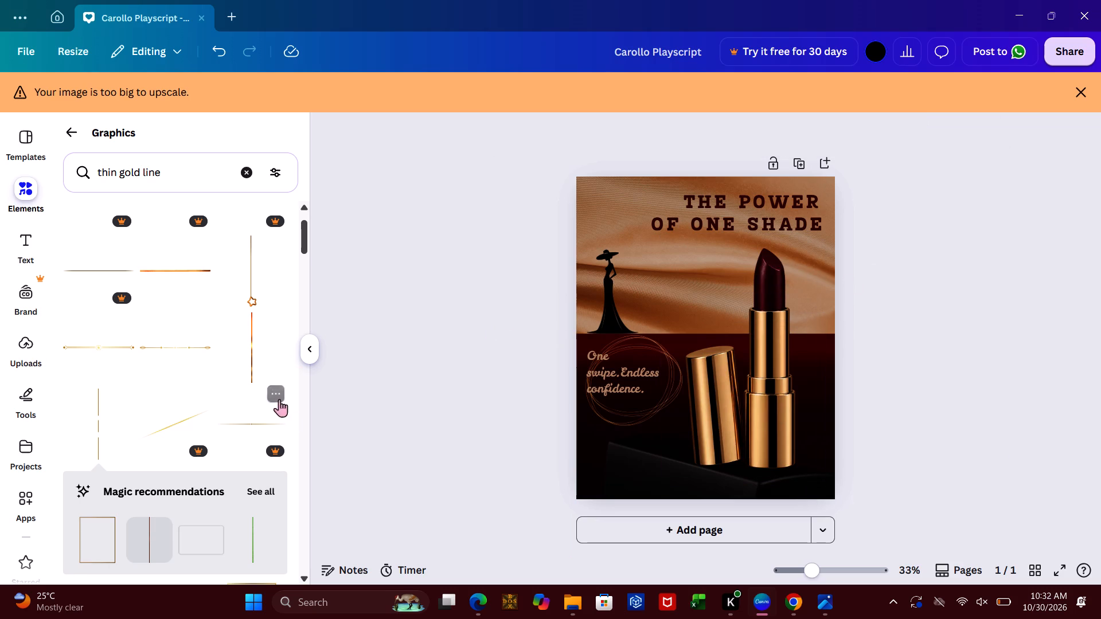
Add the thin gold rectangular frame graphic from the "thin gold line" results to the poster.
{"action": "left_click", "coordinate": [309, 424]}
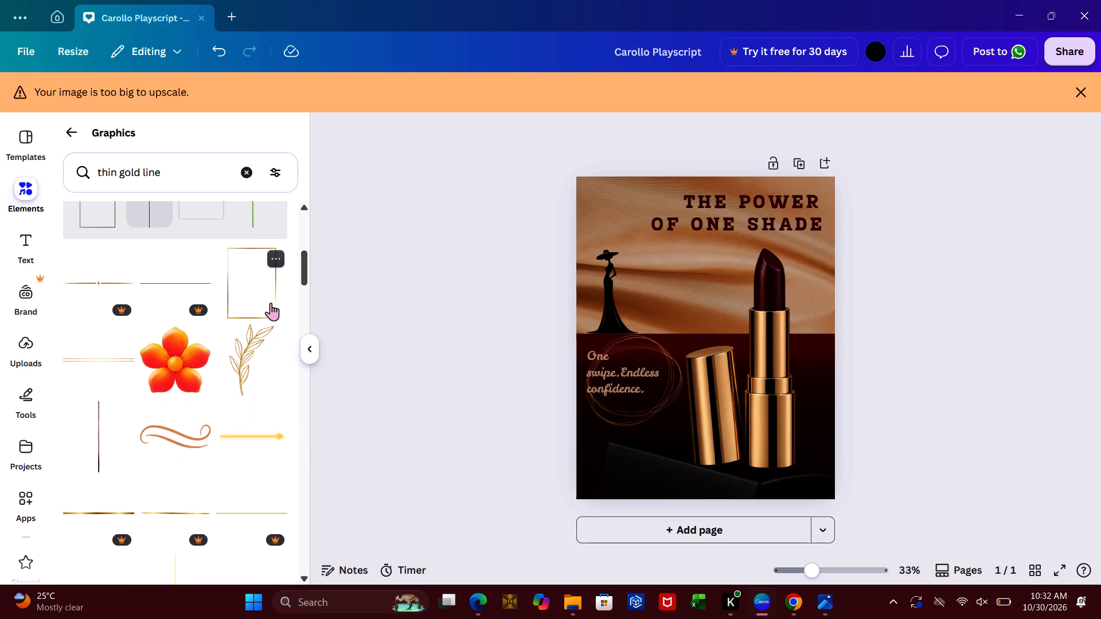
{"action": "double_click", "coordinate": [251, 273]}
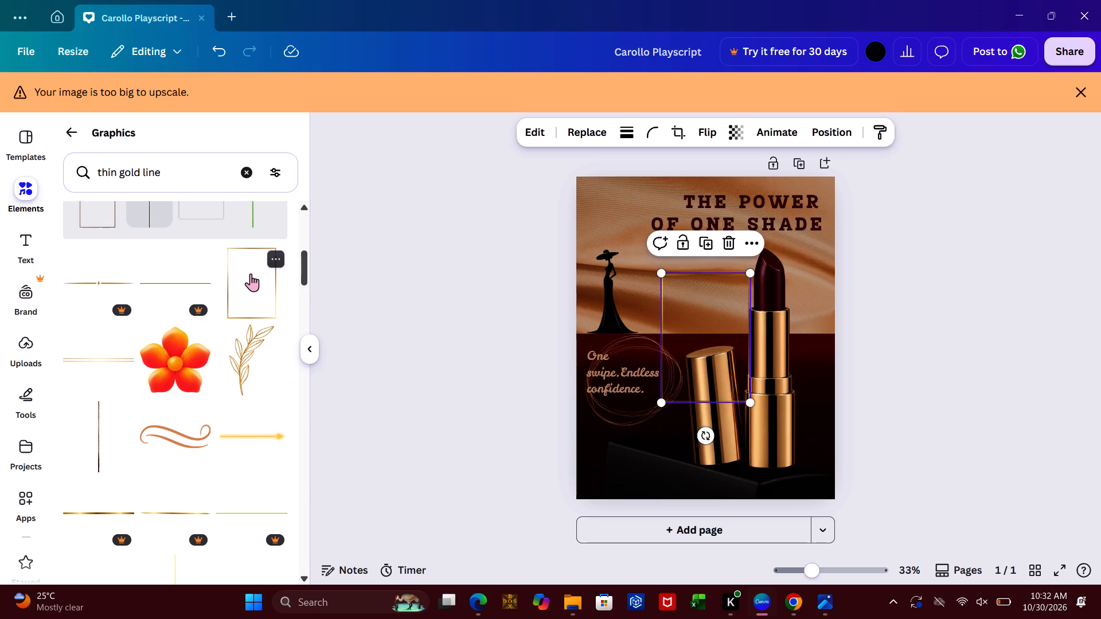
Move the "One swipe.Endless confidence." tagline slightly lower within the gold circle.
{"action": "left_click_drag", "start_coordinate": [662, 358], "coordinate": [666, 322]}
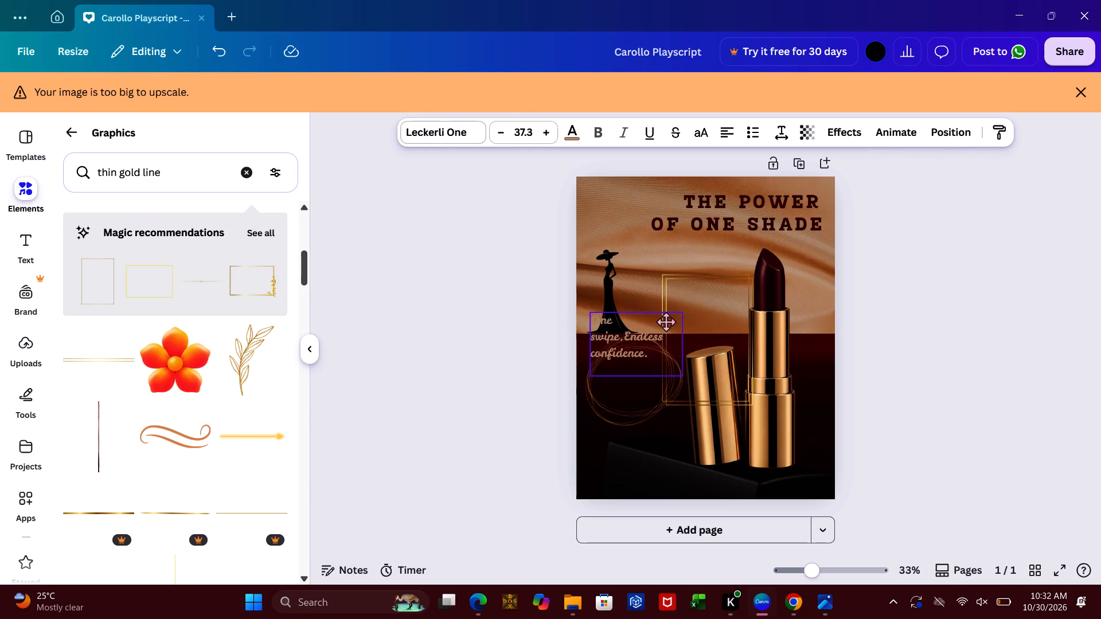
{"action": "left_click_drag", "start_coordinate": [666, 322], "coordinate": [660, 363]}
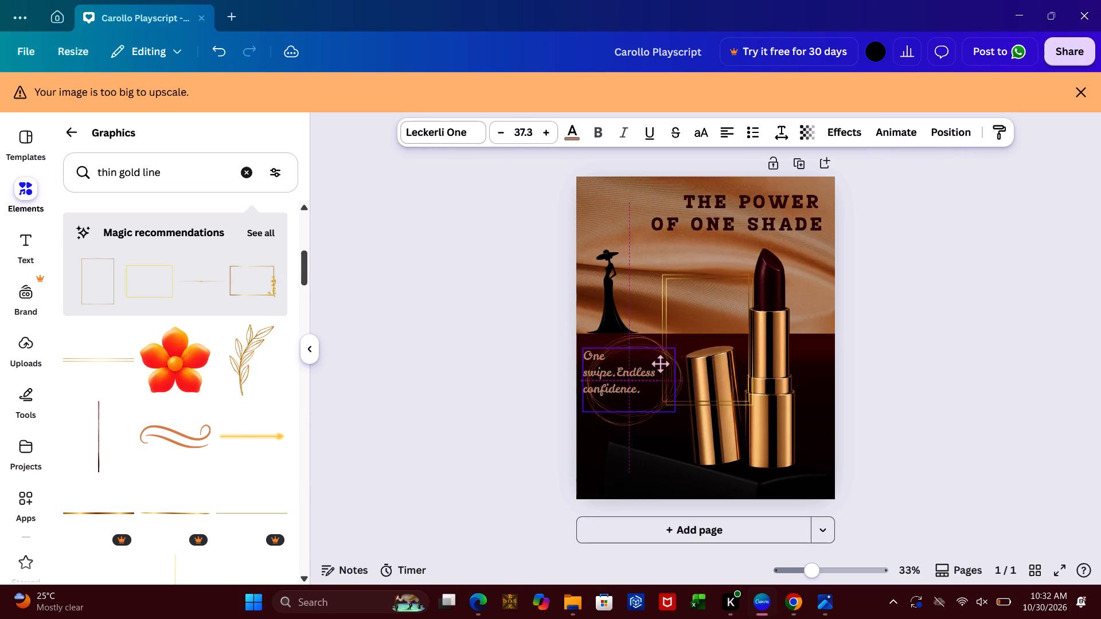
{"action": "left_click_drag", "start_coordinate": [660, 363], "coordinate": [656, 368]}
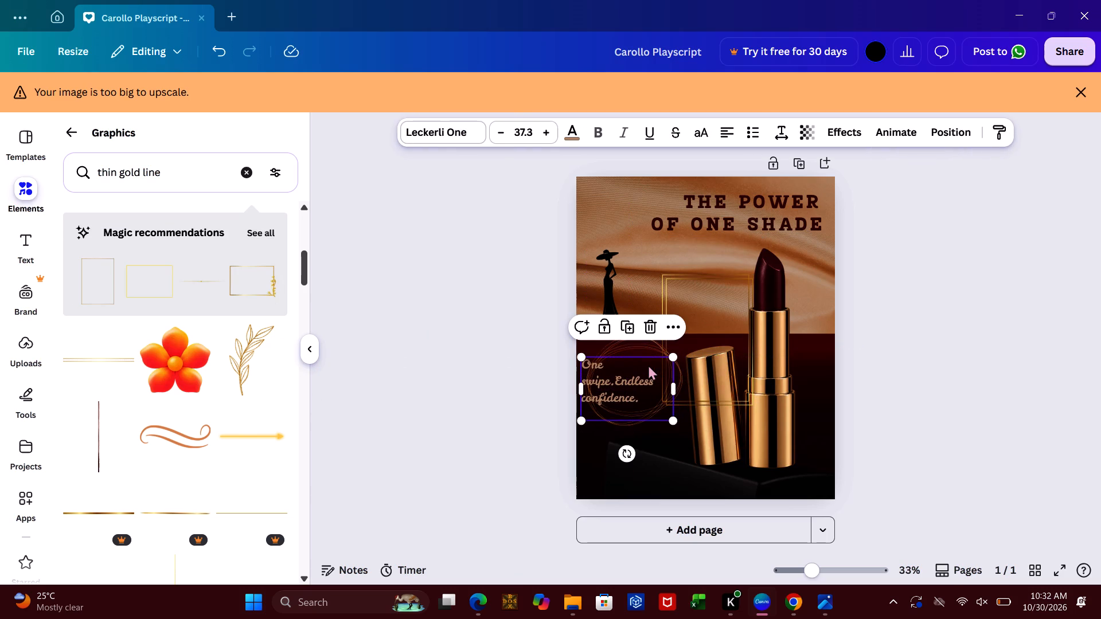
{"action": "double_click", "coordinate": [643, 378]}
{"action": "left_click_drag", "start_coordinate": [521, 330], "coordinate": [506, 337]}
{"action": "left_click", "coordinate": [506, 337]}
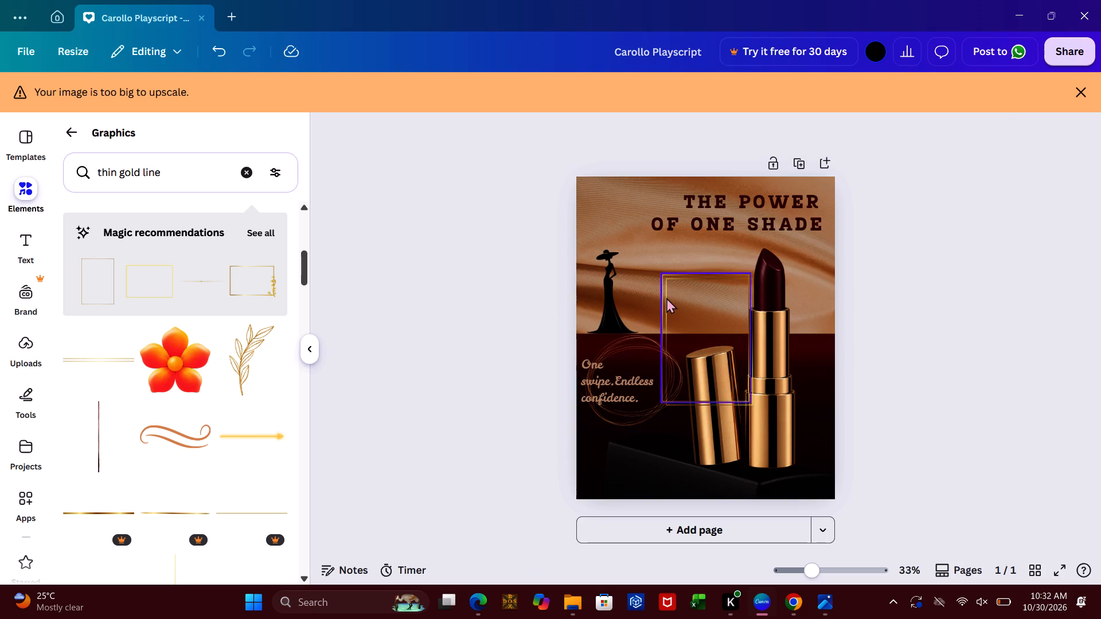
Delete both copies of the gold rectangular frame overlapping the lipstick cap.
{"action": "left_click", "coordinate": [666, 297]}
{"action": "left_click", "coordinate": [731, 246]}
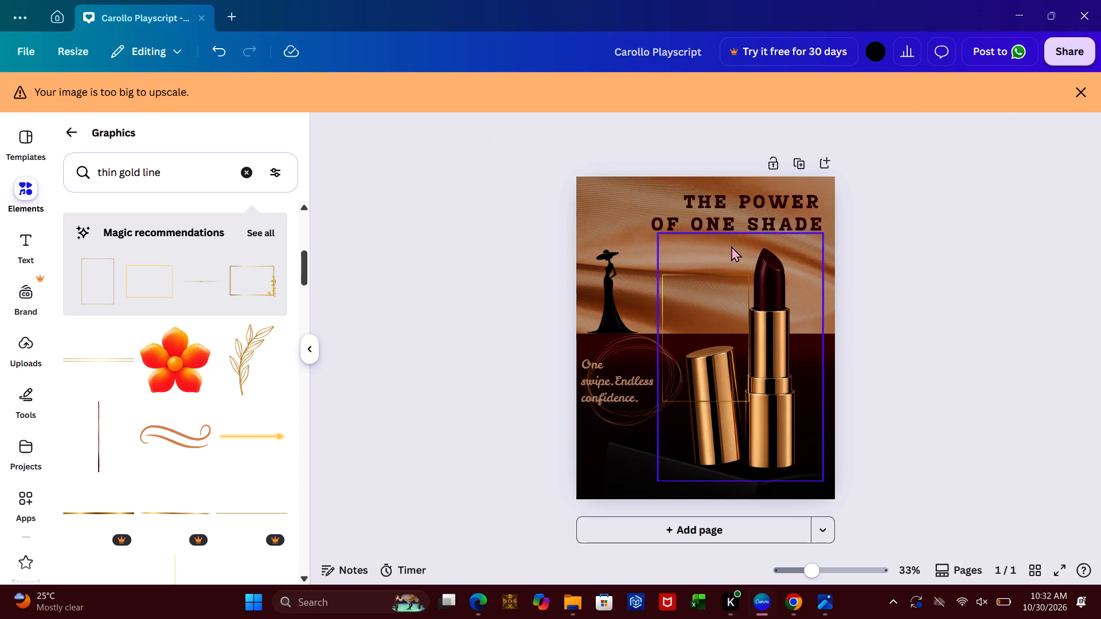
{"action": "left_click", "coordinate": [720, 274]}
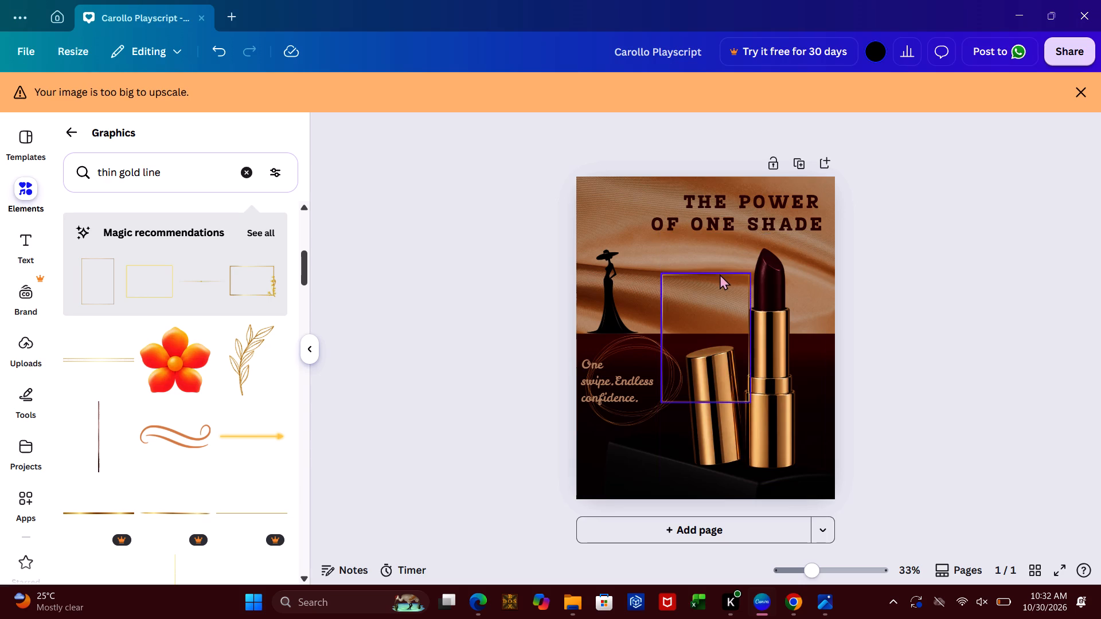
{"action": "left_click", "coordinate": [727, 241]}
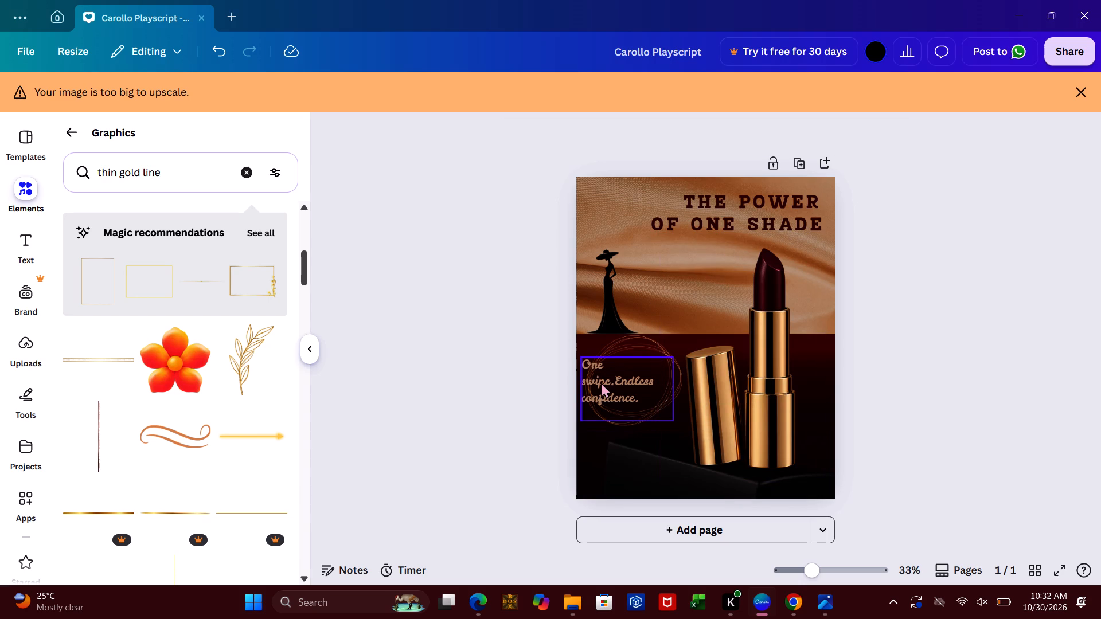
Shift the "One swipe.Endless confidence." tagline slightly to the right so it sits centred inside the gold circle.
{"action": "left_click_drag", "start_coordinate": [601, 382], "coordinate": [607, 380]}
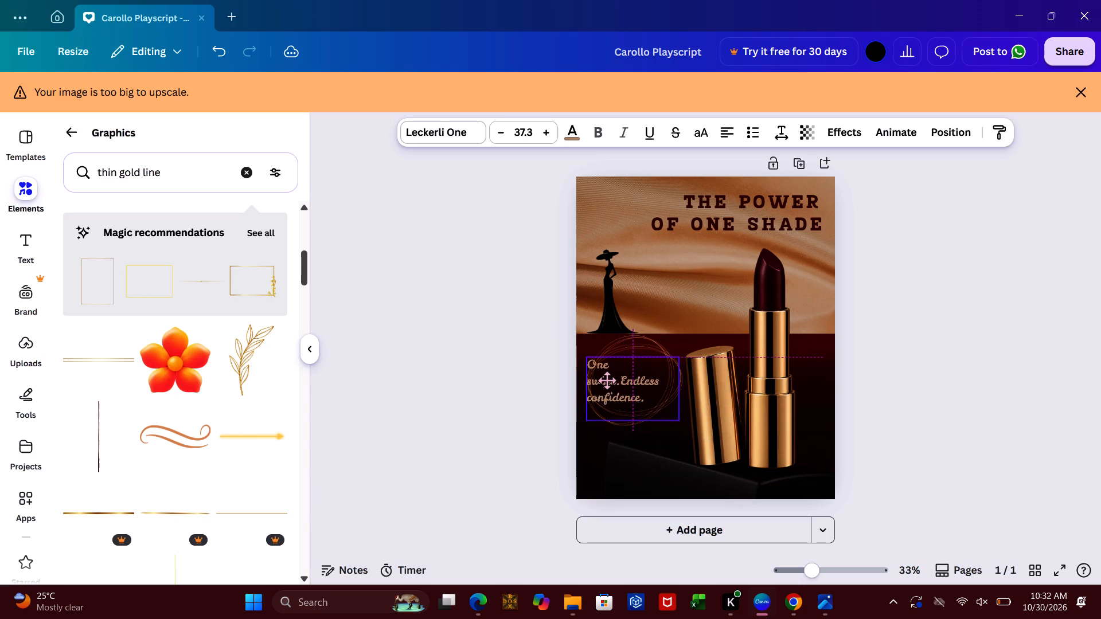
{"action": "left_click_drag", "start_coordinate": [607, 380], "coordinate": [612, 379]}
{"action": "left_click", "coordinate": [515, 360]}
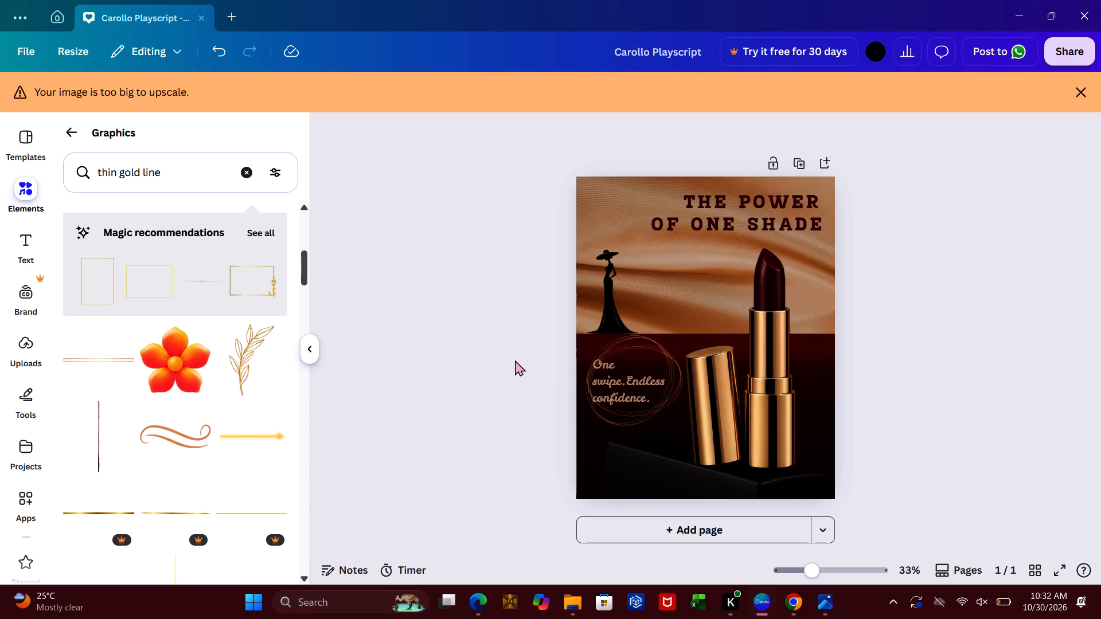
Add the thin vertical maroon line graphic from the "thin gold line" results to the poster, keeping only one copy.
{"action": "double_click", "coordinate": [104, 436]}
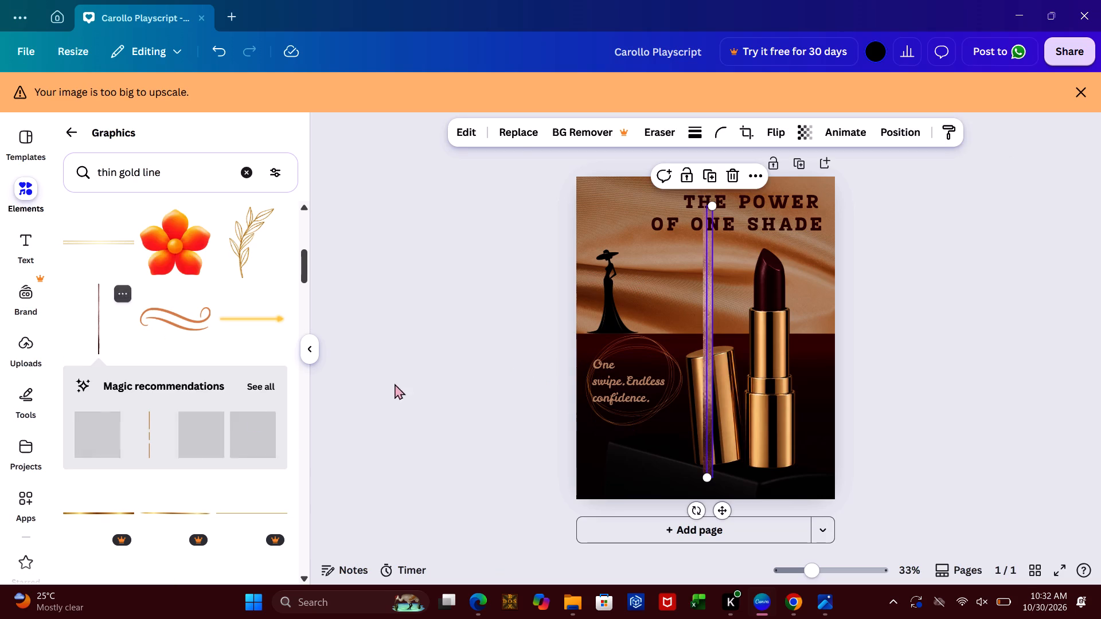
{"action": "left_click", "coordinate": [712, 342]}
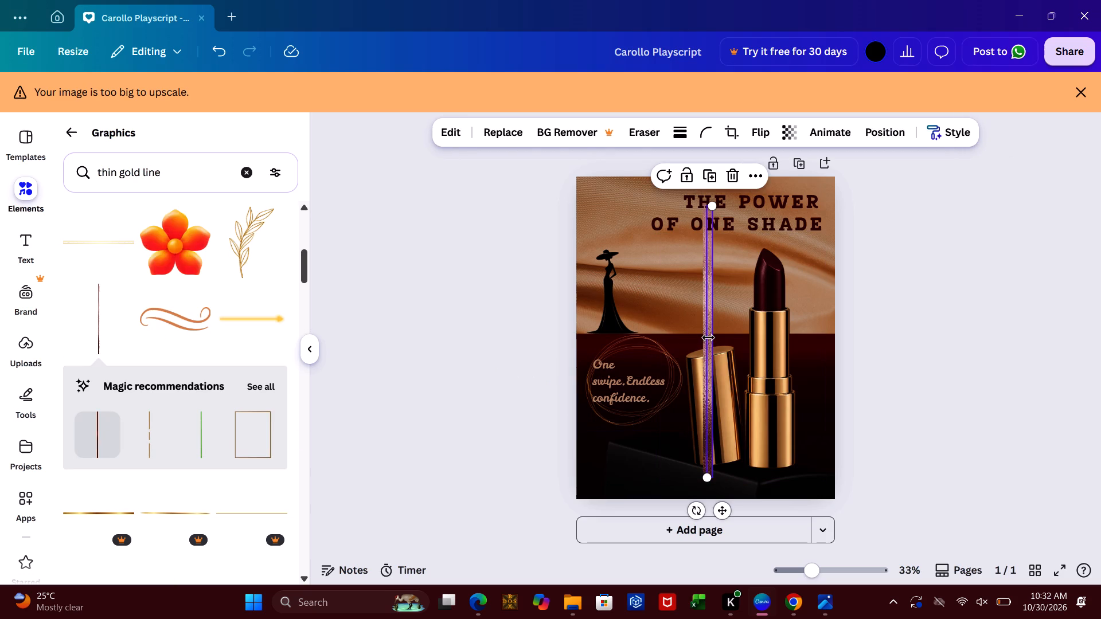
{"action": "left_click", "coordinate": [708, 338]}
{"action": "left_click", "coordinate": [735, 174]}
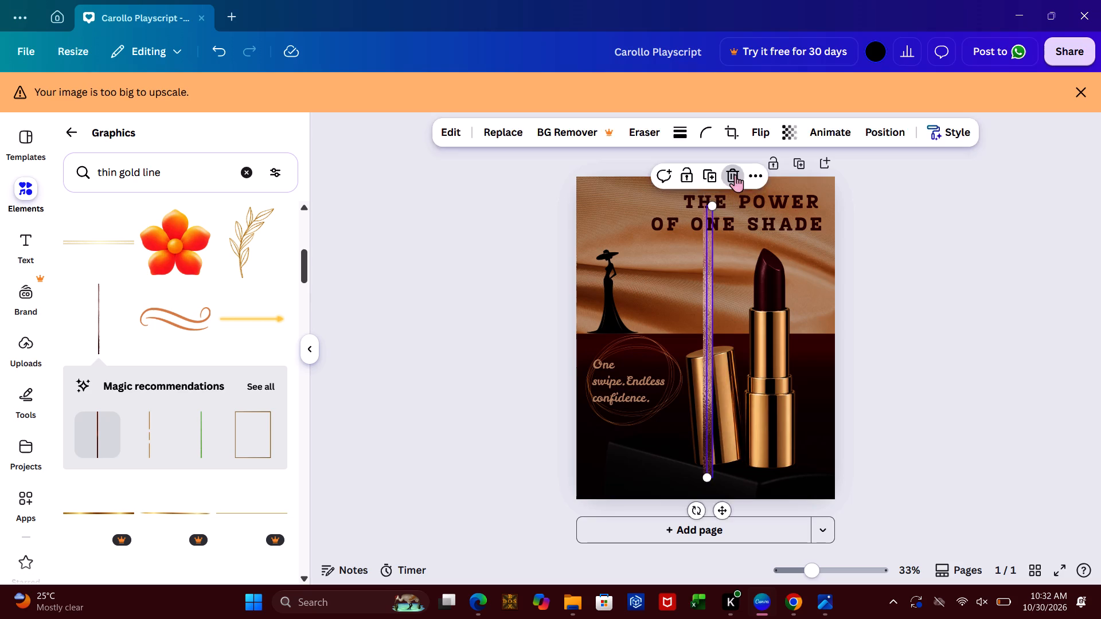
Move the vertical line to the poster's right edge, beside the headline and the lipstick.
{"action": "left_click_drag", "start_coordinate": [705, 276], "coordinate": [786, 355]}
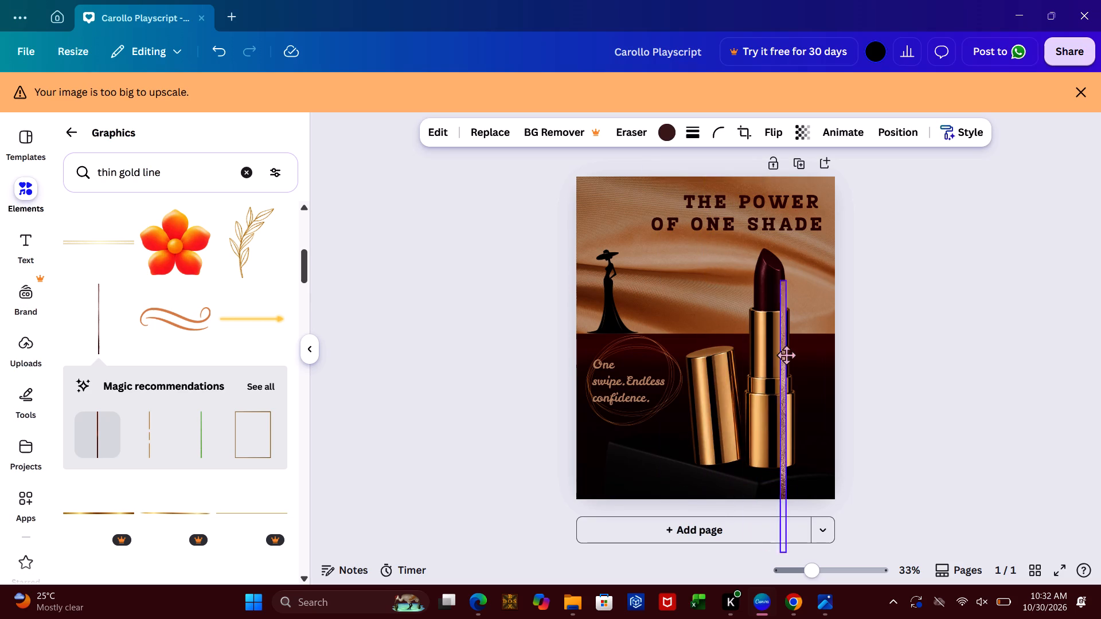
{"action": "left_click_drag", "start_coordinate": [786, 355], "coordinate": [821, 309]}
{"action": "left_click", "coordinate": [821, 309]}
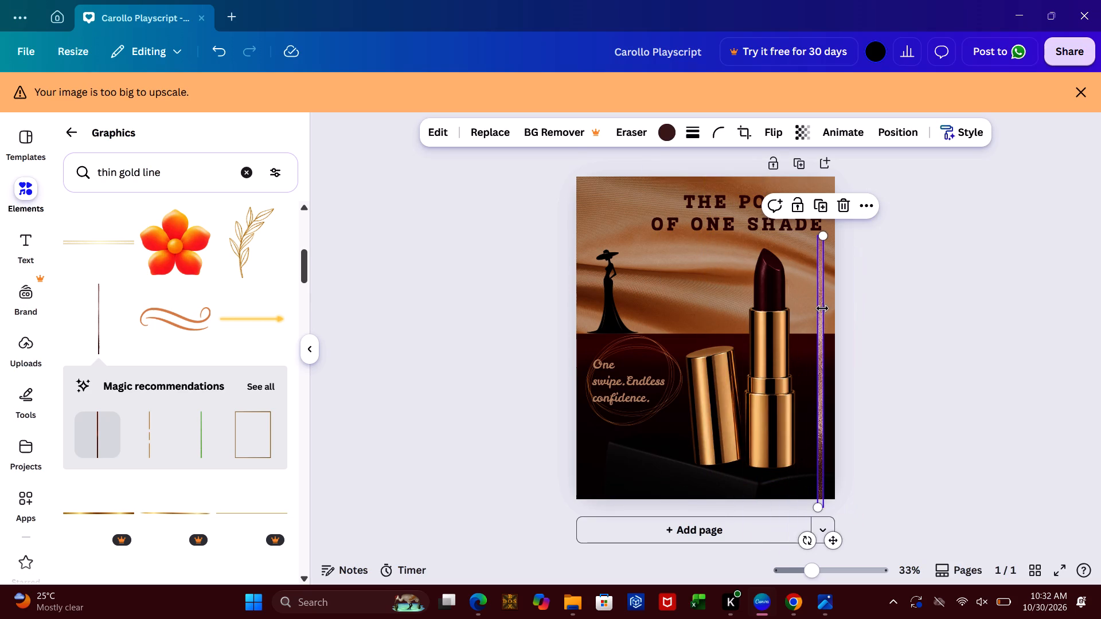
{"action": "left_click", "coordinate": [861, 303]}
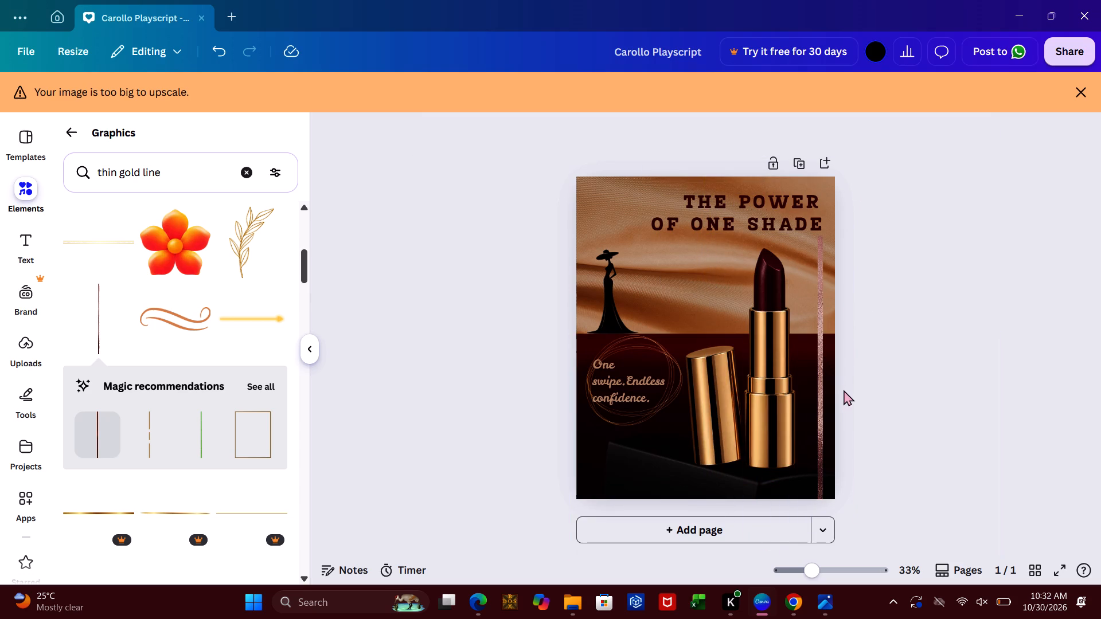
{"action": "left_click_drag", "start_coordinate": [818, 386], "coordinate": [816, 359]}
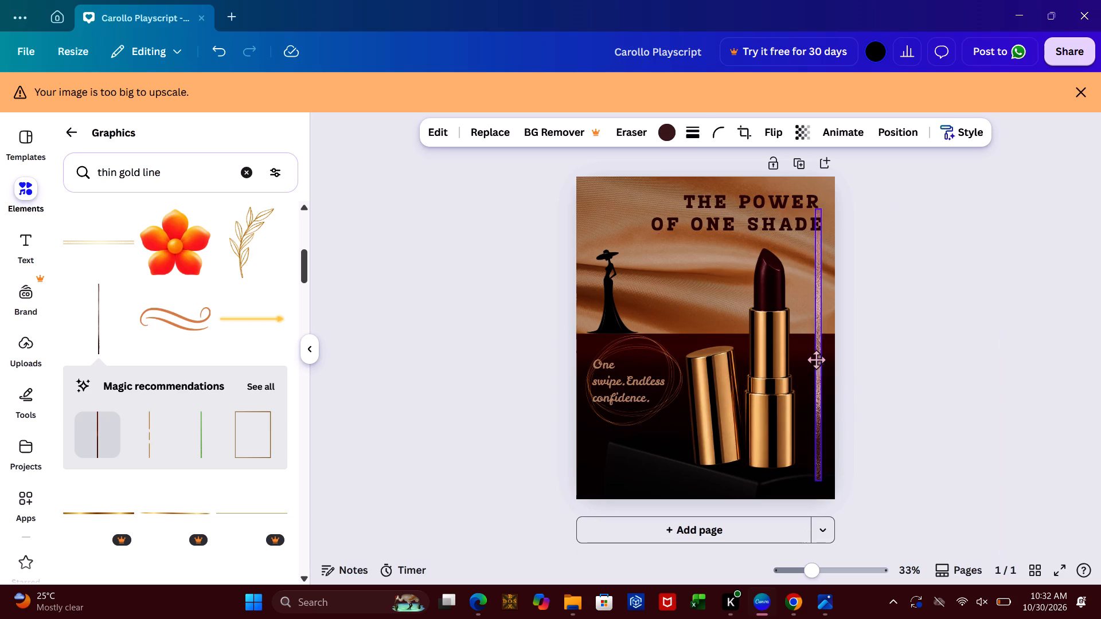
{"action": "left_click_drag", "start_coordinate": [816, 359], "coordinate": [825, 343]}
{"action": "left_click", "coordinate": [865, 379]}
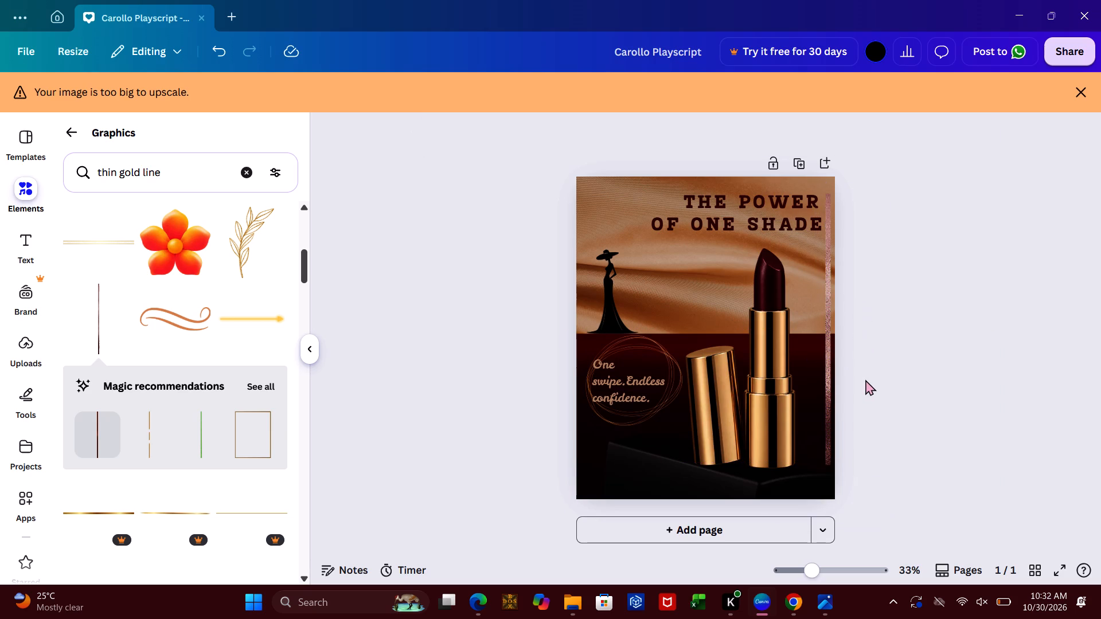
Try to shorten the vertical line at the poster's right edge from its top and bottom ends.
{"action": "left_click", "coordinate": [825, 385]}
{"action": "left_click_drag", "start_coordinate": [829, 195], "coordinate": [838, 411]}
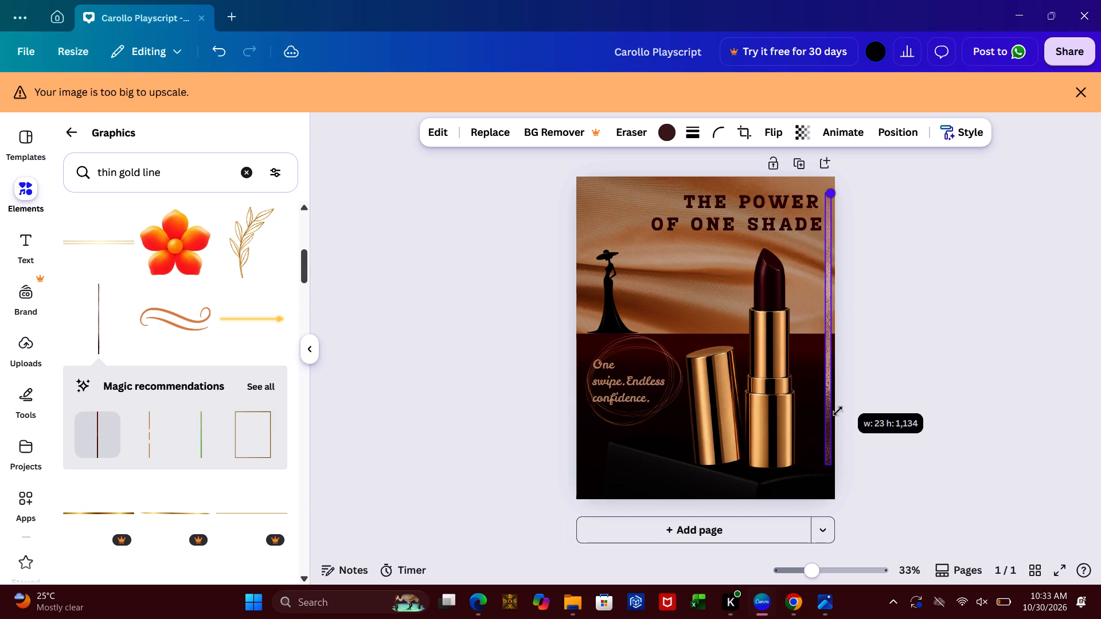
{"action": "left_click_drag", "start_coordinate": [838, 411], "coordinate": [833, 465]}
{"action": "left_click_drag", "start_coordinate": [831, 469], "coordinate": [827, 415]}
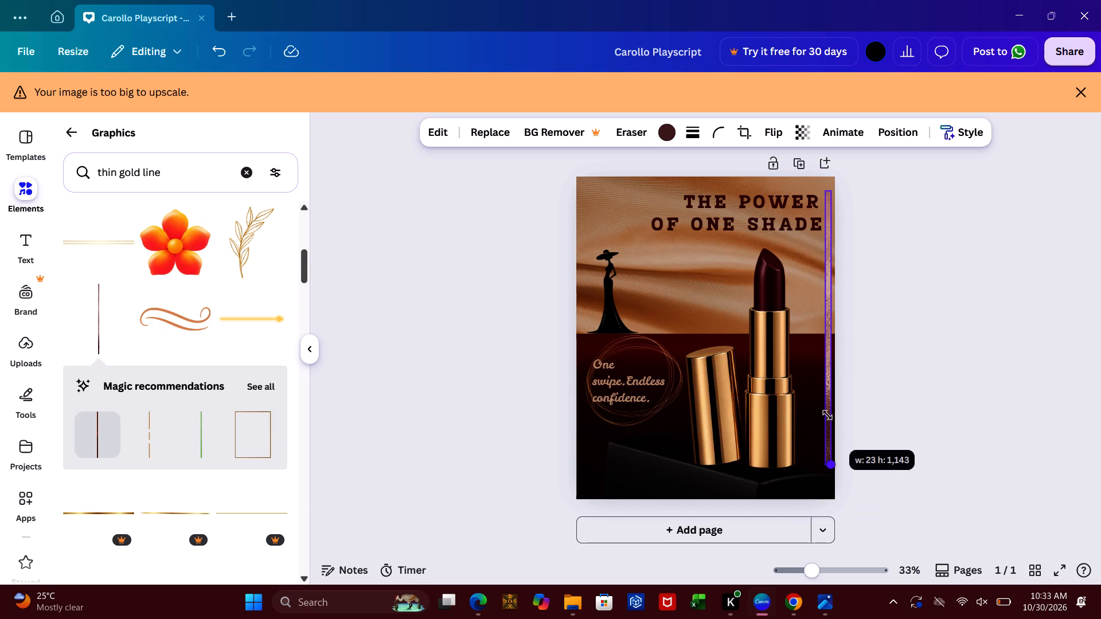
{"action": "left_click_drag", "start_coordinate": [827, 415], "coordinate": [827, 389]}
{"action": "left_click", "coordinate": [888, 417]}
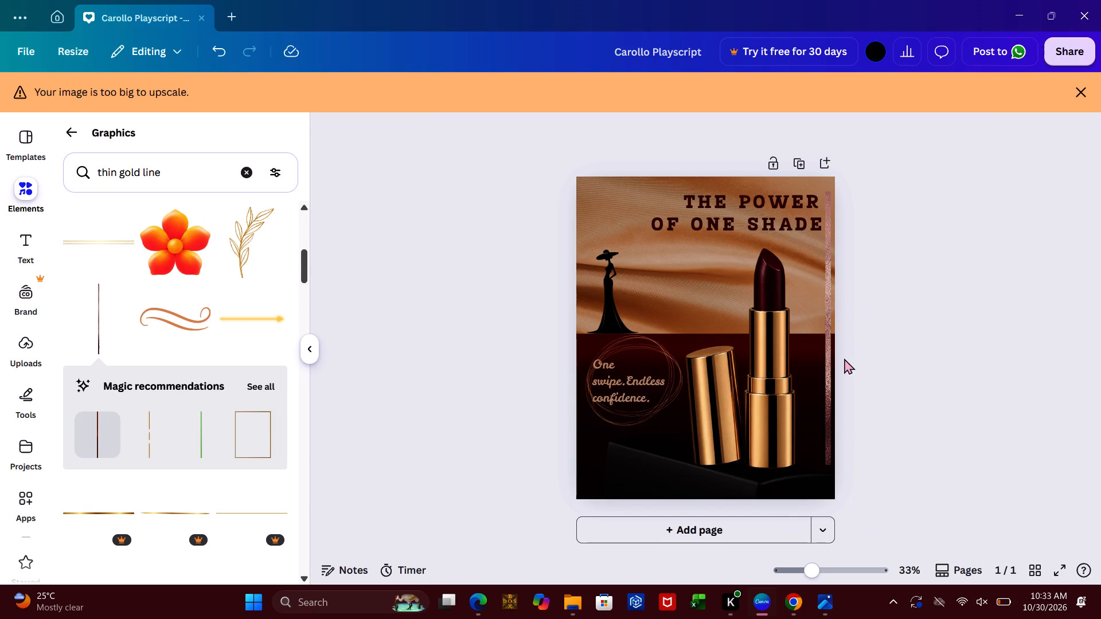
Move the vertical line down the poster's right edge so it starts at the top of the dark lower half.
{"action": "left_click_drag", "start_coordinate": [828, 349], "coordinate": [831, 492]}
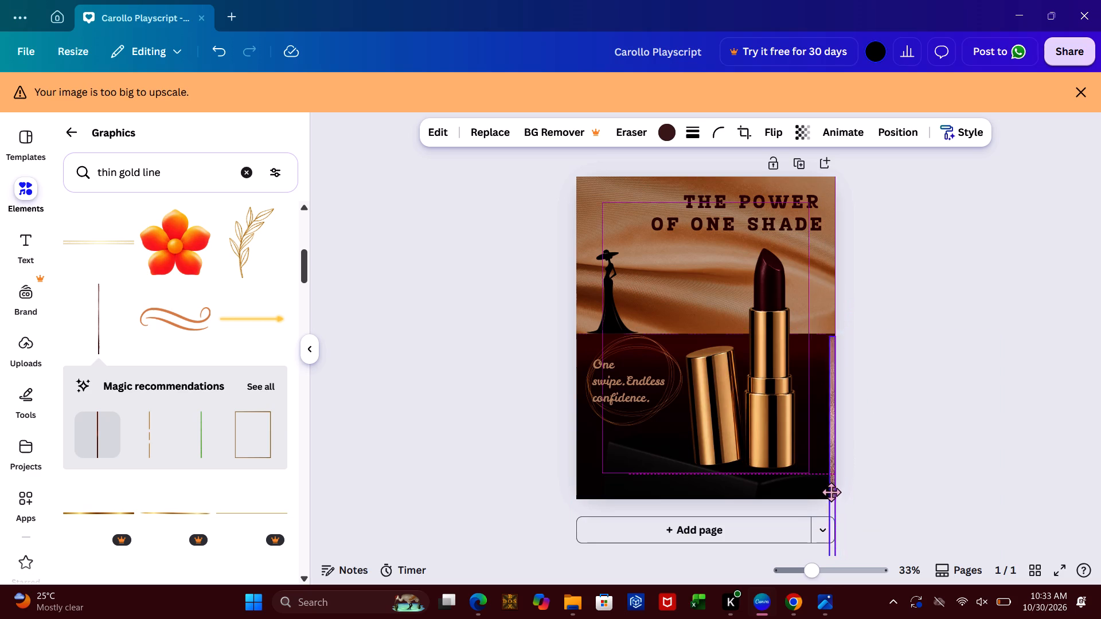
{"action": "left_click_drag", "start_coordinate": [831, 492], "coordinate": [827, 492]}
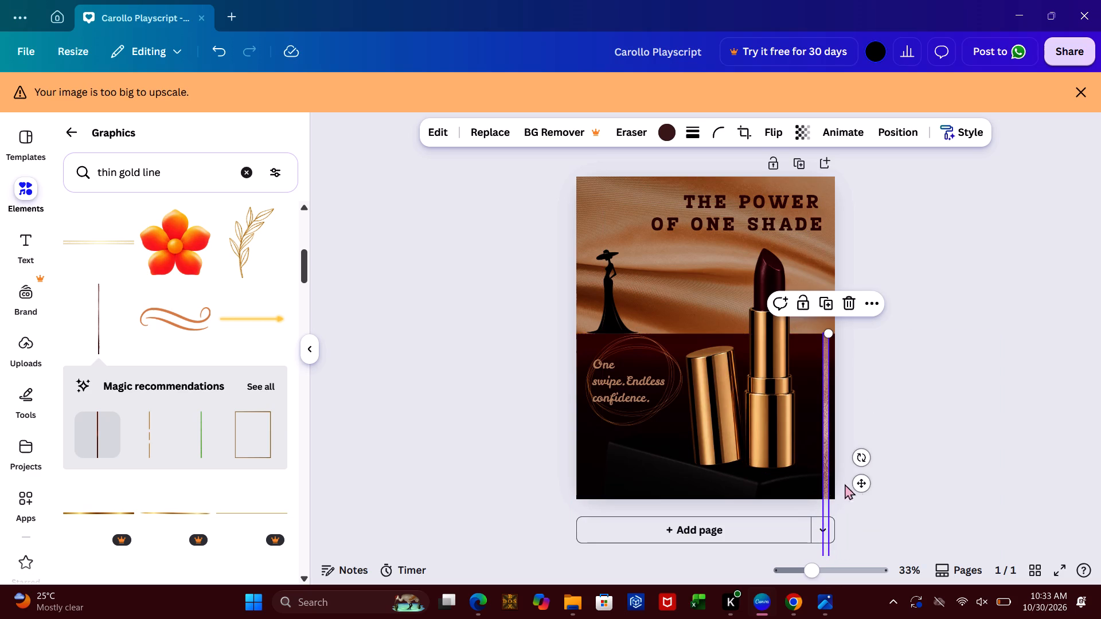
{"action": "left_click", "coordinate": [914, 471]}
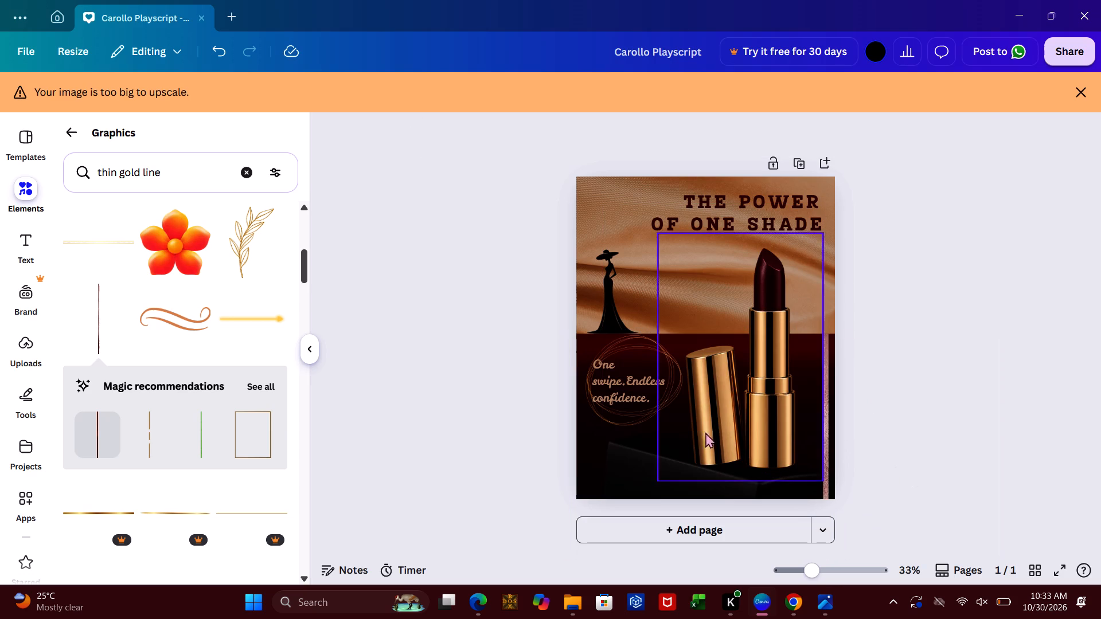
Search the graphics for "thin maroon line".
{"action": "left_click", "coordinate": [307, 412]}
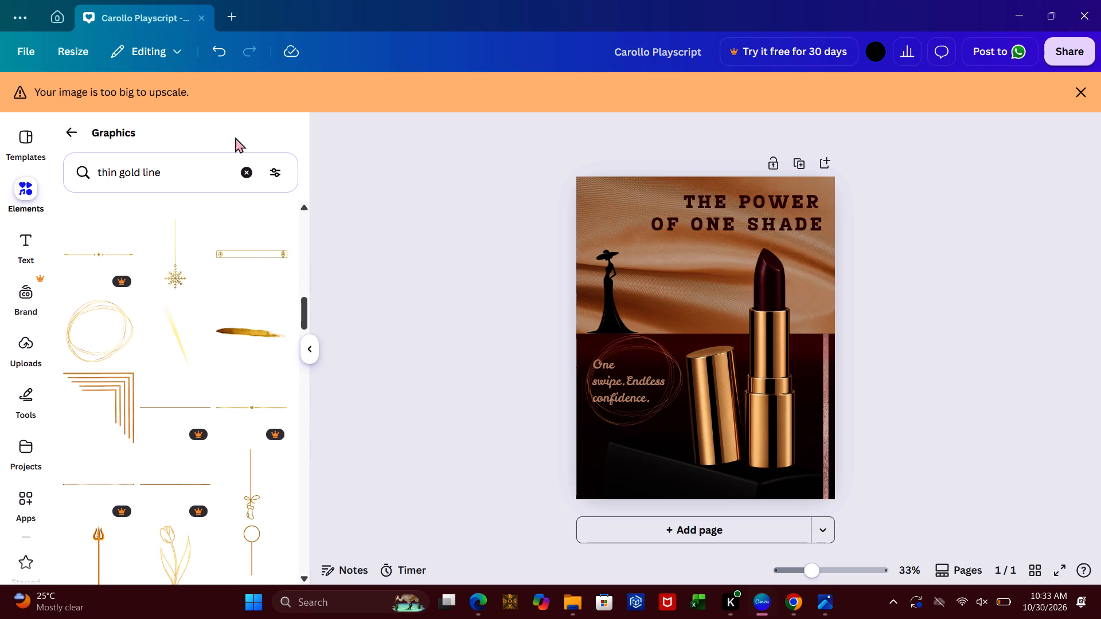
{"action": "left_click", "coordinate": [141, 175]}
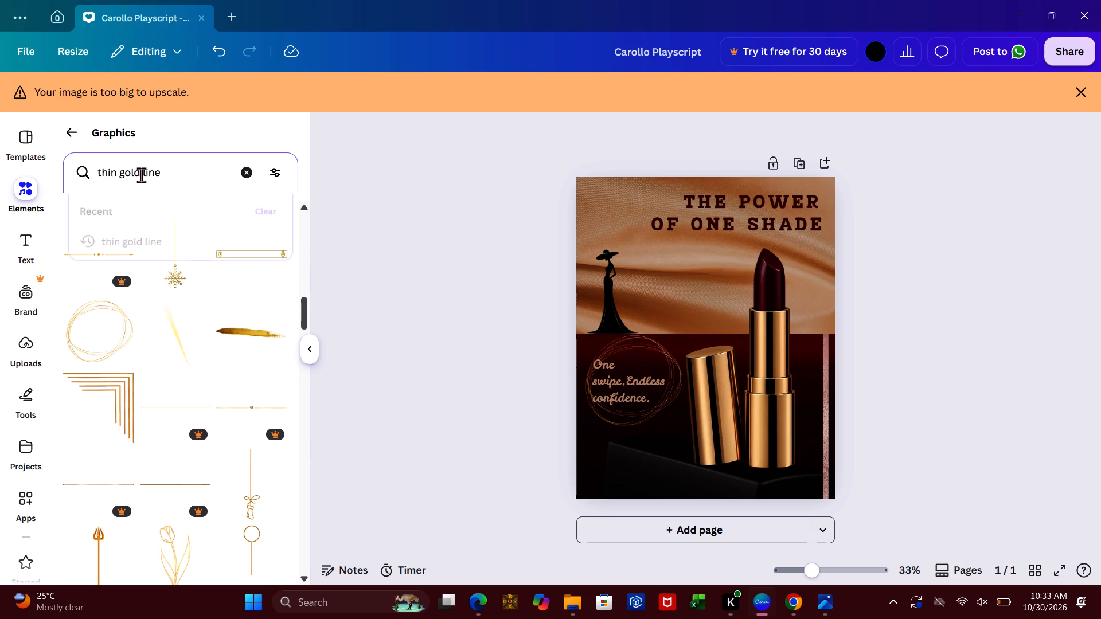
{"action": "key", "text": "BackSpace"}
{"action": "key", "text": "BackSpace"}
{"action": "key", "text": "BackSpace"}
{"action": "key", "text": "BackSpace"}
{"action": "key", "text": "BackSpace"}
{"action": "key", "text": "BackSpace"}
{"action": "key", "text": "BackSpace"}
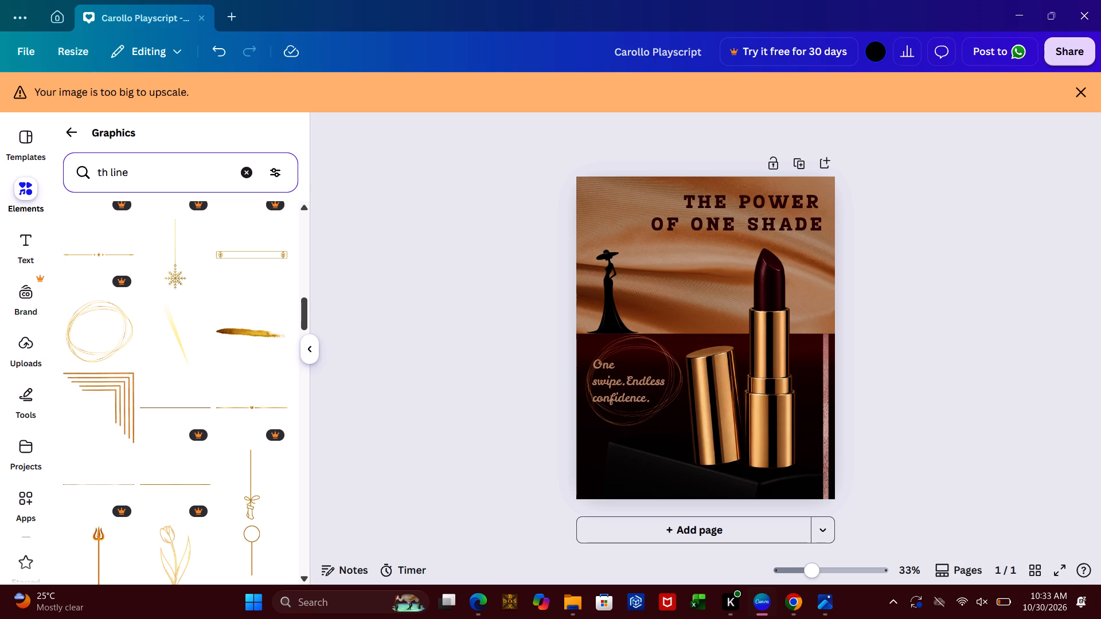
{"action": "type", "text": "in"}
{"action": "key", "text": "space"}
{"action": "type", "text": "ma"}
{"action": "key", "text": "e"}
{"action": "key", "text": "BackSpace"}
{"action": "type", "text": "roo"}
{"action": "type", "text": "n"}
{"action": "key", "text": "space"}
{"action": "key", "text": "Return"}
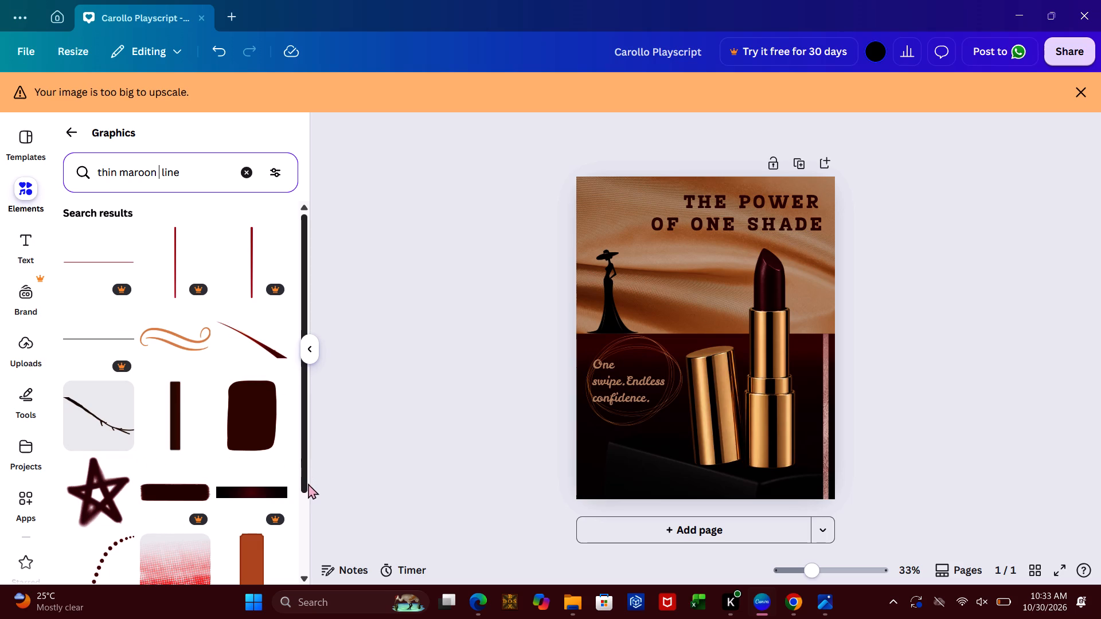
Add the curved dark maroon stroke graphic from the results and place it behind the woman silhouette in the poster's upper-left area.
{"action": "left_click", "coordinate": [303, 507]}
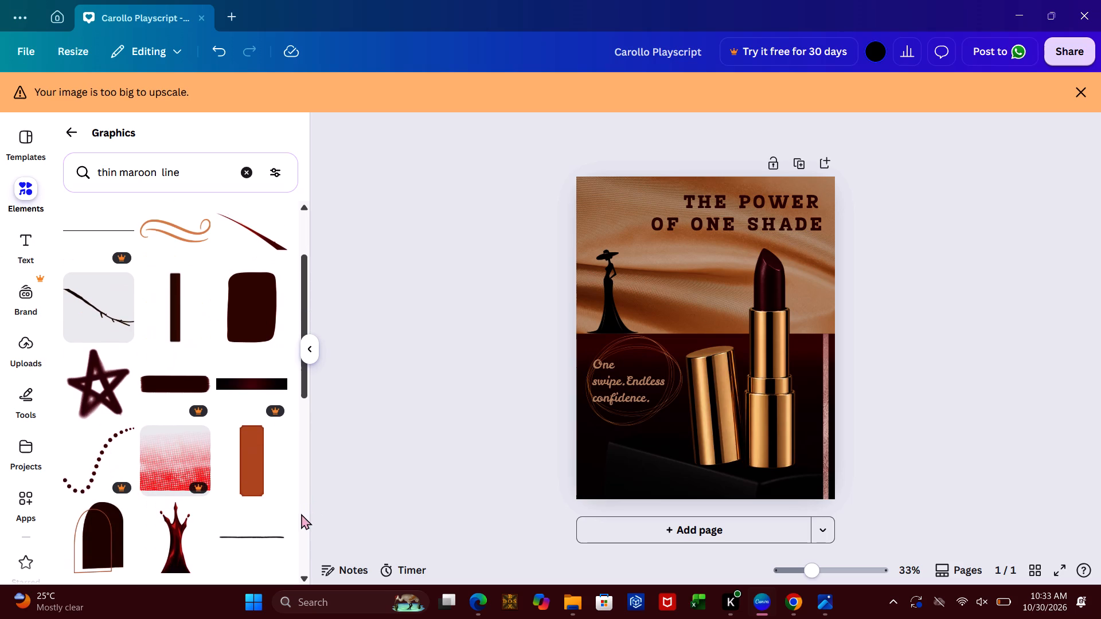
{"action": "left_click", "coordinate": [304, 533]}
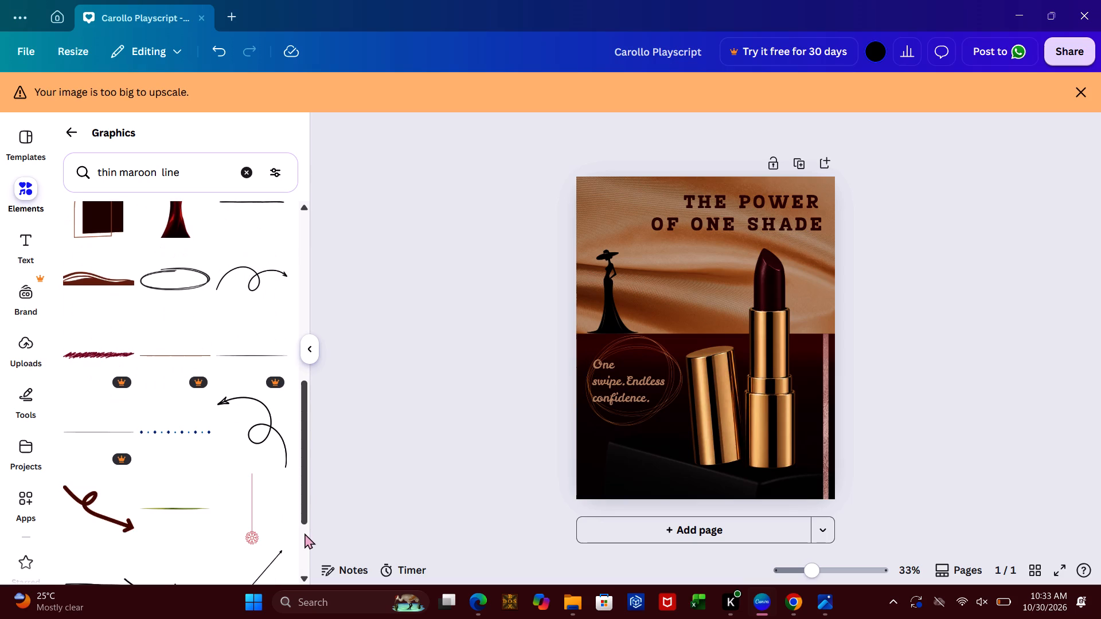
{"action": "left_click", "coordinate": [306, 544]}
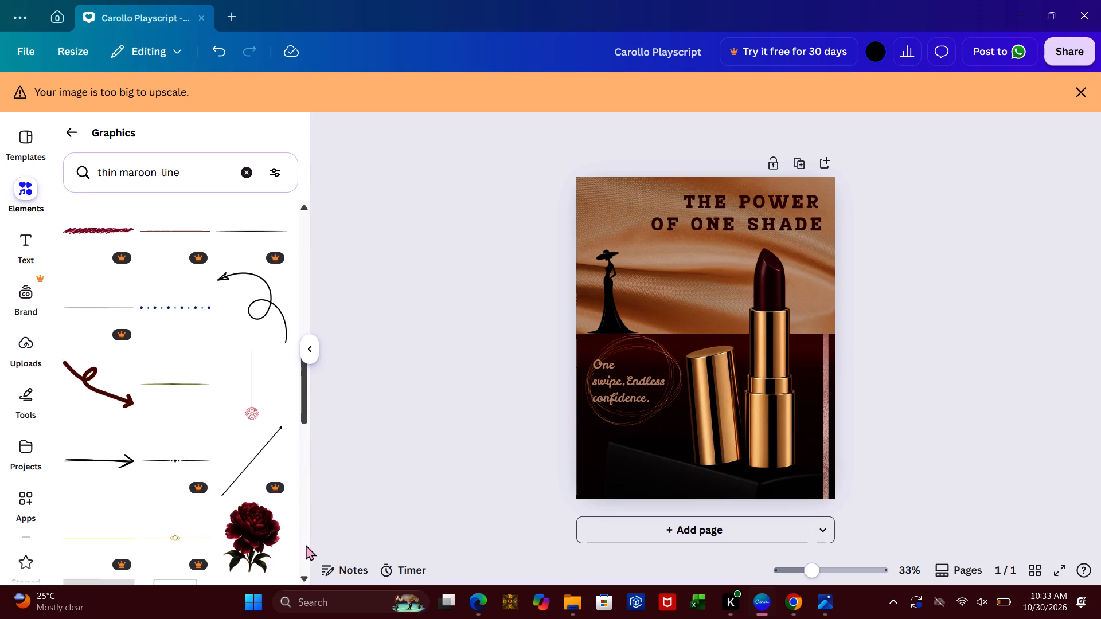
{"action": "left_click", "coordinate": [306, 544]}
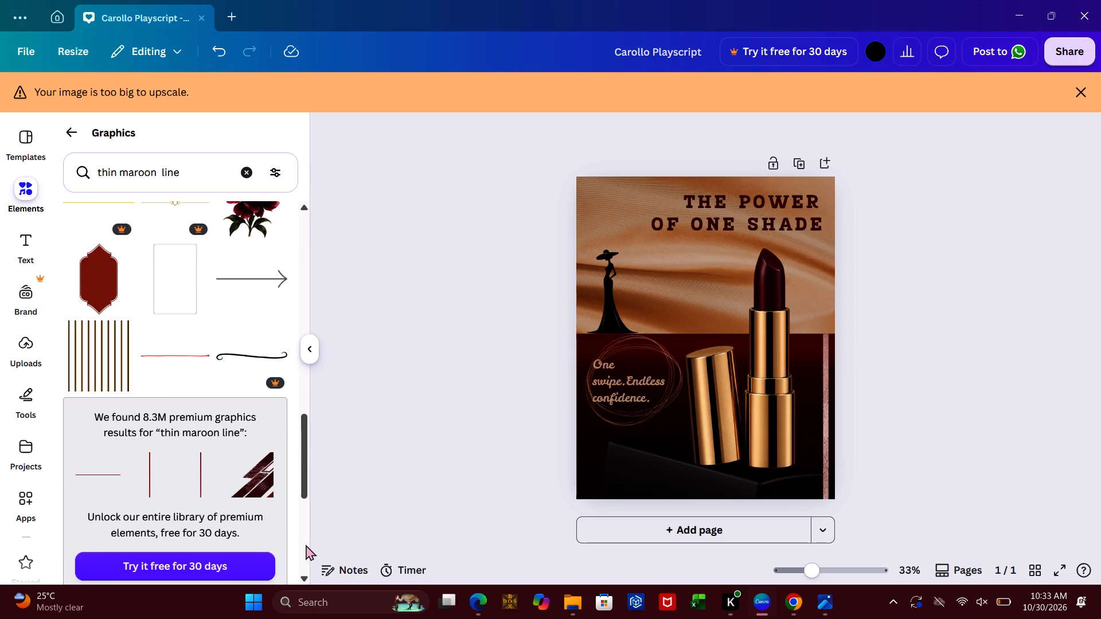
{"action": "left_click", "coordinate": [306, 544]}
{"action": "left_click", "coordinate": [306, 544]}
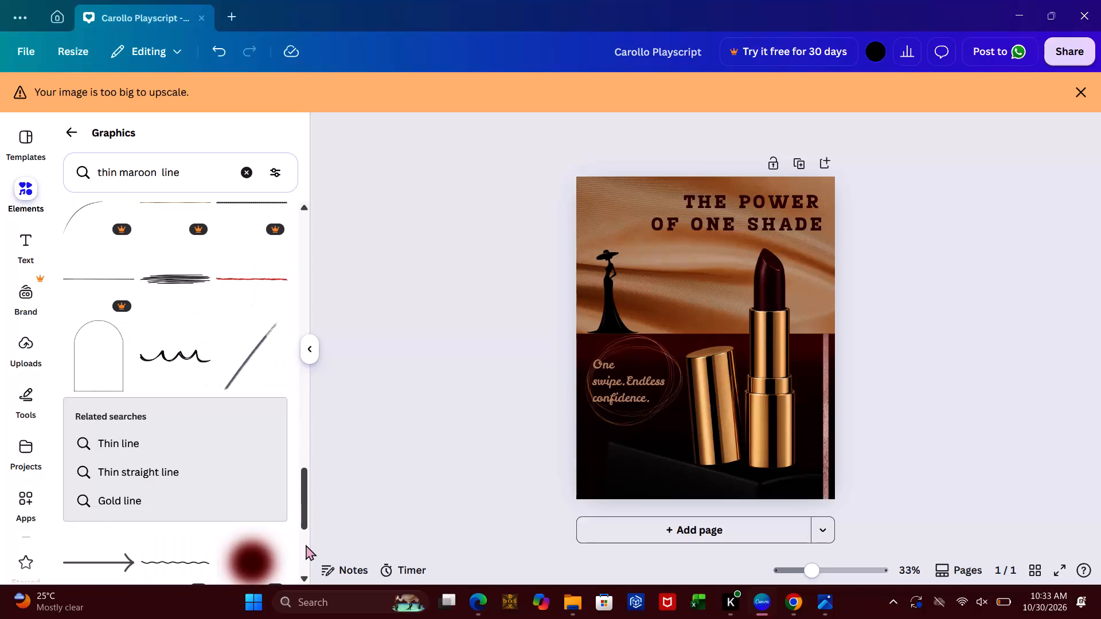
{"action": "left_click", "coordinate": [306, 556]}
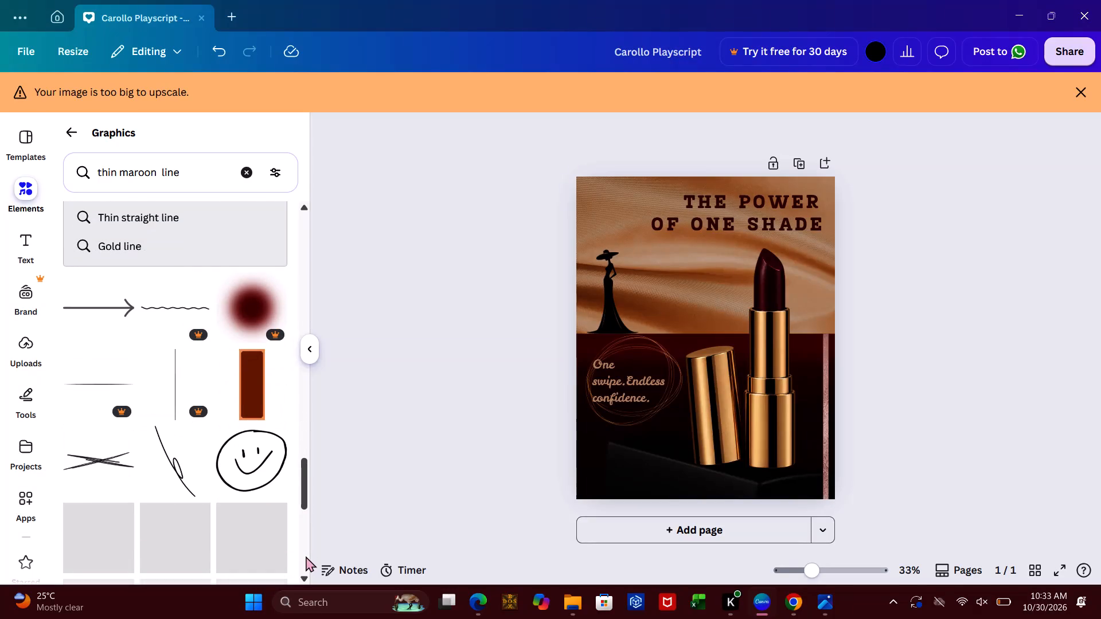
{"action": "left_click", "coordinate": [306, 556]}
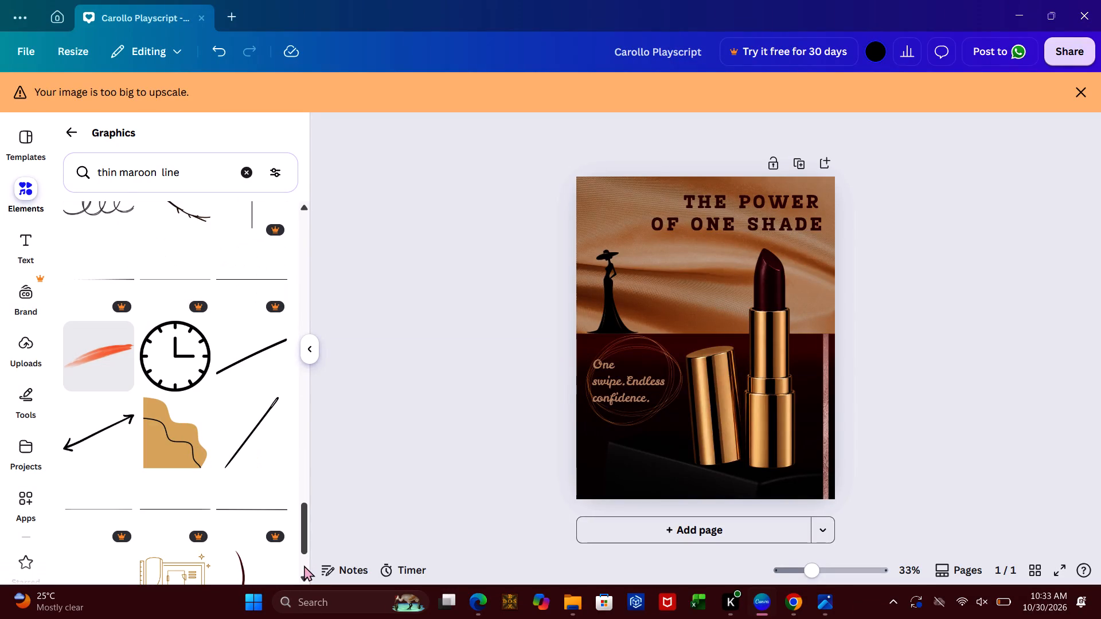
{"action": "left_click", "coordinate": [304, 565]}
{"action": "left_click", "coordinate": [304, 565]}
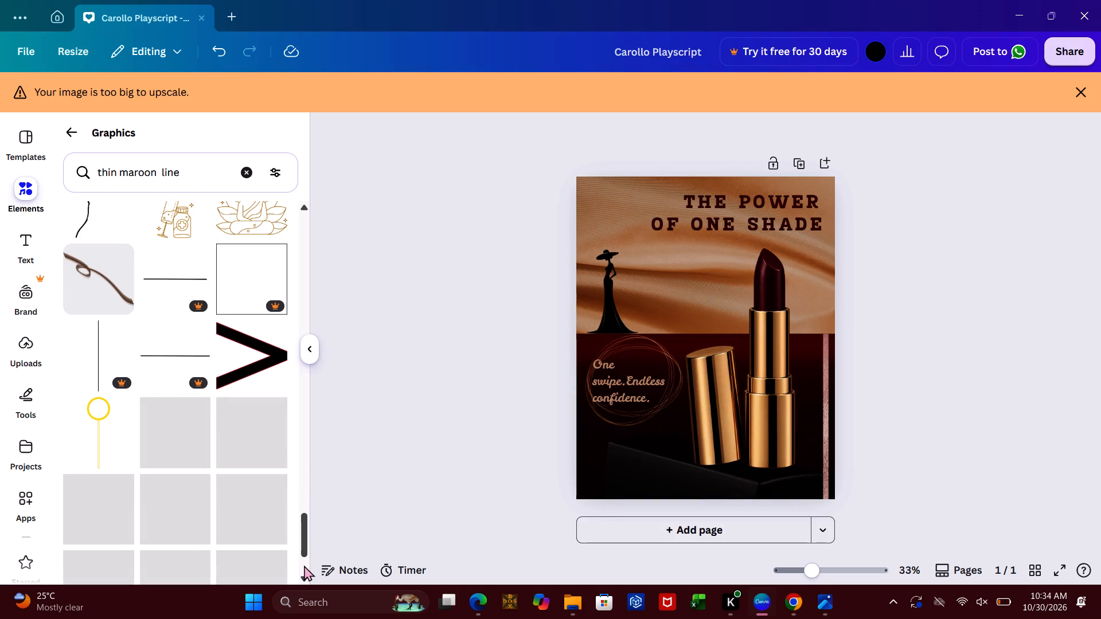
{"action": "left_click", "coordinate": [306, 503]}
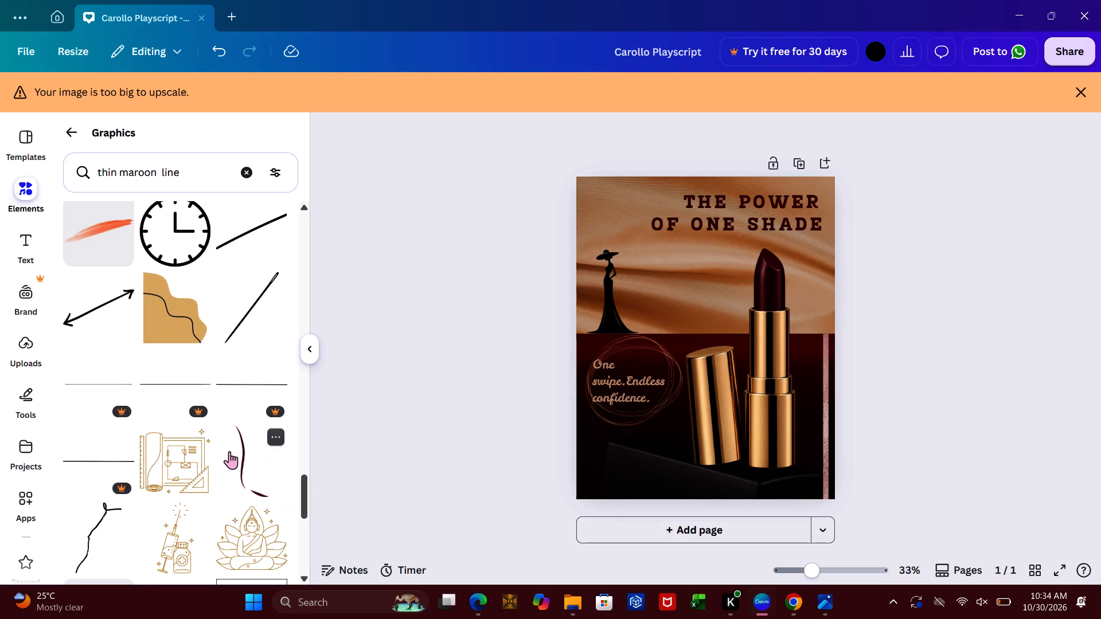
{"action": "double_click", "coordinate": [229, 451]}
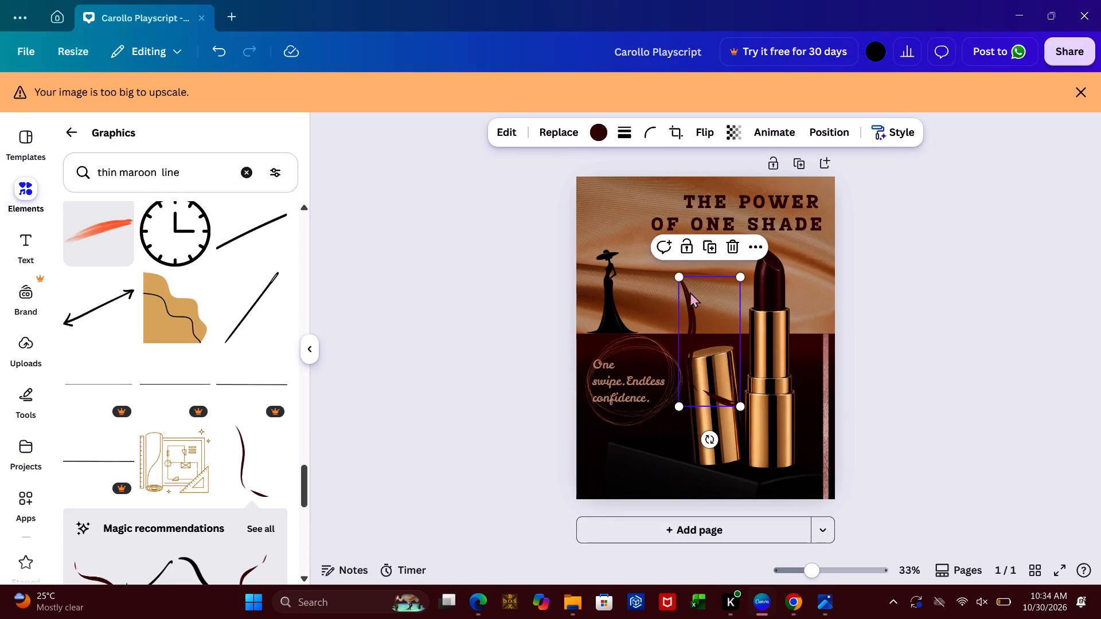
{"action": "left_click_drag", "start_coordinate": [690, 296], "coordinate": [612, 193]}
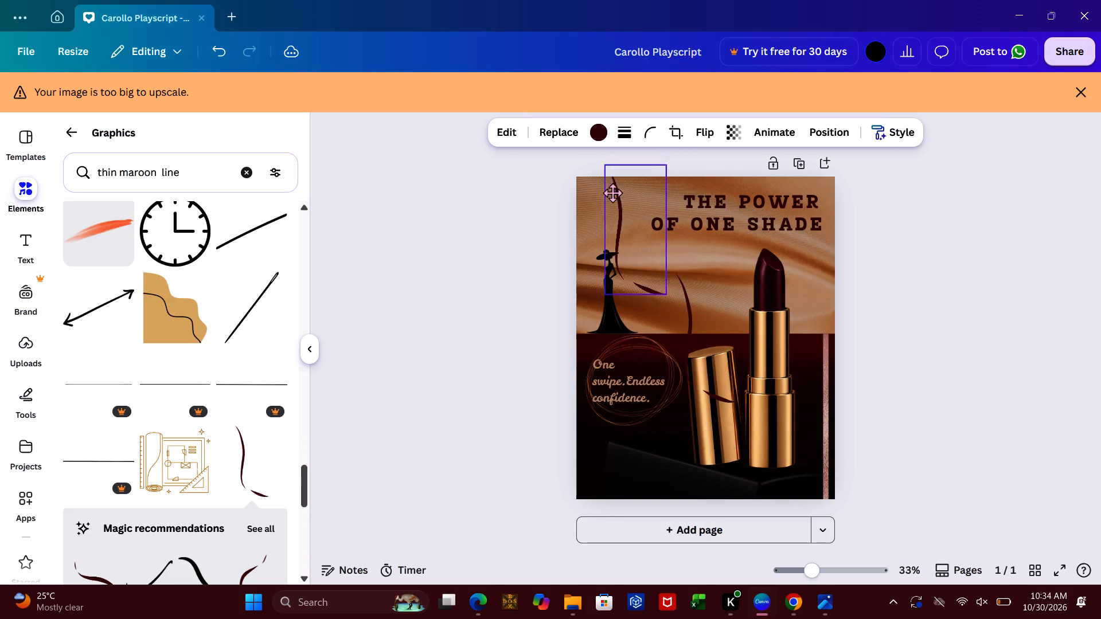
{"action": "left_click_drag", "start_coordinate": [612, 193], "coordinate": [595, 220]}
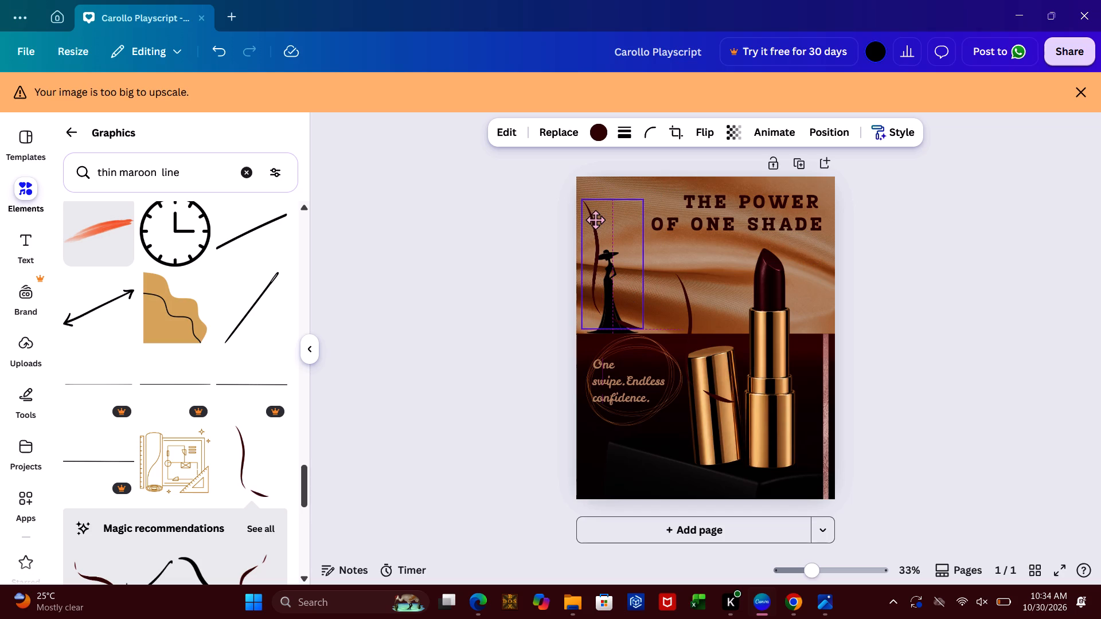
{"action": "left_click_drag", "start_coordinate": [595, 220], "coordinate": [598, 221]}
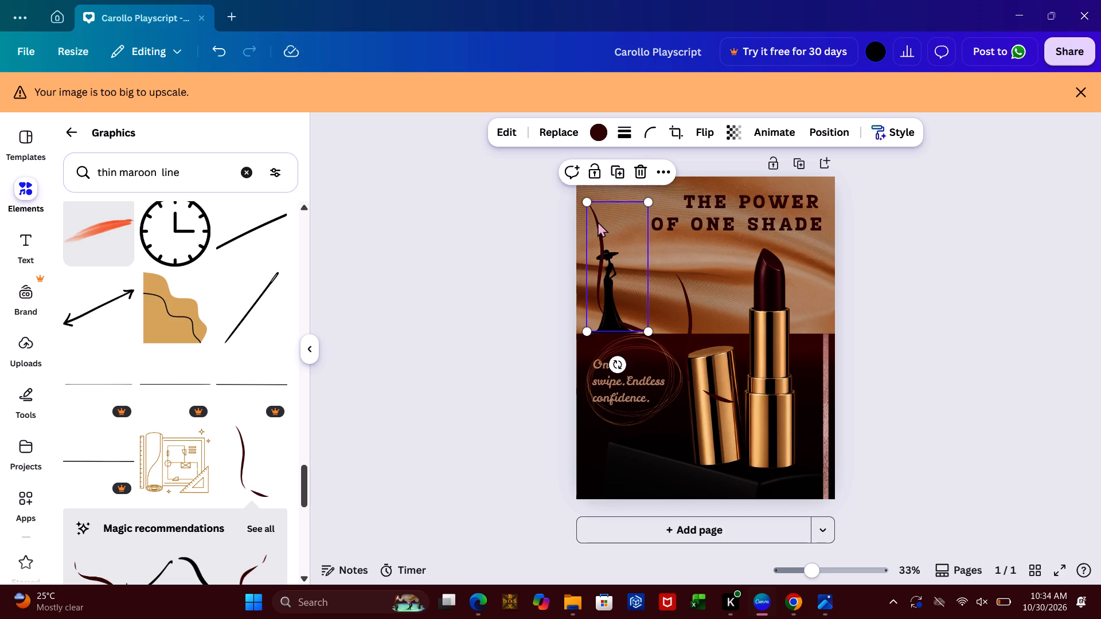
{"action": "left_click", "coordinate": [551, 238]}
Delete the extra copy of the curved maroon stroke overlapping the lipstick cap.
{"action": "left_click", "coordinate": [688, 293]}
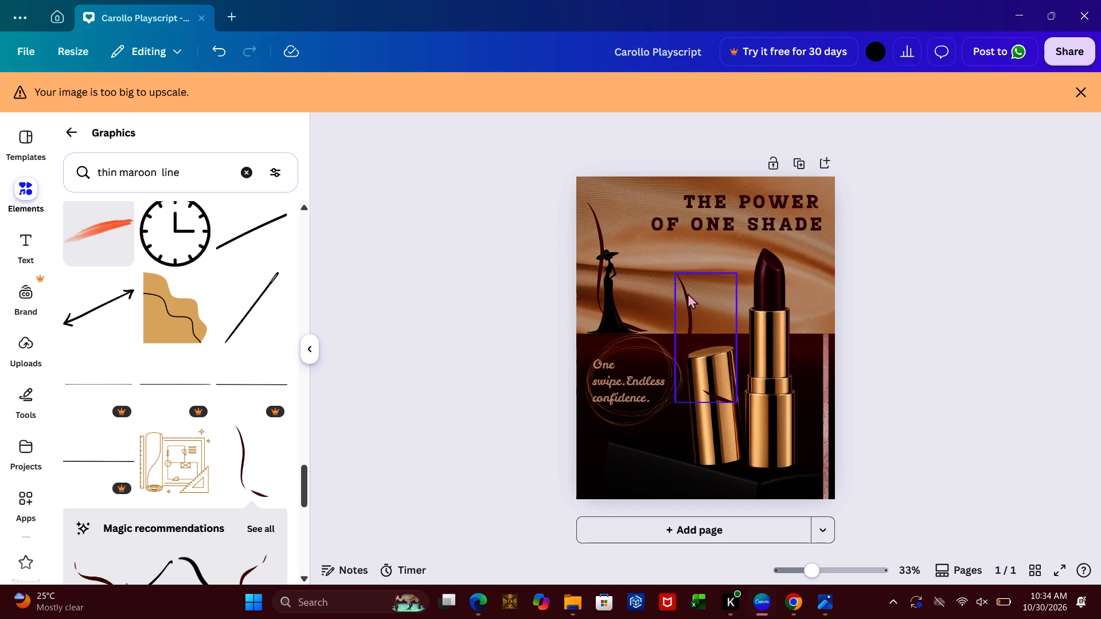
{"action": "left_click", "coordinate": [725, 245]}
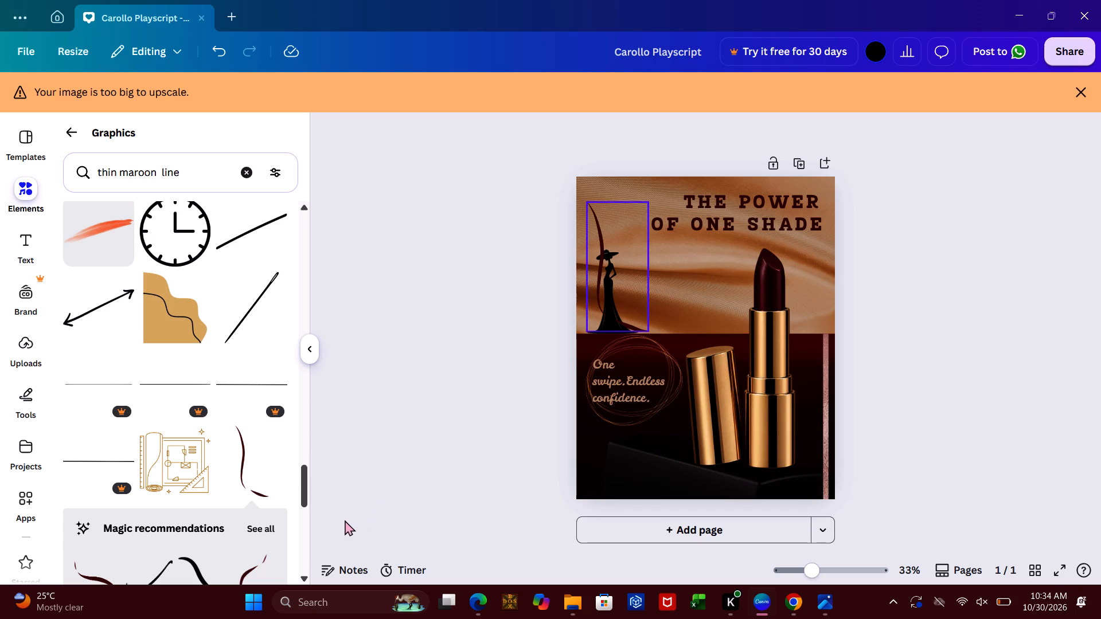
Browse the "thin maroon line" graphics results for another line accent that suits the poster.
{"action": "left_click", "coordinate": [303, 551]}
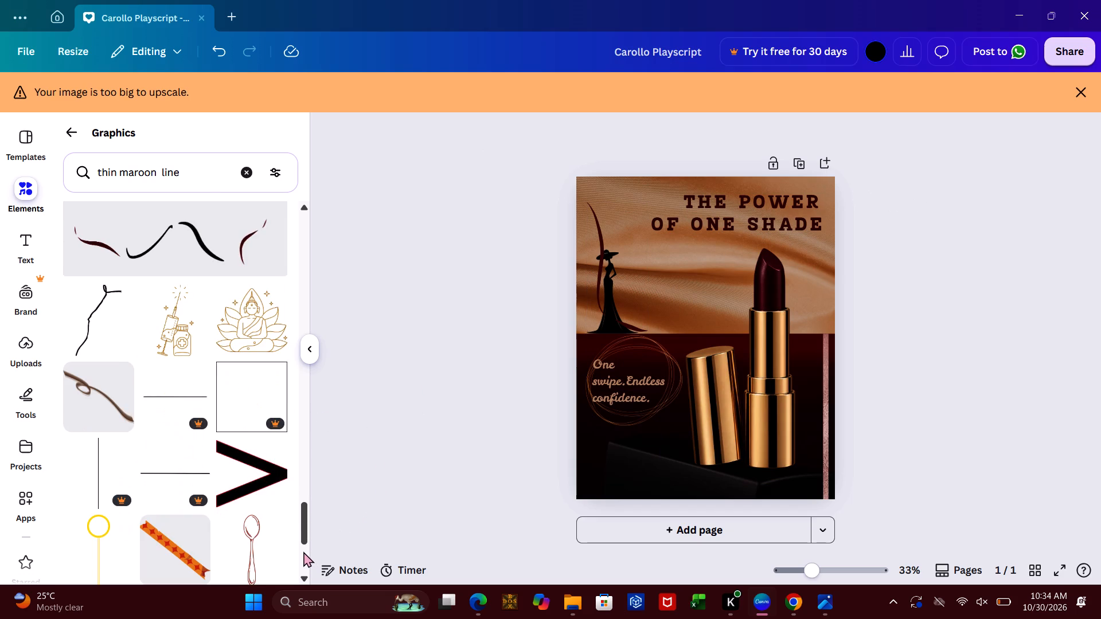
{"action": "left_click", "coordinate": [303, 551]}
{"action": "left_click", "coordinate": [303, 551]}
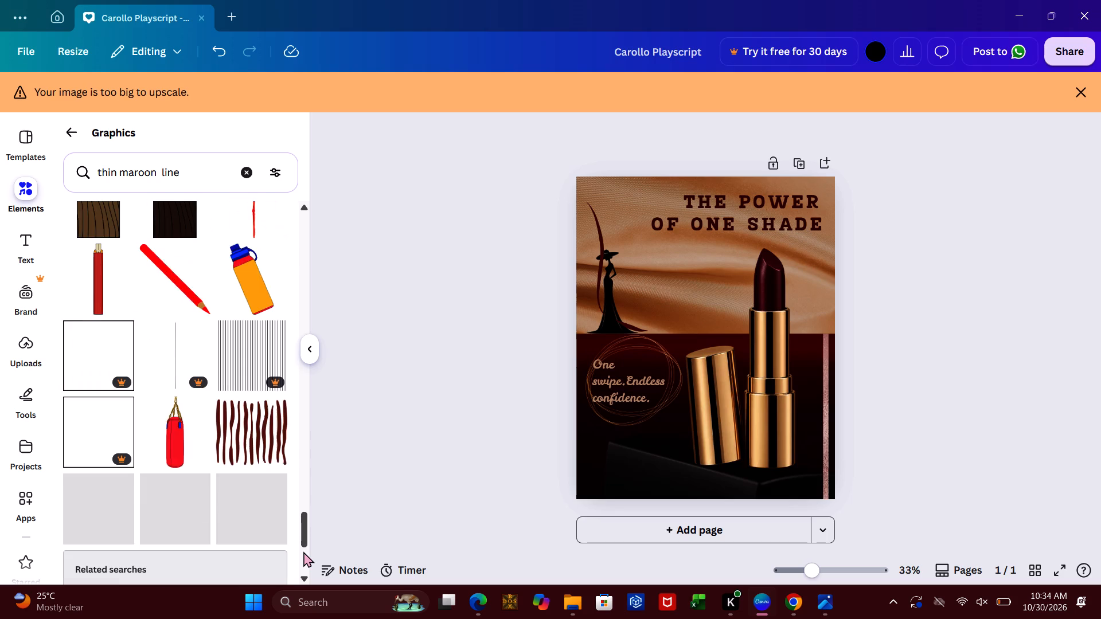
{"action": "left_click", "coordinate": [303, 551]}
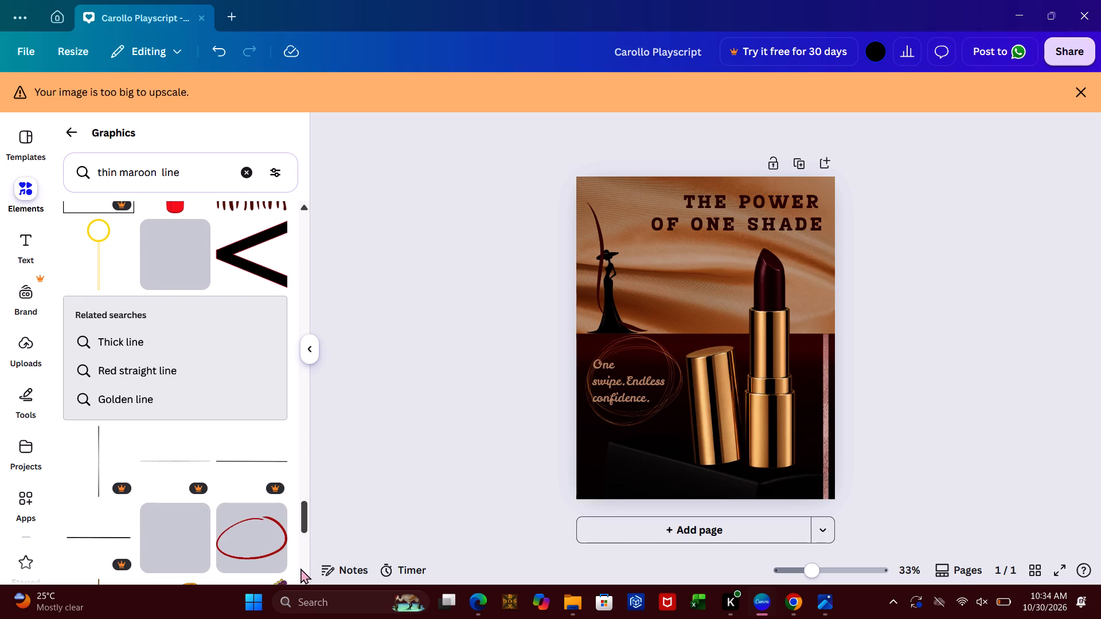
{"action": "left_click", "coordinate": [307, 562]}
{"action": "left_click", "coordinate": [307, 562]}
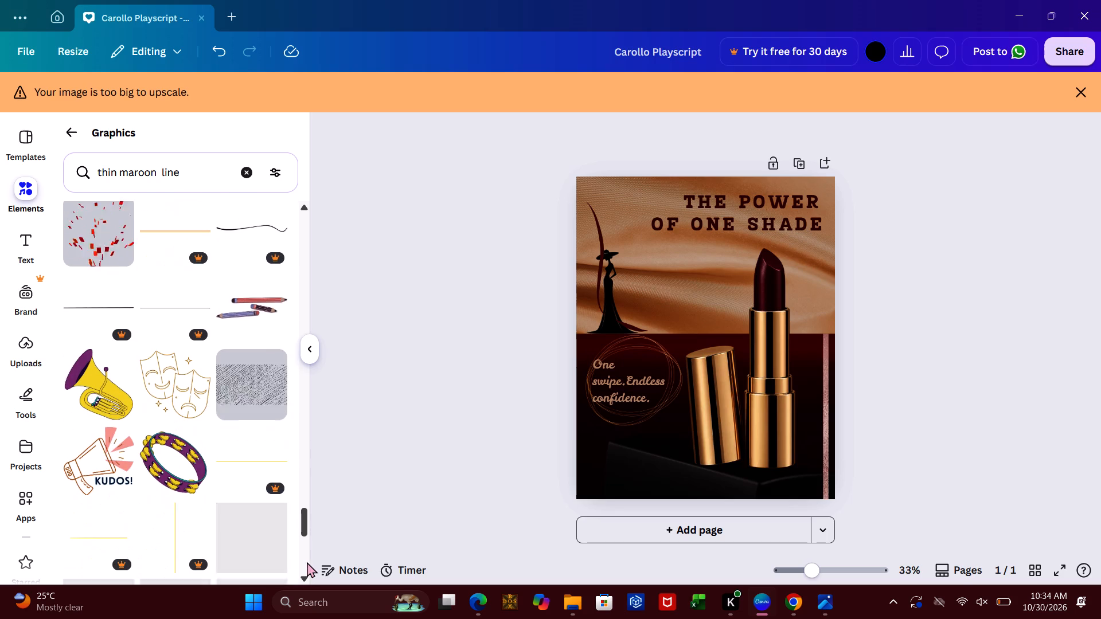
{"action": "triple_click", "coordinate": [303, 238]}
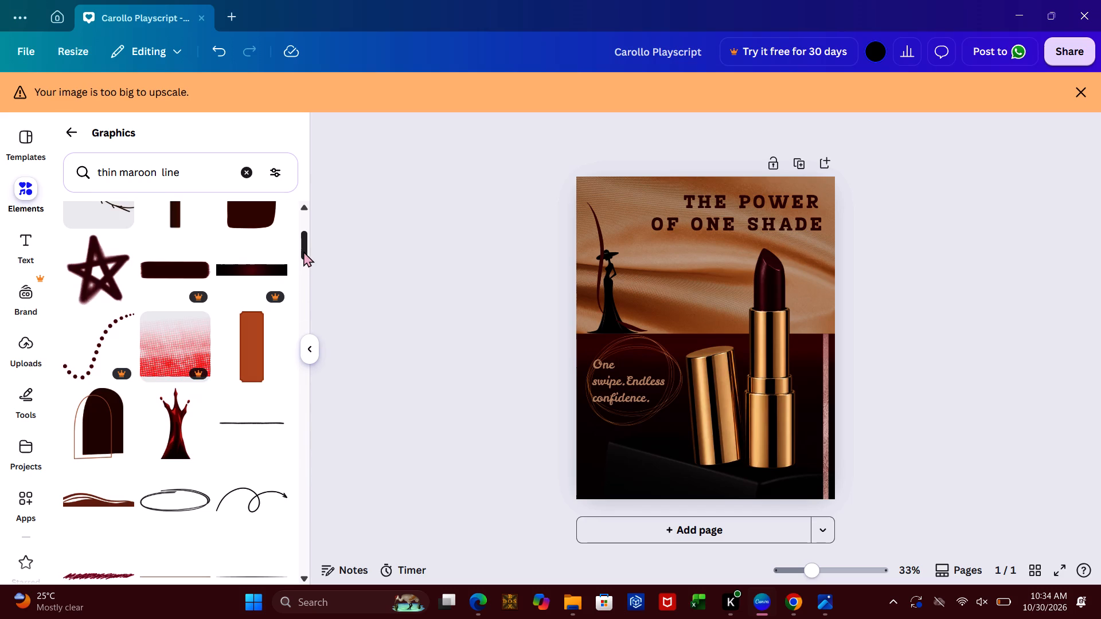
{"action": "left_click", "coordinate": [304, 211]}
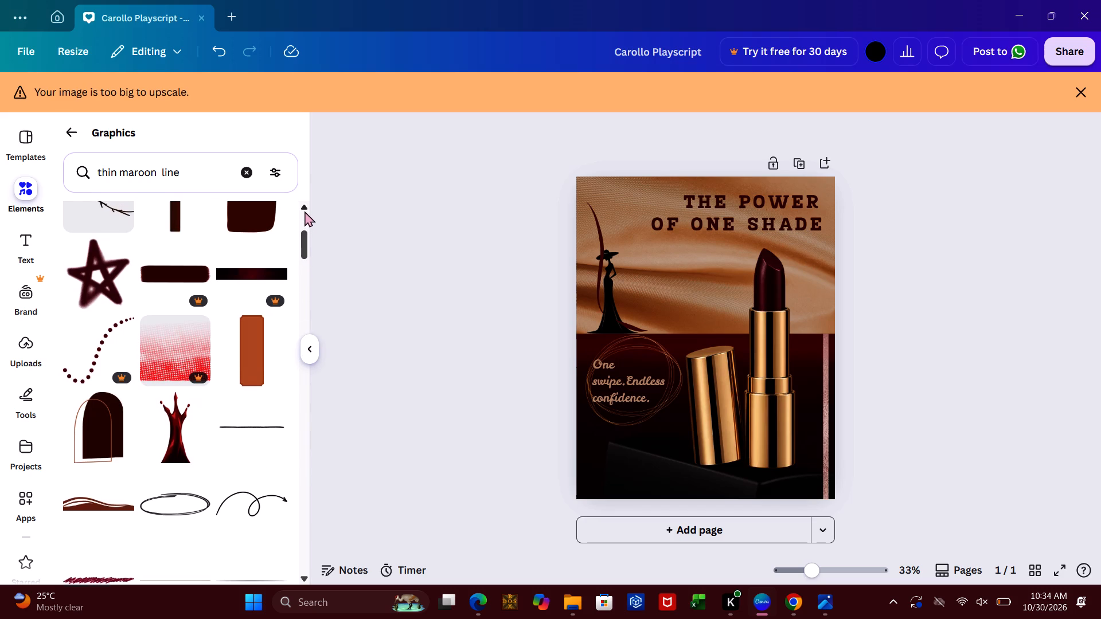
{"action": "triple_click", "coordinate": [304, 211]}
{"action": "triple_click", "coordinate": [304, 211]}
{"action": "triple_click", "coordinate": [304, 211]}
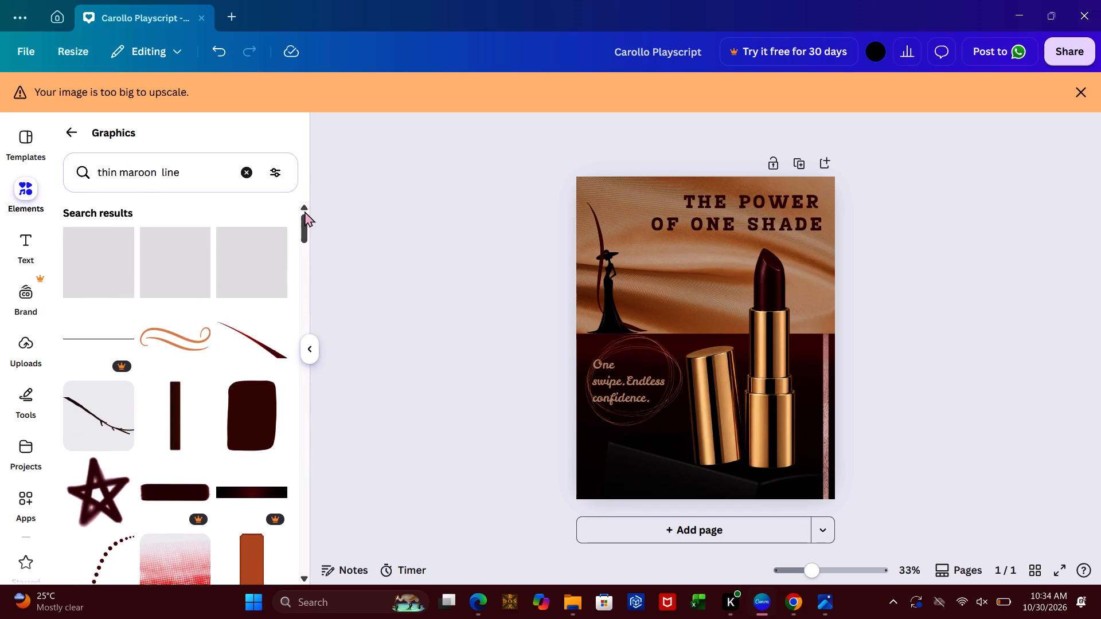
{"action": "left_click", "coordinate": [304, 211]}
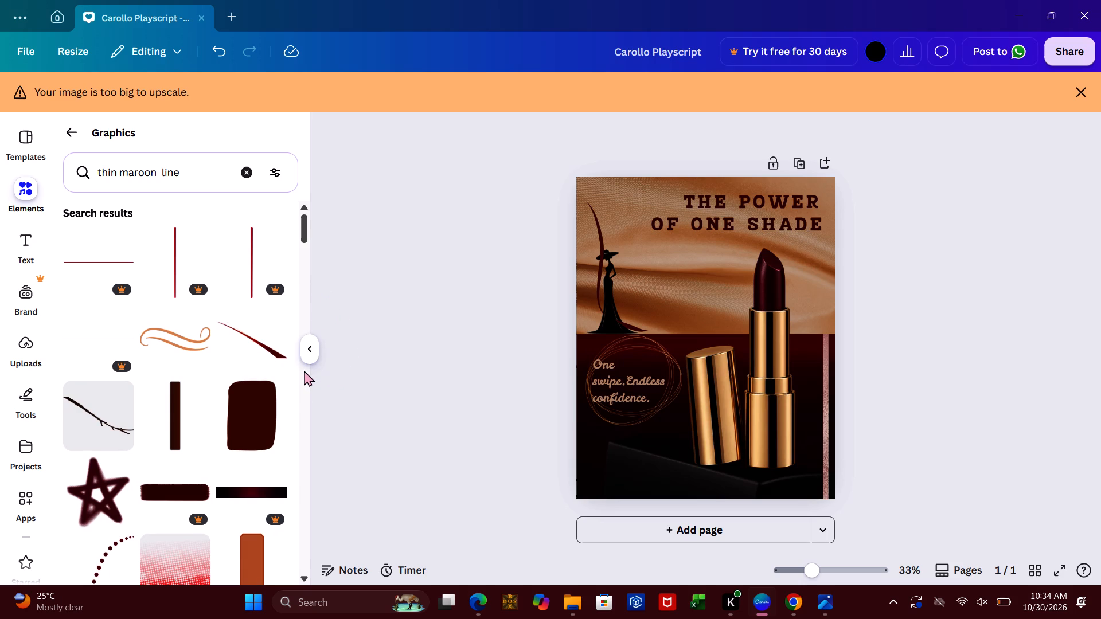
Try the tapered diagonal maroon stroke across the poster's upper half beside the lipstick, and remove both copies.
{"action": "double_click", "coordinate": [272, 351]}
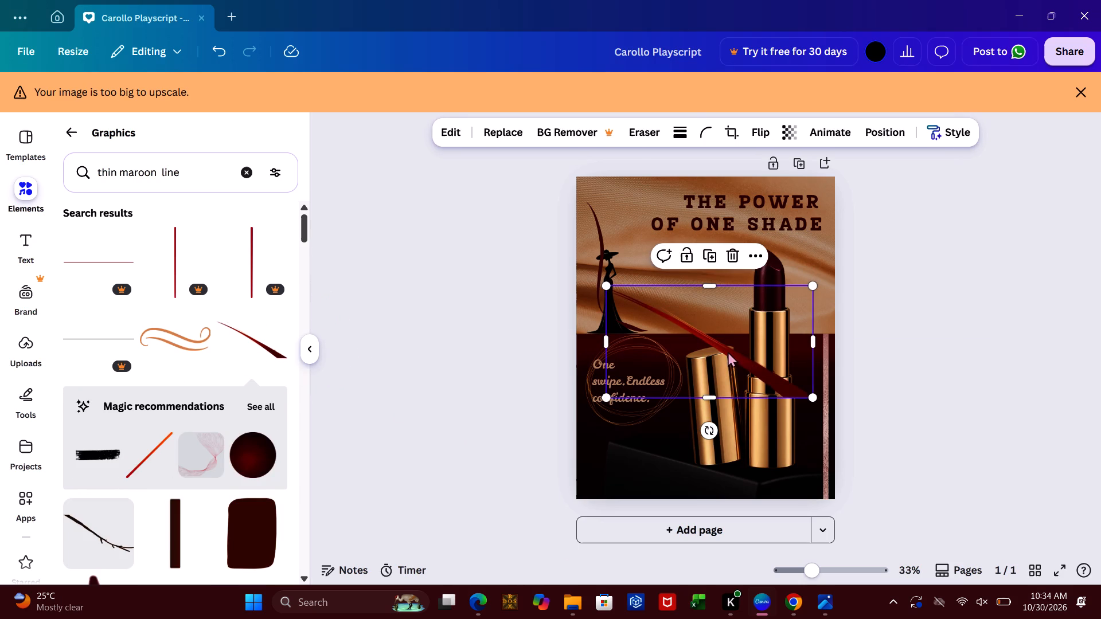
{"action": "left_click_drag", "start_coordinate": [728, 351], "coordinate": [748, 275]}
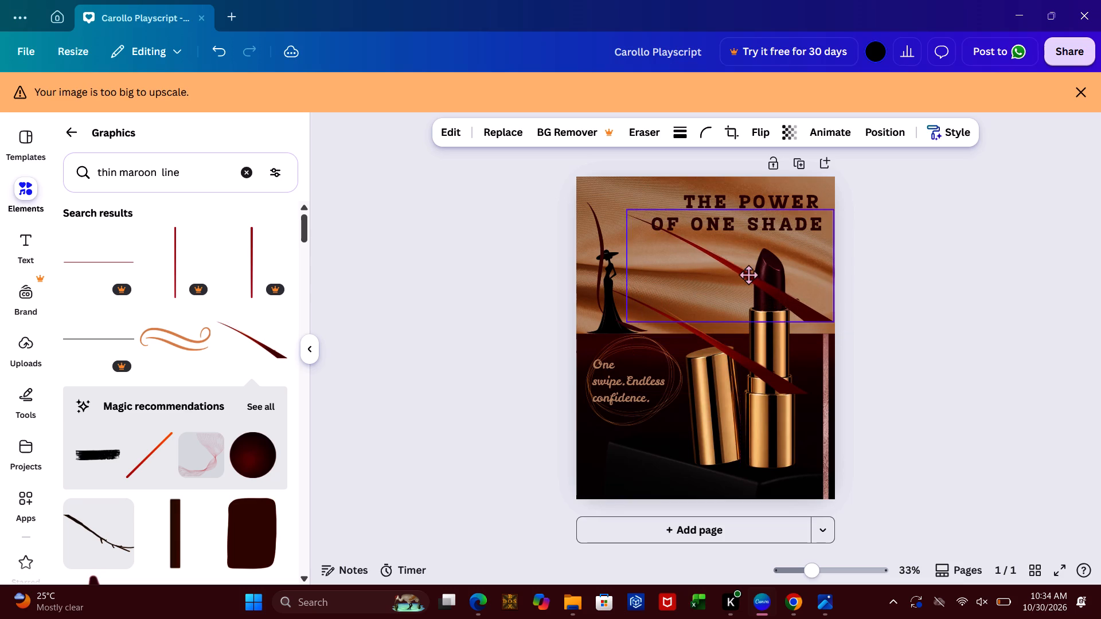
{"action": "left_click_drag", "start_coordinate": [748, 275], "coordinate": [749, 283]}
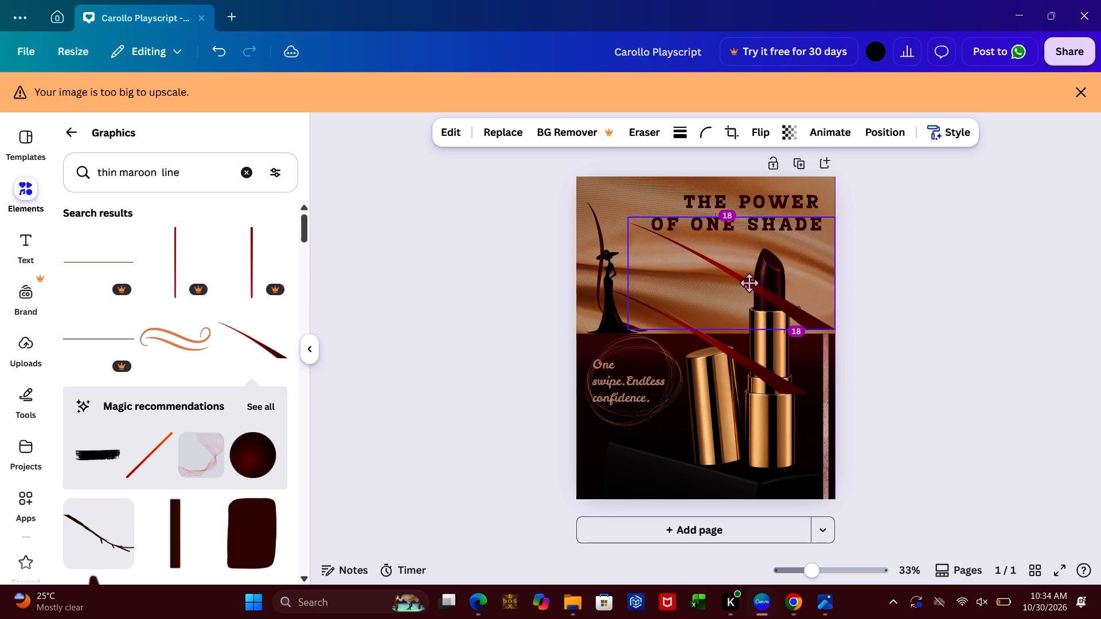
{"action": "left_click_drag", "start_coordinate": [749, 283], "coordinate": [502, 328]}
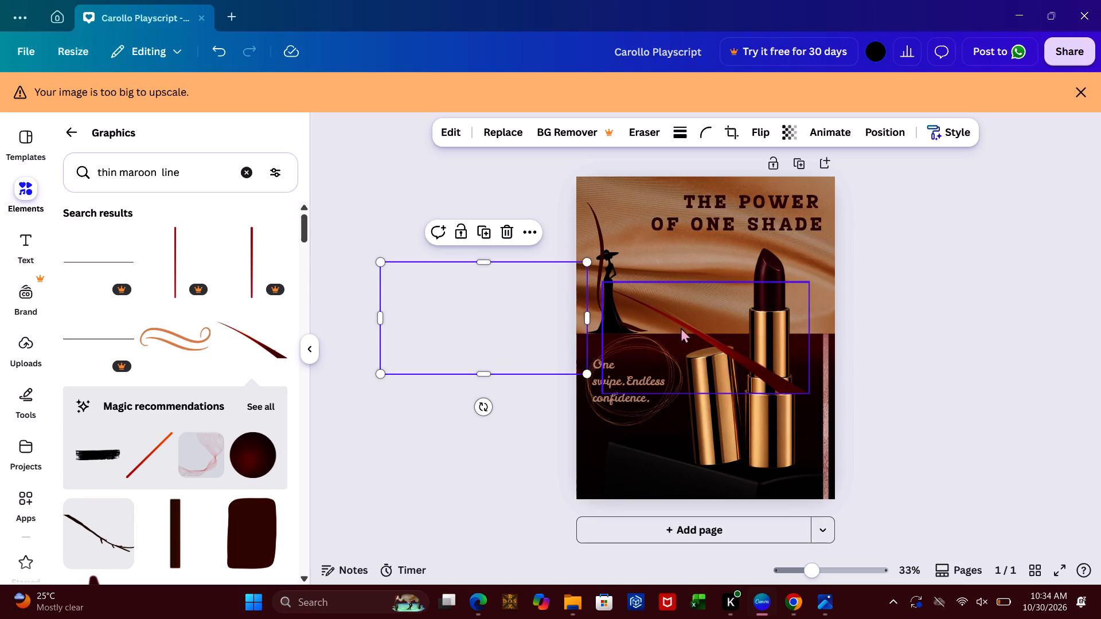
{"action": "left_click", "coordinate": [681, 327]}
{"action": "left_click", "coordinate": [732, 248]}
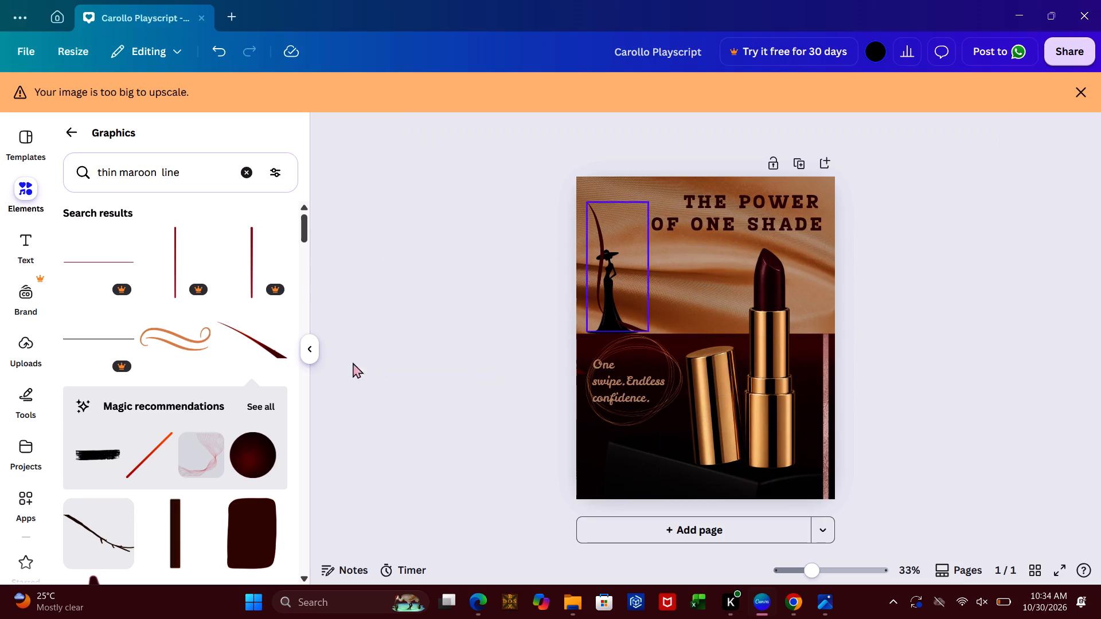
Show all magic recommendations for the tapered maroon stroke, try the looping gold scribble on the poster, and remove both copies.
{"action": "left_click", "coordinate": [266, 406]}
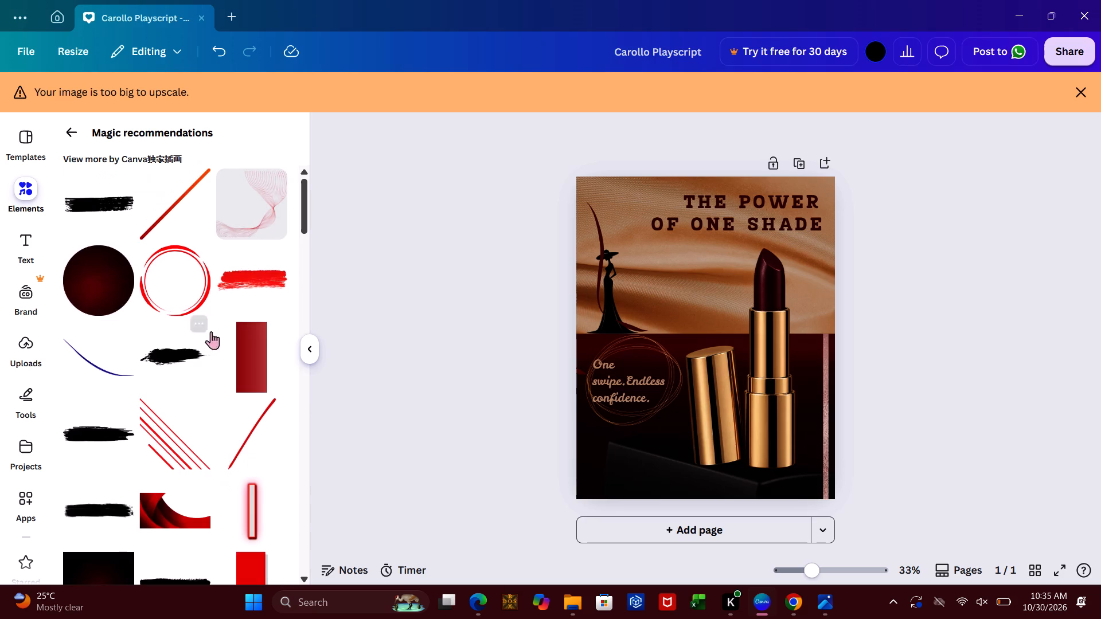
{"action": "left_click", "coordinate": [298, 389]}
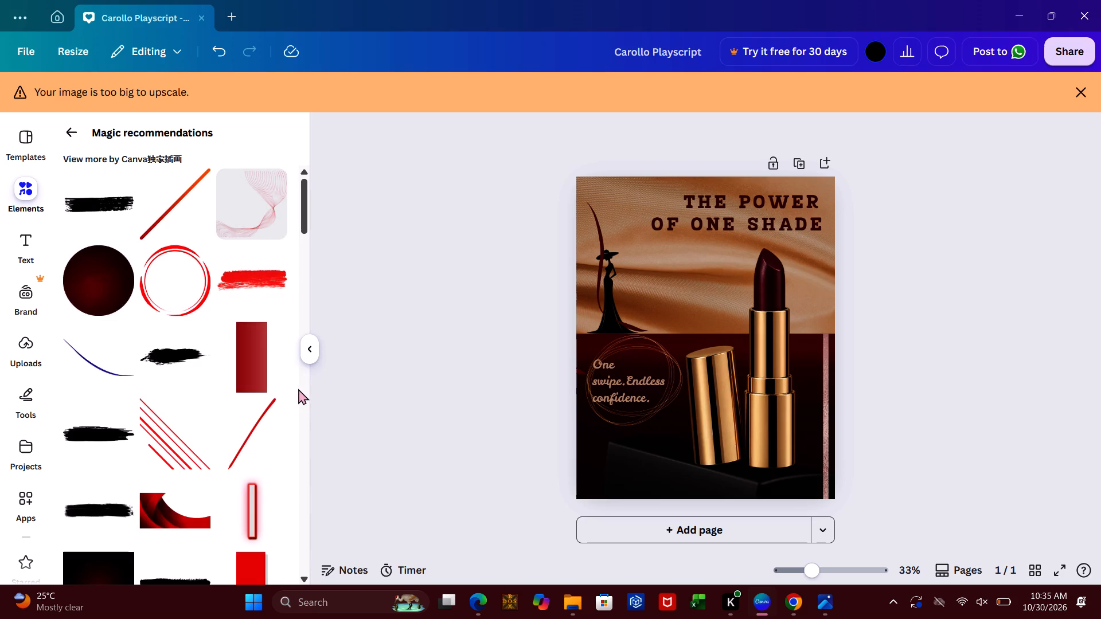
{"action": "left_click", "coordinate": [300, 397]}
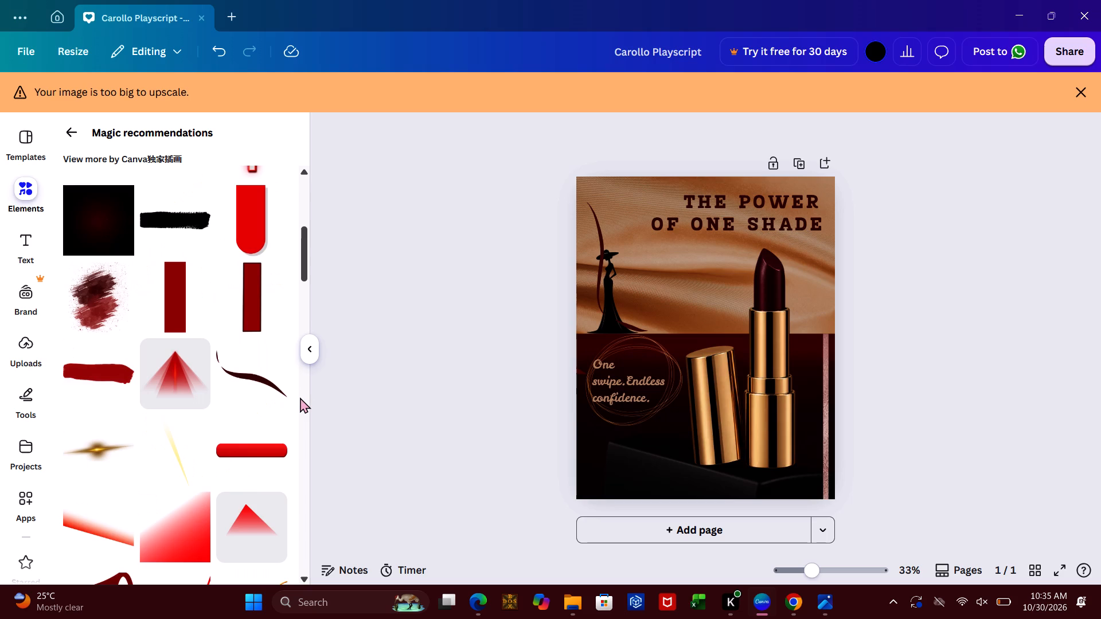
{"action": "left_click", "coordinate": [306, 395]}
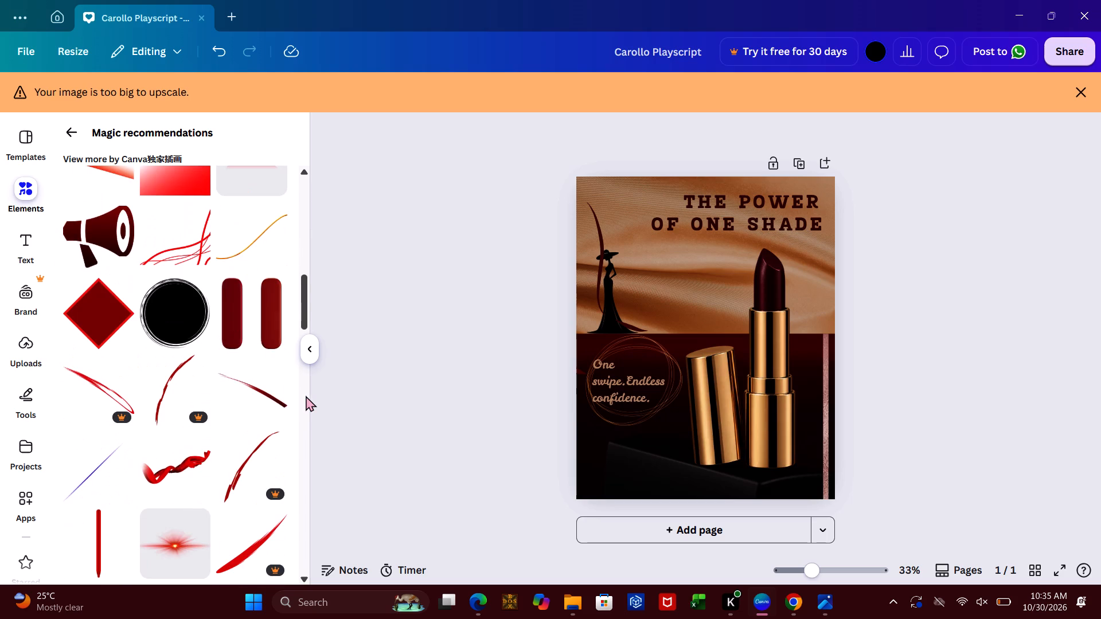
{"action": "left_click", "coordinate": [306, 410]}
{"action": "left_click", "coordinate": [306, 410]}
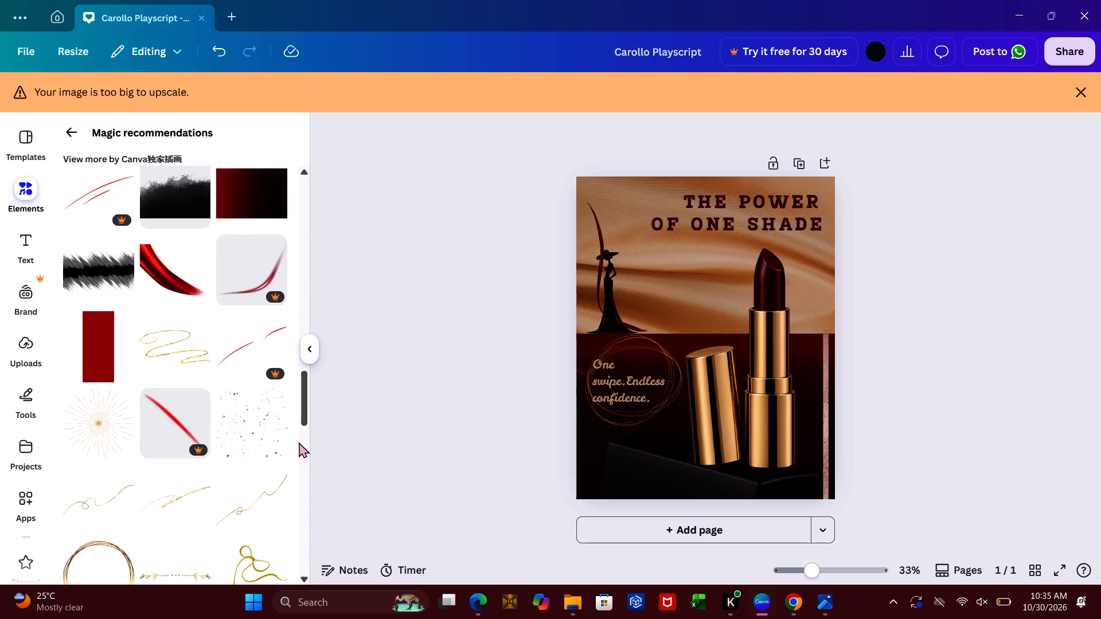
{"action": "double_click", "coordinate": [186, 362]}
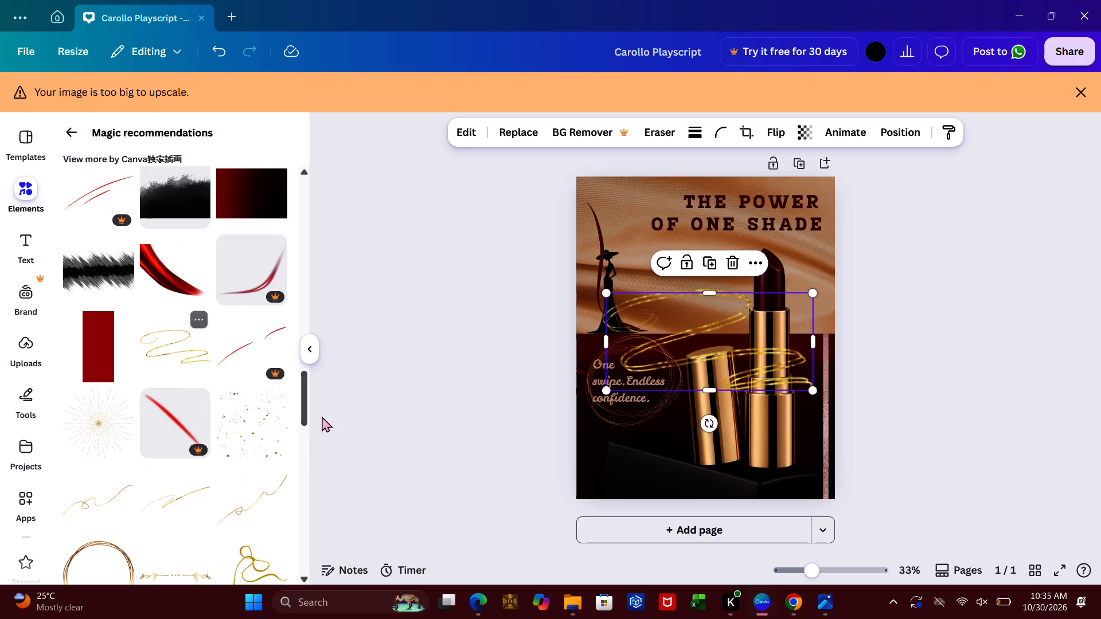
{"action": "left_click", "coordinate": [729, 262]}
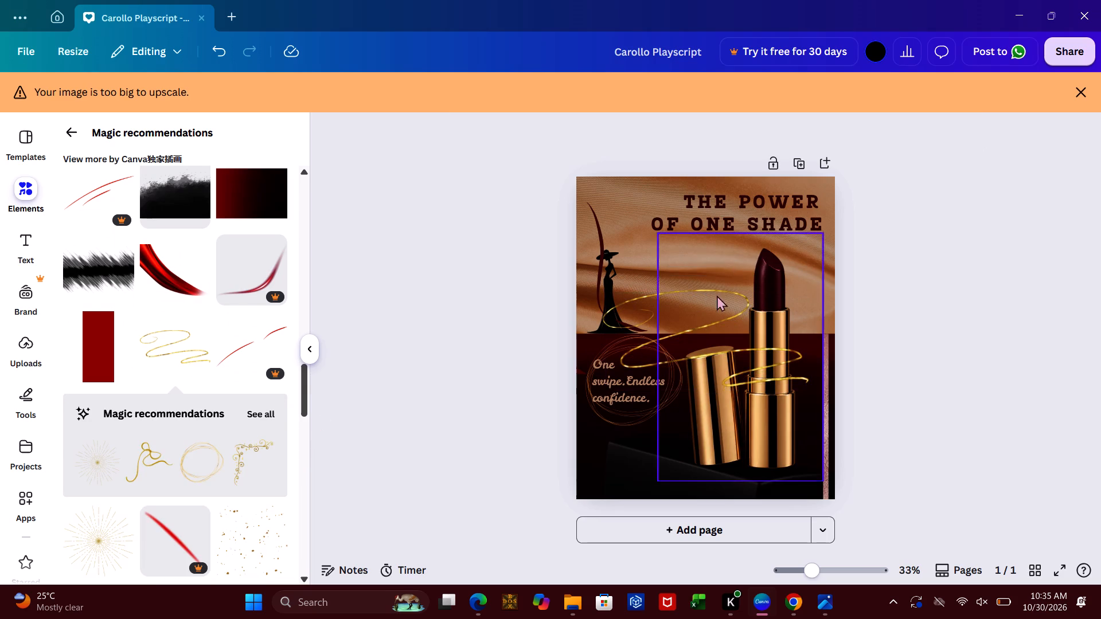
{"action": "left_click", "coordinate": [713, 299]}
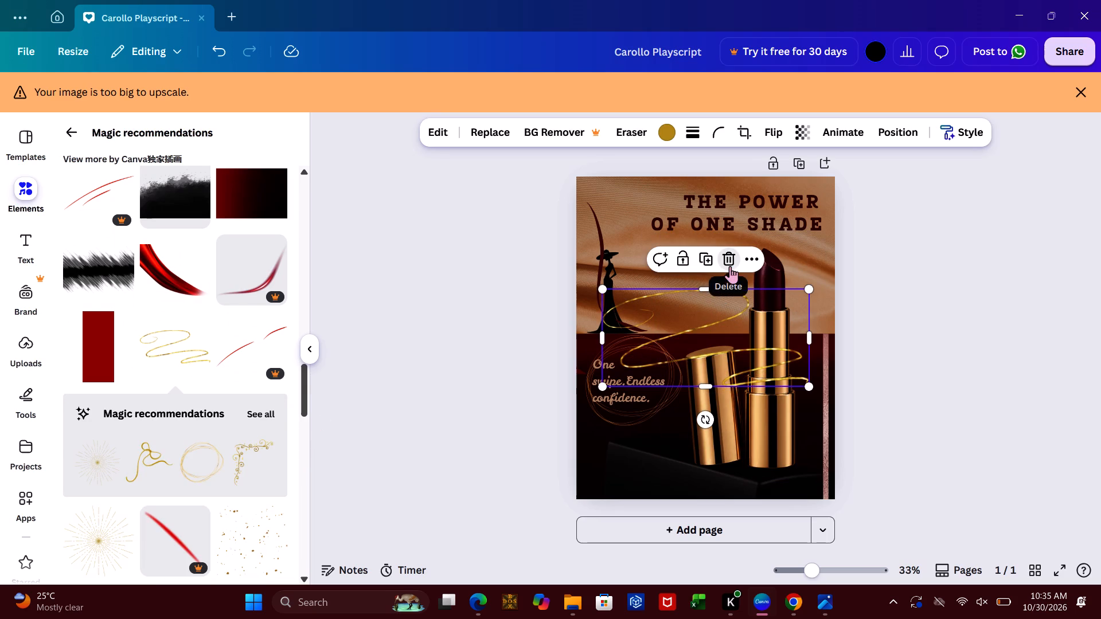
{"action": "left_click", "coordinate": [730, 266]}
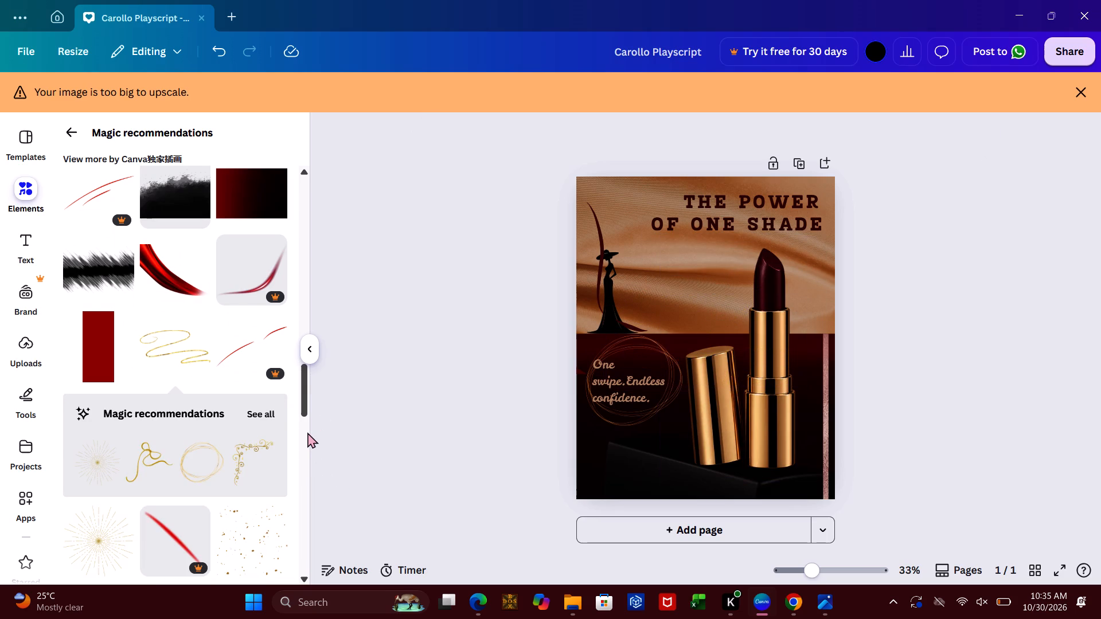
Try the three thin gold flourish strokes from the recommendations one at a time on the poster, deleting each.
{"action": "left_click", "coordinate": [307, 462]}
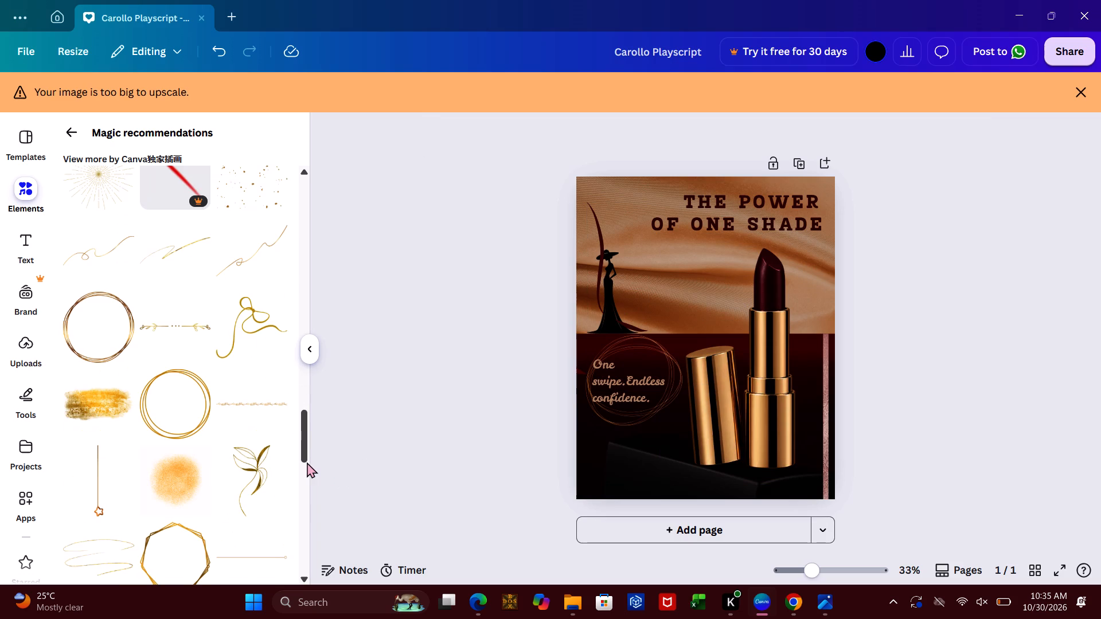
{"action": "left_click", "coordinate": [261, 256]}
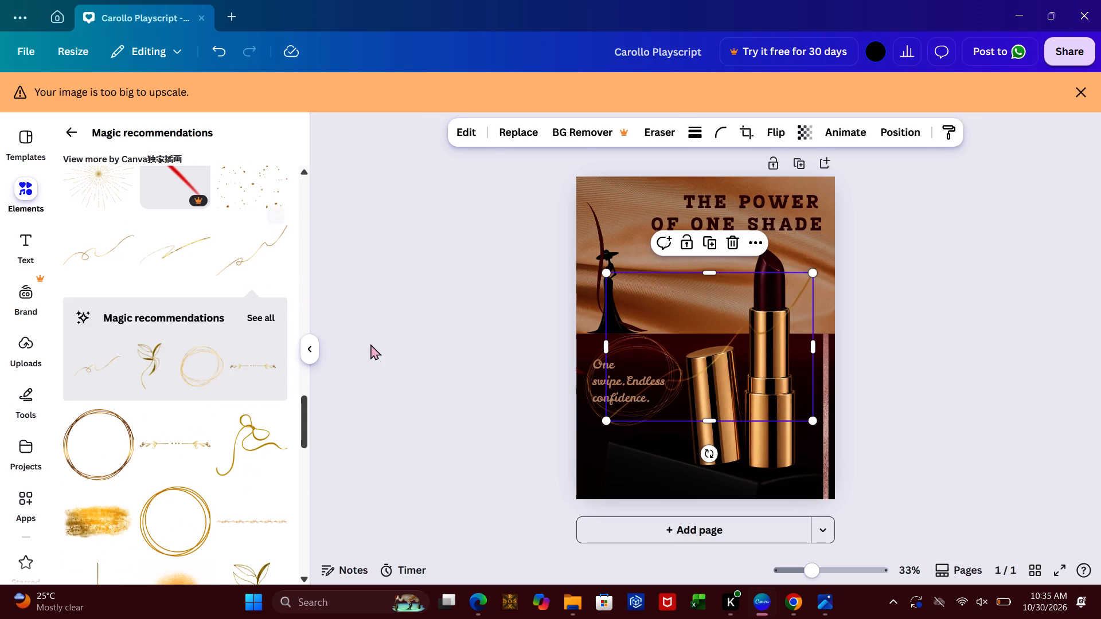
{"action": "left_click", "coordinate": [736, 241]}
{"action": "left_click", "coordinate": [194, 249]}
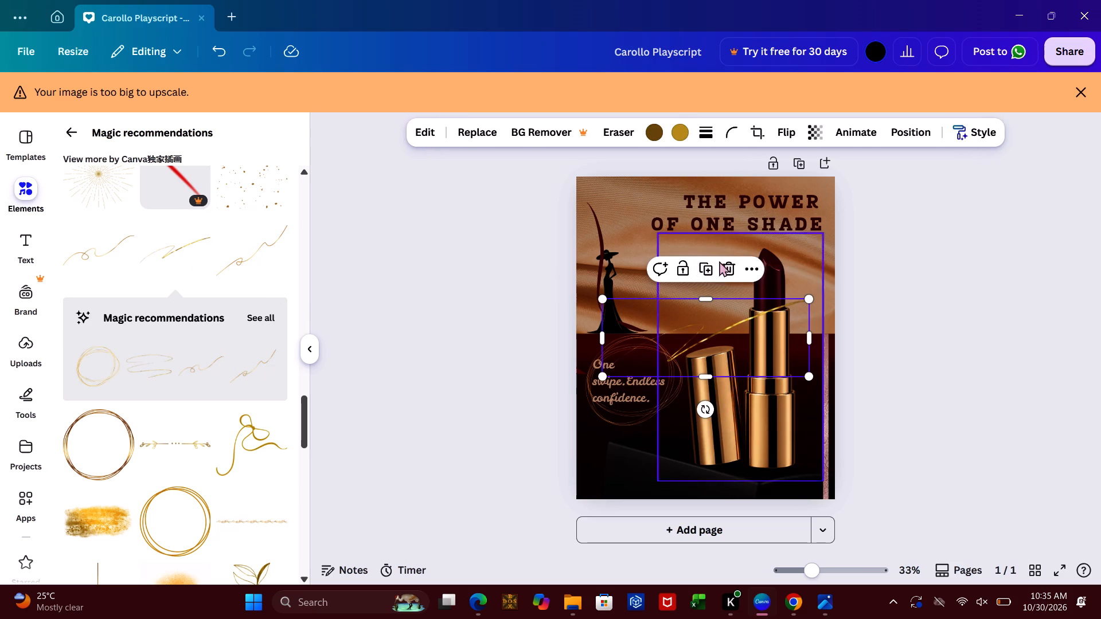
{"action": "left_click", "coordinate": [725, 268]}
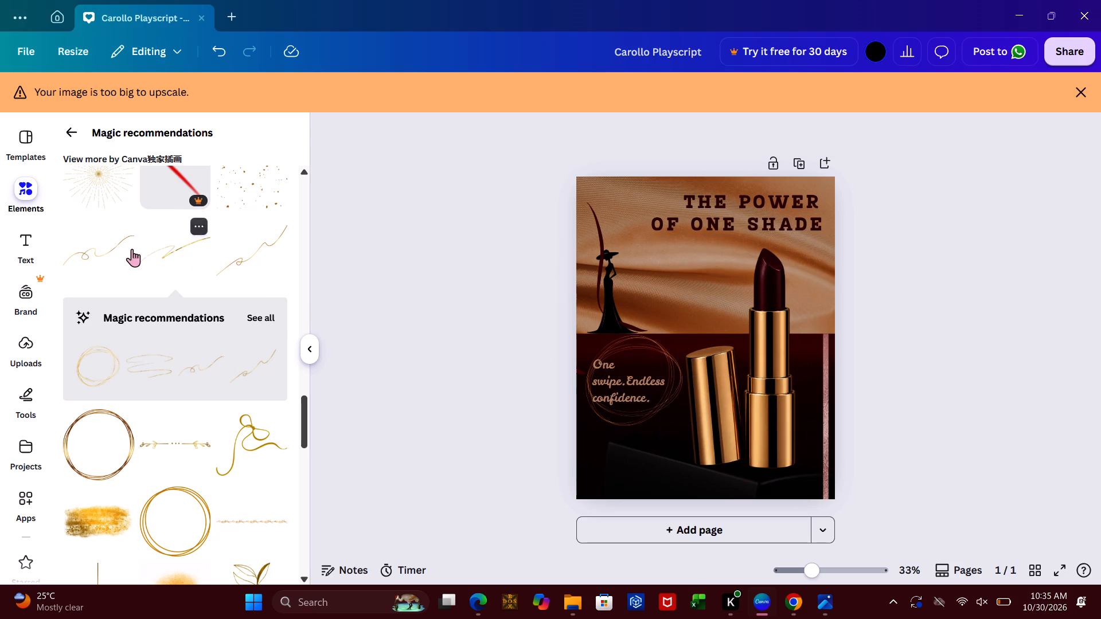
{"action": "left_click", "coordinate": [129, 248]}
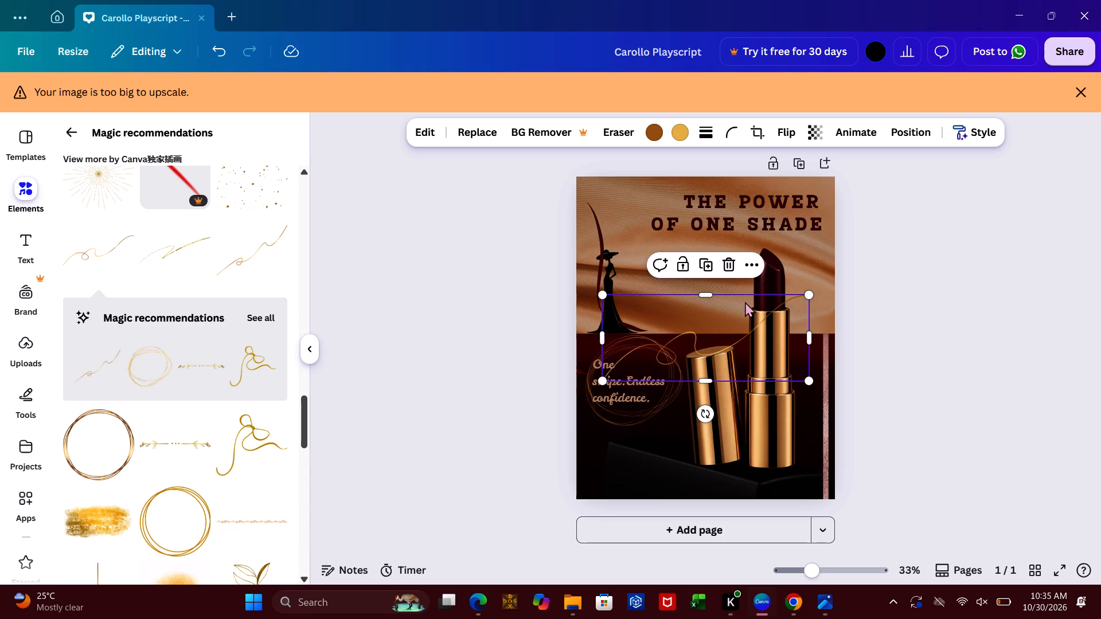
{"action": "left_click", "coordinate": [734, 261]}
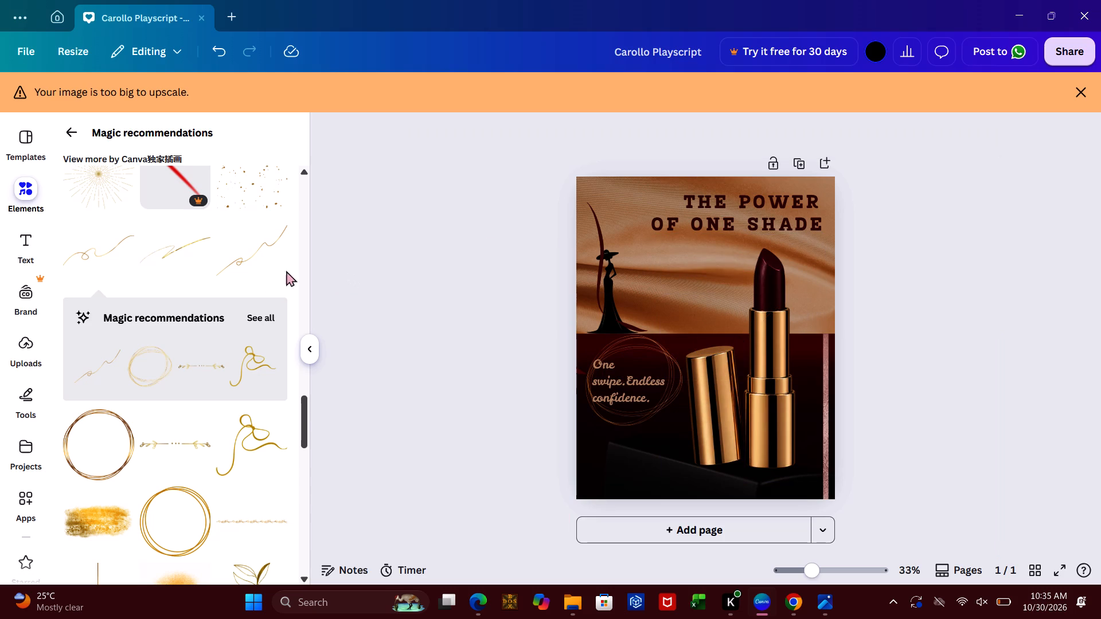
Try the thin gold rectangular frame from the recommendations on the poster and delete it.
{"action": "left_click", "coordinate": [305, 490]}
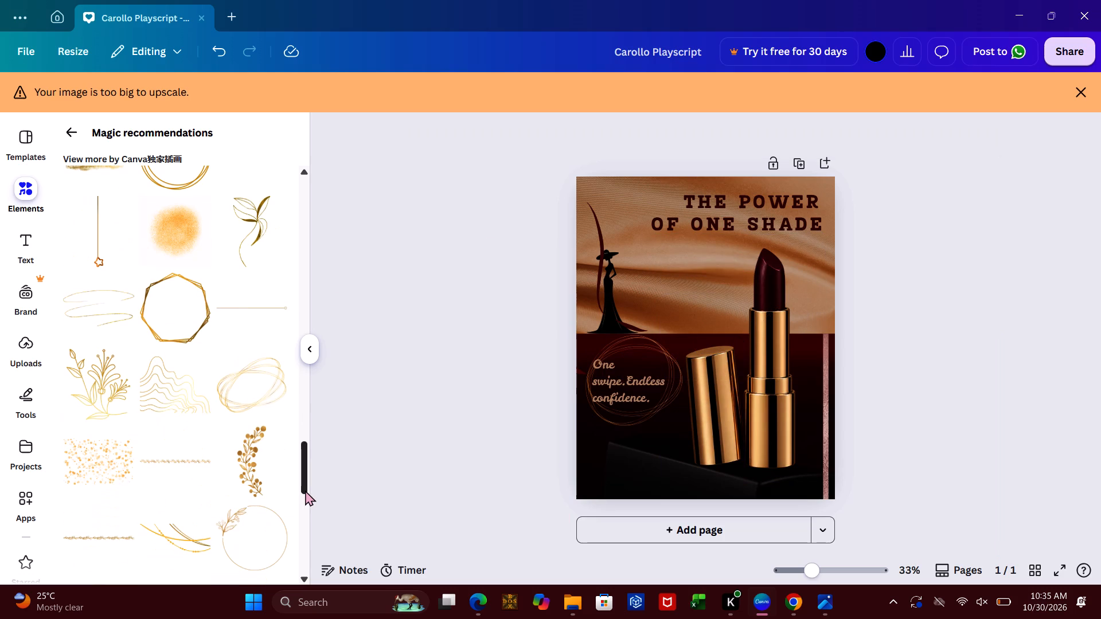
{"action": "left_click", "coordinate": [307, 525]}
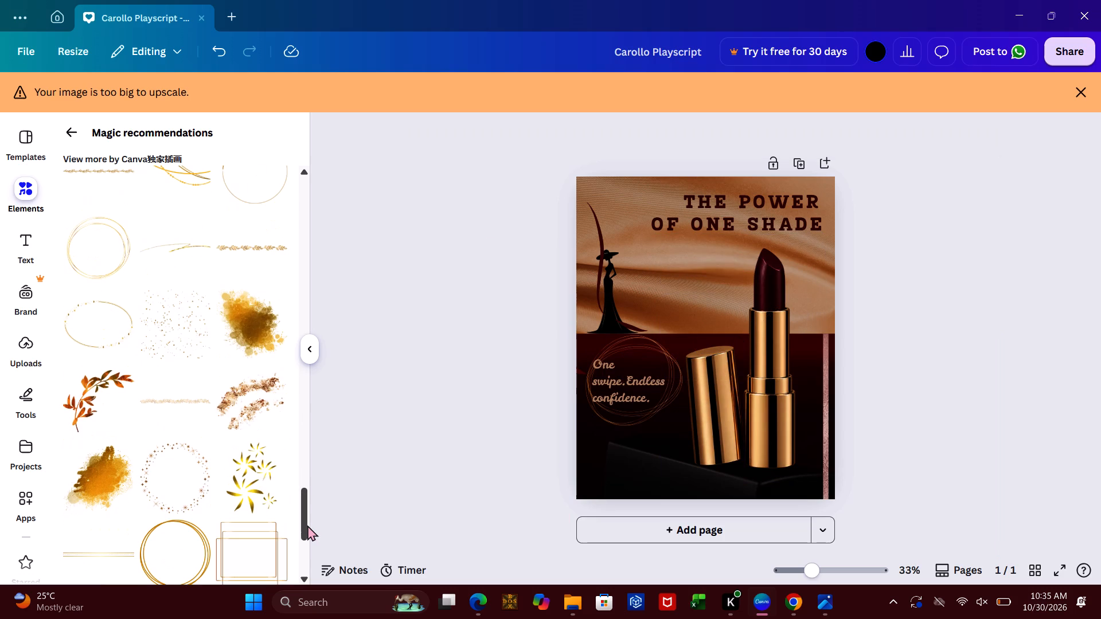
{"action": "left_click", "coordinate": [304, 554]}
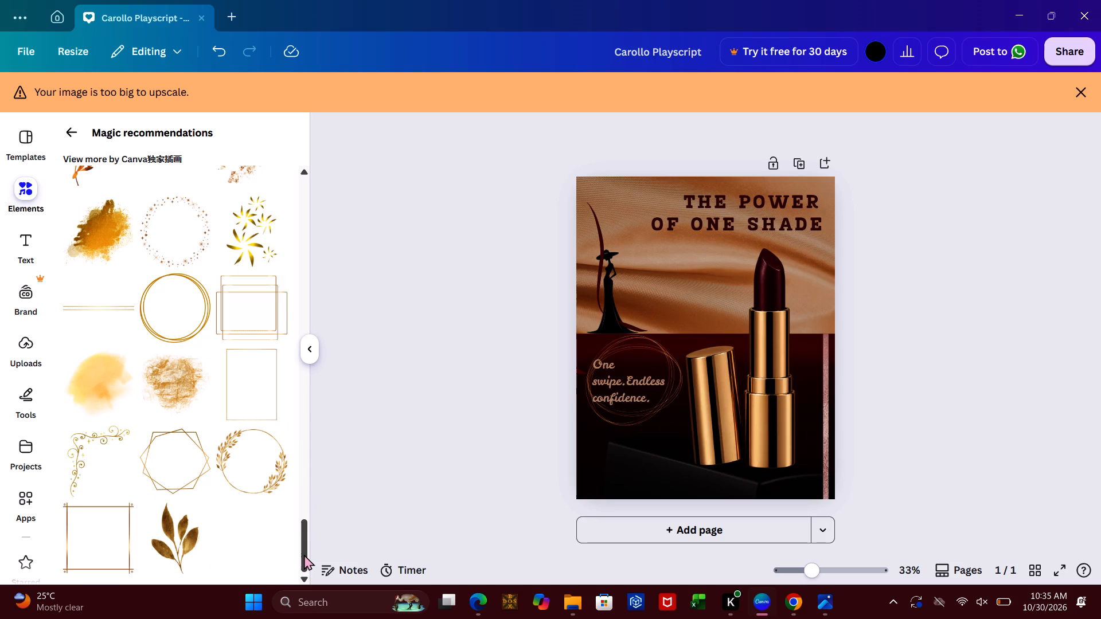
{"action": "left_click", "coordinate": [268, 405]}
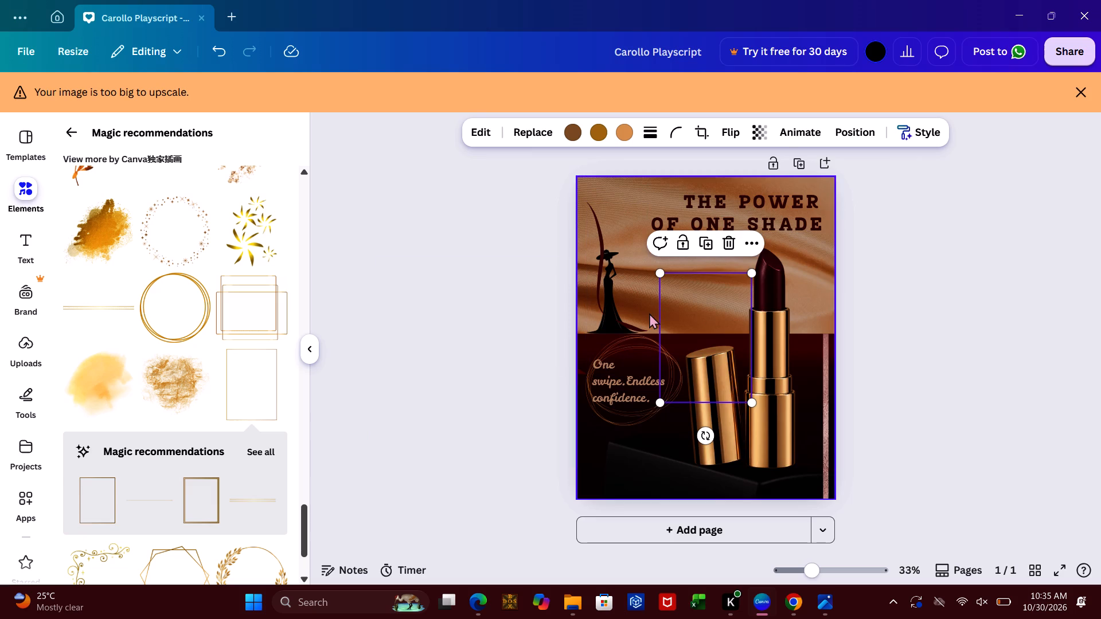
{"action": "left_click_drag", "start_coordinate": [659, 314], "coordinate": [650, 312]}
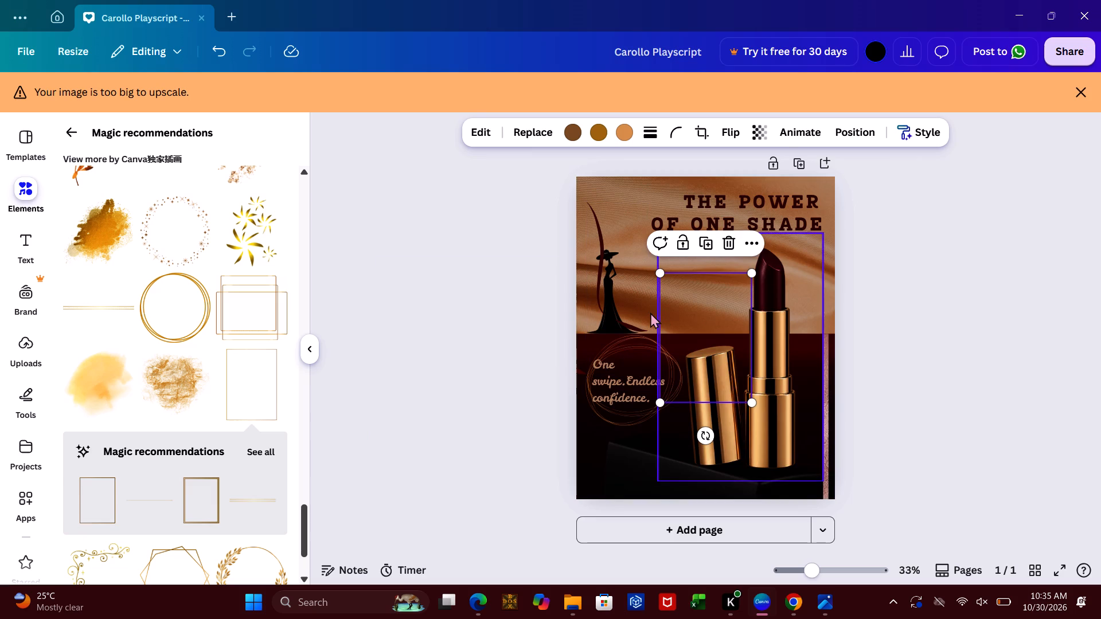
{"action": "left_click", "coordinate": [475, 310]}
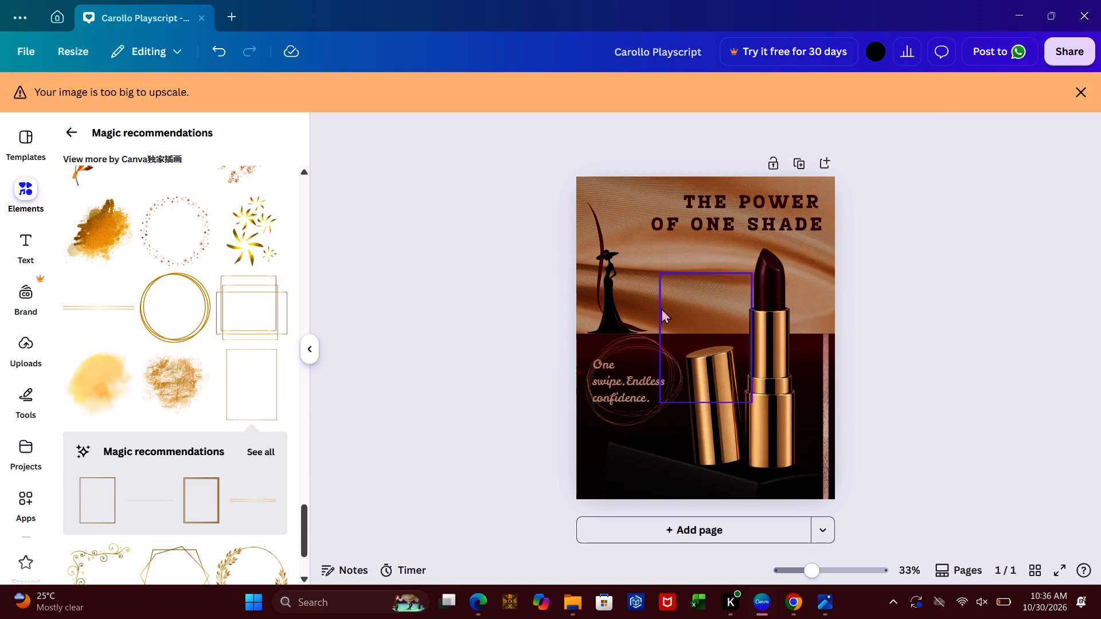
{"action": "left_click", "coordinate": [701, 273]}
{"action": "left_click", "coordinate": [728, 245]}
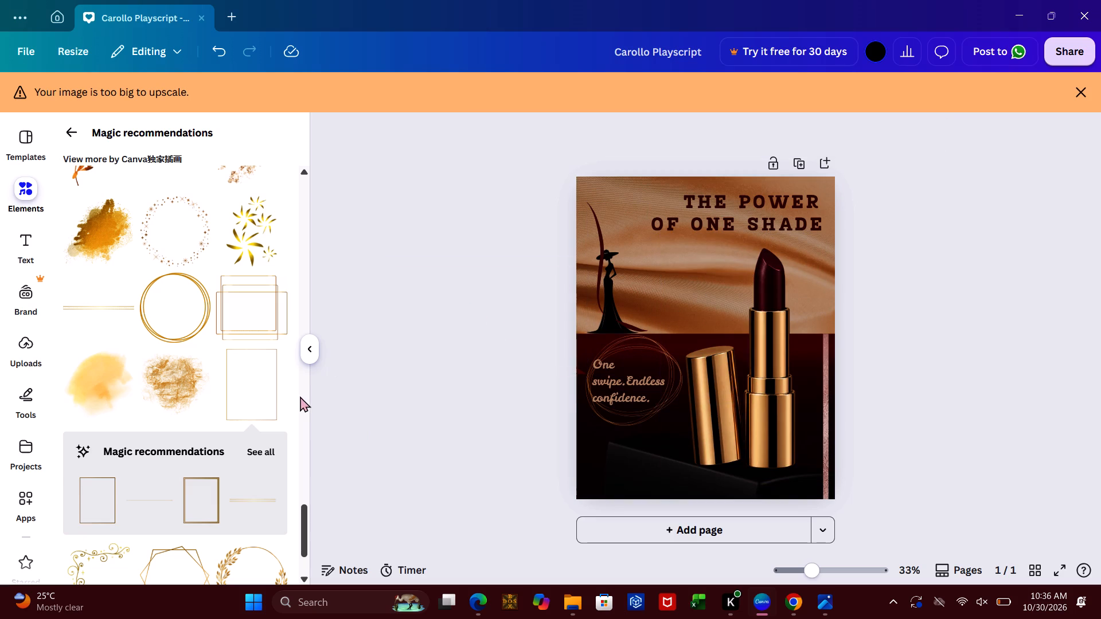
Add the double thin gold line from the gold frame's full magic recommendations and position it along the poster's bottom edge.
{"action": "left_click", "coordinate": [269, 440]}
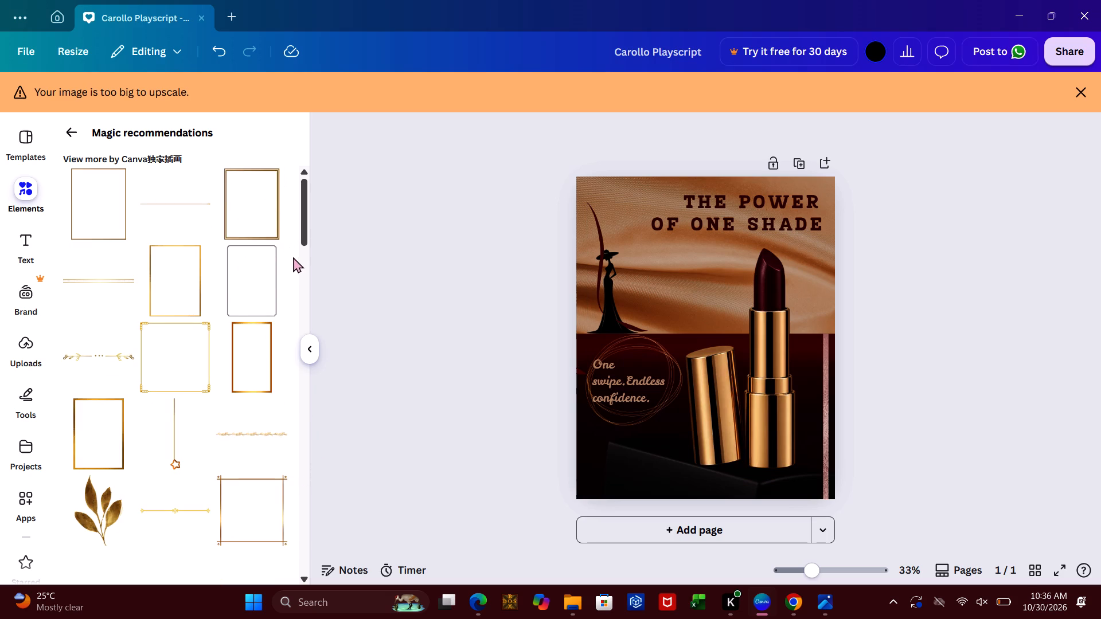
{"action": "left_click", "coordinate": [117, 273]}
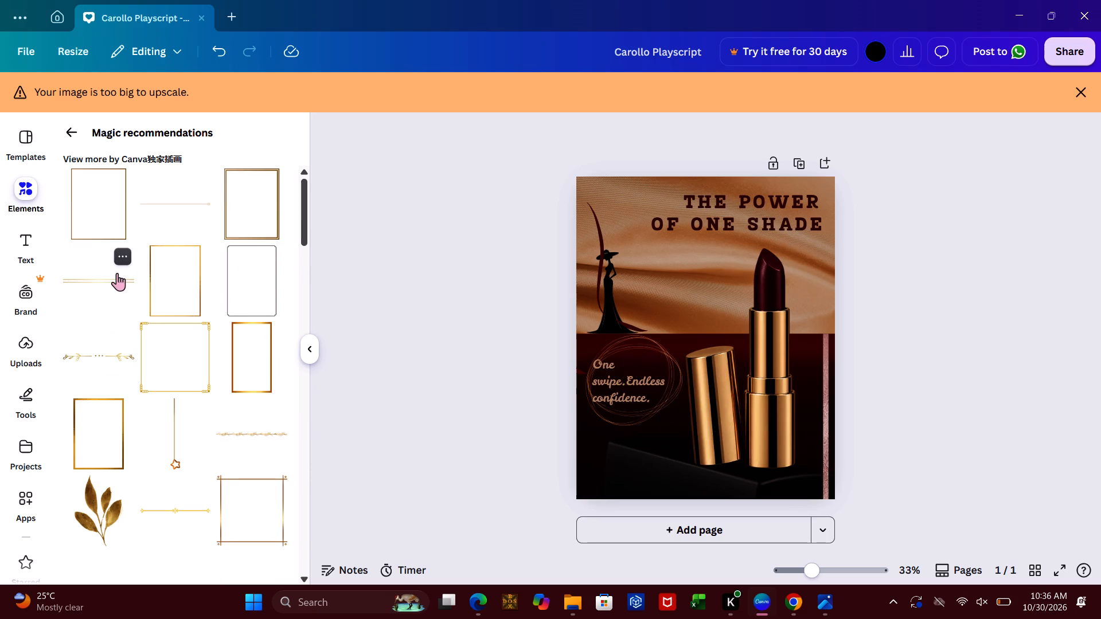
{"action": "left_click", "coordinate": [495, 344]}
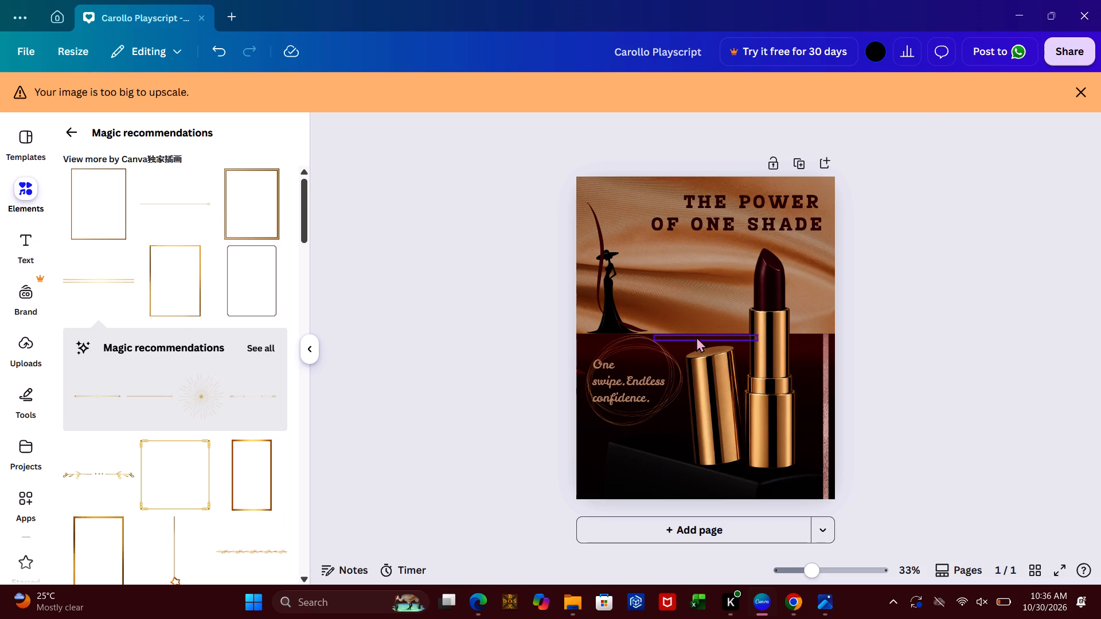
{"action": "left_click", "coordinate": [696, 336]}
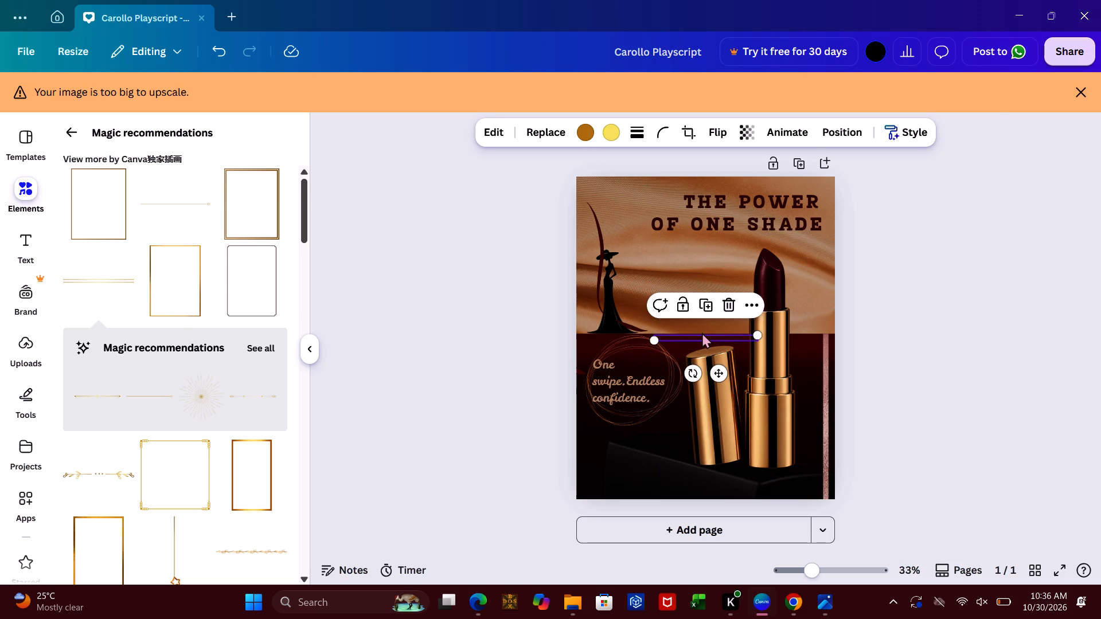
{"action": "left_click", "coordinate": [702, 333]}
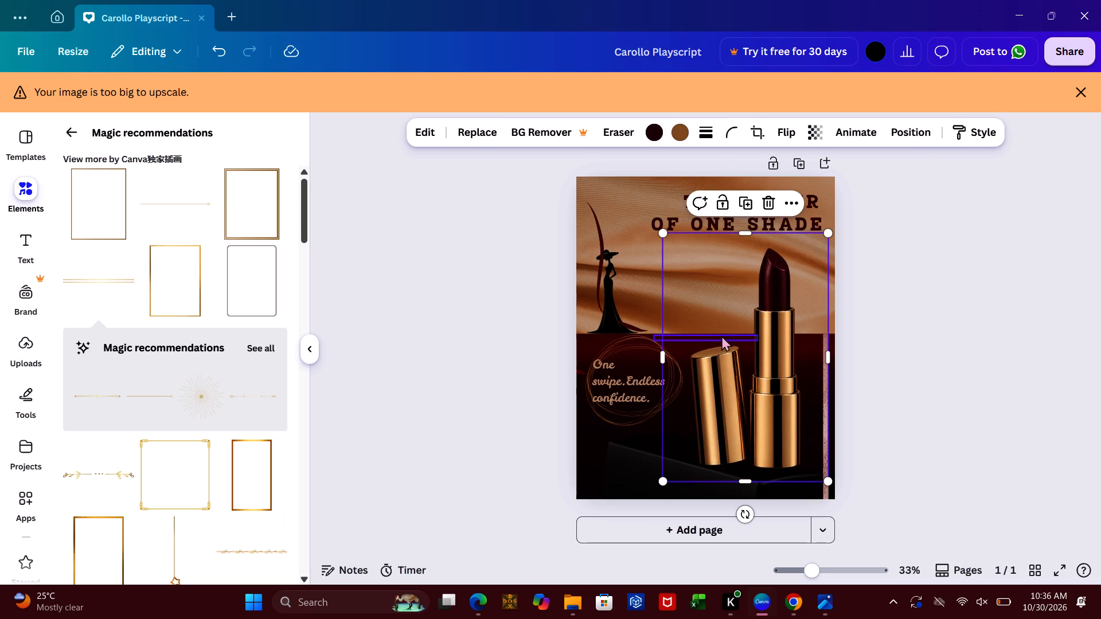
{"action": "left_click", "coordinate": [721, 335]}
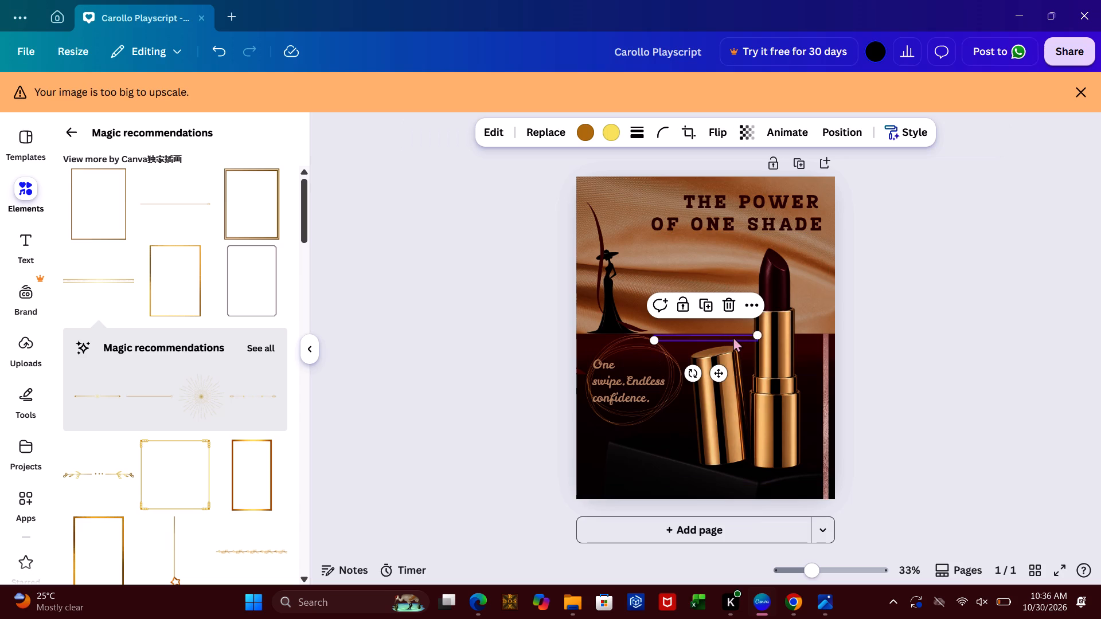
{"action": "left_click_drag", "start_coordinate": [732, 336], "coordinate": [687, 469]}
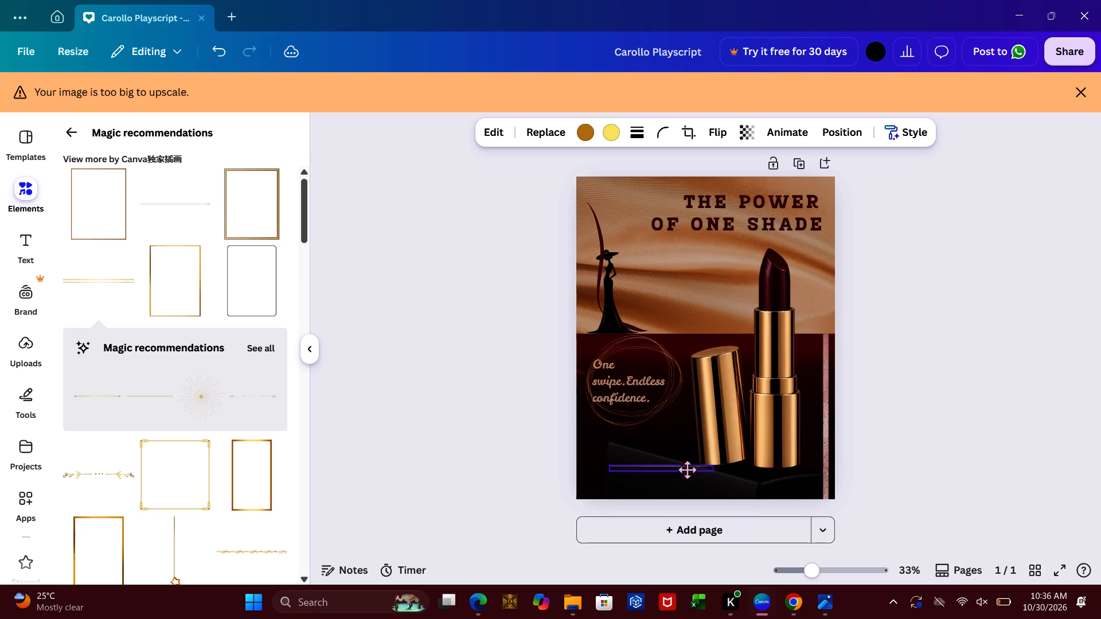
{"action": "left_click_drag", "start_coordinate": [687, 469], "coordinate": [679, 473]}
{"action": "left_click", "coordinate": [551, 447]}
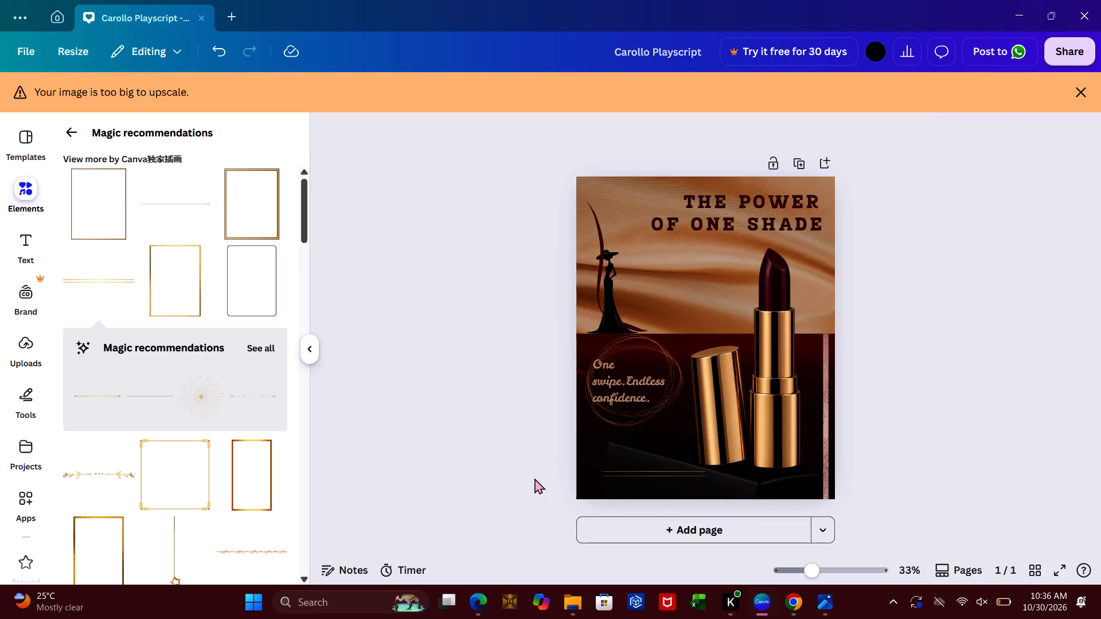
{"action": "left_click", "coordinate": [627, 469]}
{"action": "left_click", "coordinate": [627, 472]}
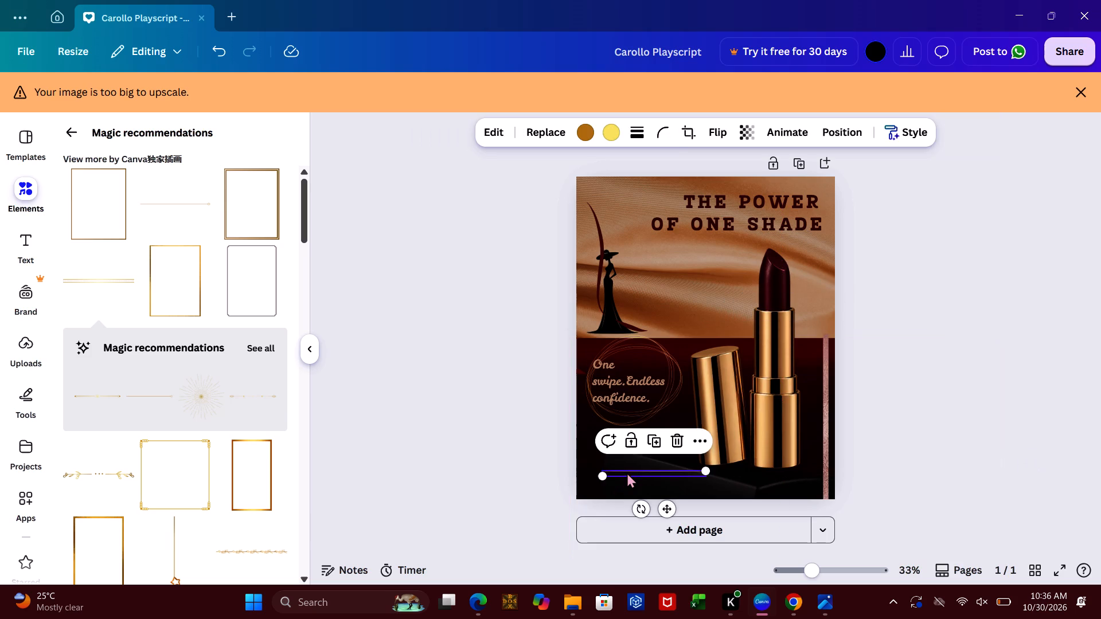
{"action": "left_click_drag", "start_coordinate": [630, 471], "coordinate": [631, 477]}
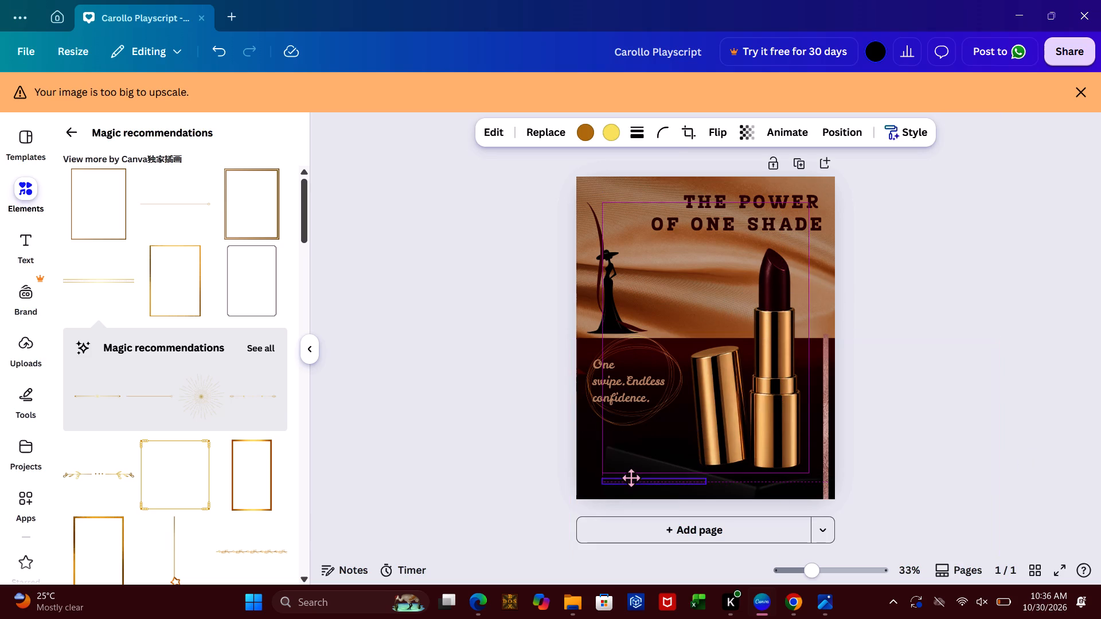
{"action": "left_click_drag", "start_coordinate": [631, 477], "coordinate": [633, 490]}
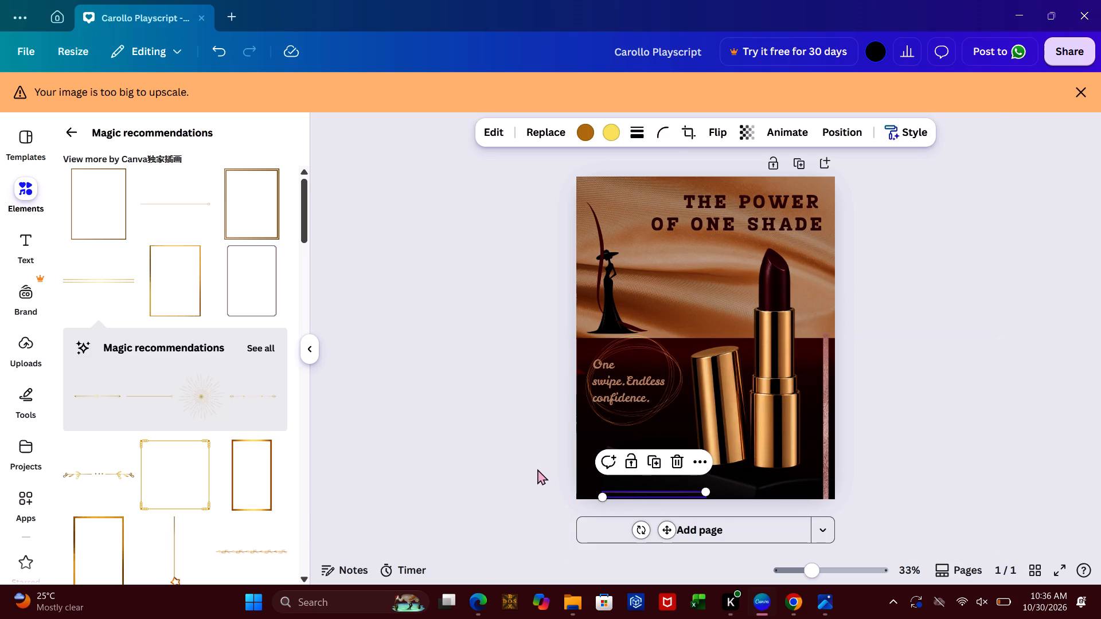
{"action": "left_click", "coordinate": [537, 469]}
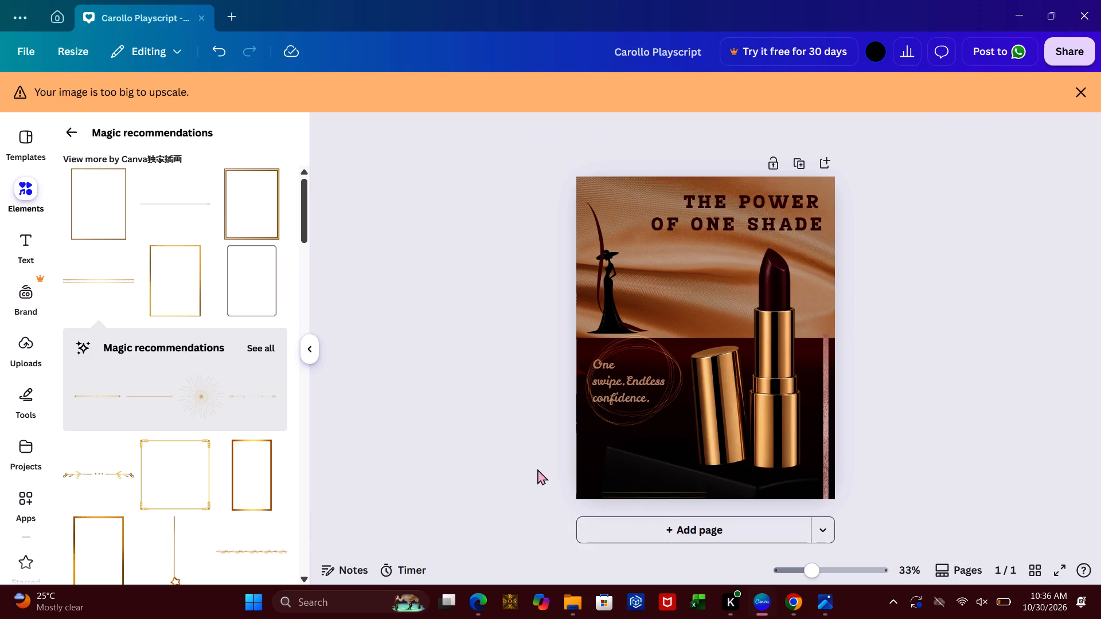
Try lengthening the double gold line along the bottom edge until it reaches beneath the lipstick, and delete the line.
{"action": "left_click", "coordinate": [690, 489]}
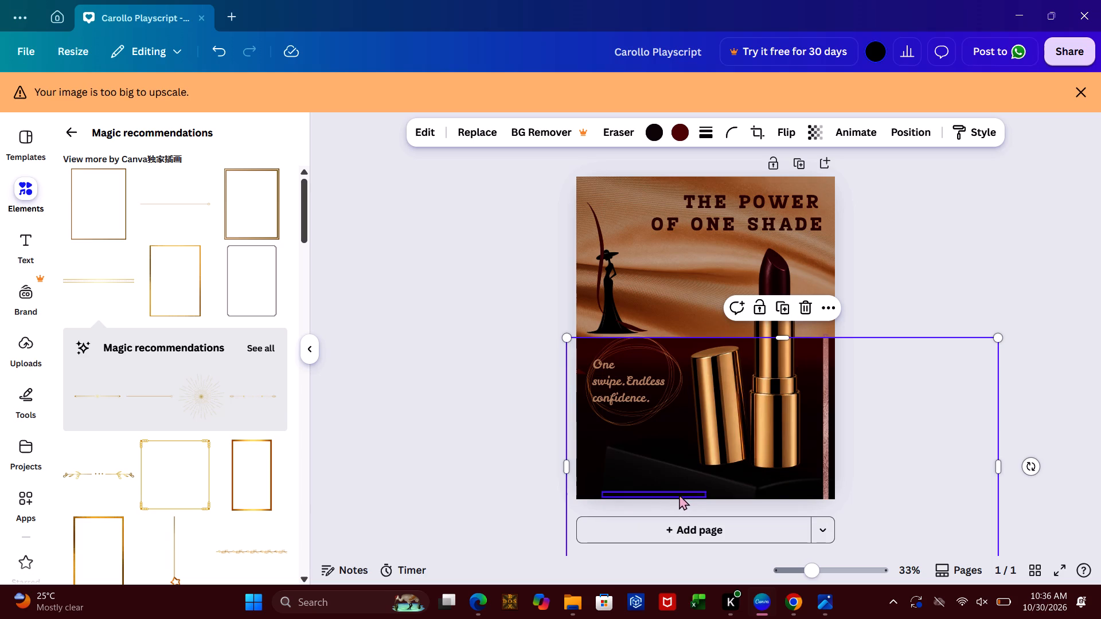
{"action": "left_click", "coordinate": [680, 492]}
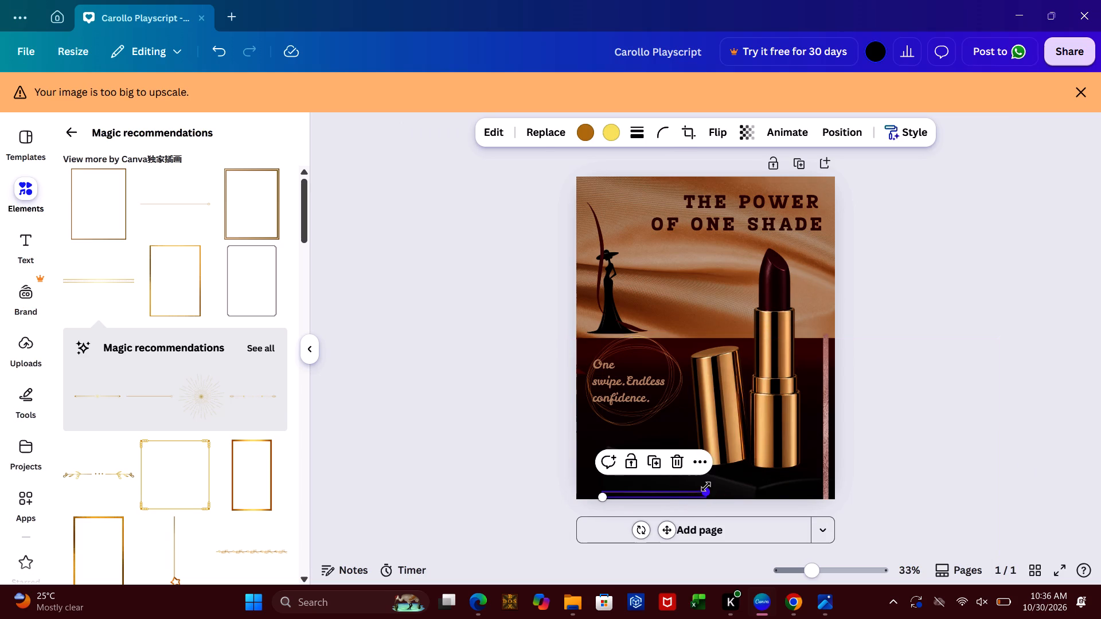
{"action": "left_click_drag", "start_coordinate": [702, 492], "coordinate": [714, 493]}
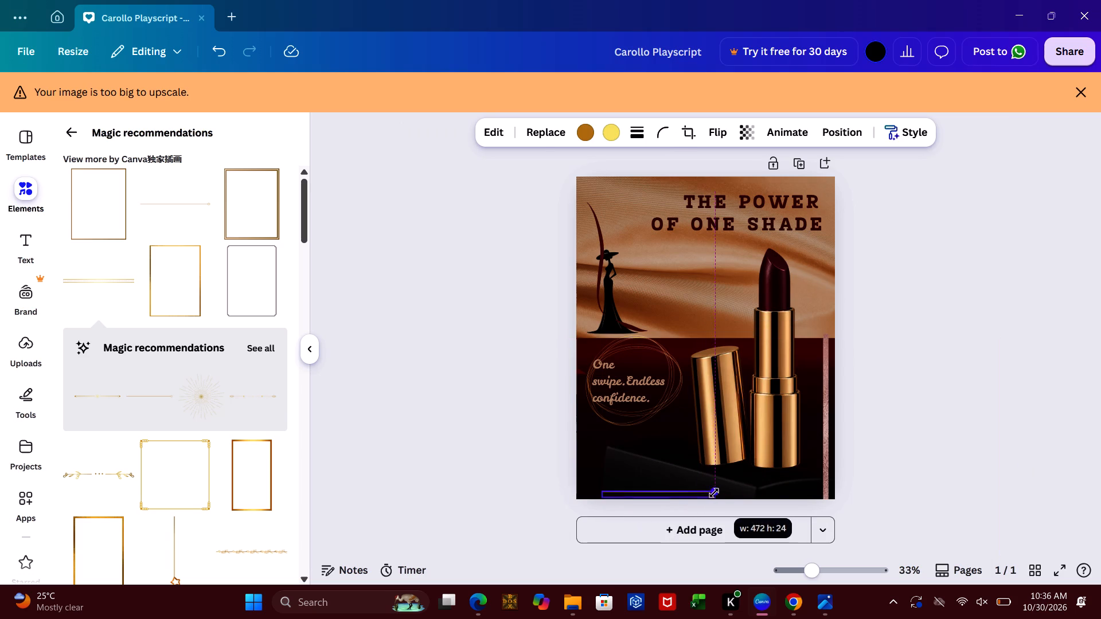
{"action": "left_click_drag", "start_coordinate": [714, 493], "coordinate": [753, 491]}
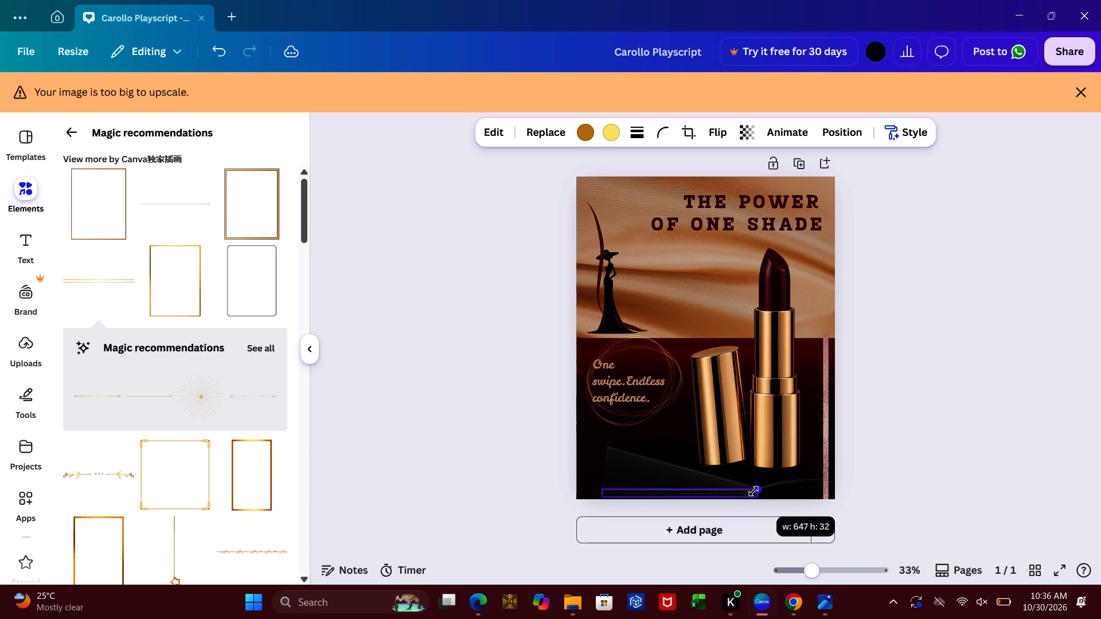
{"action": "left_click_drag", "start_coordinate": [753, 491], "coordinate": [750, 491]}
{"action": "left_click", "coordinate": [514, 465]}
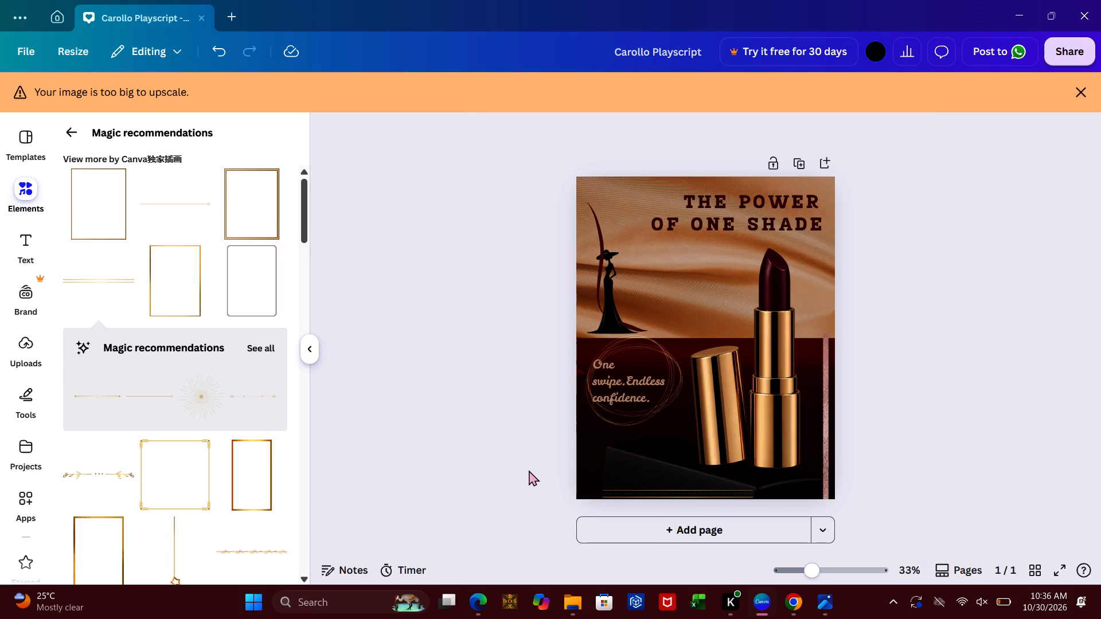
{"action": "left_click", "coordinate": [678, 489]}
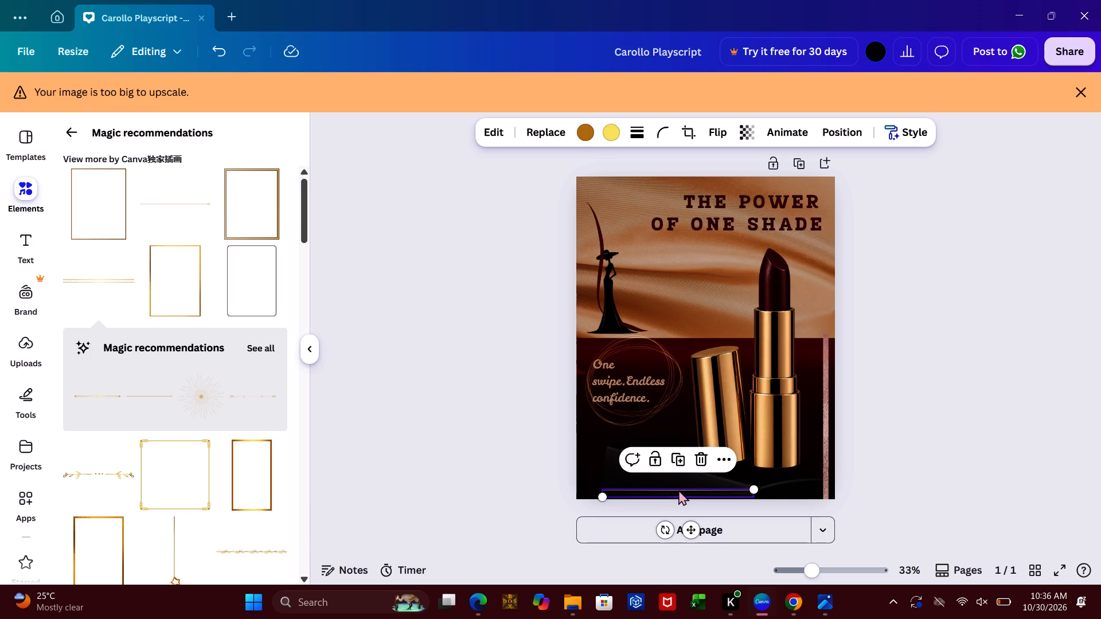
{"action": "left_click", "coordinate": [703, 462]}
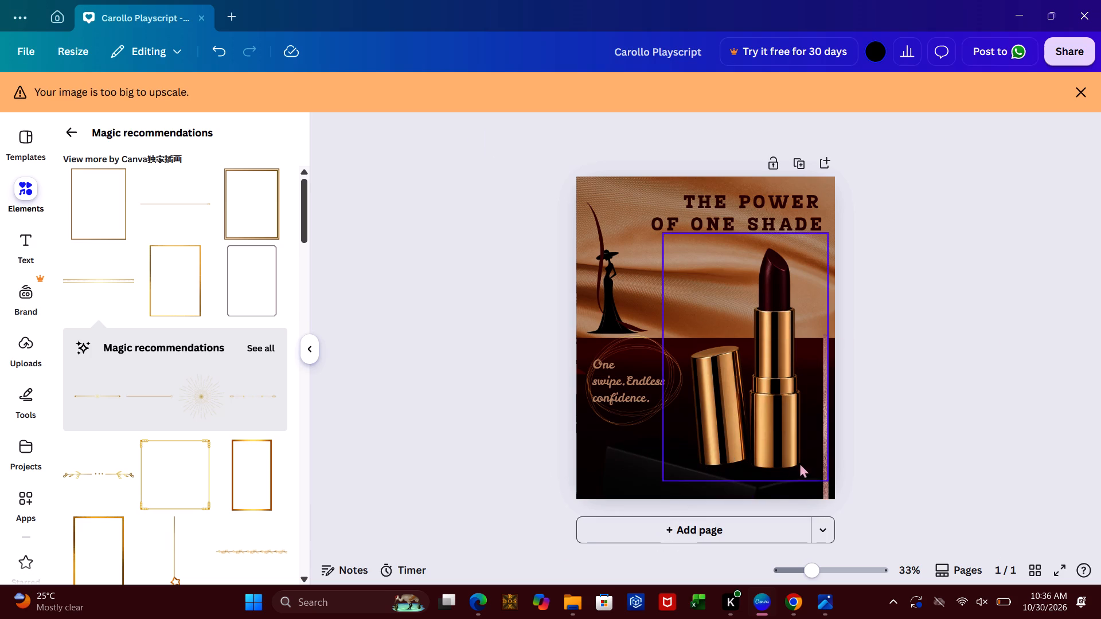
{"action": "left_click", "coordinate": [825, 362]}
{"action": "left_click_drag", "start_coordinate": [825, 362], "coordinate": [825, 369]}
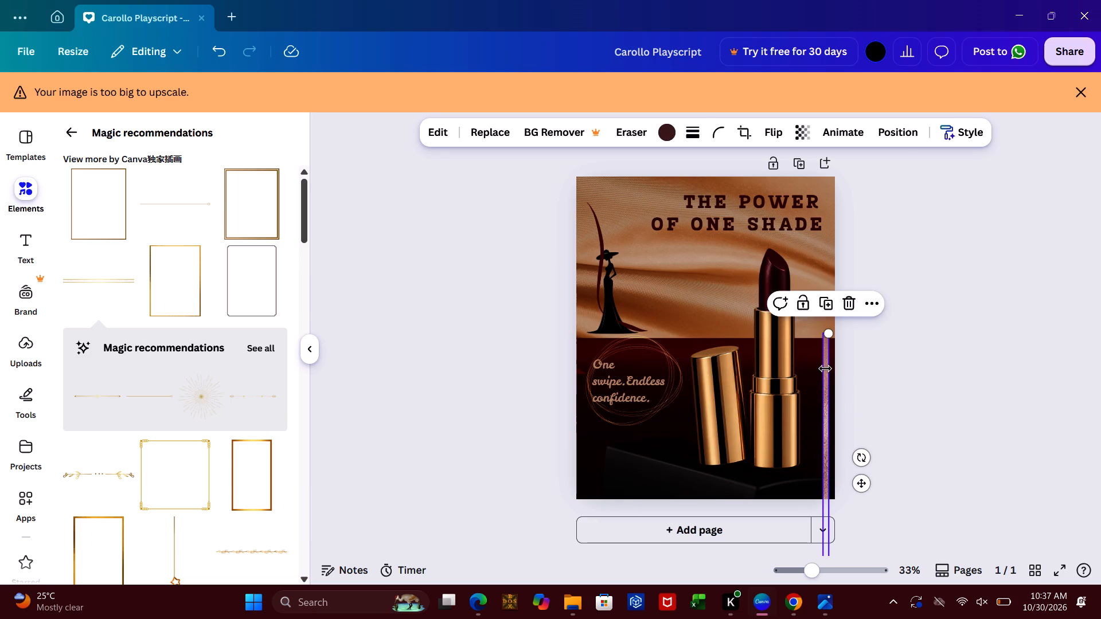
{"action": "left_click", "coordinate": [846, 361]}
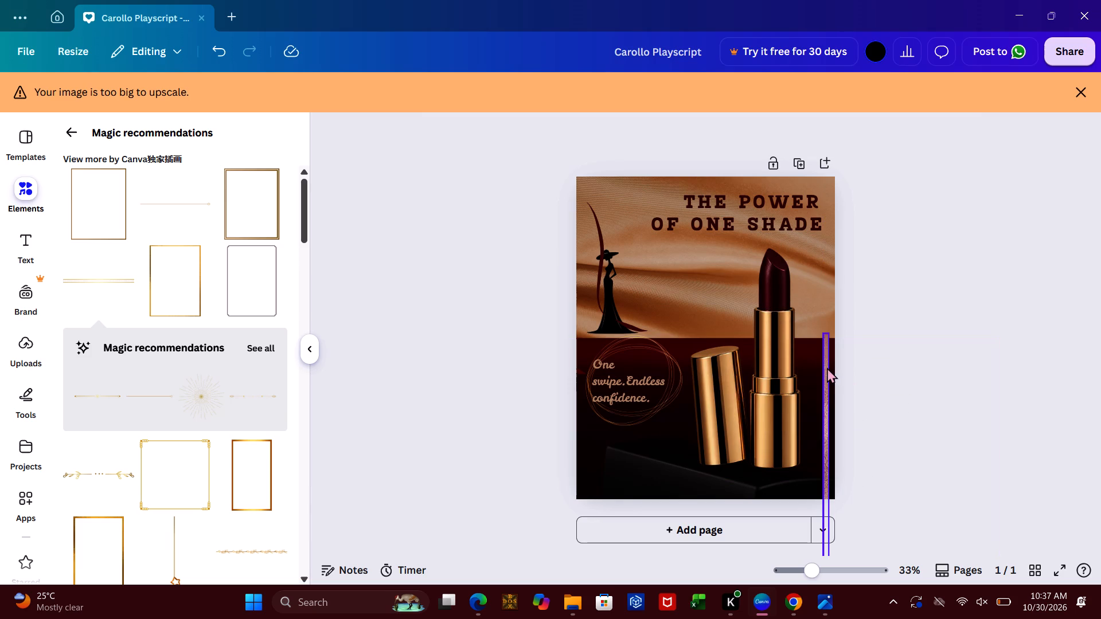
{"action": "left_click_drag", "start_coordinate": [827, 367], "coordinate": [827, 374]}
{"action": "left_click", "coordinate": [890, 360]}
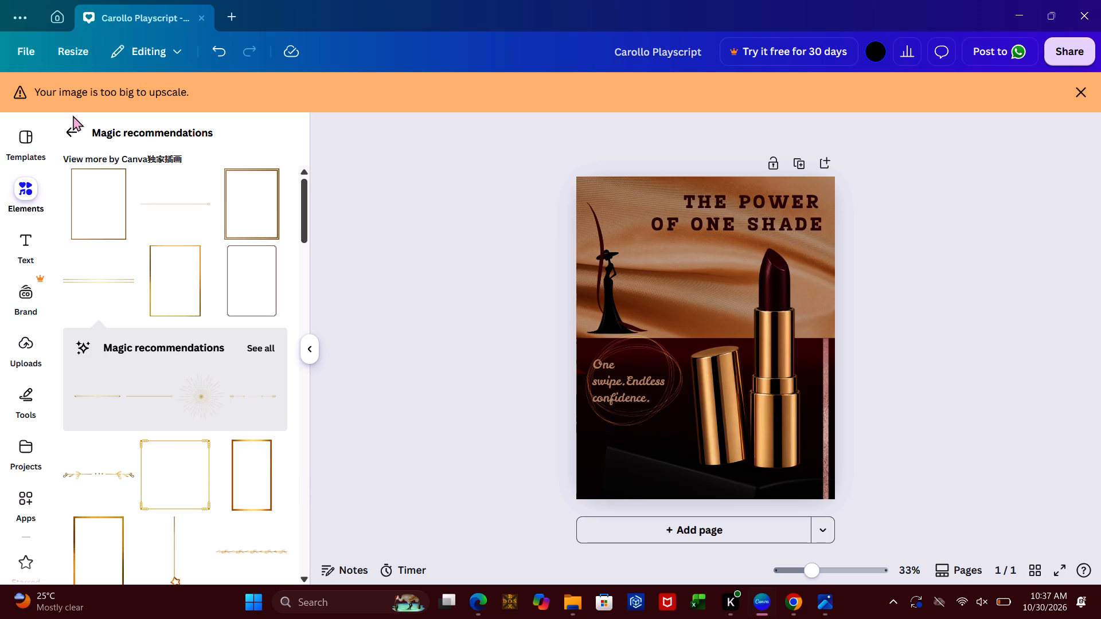
Leave the magic recommendations and search the graphics for "soft beige shadow".
{"action": "left_click", "coordinate": [75, 133]}
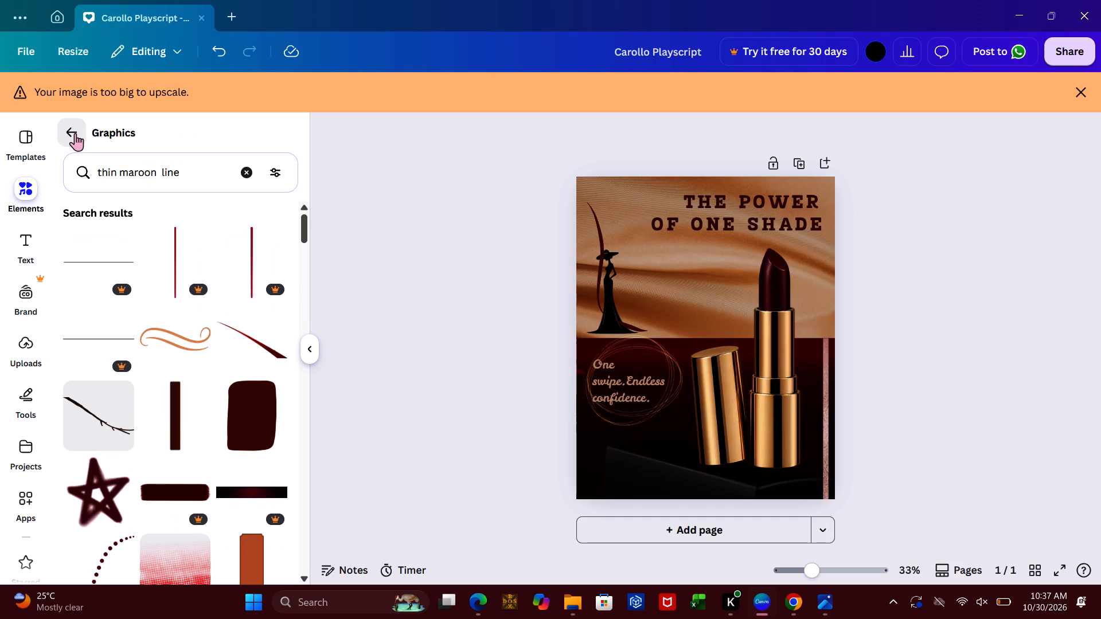
{"action": "left_click", "coordinate": [245, 174]}
{"action": "type", "text": "soft"}
{"action": "key", "text": "space"}
{"action": "type", "text": "beige shadow"}
{"action": "key", "text": "space"}
{"action": "key", "text": "Return"}
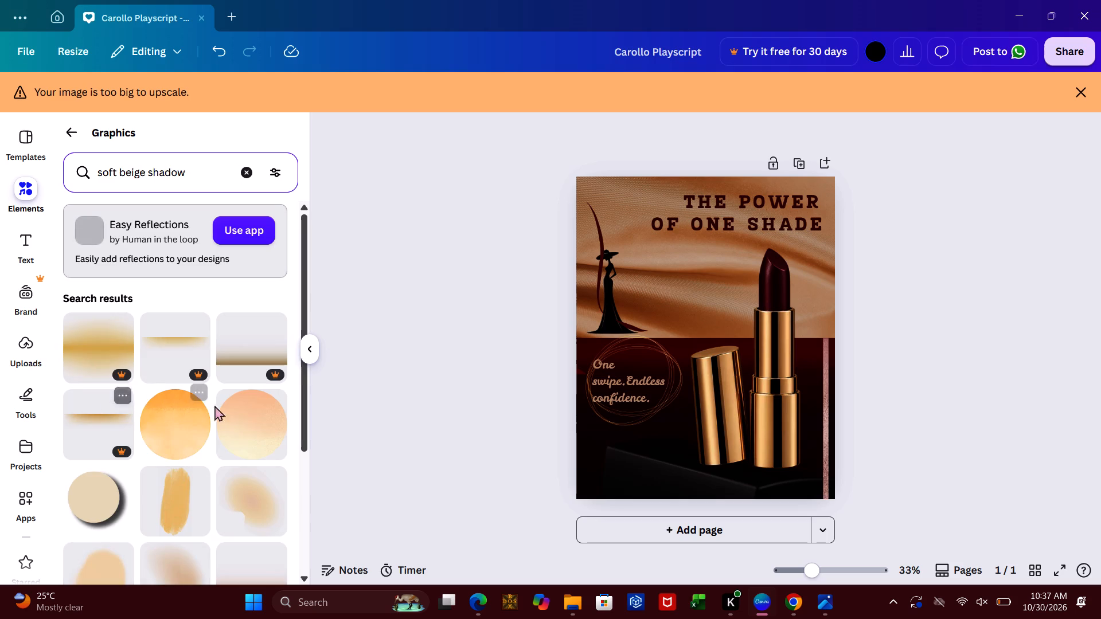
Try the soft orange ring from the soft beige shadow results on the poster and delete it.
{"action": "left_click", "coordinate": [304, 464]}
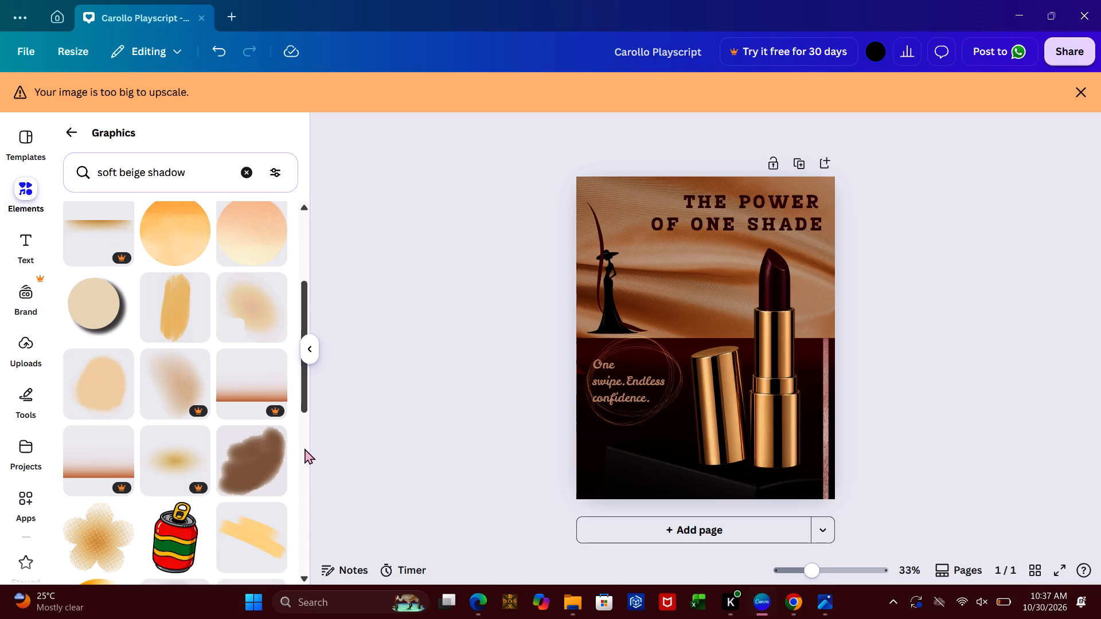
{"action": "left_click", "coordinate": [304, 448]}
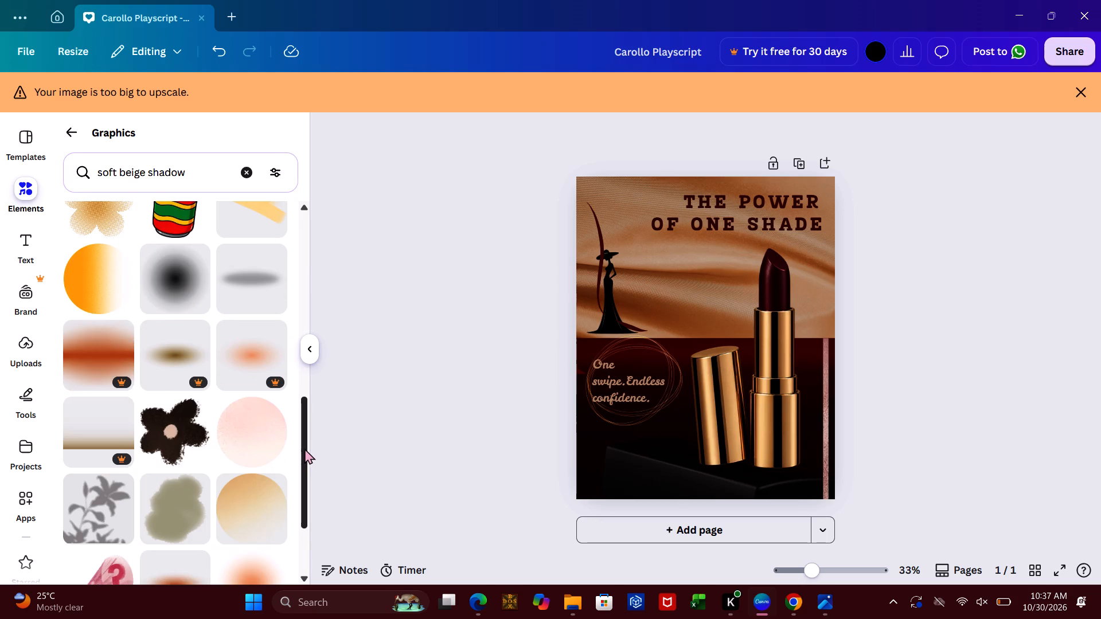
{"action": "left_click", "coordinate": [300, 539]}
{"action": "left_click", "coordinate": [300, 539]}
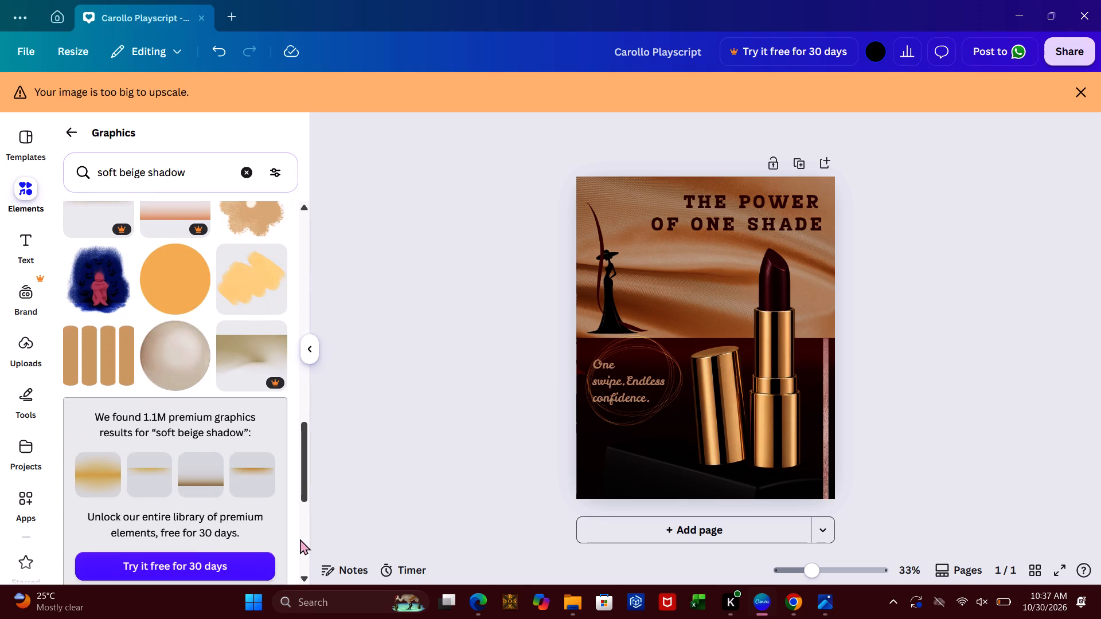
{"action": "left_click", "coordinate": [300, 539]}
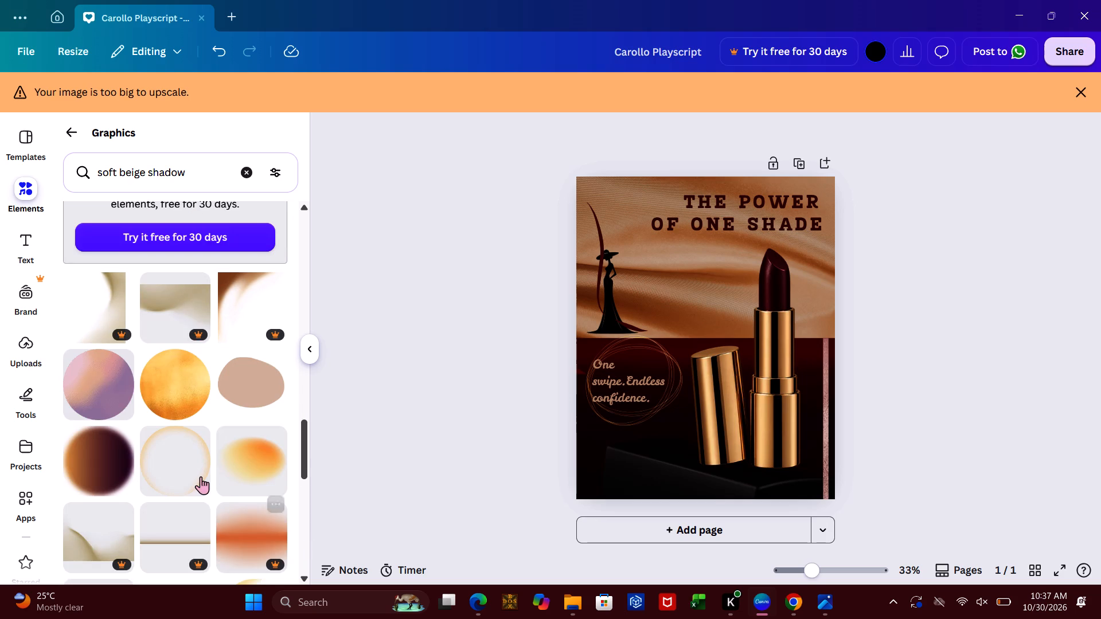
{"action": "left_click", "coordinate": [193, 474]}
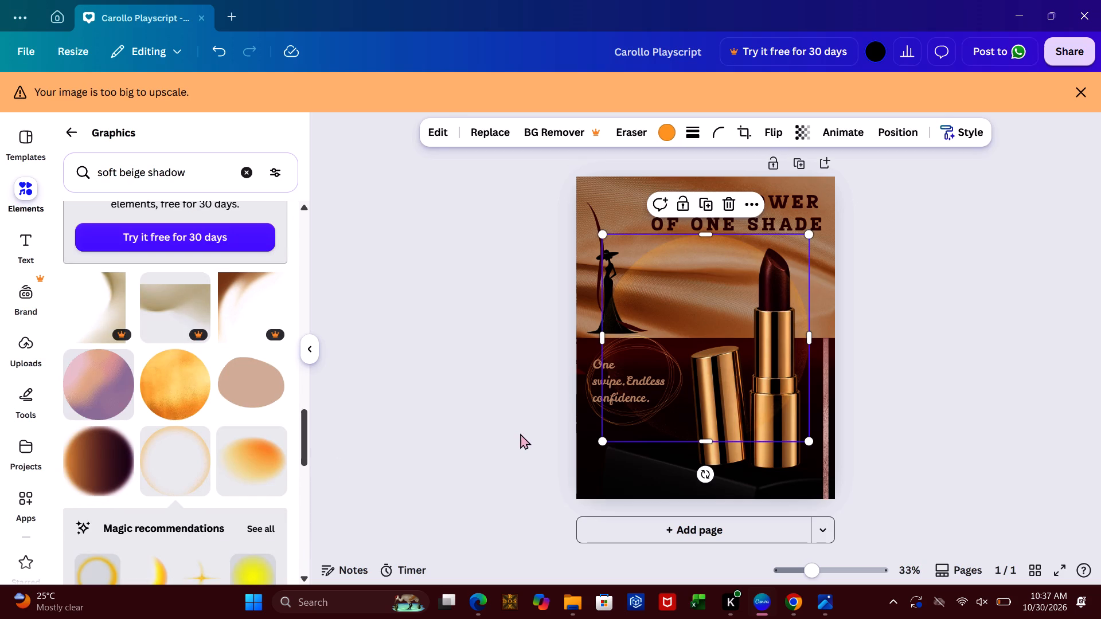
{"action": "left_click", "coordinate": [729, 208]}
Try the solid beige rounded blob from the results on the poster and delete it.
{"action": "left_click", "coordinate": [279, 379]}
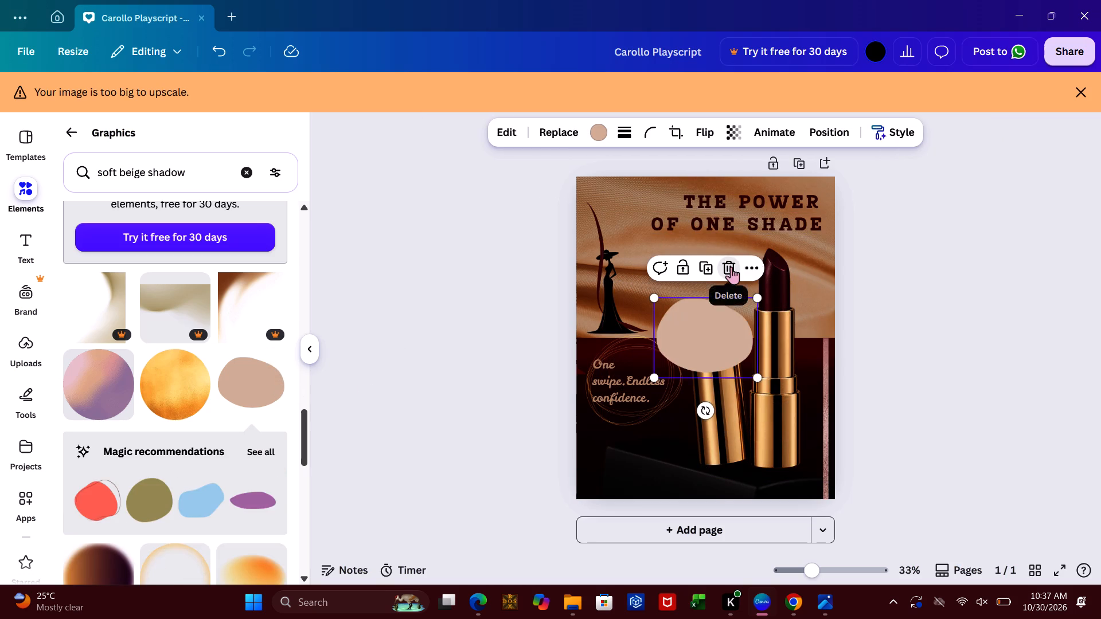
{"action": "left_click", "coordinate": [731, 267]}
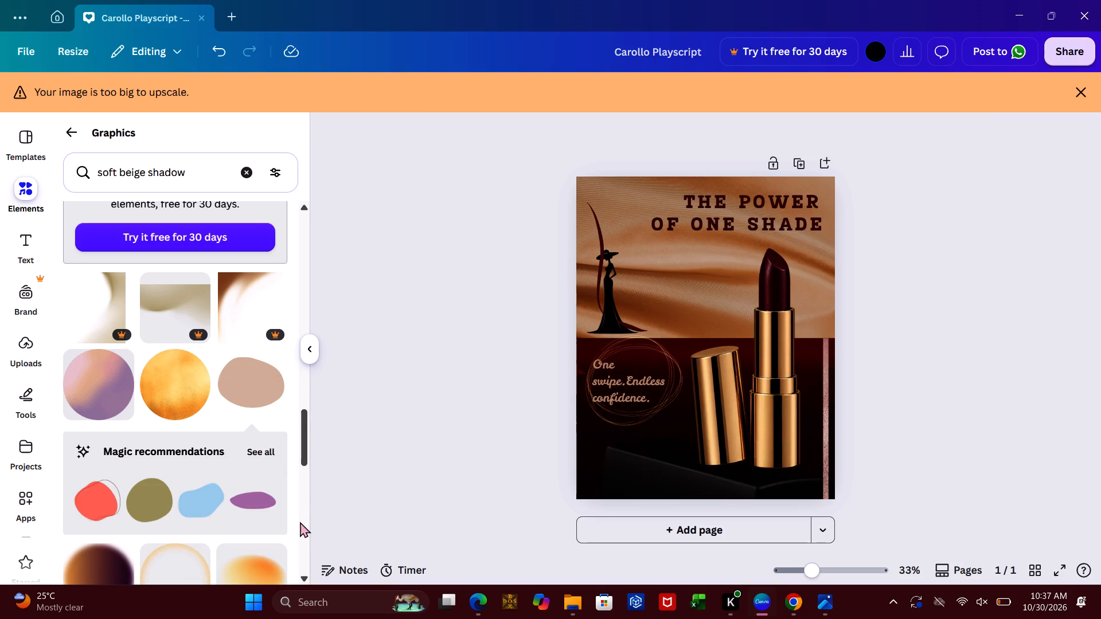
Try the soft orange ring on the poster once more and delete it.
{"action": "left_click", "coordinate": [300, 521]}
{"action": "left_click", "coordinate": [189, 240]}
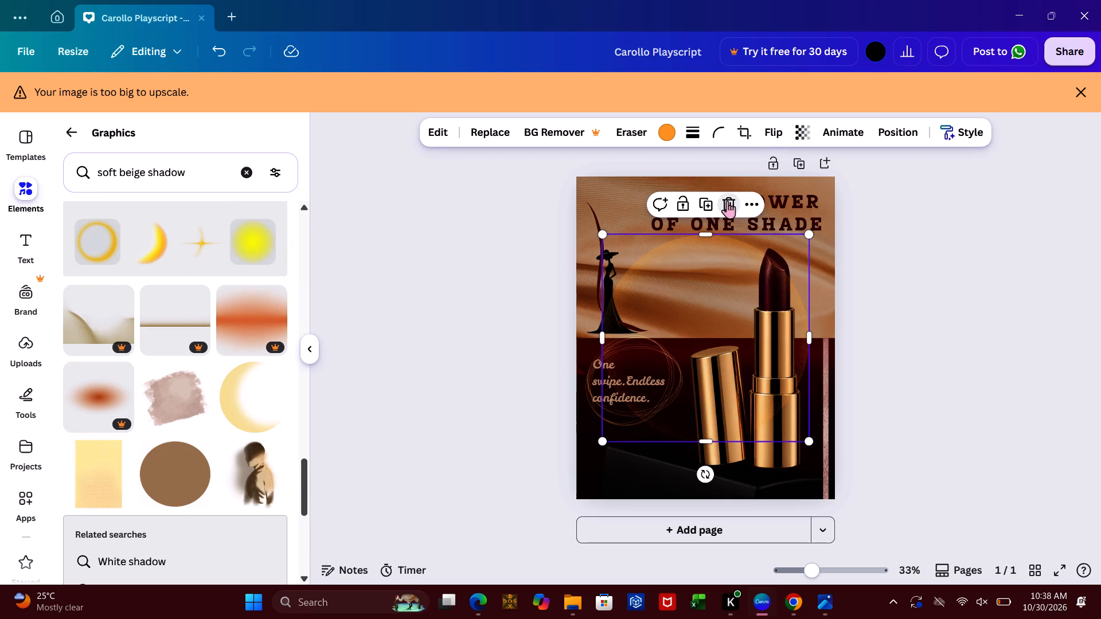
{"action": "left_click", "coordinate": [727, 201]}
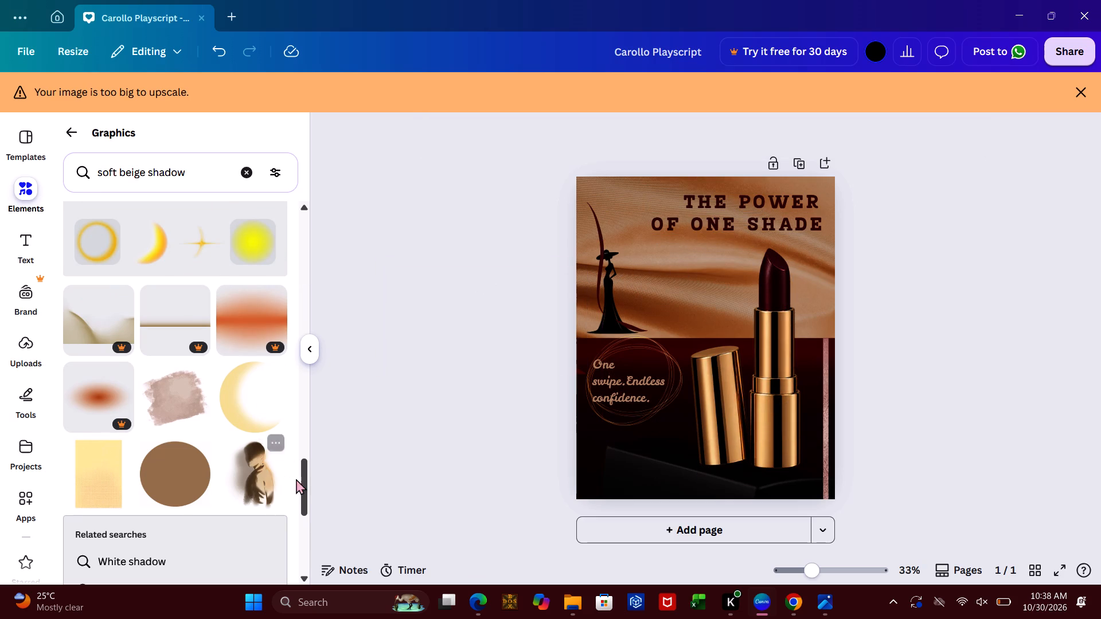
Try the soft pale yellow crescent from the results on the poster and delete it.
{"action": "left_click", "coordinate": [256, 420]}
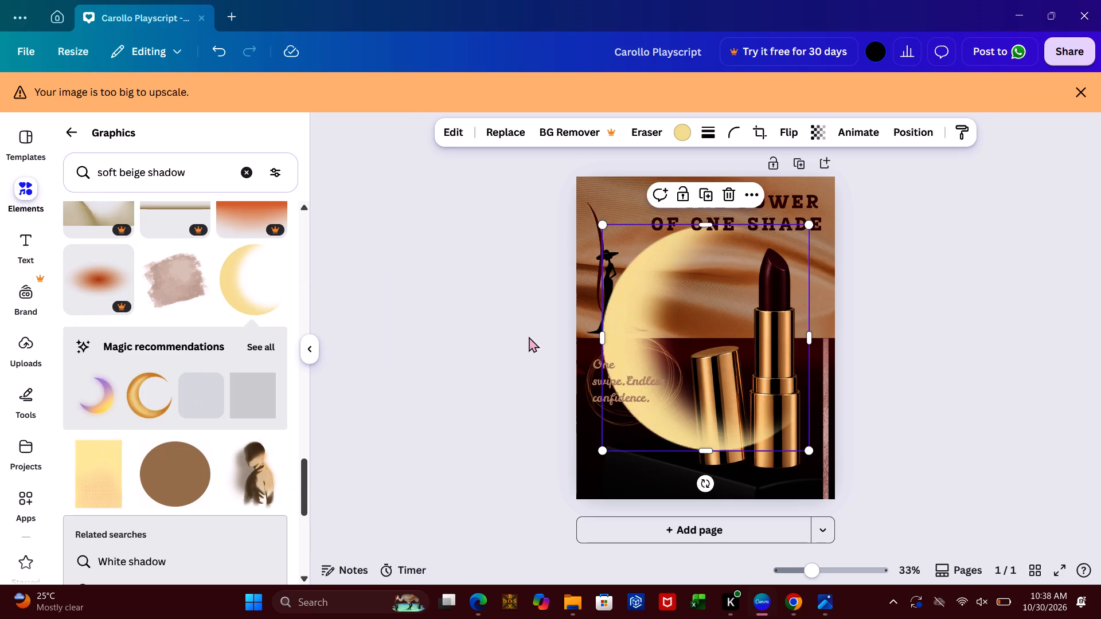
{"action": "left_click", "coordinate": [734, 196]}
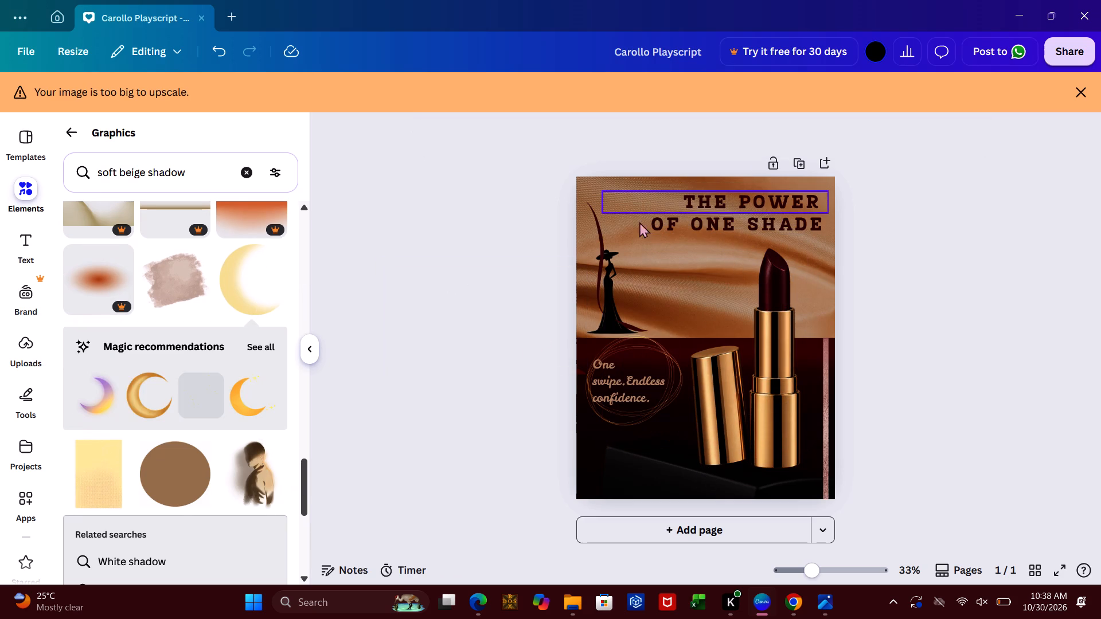
Look through the remaining soft beige shadow graphics for a suitable accent for the poster.
{"action": "left_click", "coordinate": [310, 527]}
{"action": "left_click_drag", "start_coordinate": [310, 527], "coordinate": [304, 530]}
{"action": "left_click", "coordinate": [304, 530]}
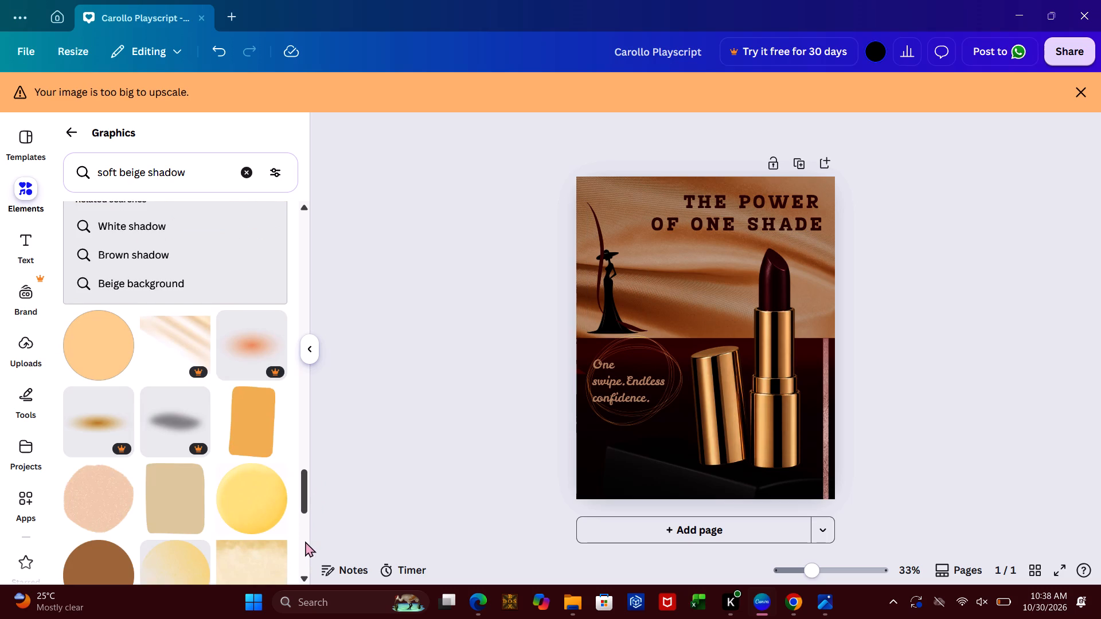
{"action": "left_click", "coordinate": [305, 541]}
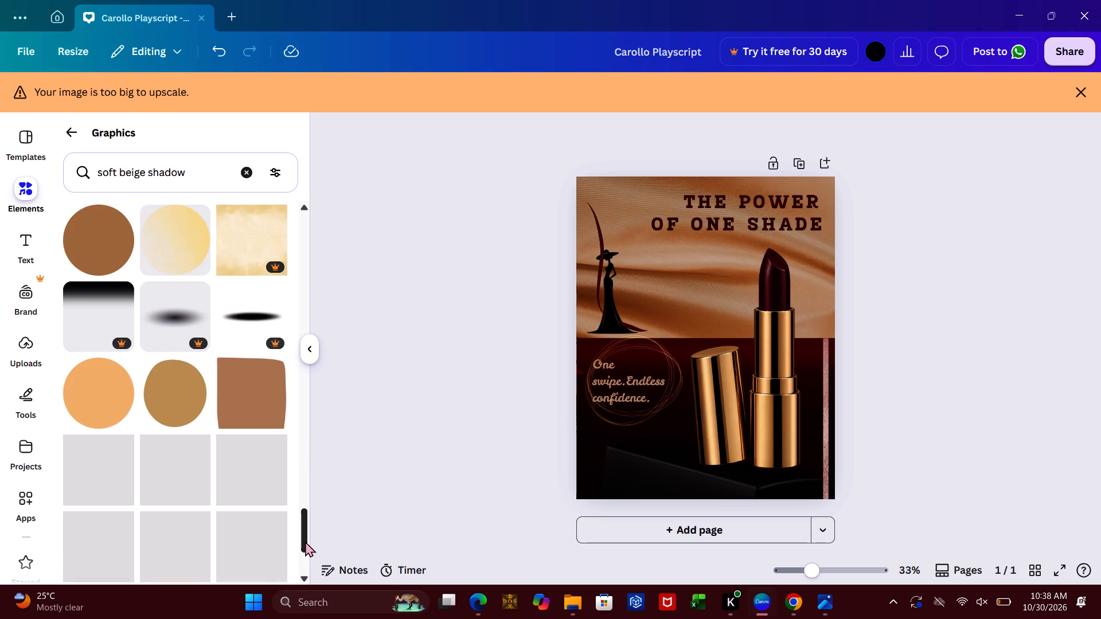
{"action": "left_click", "coordinate": [303, 557]}
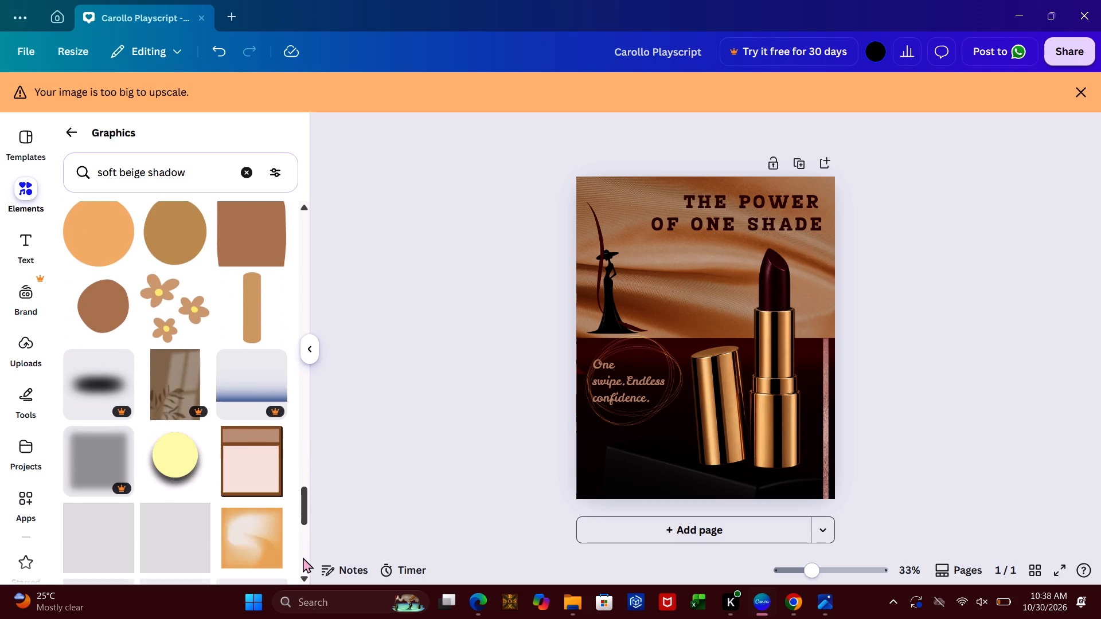
{"action": "left_click", "coordinate": [303, 557]}
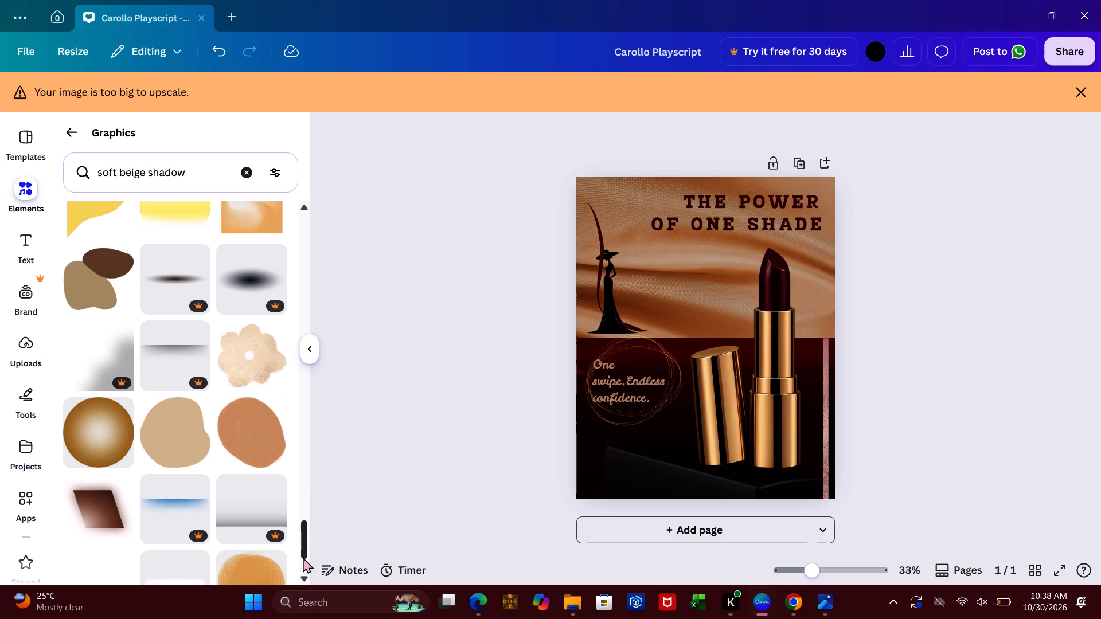
{"action": "left_click", "coordinate": [306, 570]}
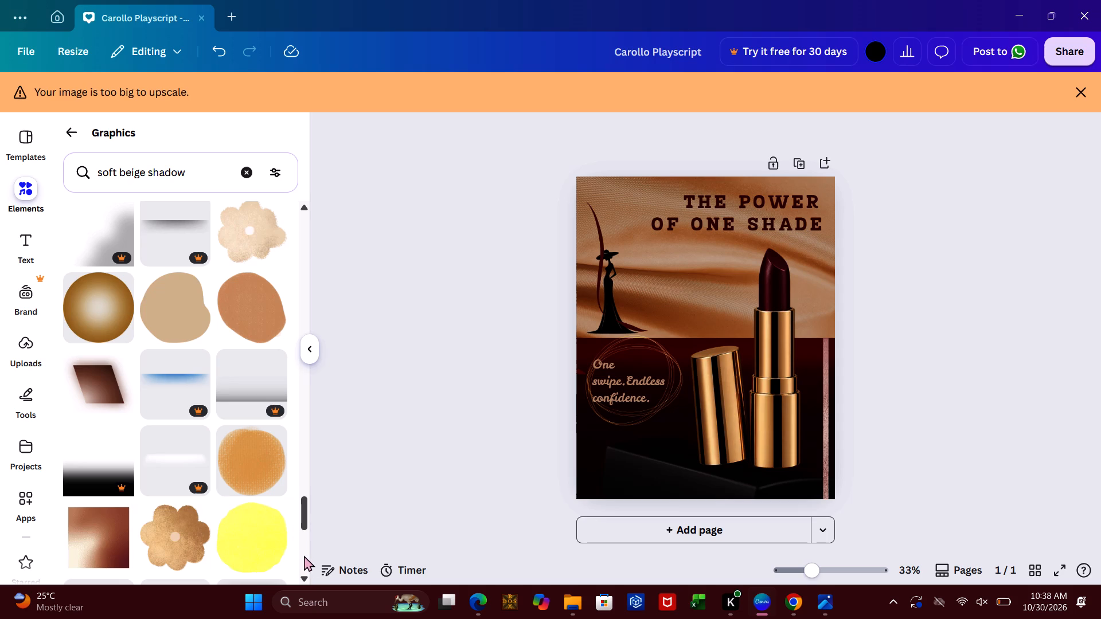
{"action": "left_click", "coordinate": [303, 555]}
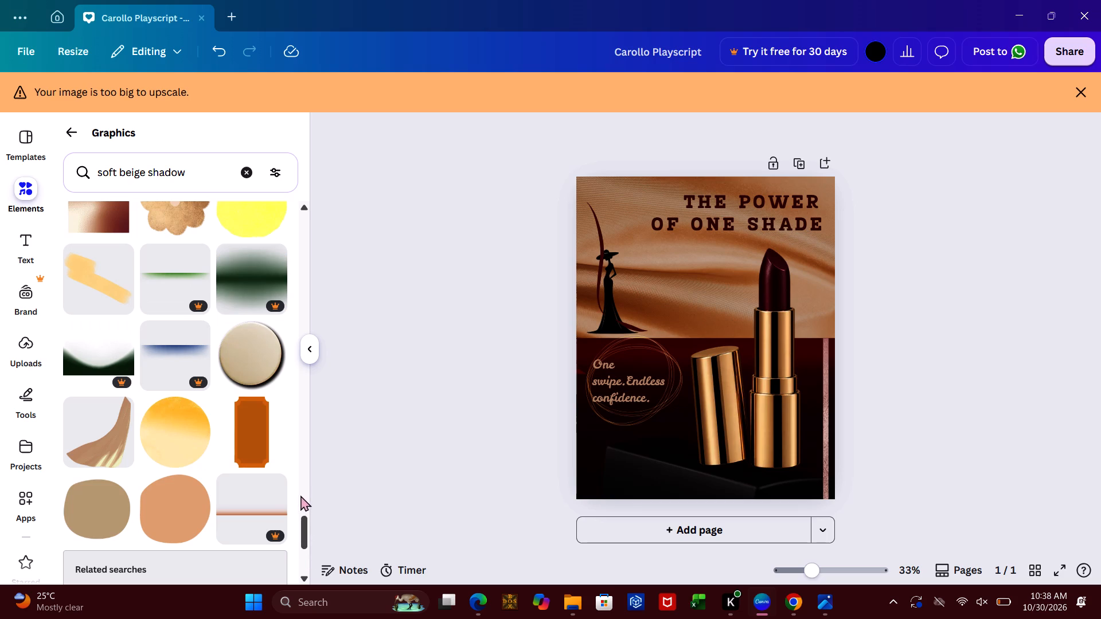
{"action": "left_click", "coordinate": [305, 558]}
{"action": "left_click", "coordinate": [305, 558]}
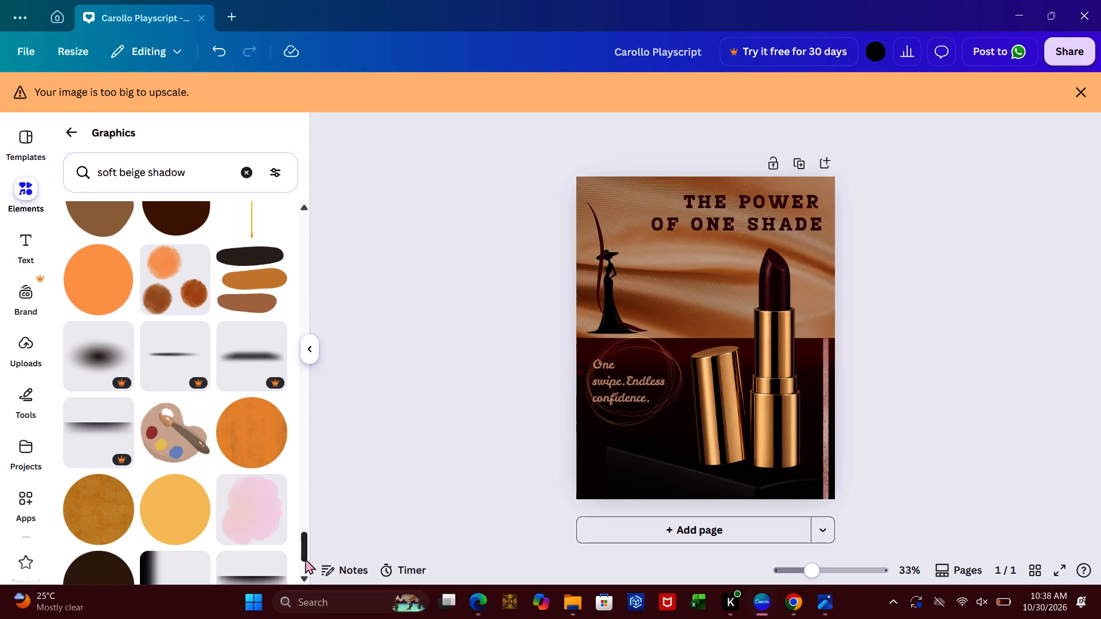
{"action": "left_click", "coordinate": [305, 558]}
{"action": "left_click", "coordinate": [303, 567]}
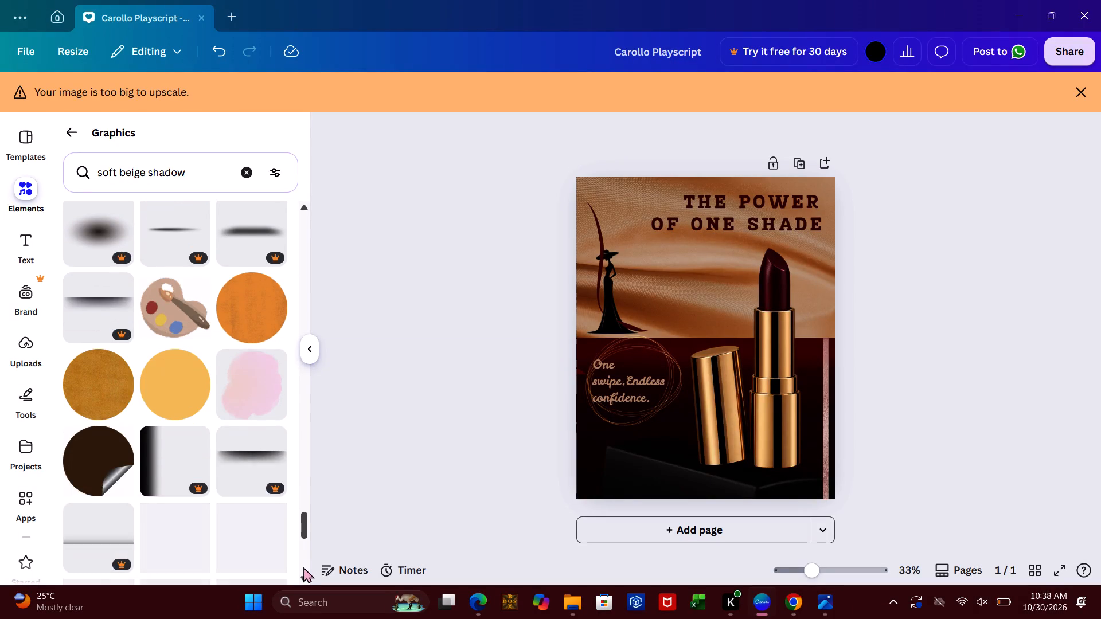
{"action": "left_click", "coordinate": [303, 567]}
{"action": "left_click", "coordinate": [303, 567]}
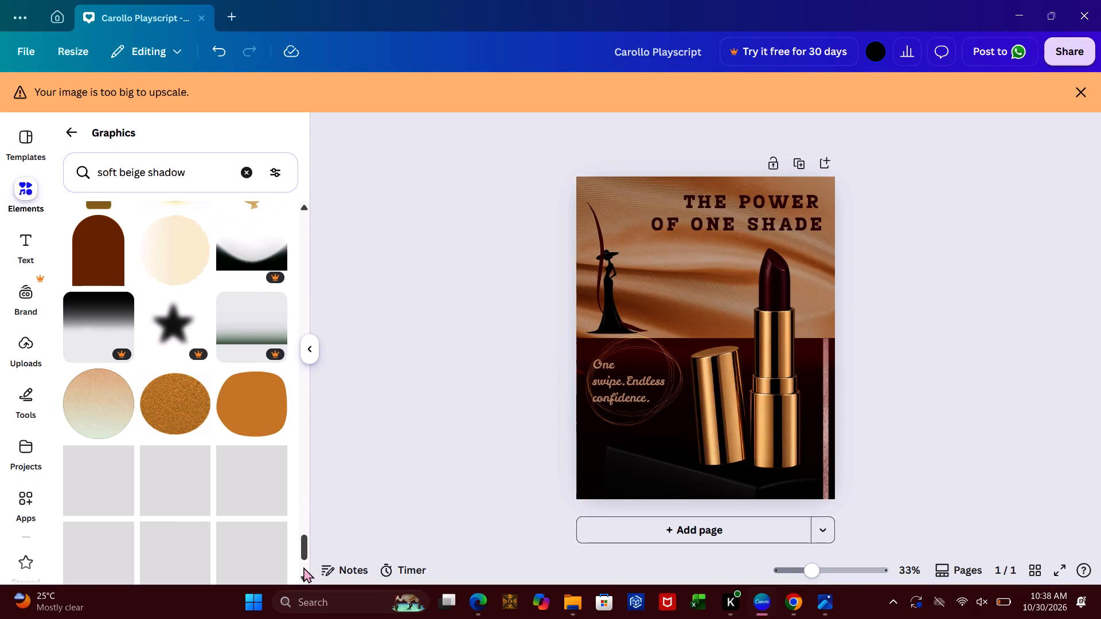
{"action": "left_click", "coordinate": [303, 567]}
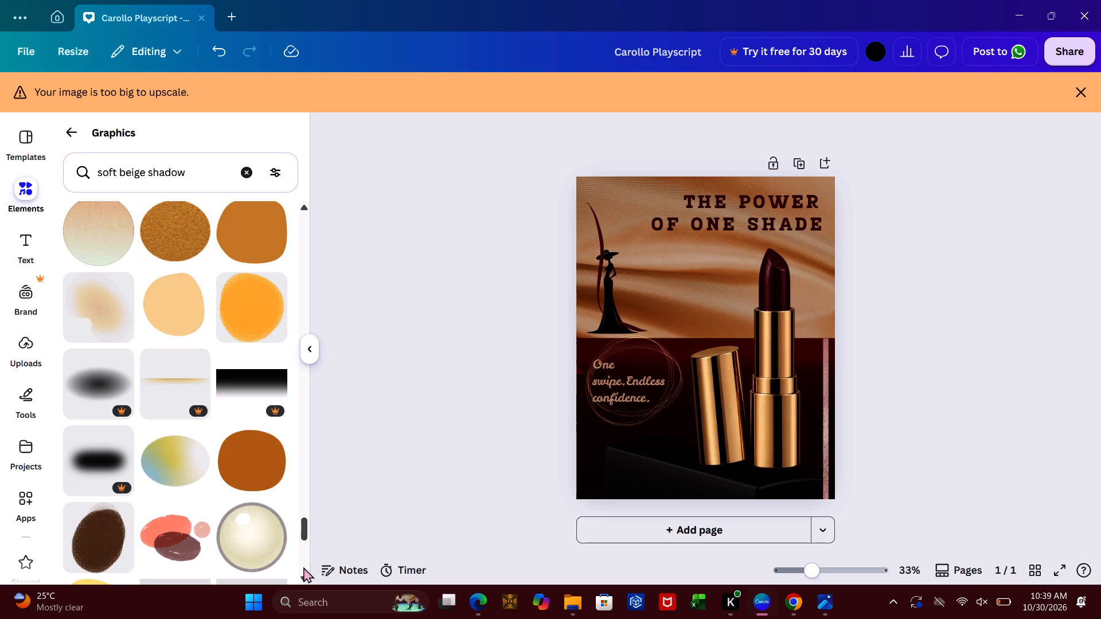
{"action": "left_click", "coordinate": [303, 567]}
{"action": "left_click", "coordinate": [303, 567]}
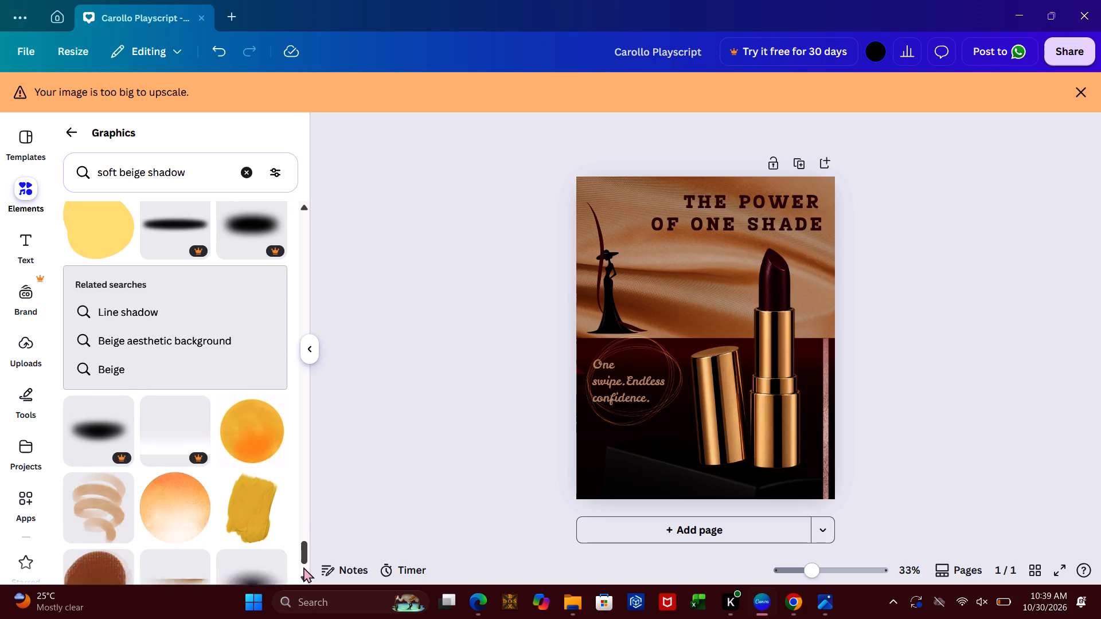
{"action": "left_click", "coordinate": [303, 567]}
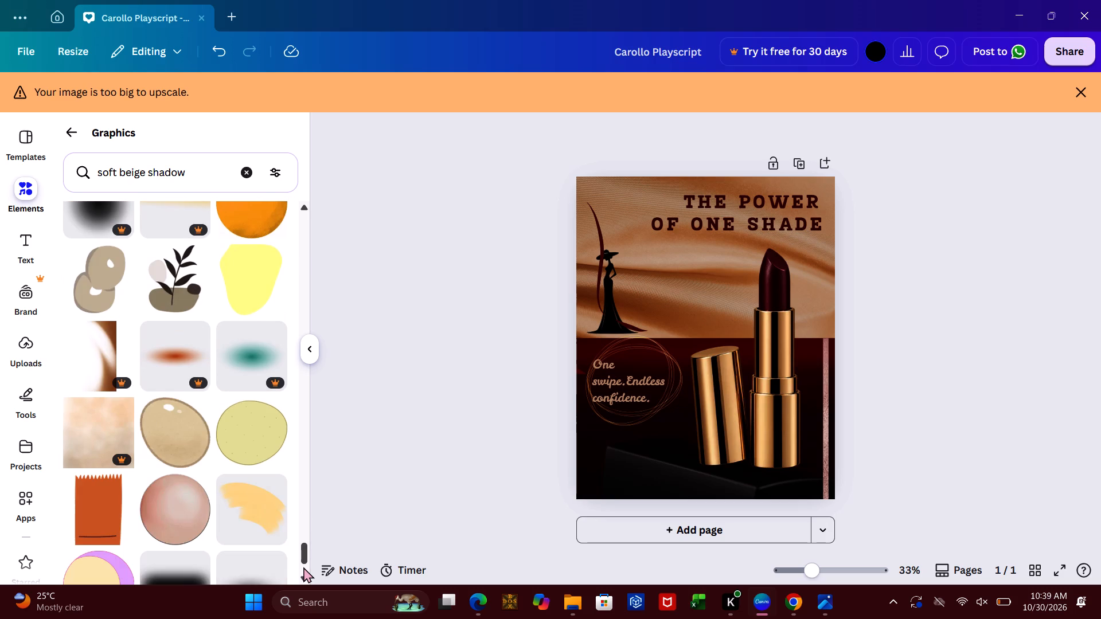
{"action": "left_click", "coordinate": [303, 567]}
{"action": "left_click", "coordinate": [303, 567]}
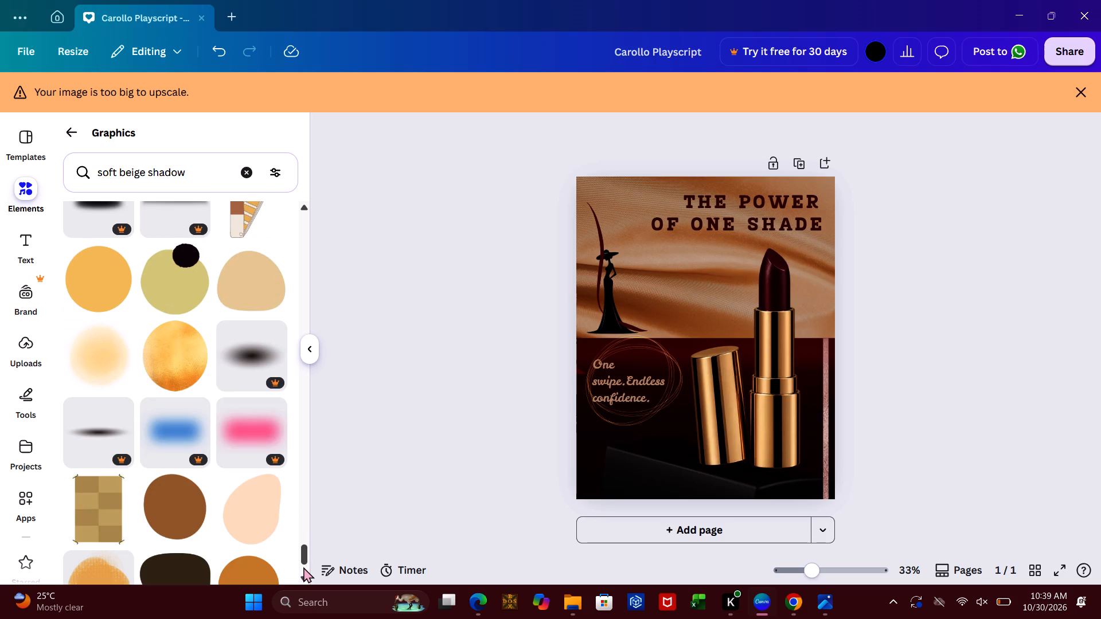
{"action": "left_click", "coordinate": [306, 210]}
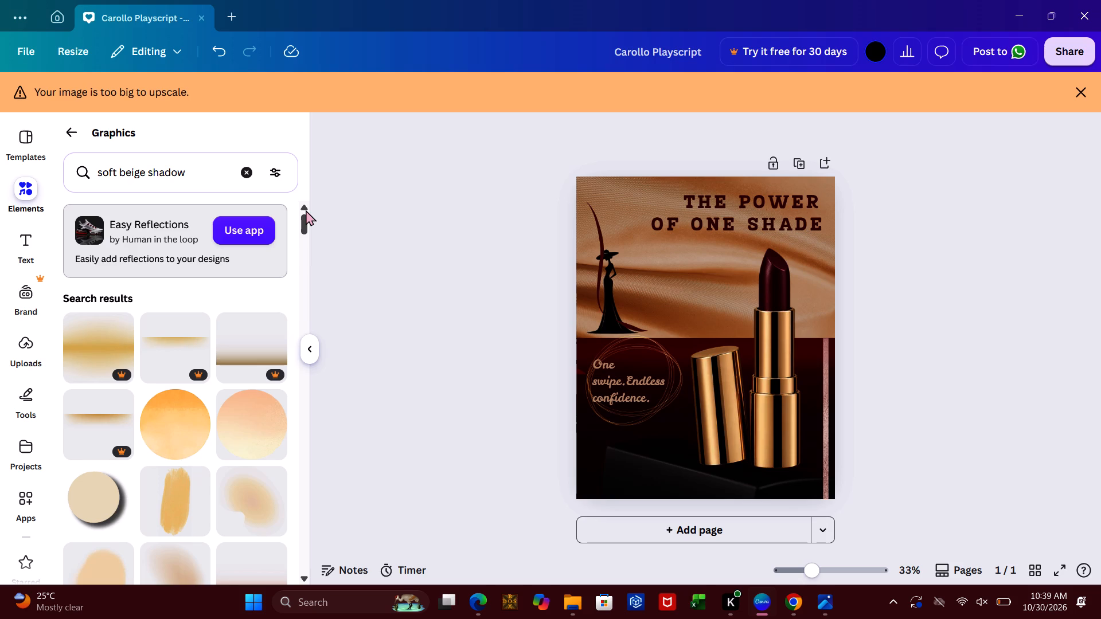
Download the poster as a PNG at 1,080 × 1,350 px and save it as Carollo Playscript in Downloads.
{"action": "left_click", "coordinate": [1068, 53]}
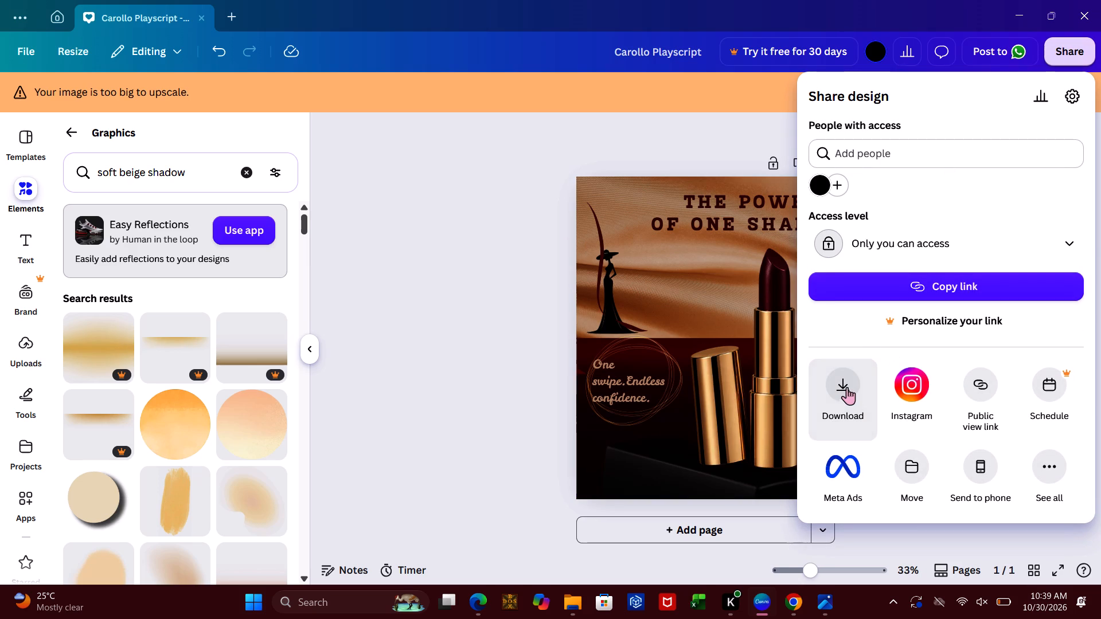
{"action": "left_click", "coordinate": [846, 390]}
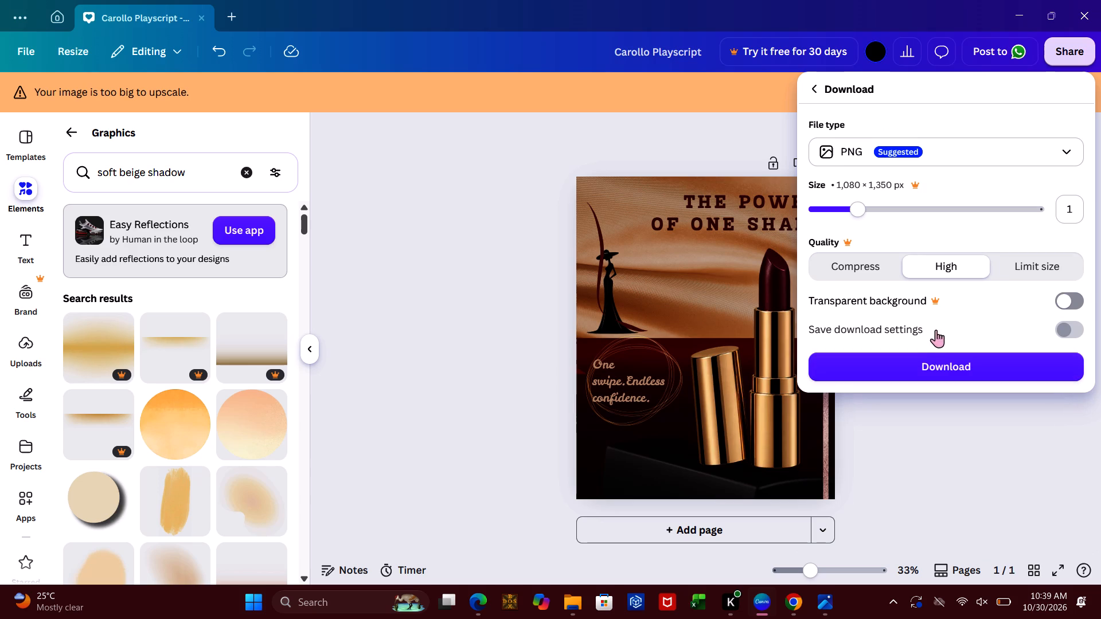
{"action": "left_click", "coordinate": [940, 346]}
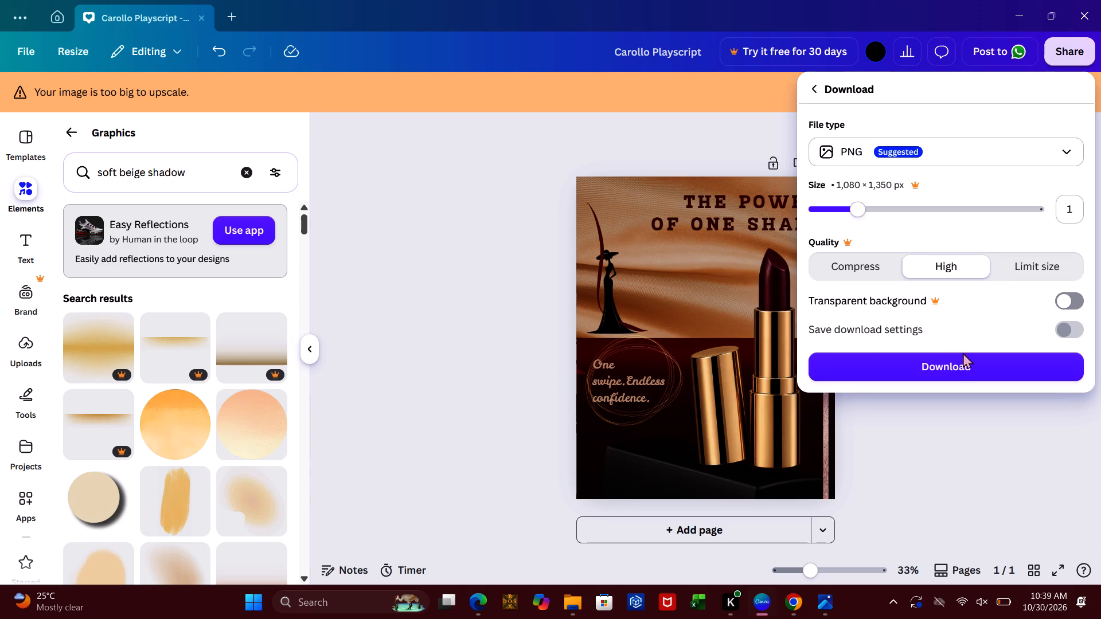
{"action": "left_click", "coordinate": [958, 363]}
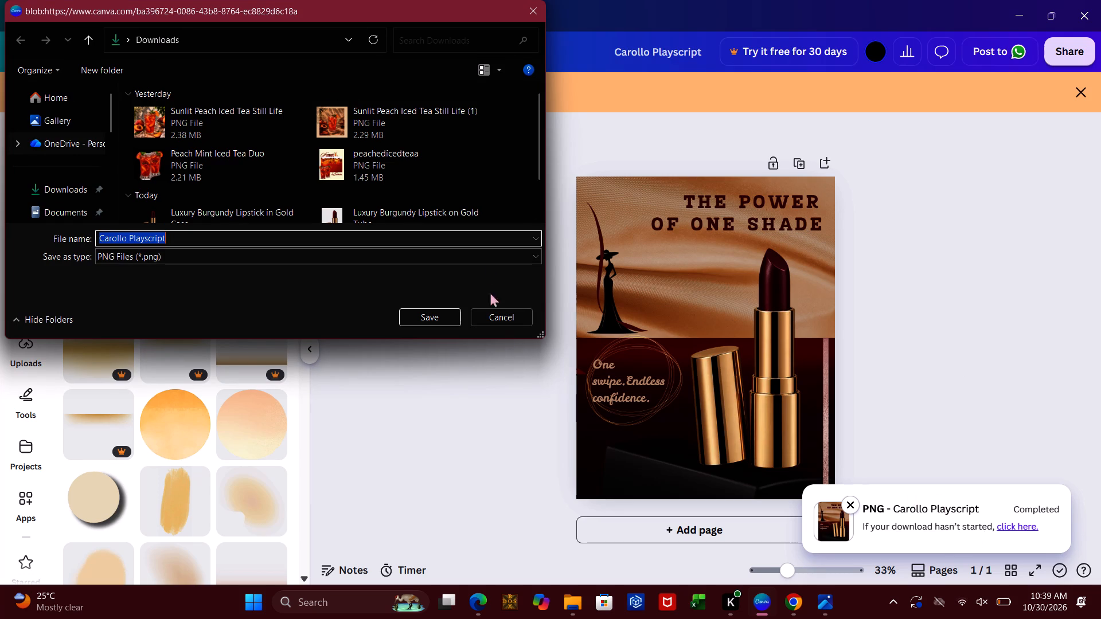
{"action": "left_click", "coordinate": [443, 313]}
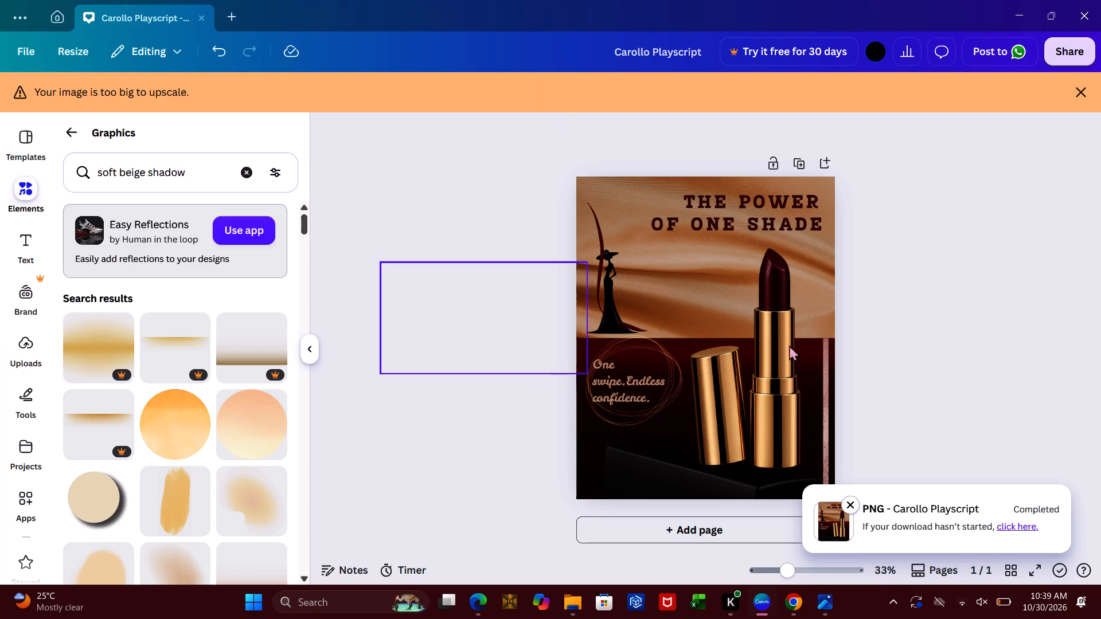
Download the finished PNG again and save this second copy as download in the Downloads folder.
{"action": "double_click", "coordinate": [884, 504]}
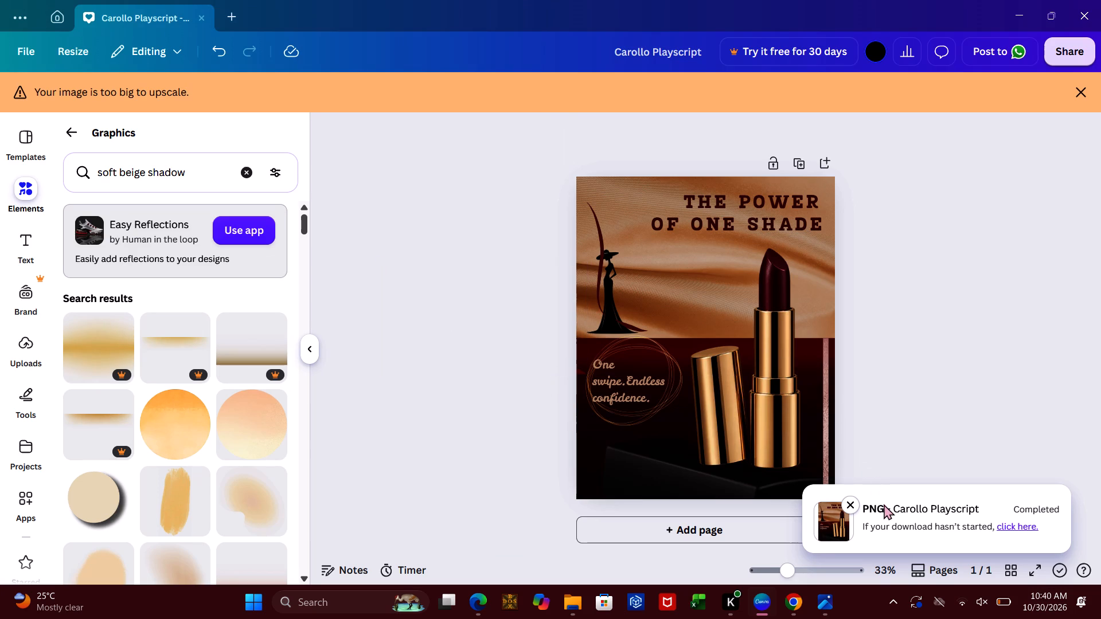
{"action": "double_click", "coordinate": [1008, 504]}
{"action": "left_click", "coordinate": [1009, 528]}
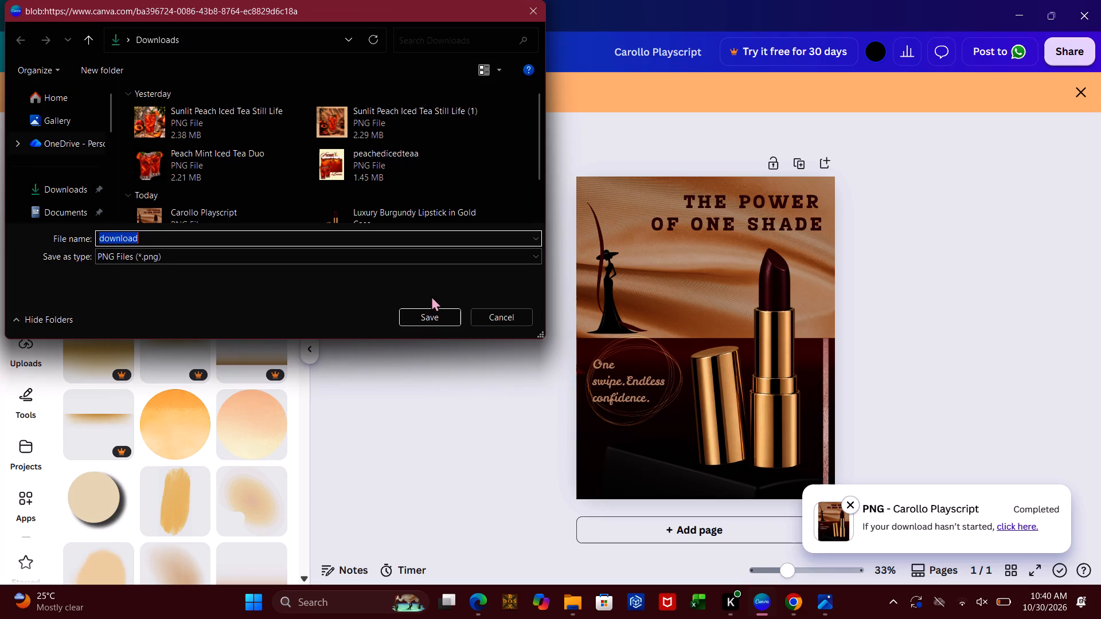
{"action": "left_click", "coordinate": [431, 314]}
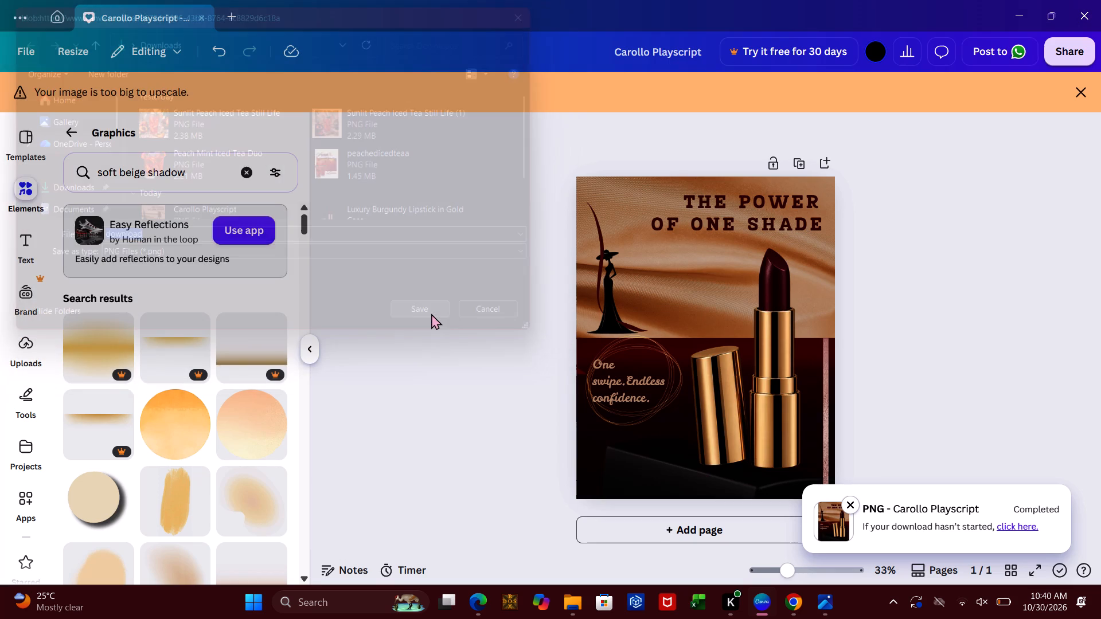
{"action": "left_click", "coordinate": [882, 514]}
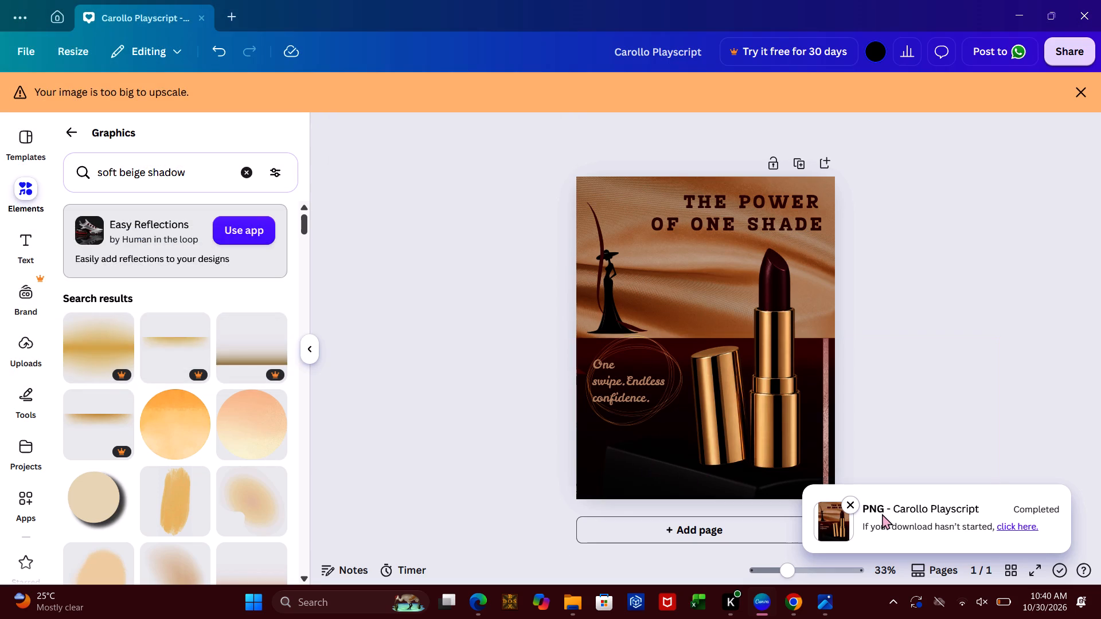
Close the Canva window and cancel the pending Save As of the lipstick cutout image.
{"action": "left_click", "coordinate": [1099, 1]}
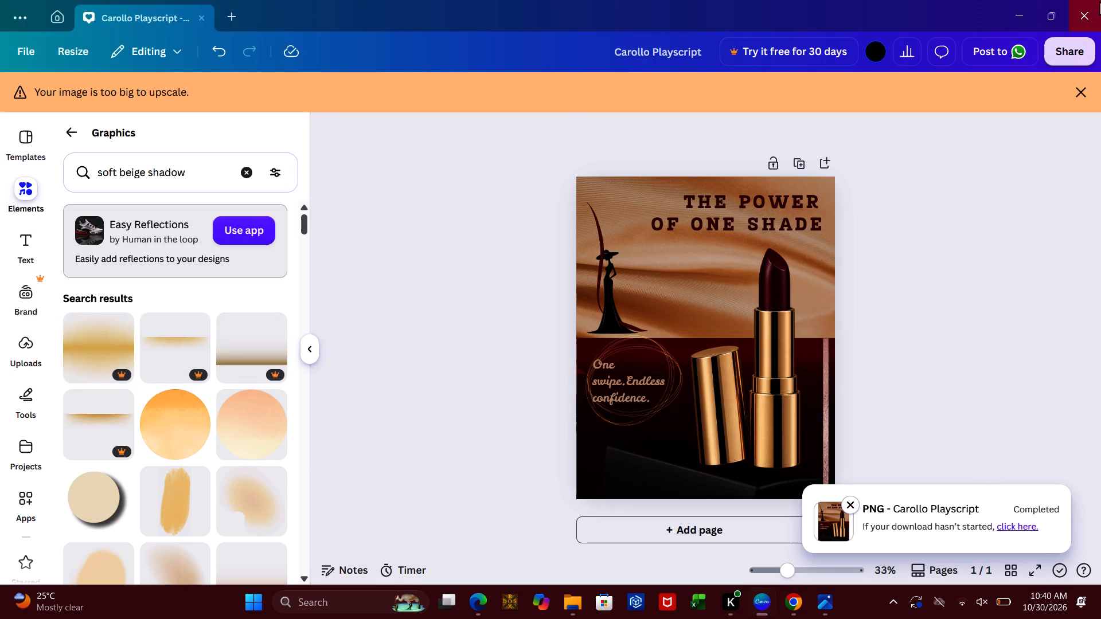
{"action": "left_click", "coordinate": [1072, 6]}
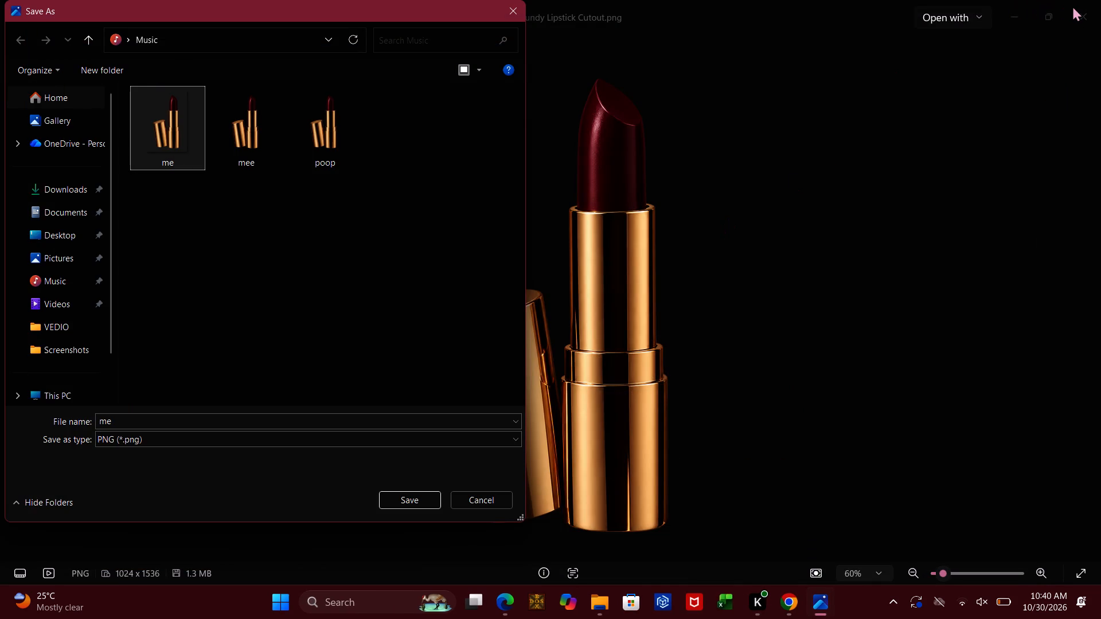
{"action": "left_click", "coordinate": [518, 9]}
Close the lipstick image viewers, the ChatGPT browser window and the Downloads folder window.
{"action": "left_click", "coordinate": [1100, 0]}
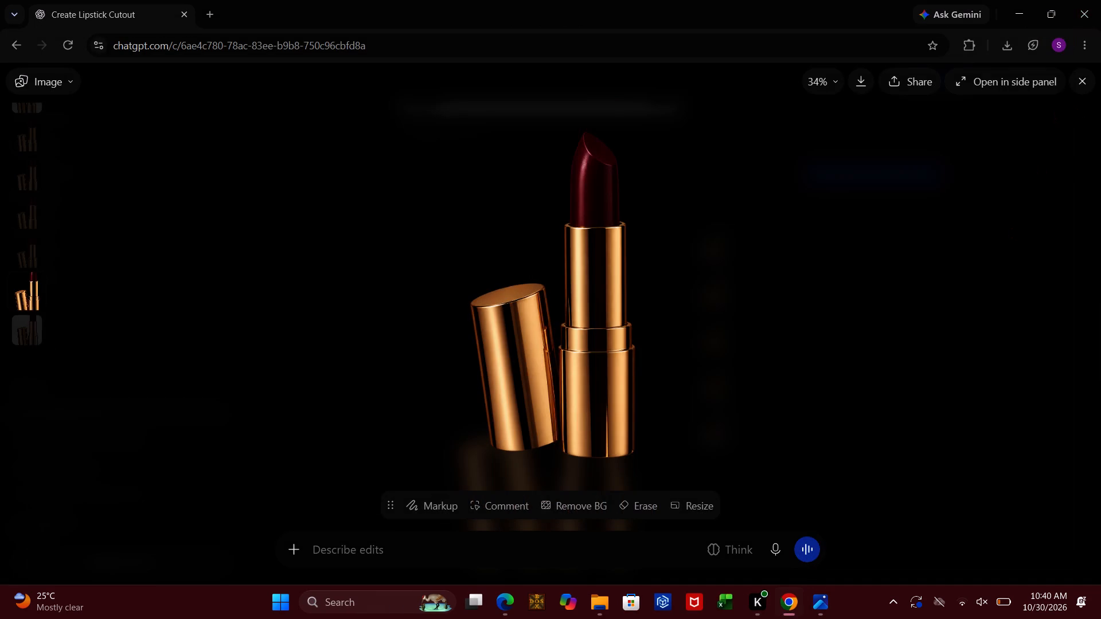
{"action": "left_click", "coordinate": [1100, 0]}
{"action": "left_click", "coordinate": [1100, 0]}
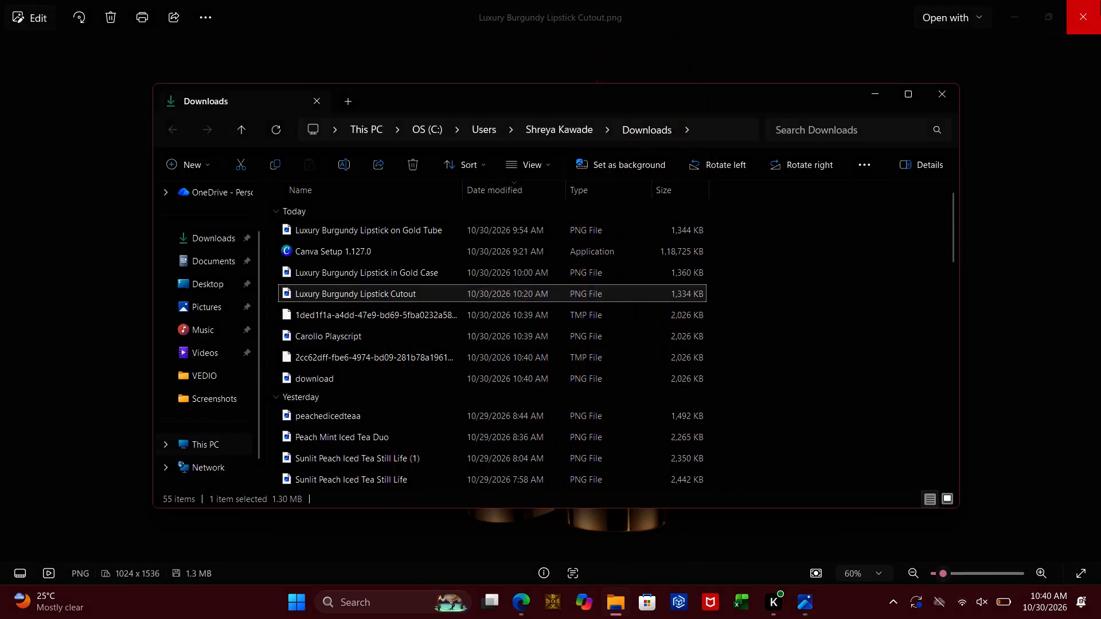
{"action": "left_click", "coordinate": [1100, 0]}
{"action": "left_click", "coordinate": [1100, 0]}
{"action": "left_click", "coordinate": [1100, 0]}
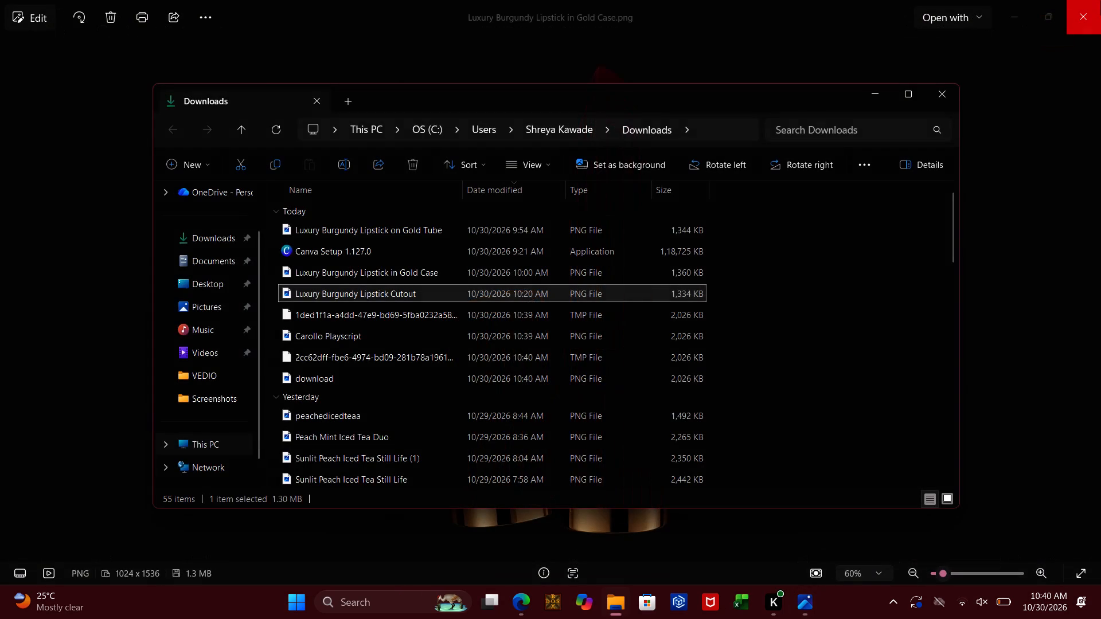
{"action": "left_click", "coordinate": [944, 96]}
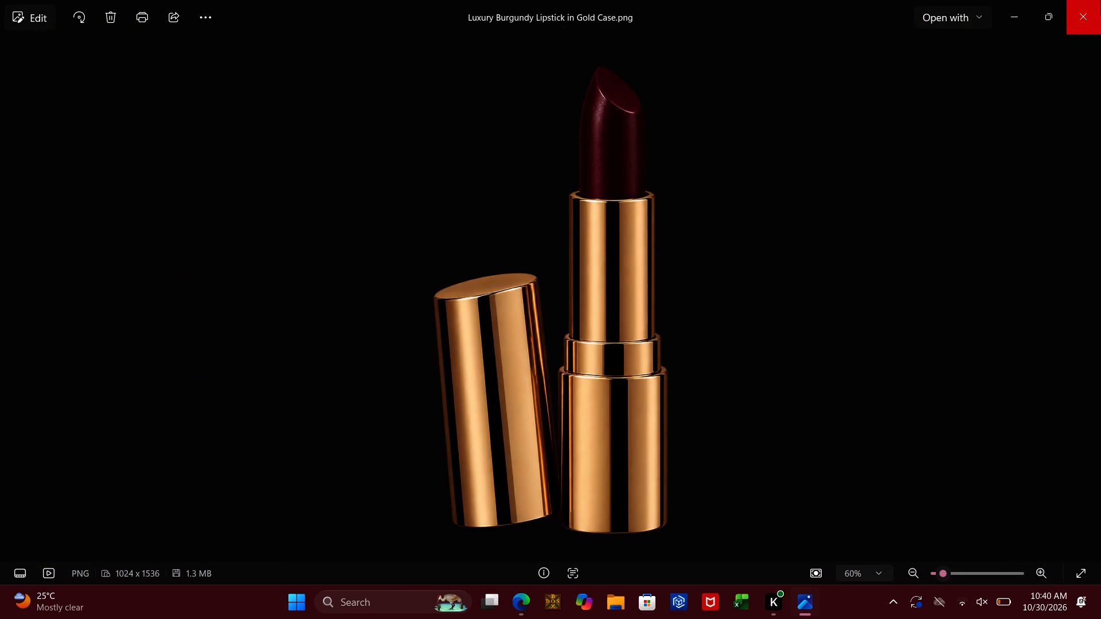
{"action": "left_click", "coordinate": [1100, 0]}
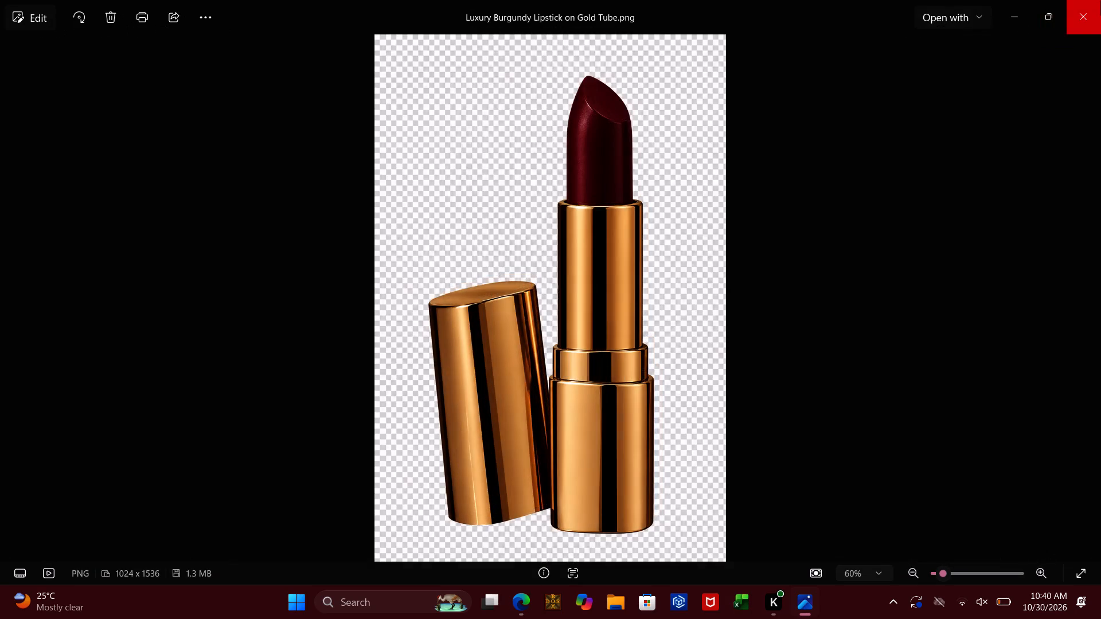